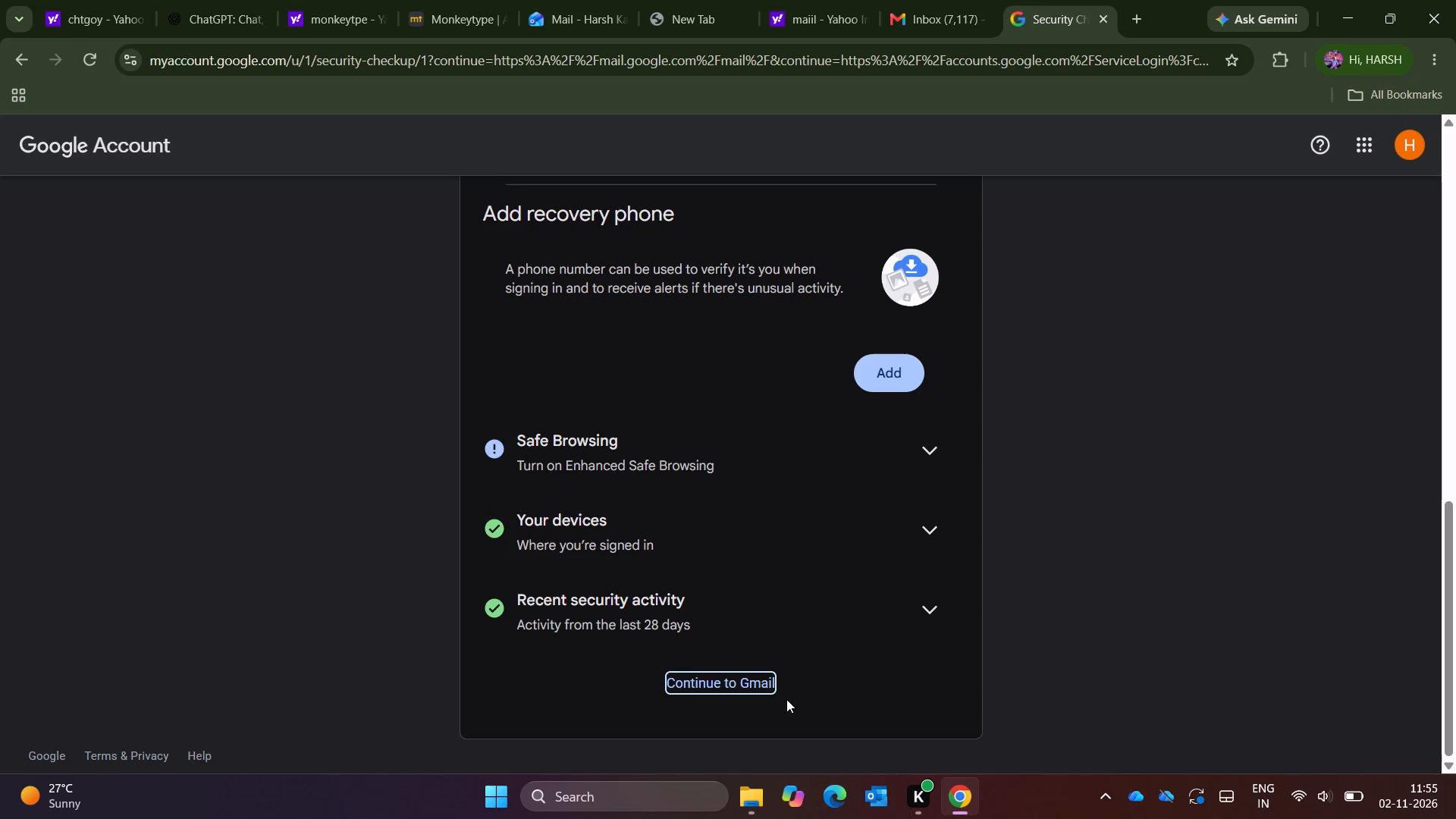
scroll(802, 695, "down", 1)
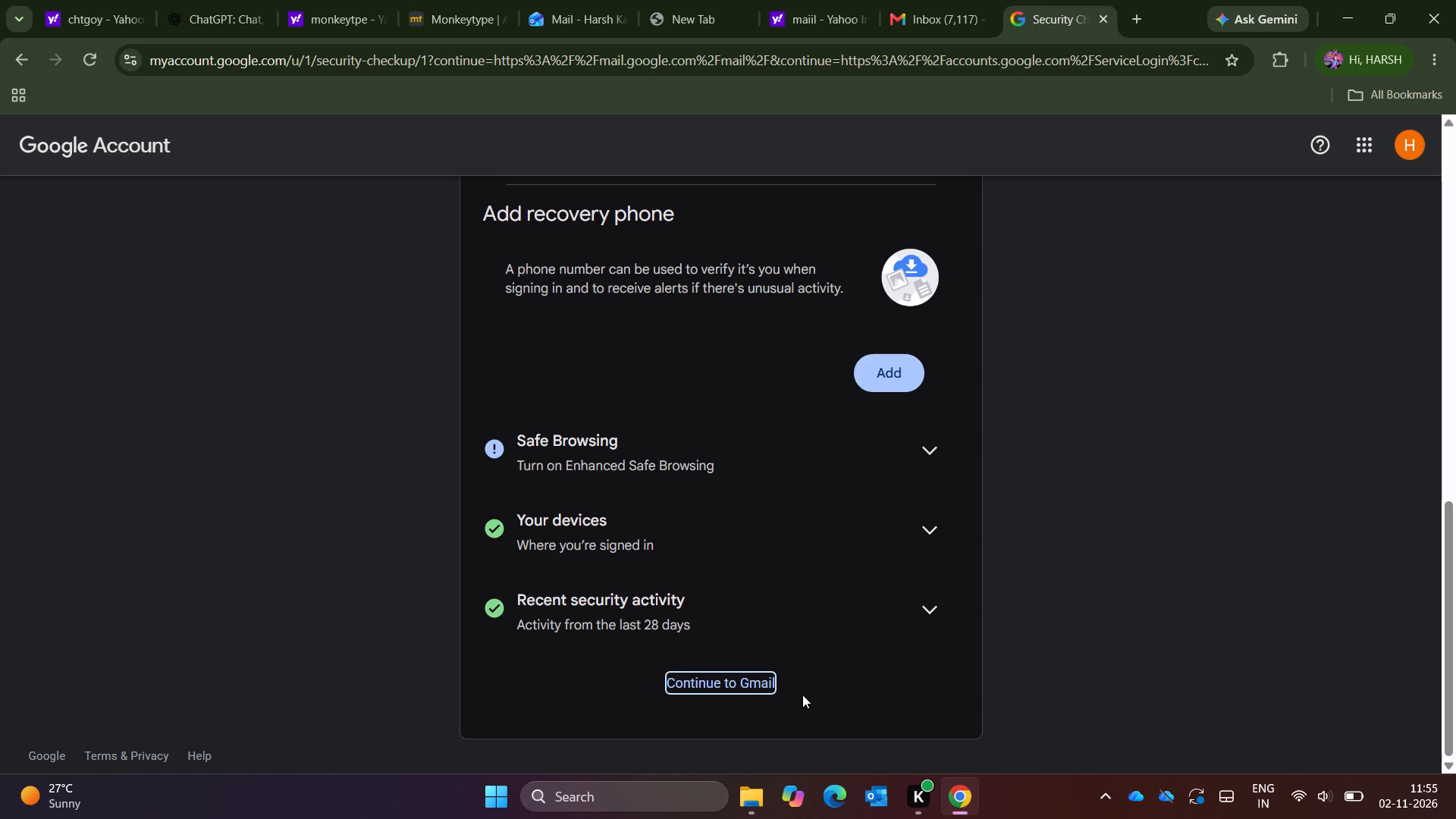
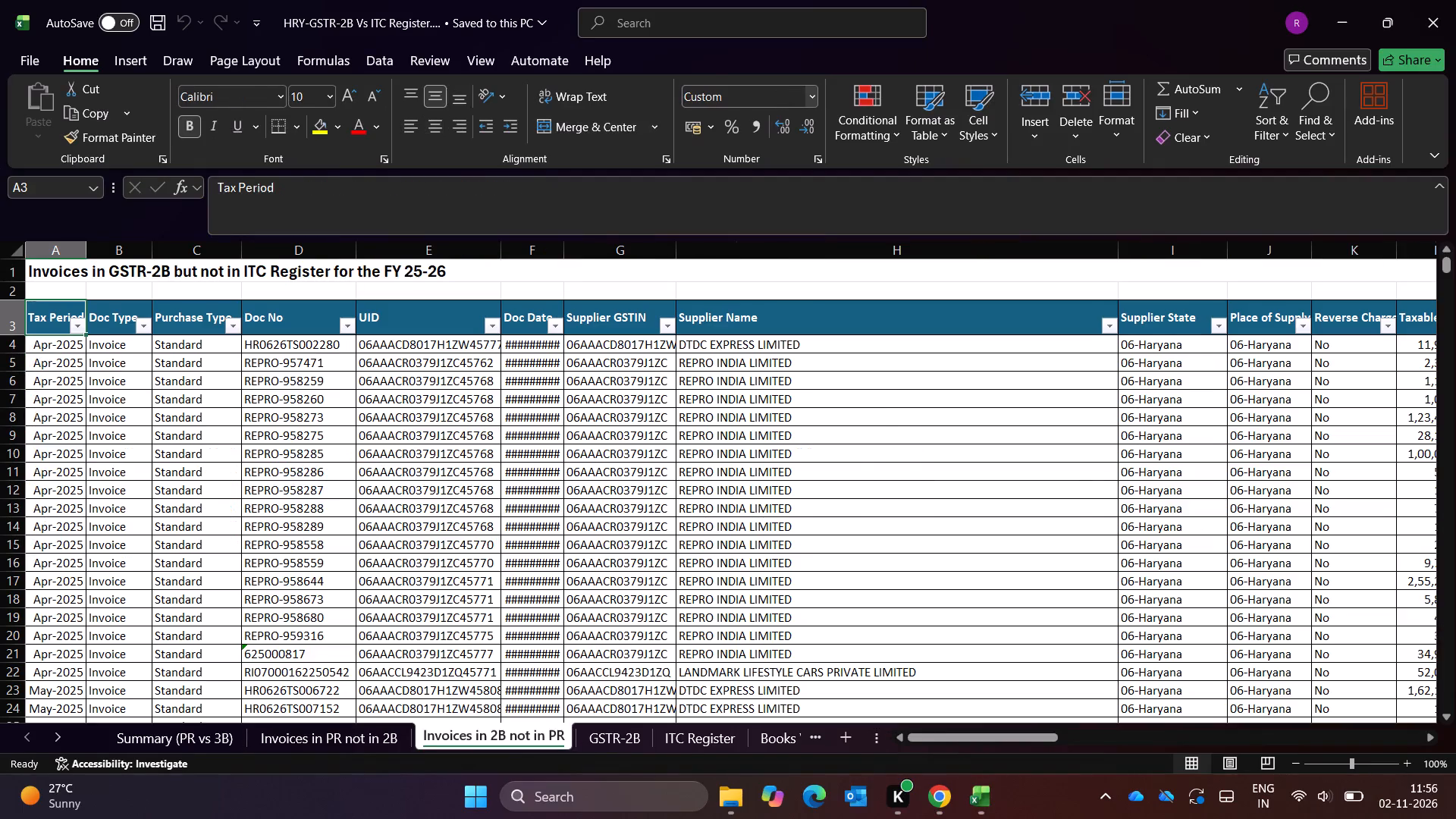
Examine the Summary (PR vs 3B) sheet, and go to the top of the Invoices in PR not in 2B sheet.
key("ctrl+Page_Up")
key("ctrl+Page_Up")
key("ctrl+Page_Up")
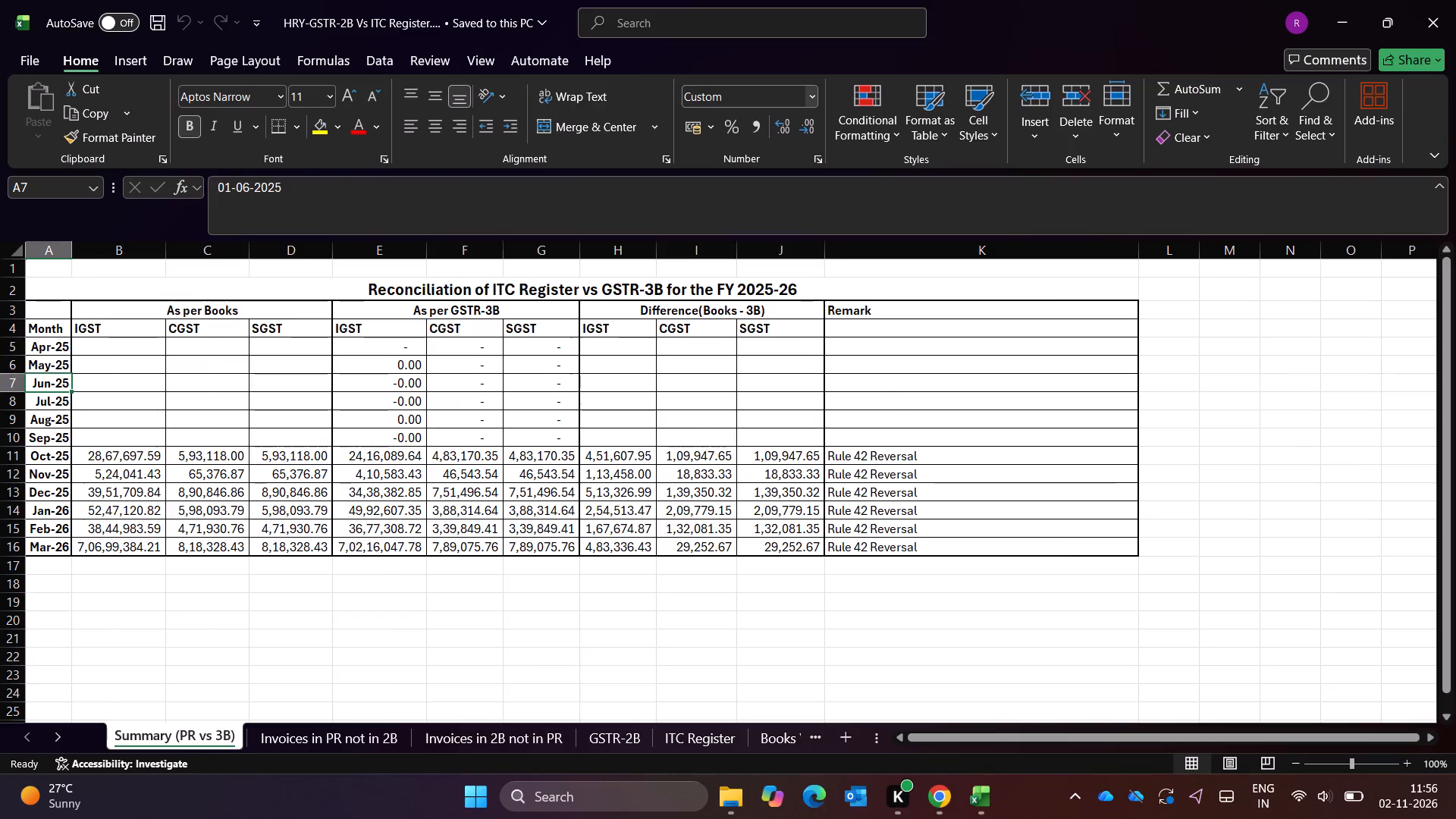
key("ctrl+Page_Down")
key("Down")
key("Down")
key("ctrl+Up")
key("ctrl+Up")
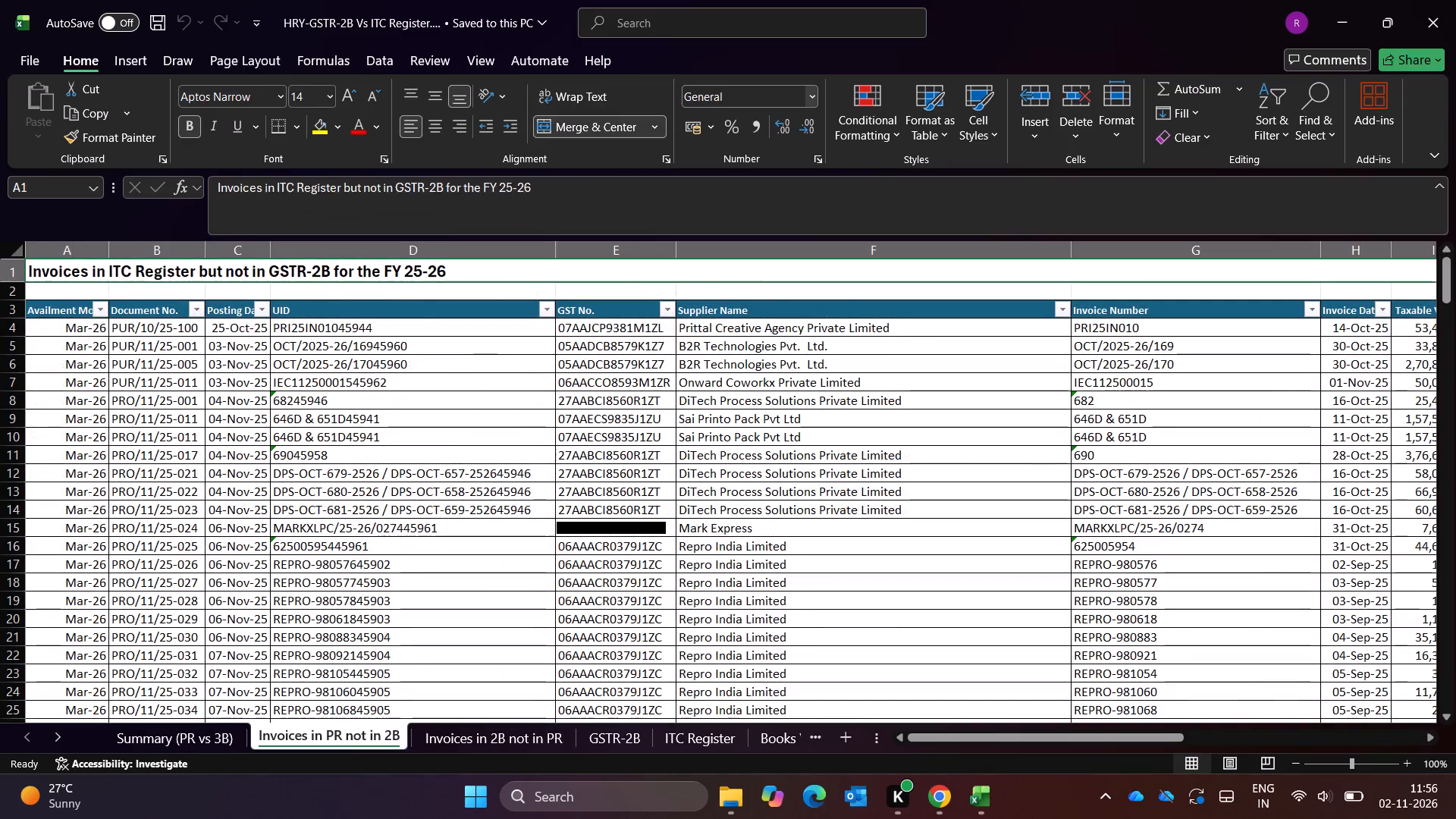
Look through the workbook's sheets from Invoices in PR not in 2B to GSTR-3B and return to Invoices in PR not in 2B.
key("Down")
key("Down")
key("Down")
key("Right")
key("Right")
key("ctrl+Page_Down")
key("ctrl+Page_Down")
key("ctrl+Page_Down")
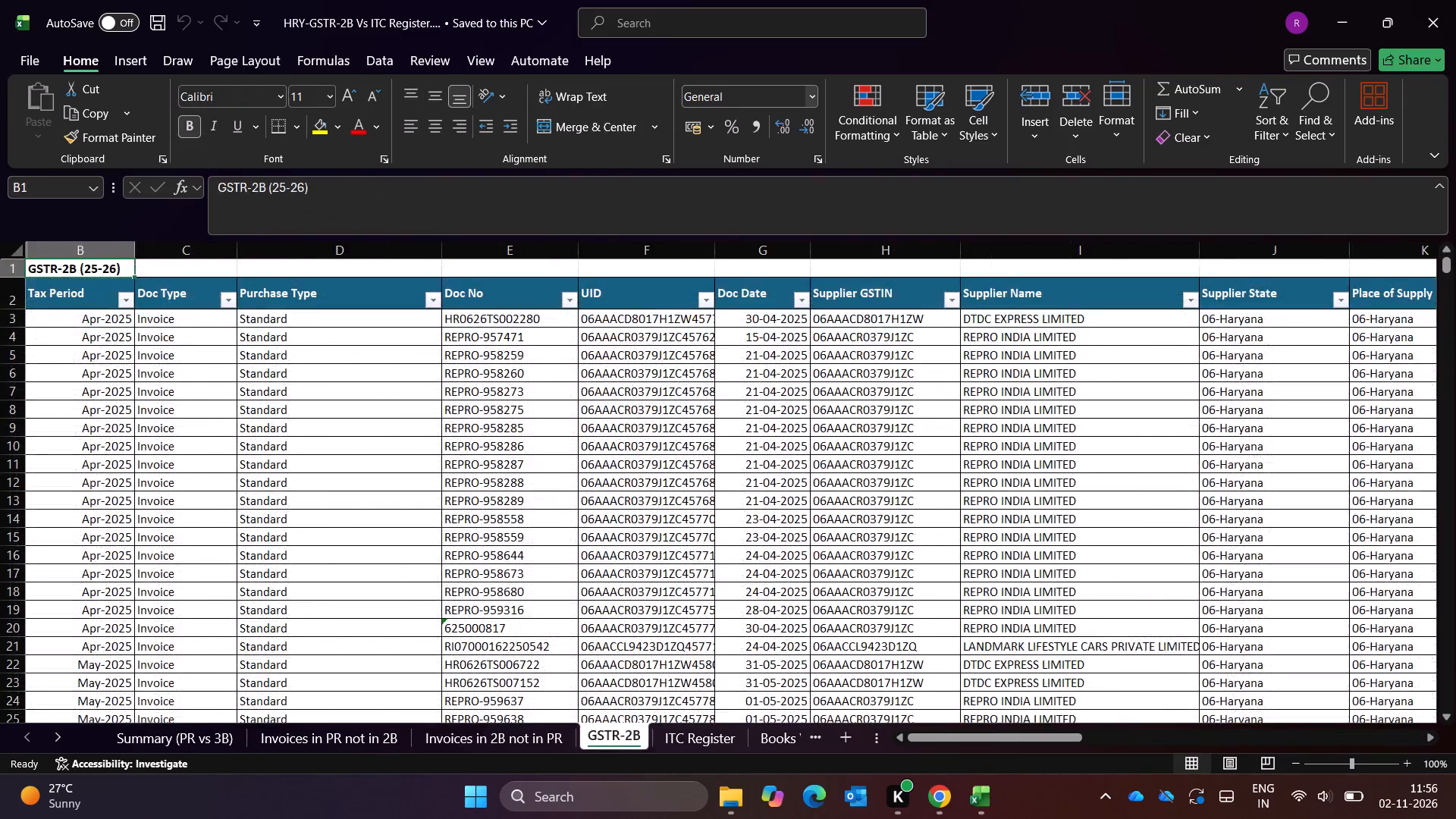
key("ctrl+Page_Down")
key("ctrl+Page_Down")
key("ctrl+Page_Down")
key("ctrl+Page_Up")
key("ctrl+Page_Up")
key("ctrl+Page_Up")
key("ctrl+Page_Up")
key("ctrl+Page_Up")
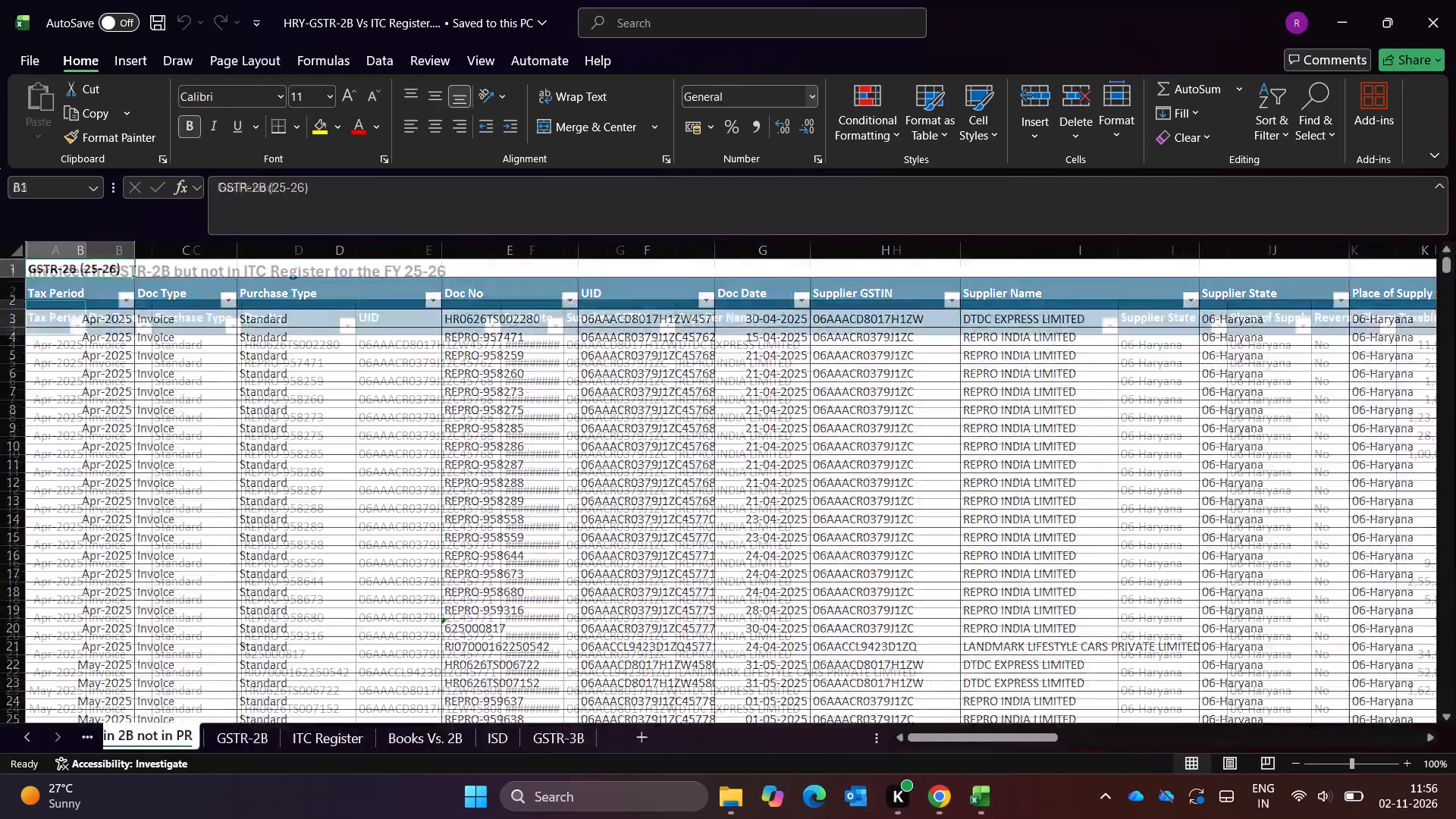
key("ctrl+Page_Up")
Examine the supplier, invoice and tax amount columns of Invoices in PR not in 2B, including the subtotals above the headers.
key("Right")
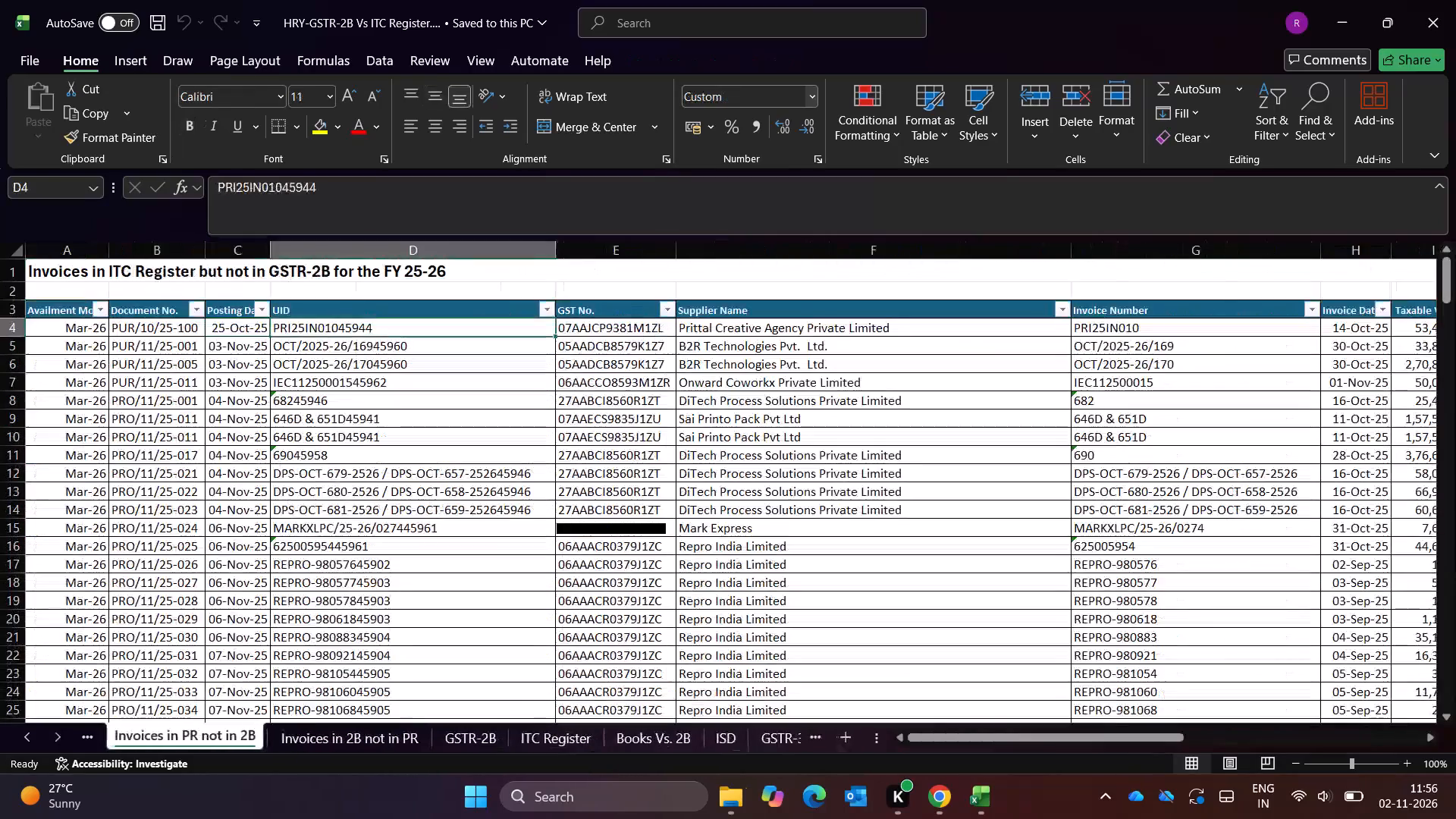
key("Right")
key("Right")
key("Right")
key("Down")
key("Up")
key("Up")
key("Up")
key("ctrl+Right")
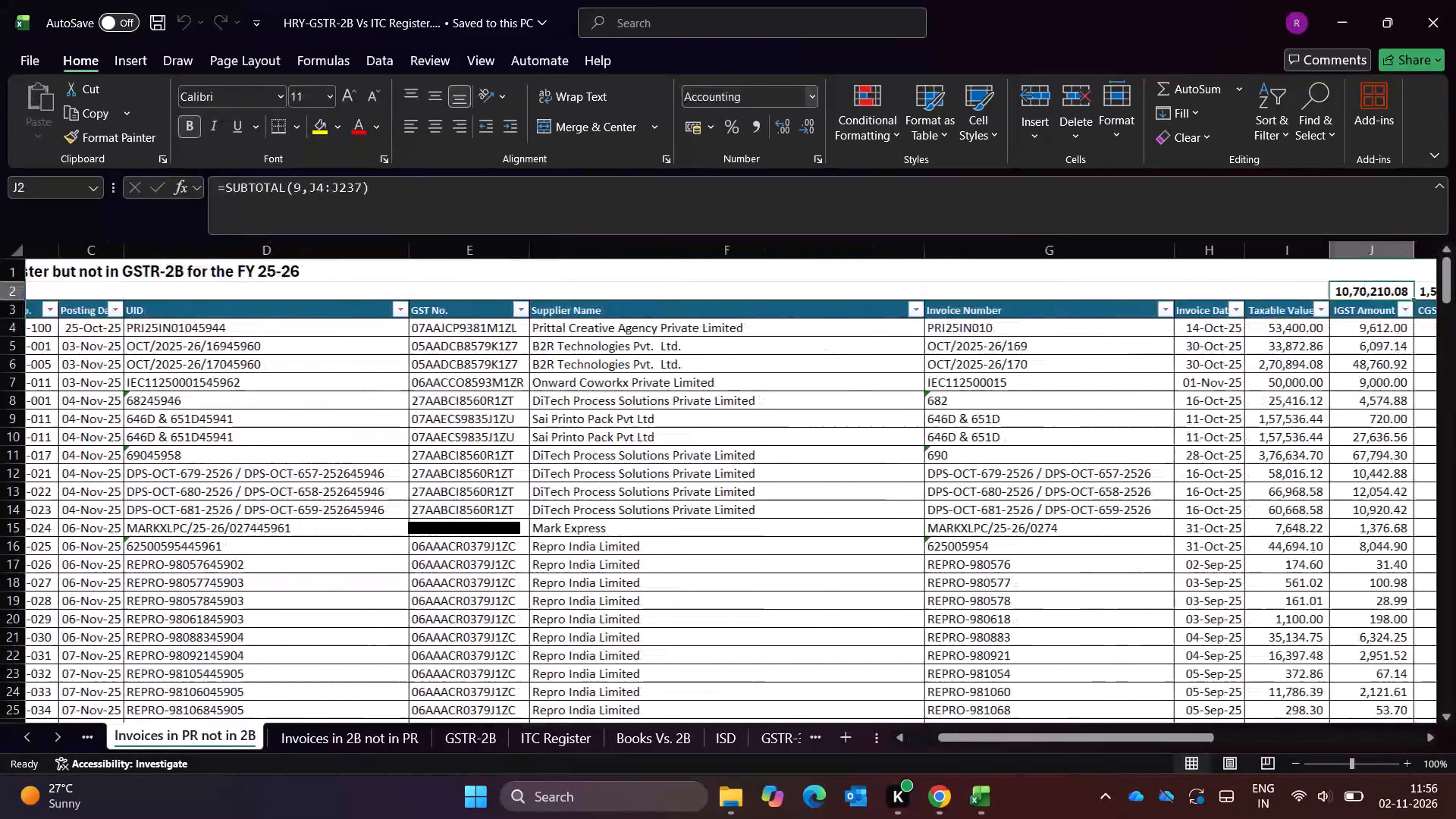
key("Right")
key("Right")
key("Left")
key("Left")
Look through the remaining sheets up to GSTR-3B and go back to the Books Vs. 2B reconciliation.
key("ctrl+Page_Down")
key("ctrl+Page_Down")
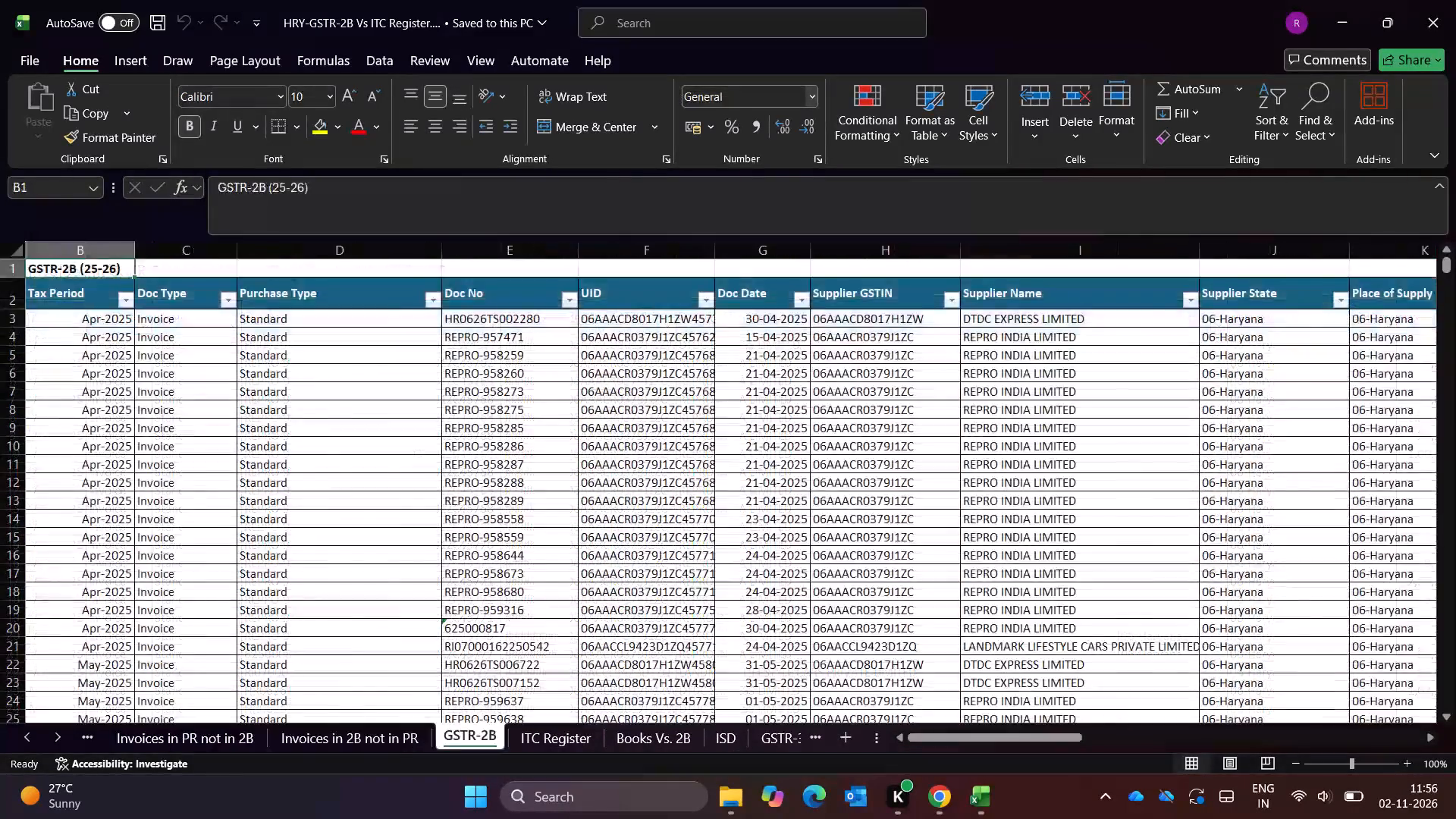
key("ctrl+Page_Down")
key("ctrl+Page_Down")
key("ctrl+Page_Down")
key("ctrl+Page_Down")
key("ctrl+Page_Down")
key("ctrl+Page_Up")
key("ctrl+Page_Up")
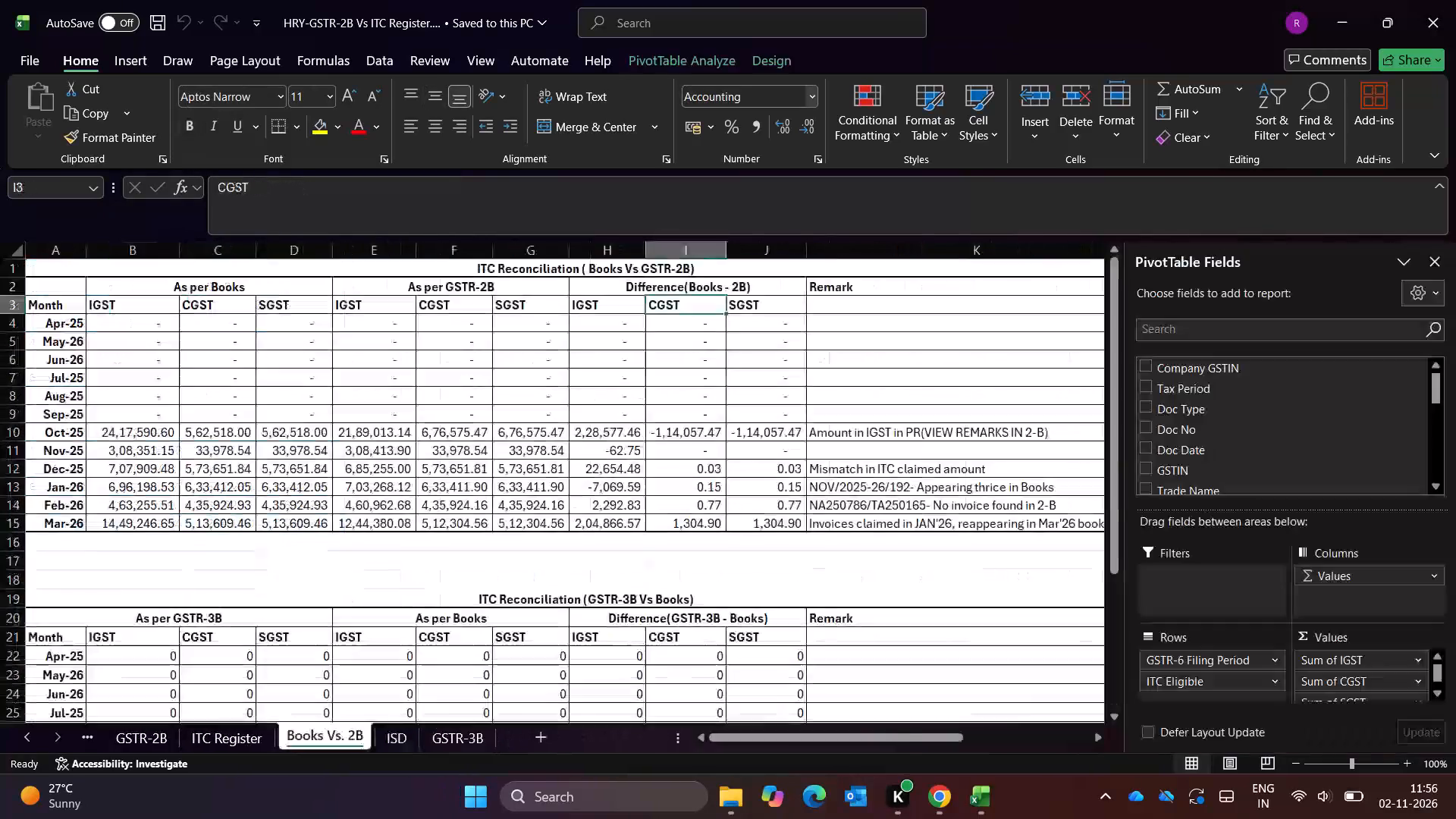
key("ctrl+Page_Up")
key("ctrl+Page_Down")
Examine the monthly Books versus GSTR-2B tax differences and their remarks in the ITC reconciliation.
key("Down")
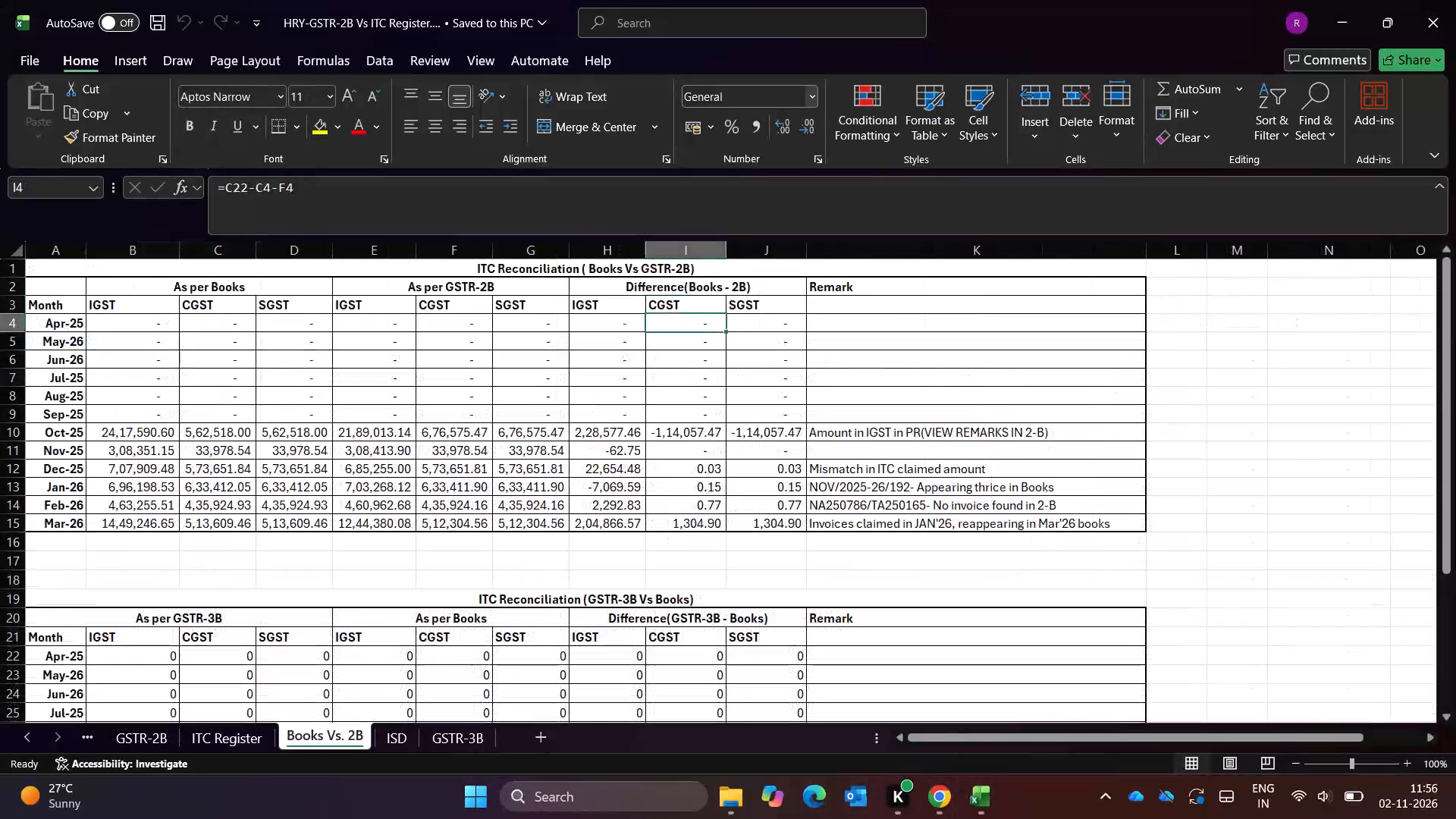
key("Down")
key("Down")
key("Right")
key("Down")
key("Down")
key("Down")
key("Right")
key("Down")
key("Down")
key("Right")
key("Down")
key("Left")
key("Left")
key("Down")
key("Right")
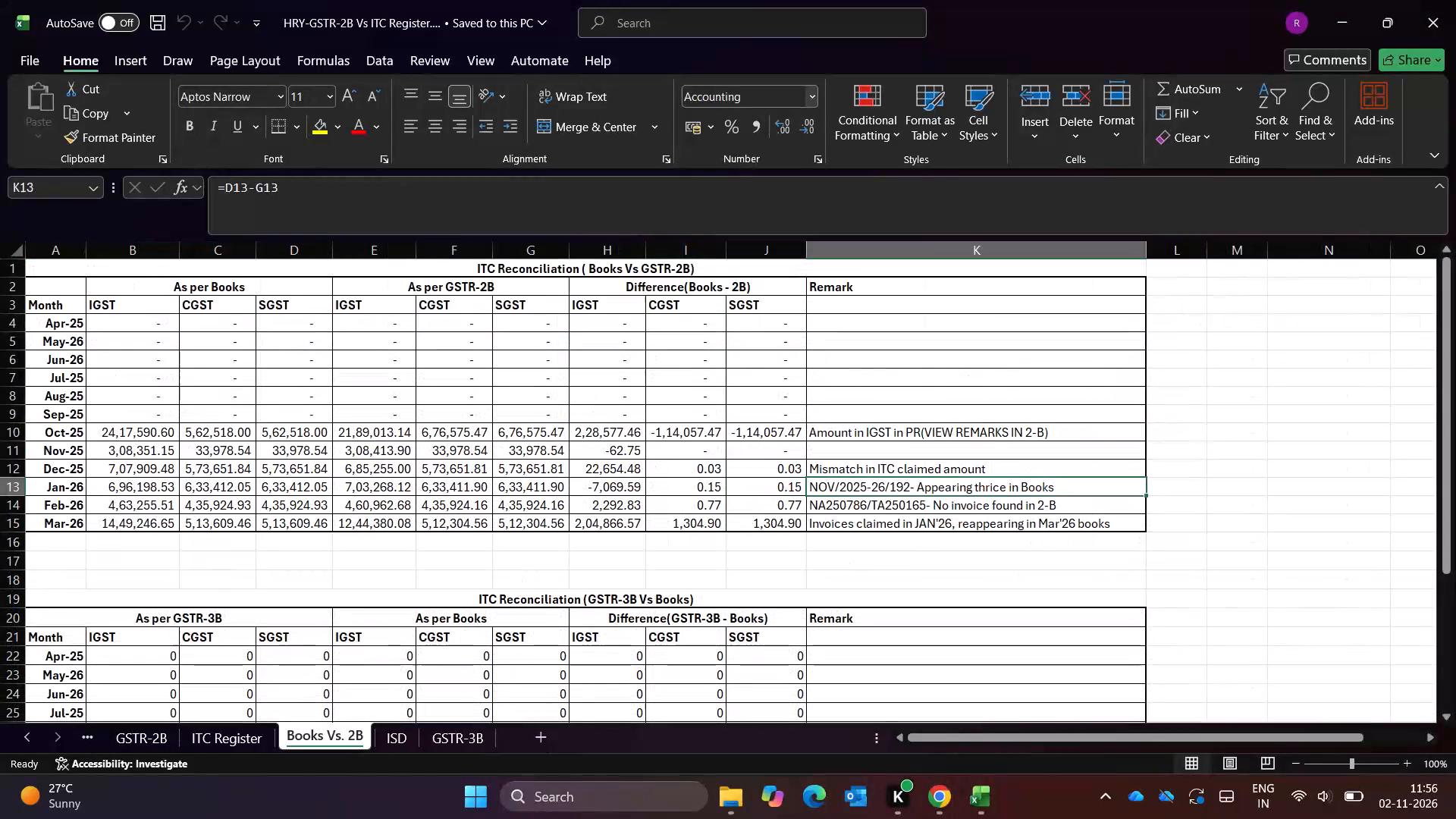
key("Down")
key("Up")
key("Down")
key("Down")
key("Down")
key("Up")
key("Up")
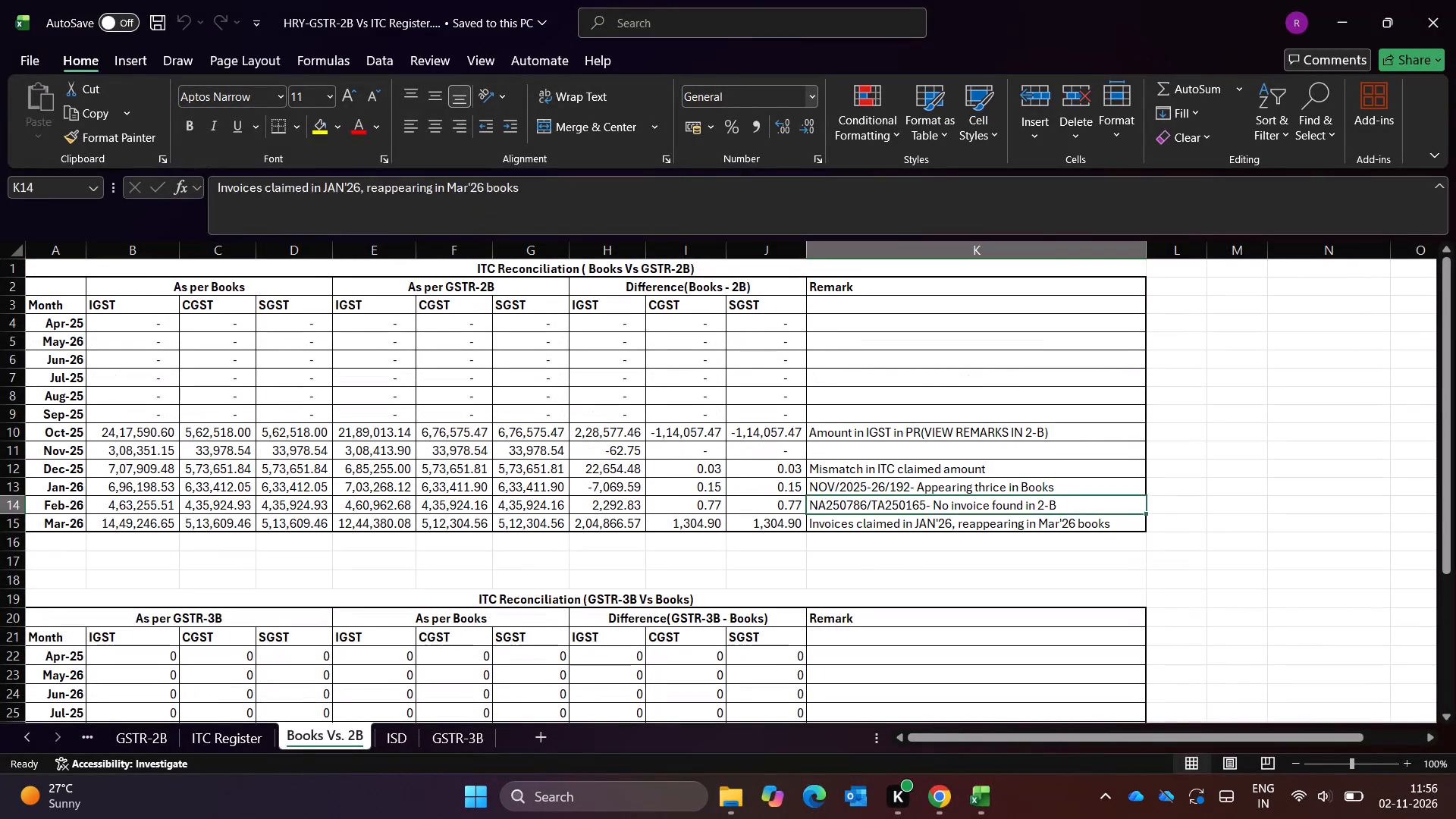
key("ctrl+Left")
key("ctrl+Left")
key("Left")
key("Left")
key("ctrl+Up")
key("ctrl+Up")
key("ctrl+Up")
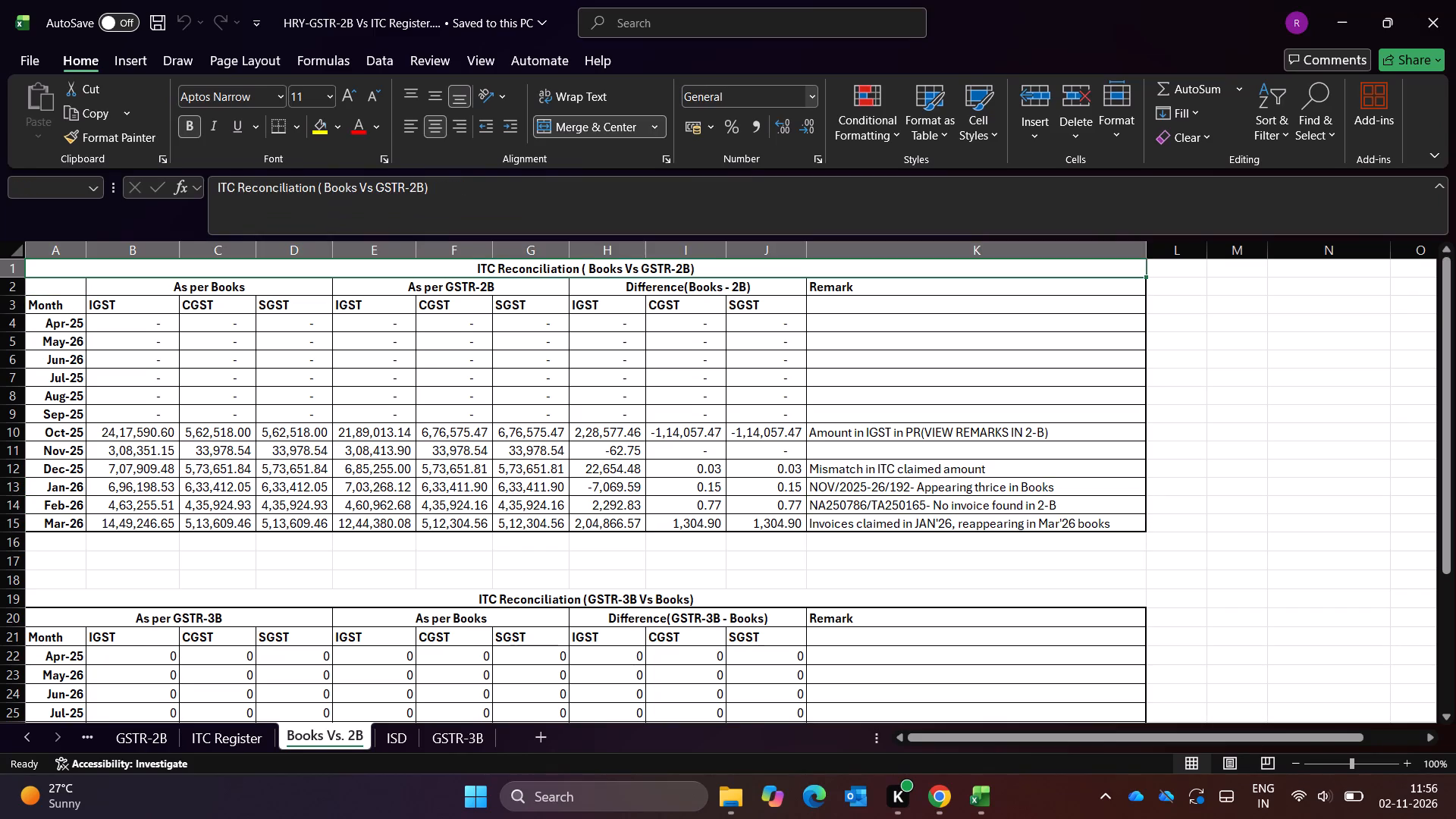
key("Down")
key("Down")
key("Down")
key("Down")
Review the ITC Register's column headers from Availment Month across to the GSTR-2B Month and final remark columns.
key("ctrl+Page_Up")
key("Up")
key("Up")
key("Up")
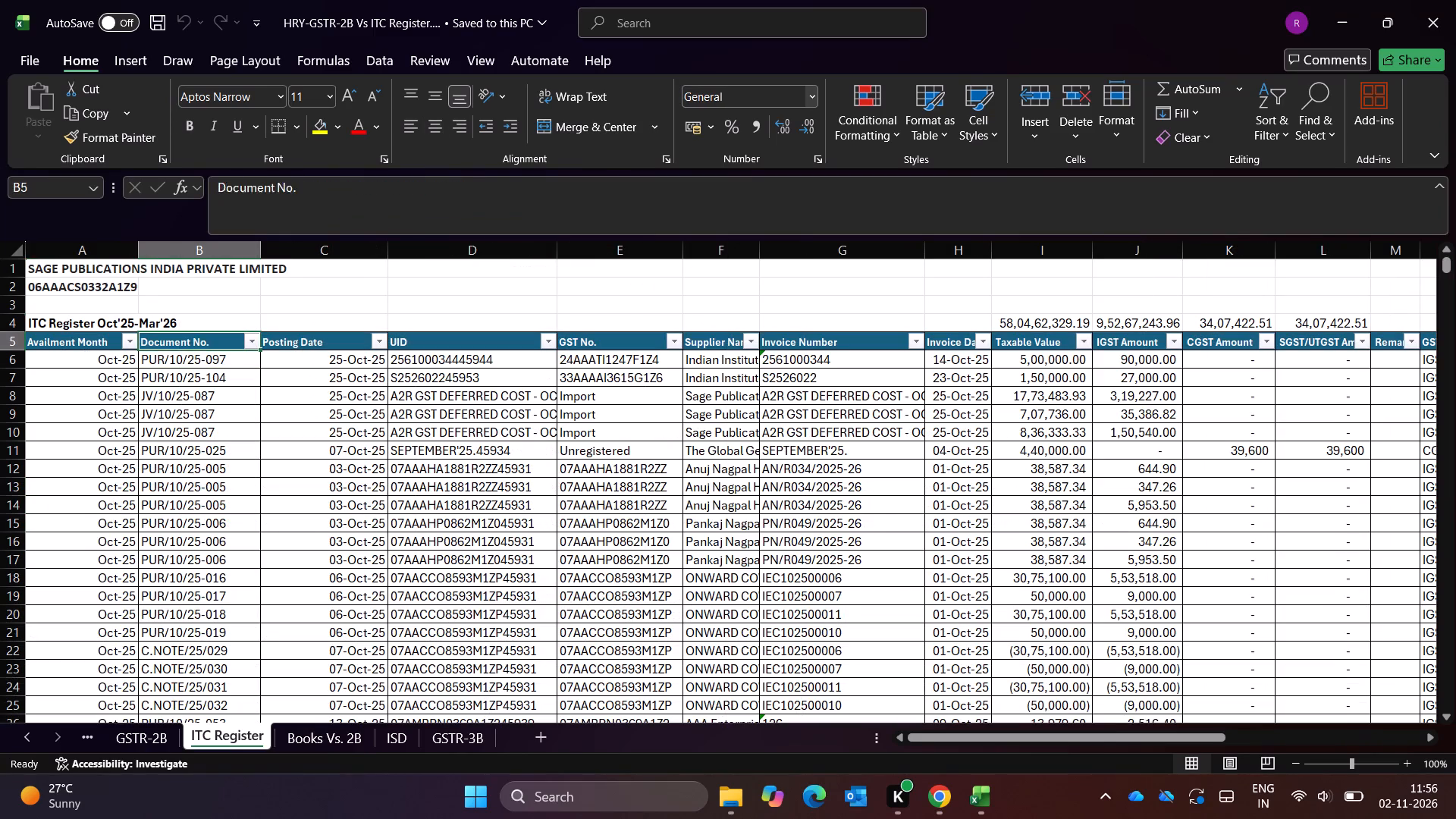
key("Up")
key("Up")
key("Up")
key("Up")
key("Down")
key("Down")
key("Down")
key("Down")
key("Right")
key("Right")
key("Right")
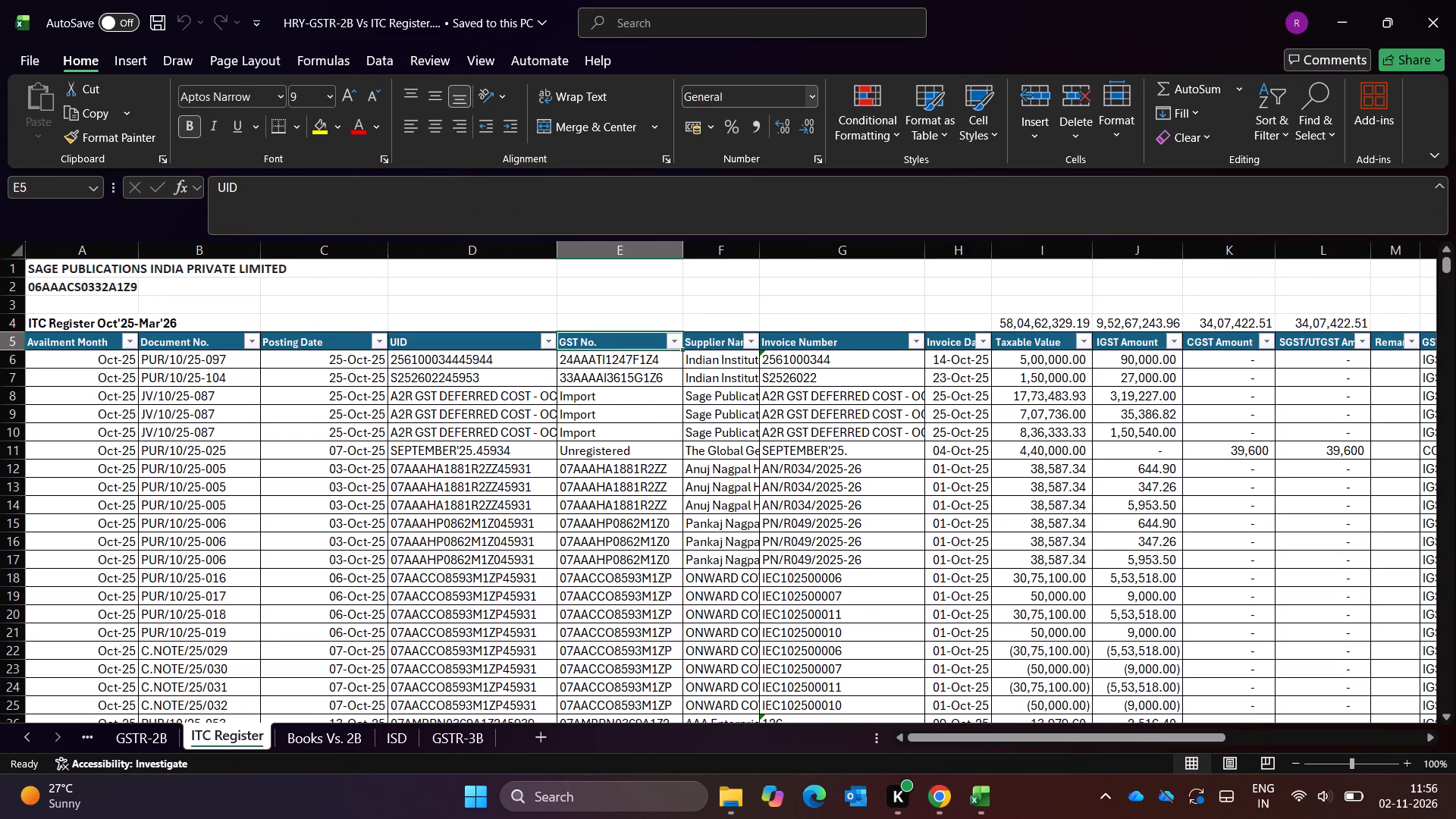
key("Right")
key("Right")
key("Right")
key("ctrl+Right")
key("Left")
key("Left")
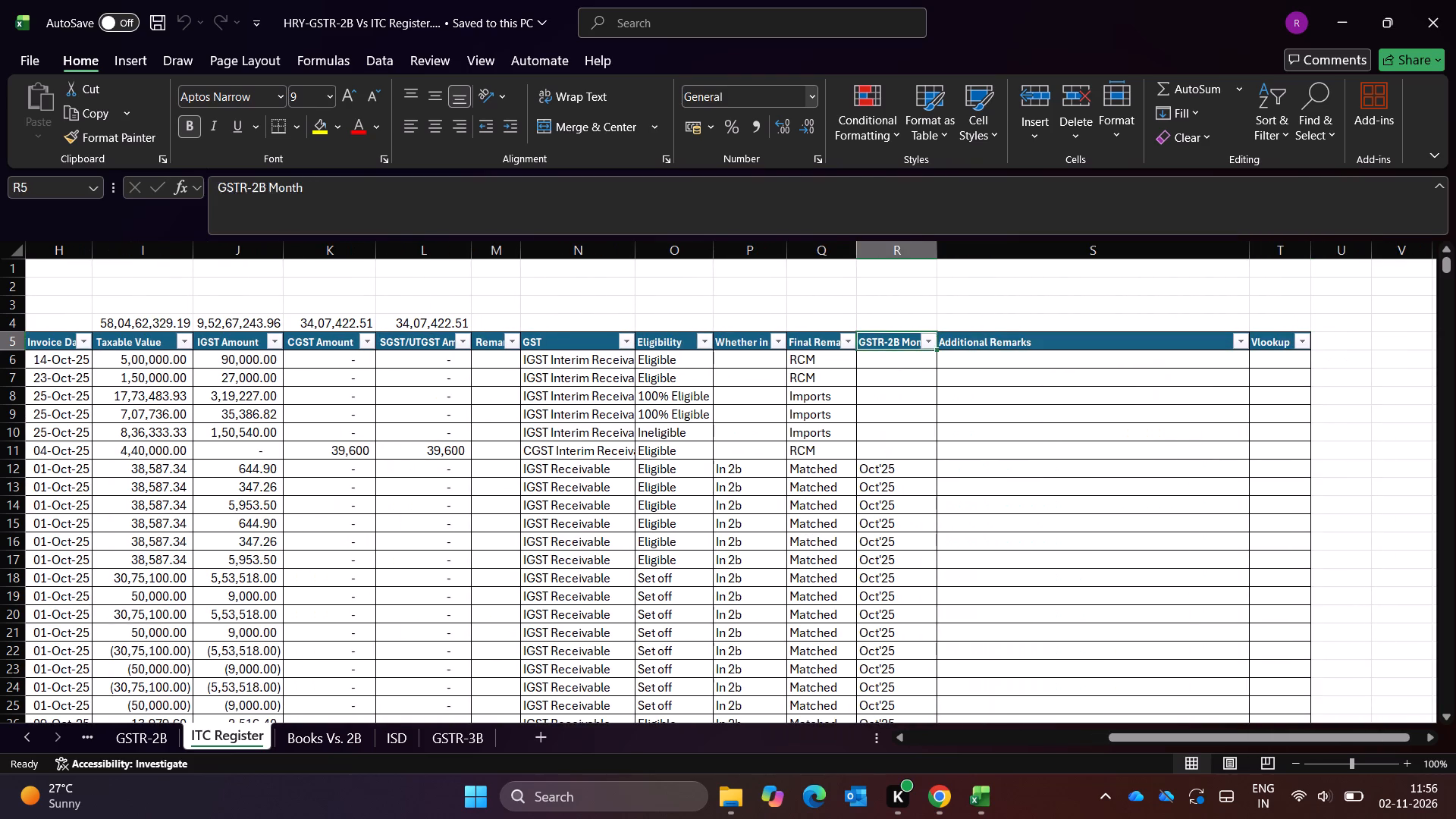
key("Left")
Review the GSTR-2B sheet's columns across to the ITC claim month, Remark and reversal columns at the table's end.
key("ctrl+Page_Up")
key("Up")
key("Right")
key("Right")
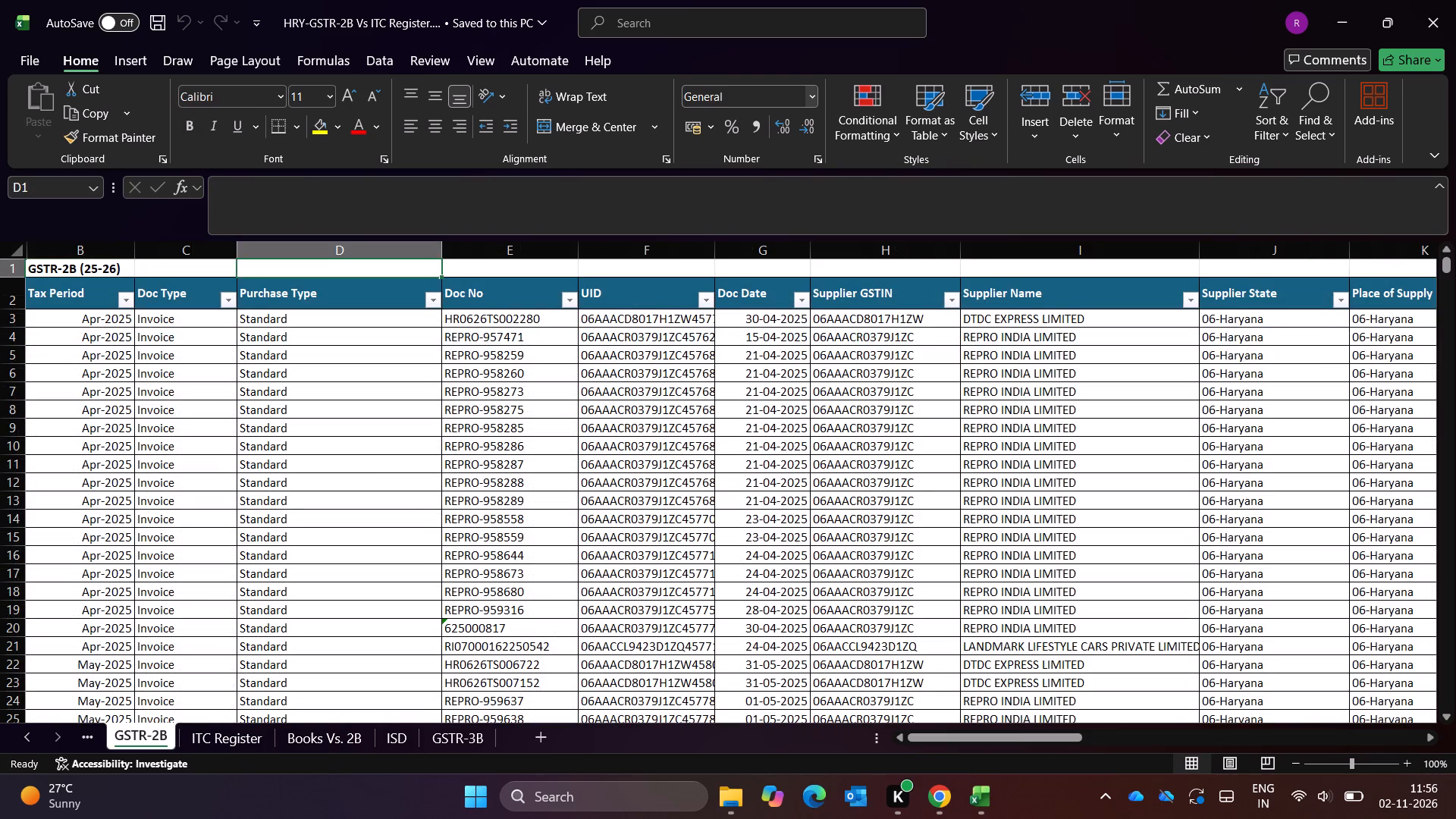
key("Down")
key("ctrl+Right")
key("Left")
key("Left")
key("Left")
key("Left")
key("Up")
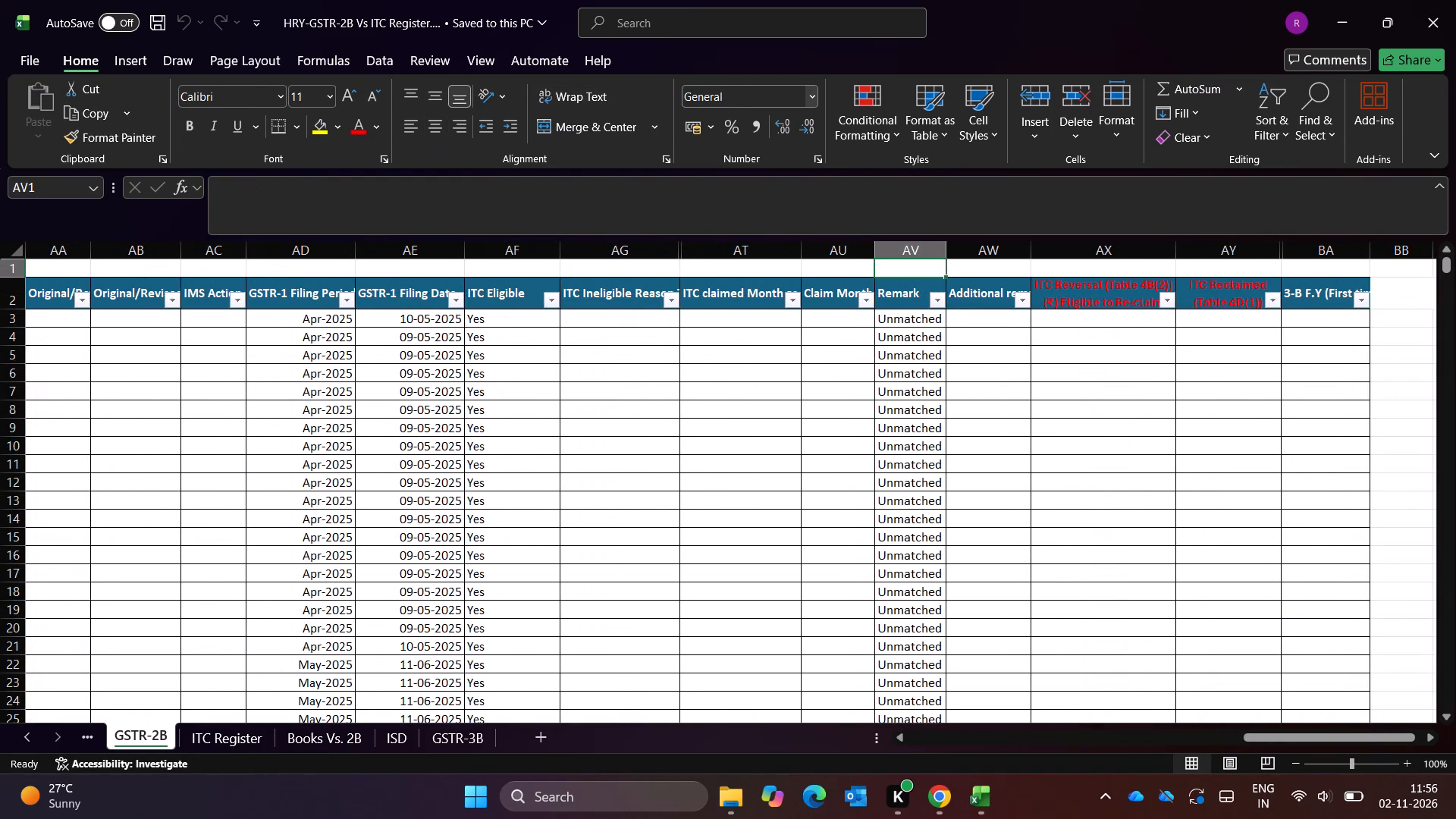
Inspect the filter options of the GSTR-2B Remark, ITC Reversal, ITC Reclaimed and 3-B F.Y columns without filtering.
key("Up")
key("Up")
key("Down")
key("alt+Down")
key("Down")
key("Escape")
key("Right")
key("Right")
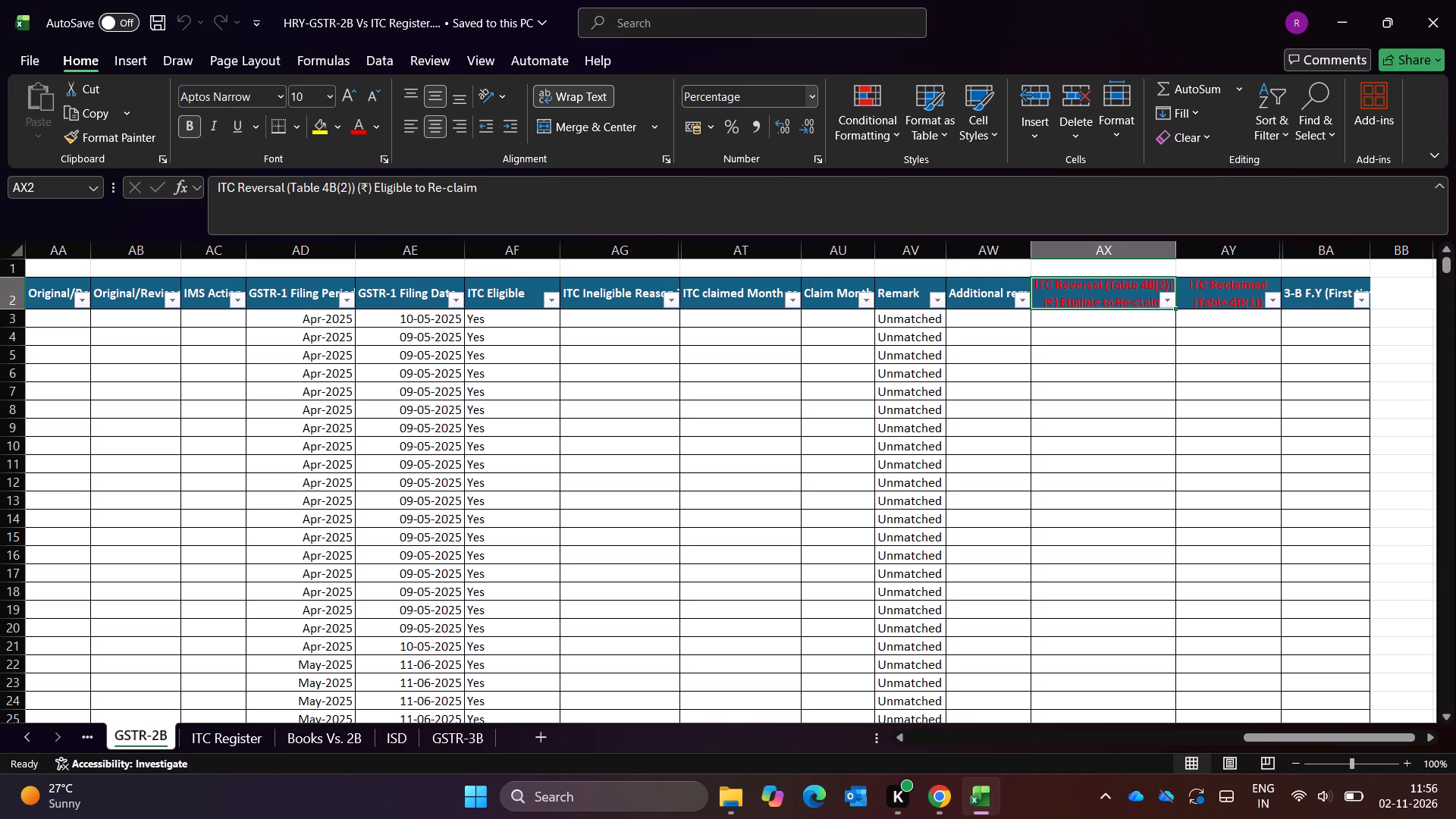
key("alt+Down")
key("Escape")
key("Right")
key("alt+Down")
key("Escape")
key("Right")
key("alt+Down")
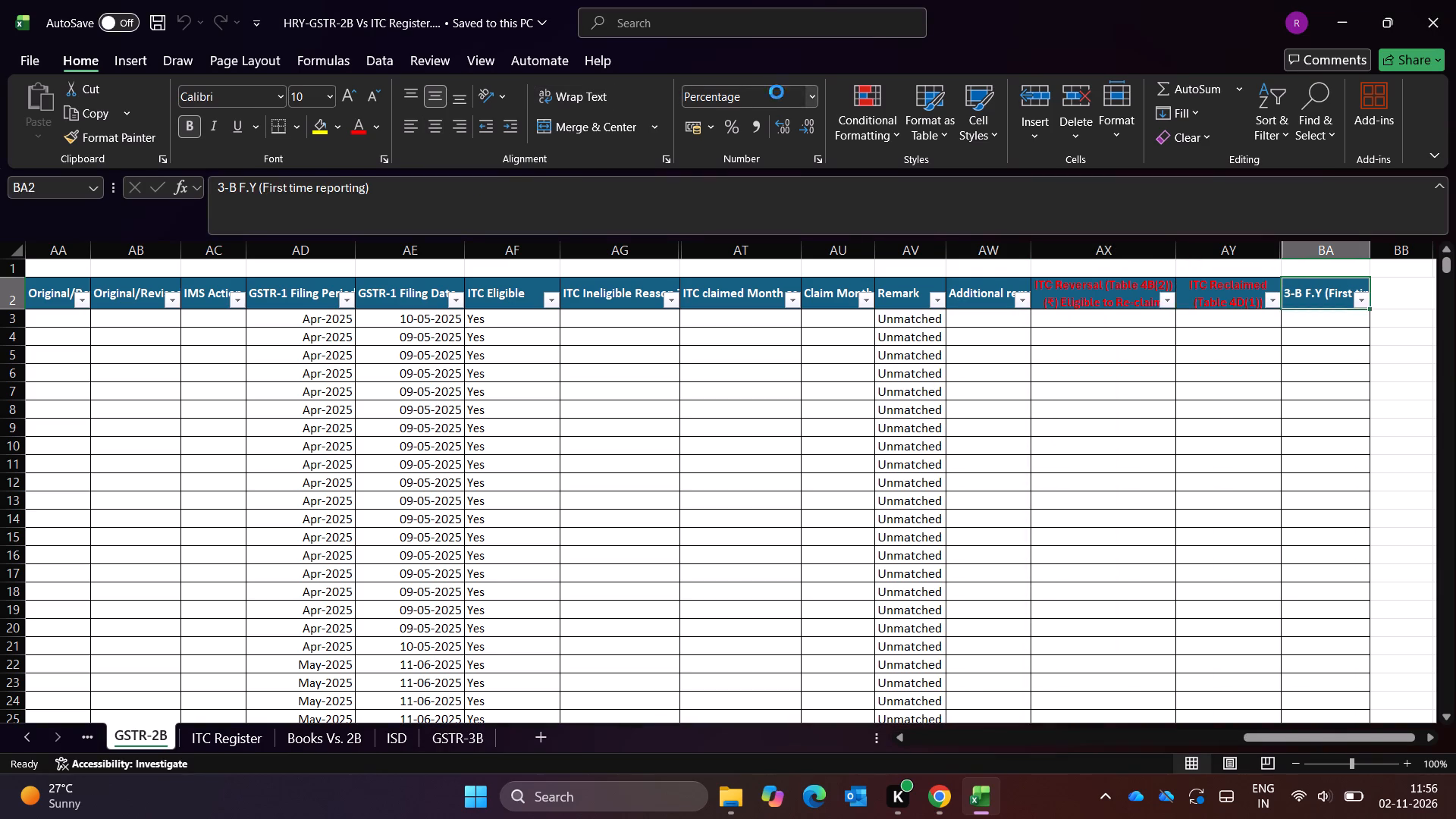
key("Escape")
Inspect the filter options of the Remark, GSTR-1 Filing Date and GSTR-1 Filing Period columns without filtering.
key("Left")
key("Left")
key("Left")
key("Left")
key("alt+Down")
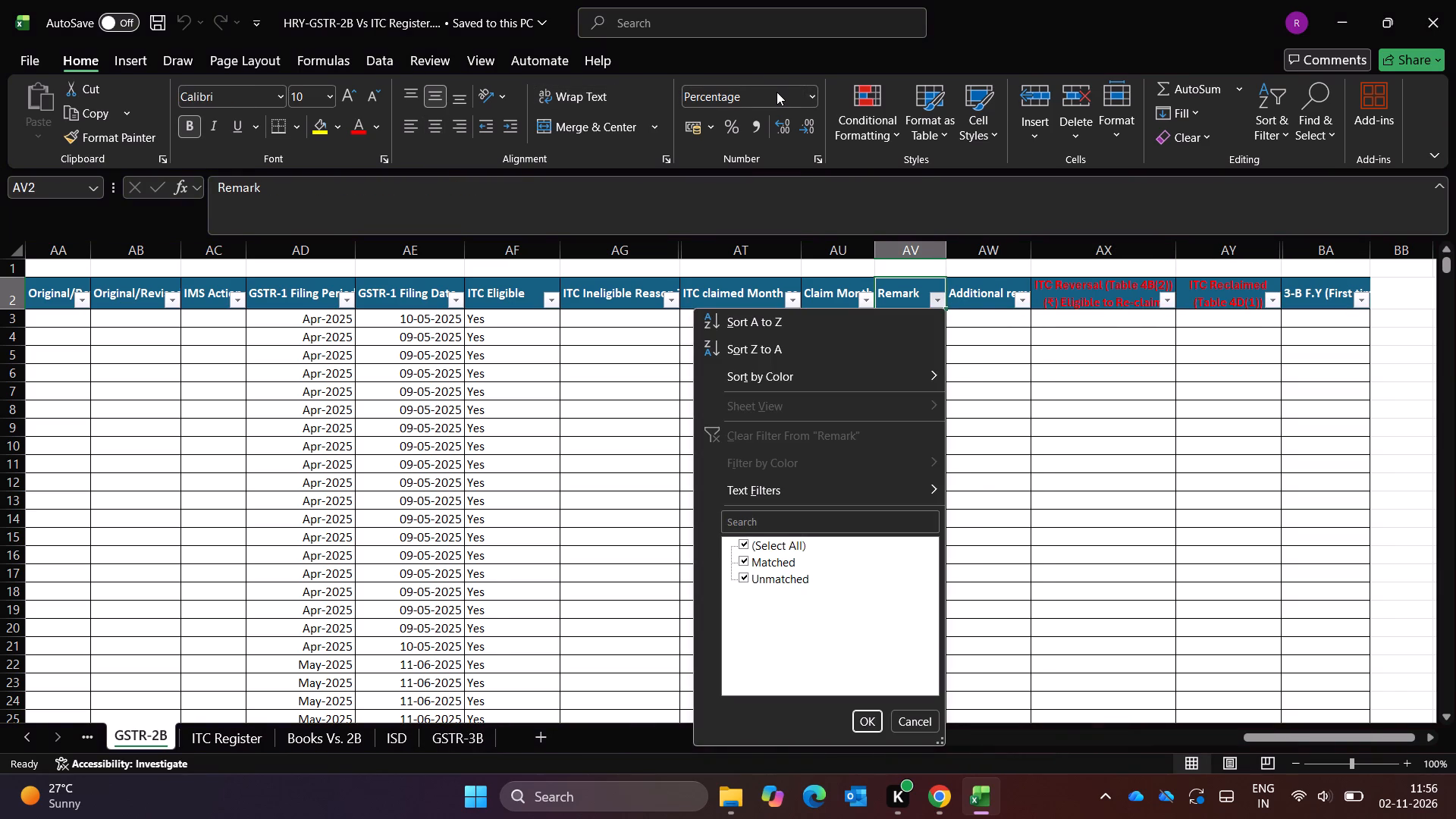
key("Escape")
key("Left")
key("Left")
key("Left")
key("Left")
key("Left")
key("alt+Down")
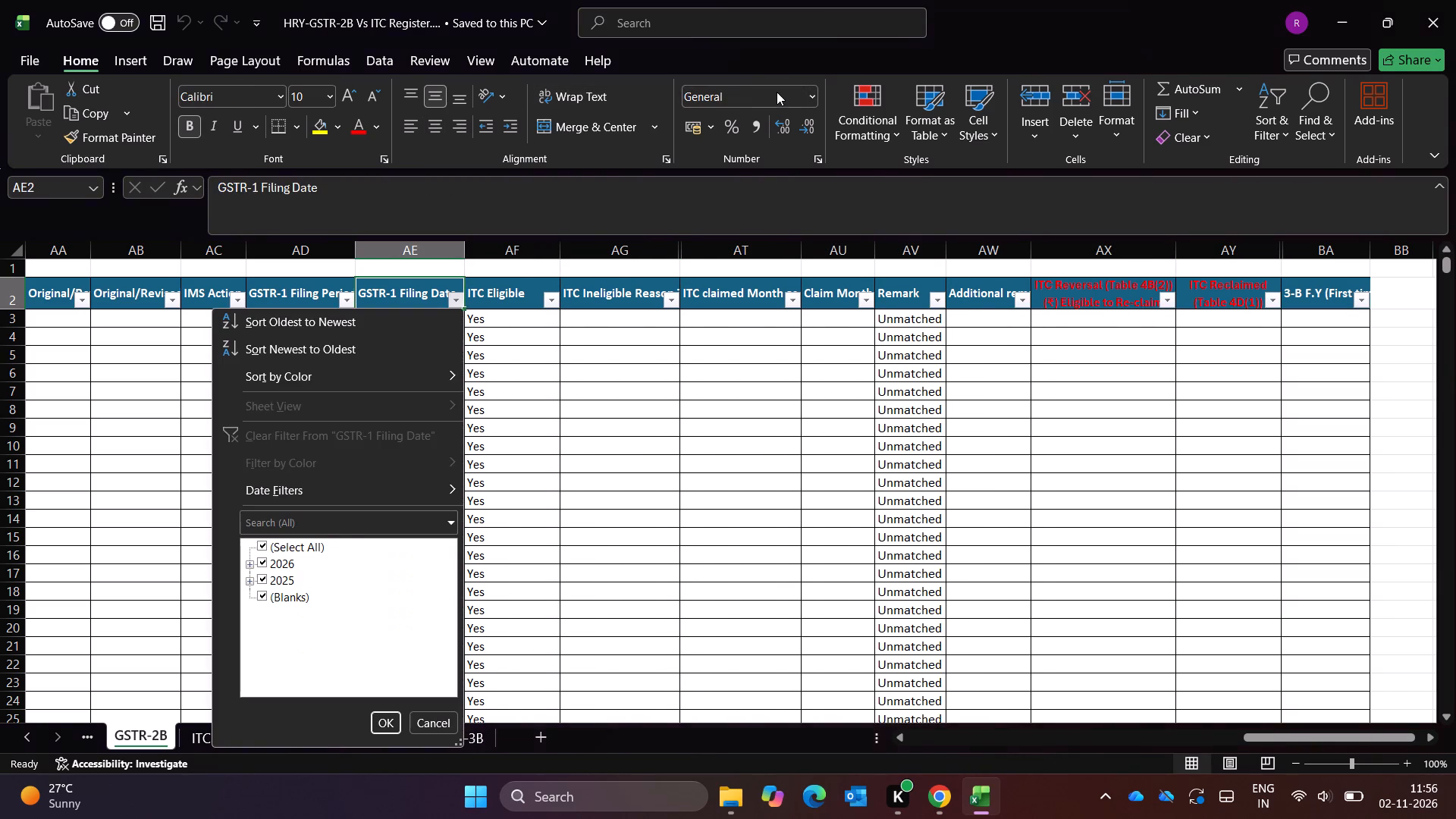
key("Escape")
key("Left")
key("alt+Down")
key("Escape")
key("Right")
key("Right")
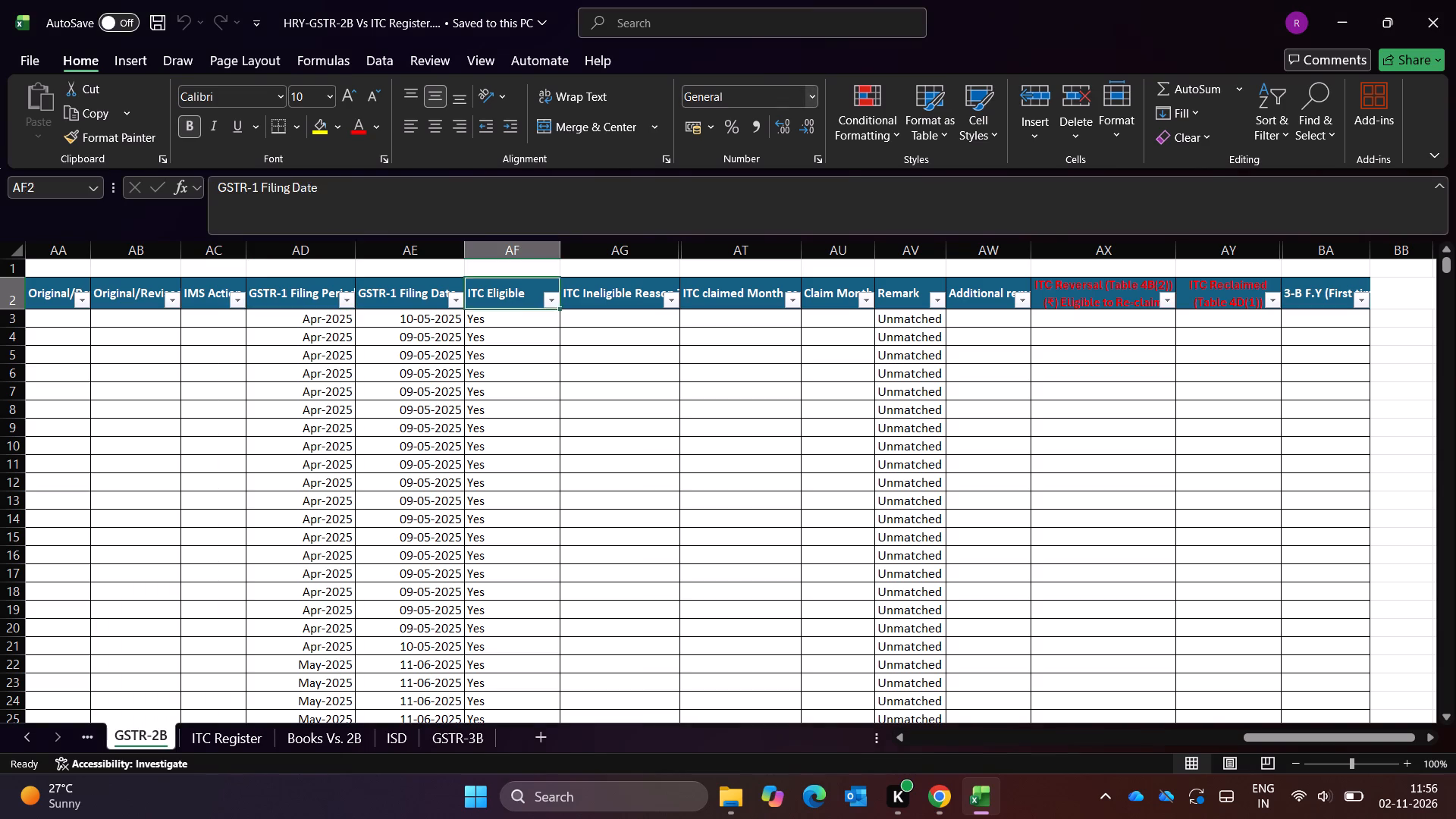
Scan the GSTR-1 Filing Date column down through the monthly data blocks of the GSTR-2B sheet and back up.
key("Down")
key("Down")
key("Down")
key("Left")
key("ctrl+Down")
key("Down")
key("Up")
key("Down")
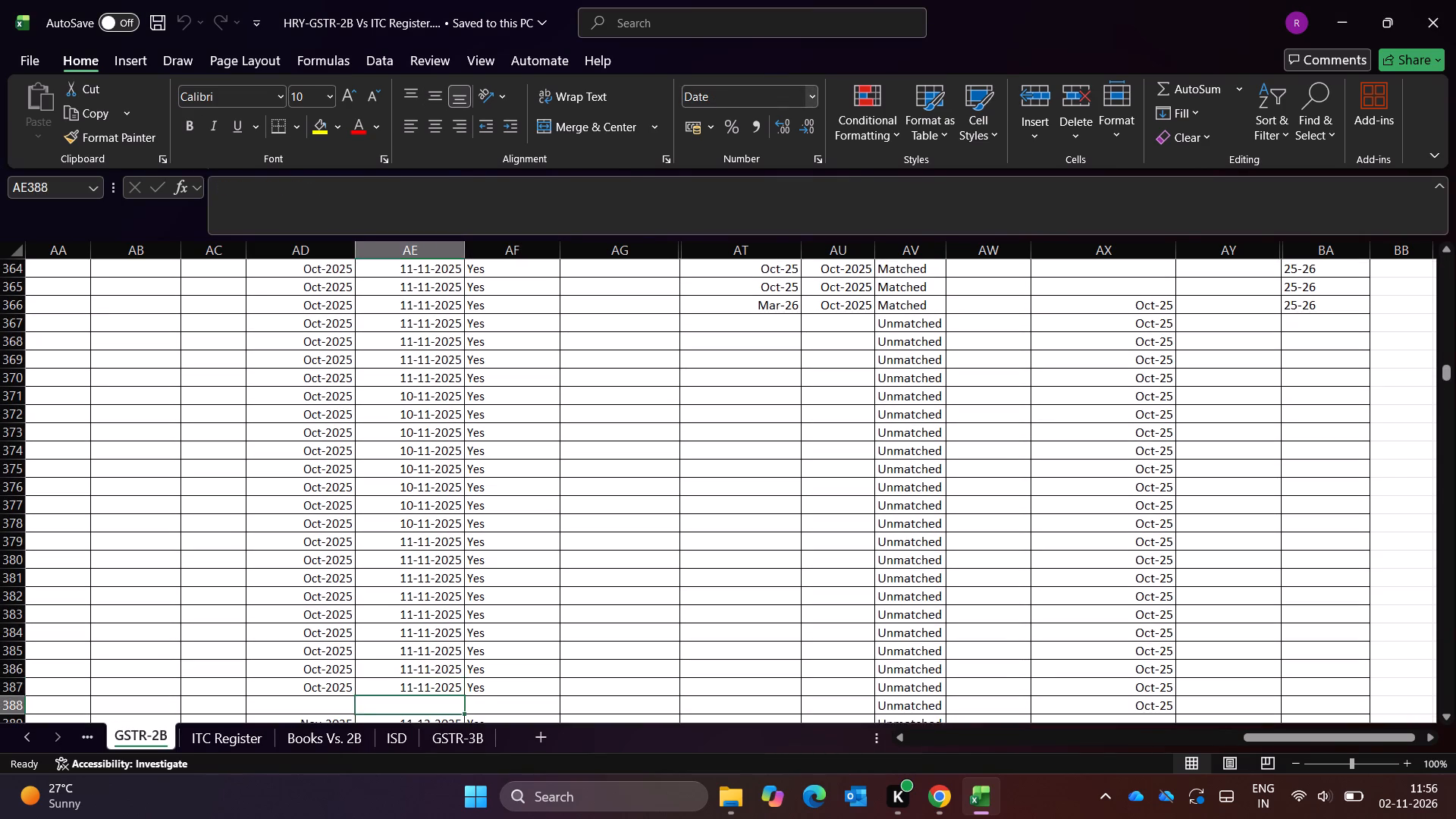
key("Down")
key("Down")
key("ctrl+Down")
key("Down")
key("Down")
key("ctrl+Down")
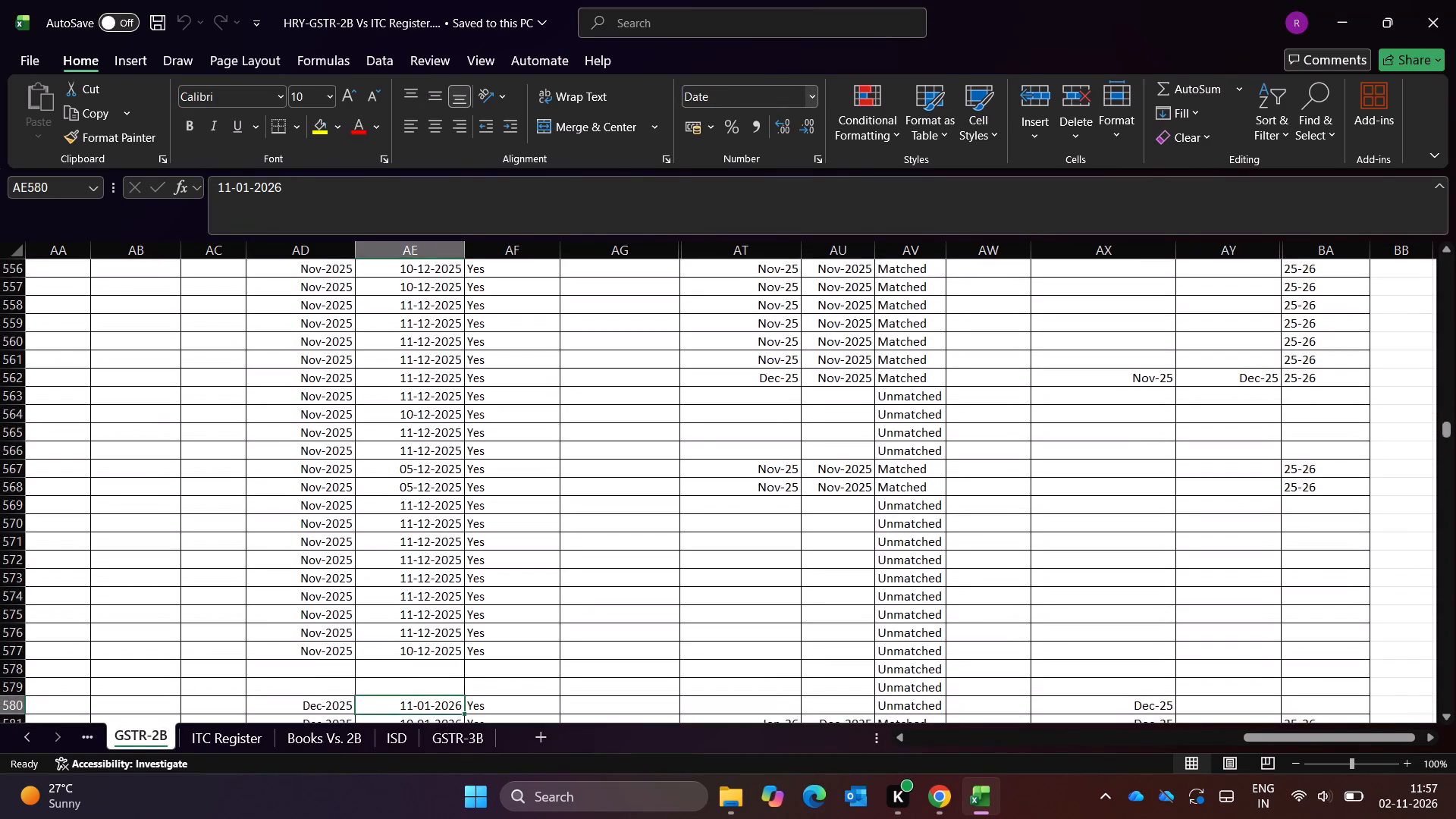
key("ctrl+Down")
key("ctrl+Down")
key("ctrl+Down")
key("ctrl+Down")
key("ctrl+Up")
key("ctrl+Up")
key("ctrl+Up")
key("ctrl+Up")
key("ctrl+Up")
key("ctrl+Up")
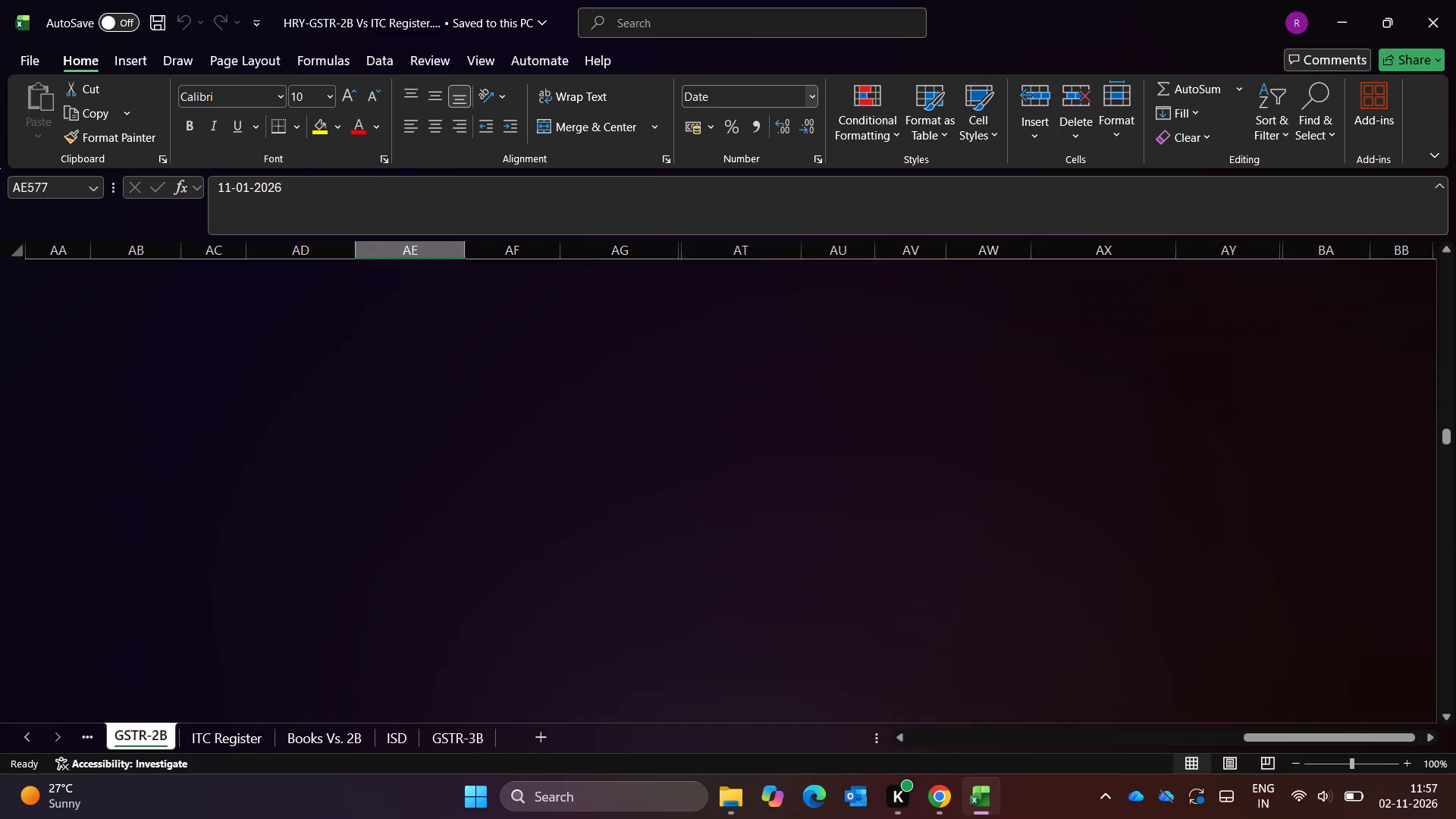
Check the claim month headers beside the GSTR-2B Remark column and inspect the Remark filter options without filtering.
key("Right")
key("Right")
key("Right")
key("Right")
key("Right")
key("ctrl+Up")
key("Up")
key("Up")
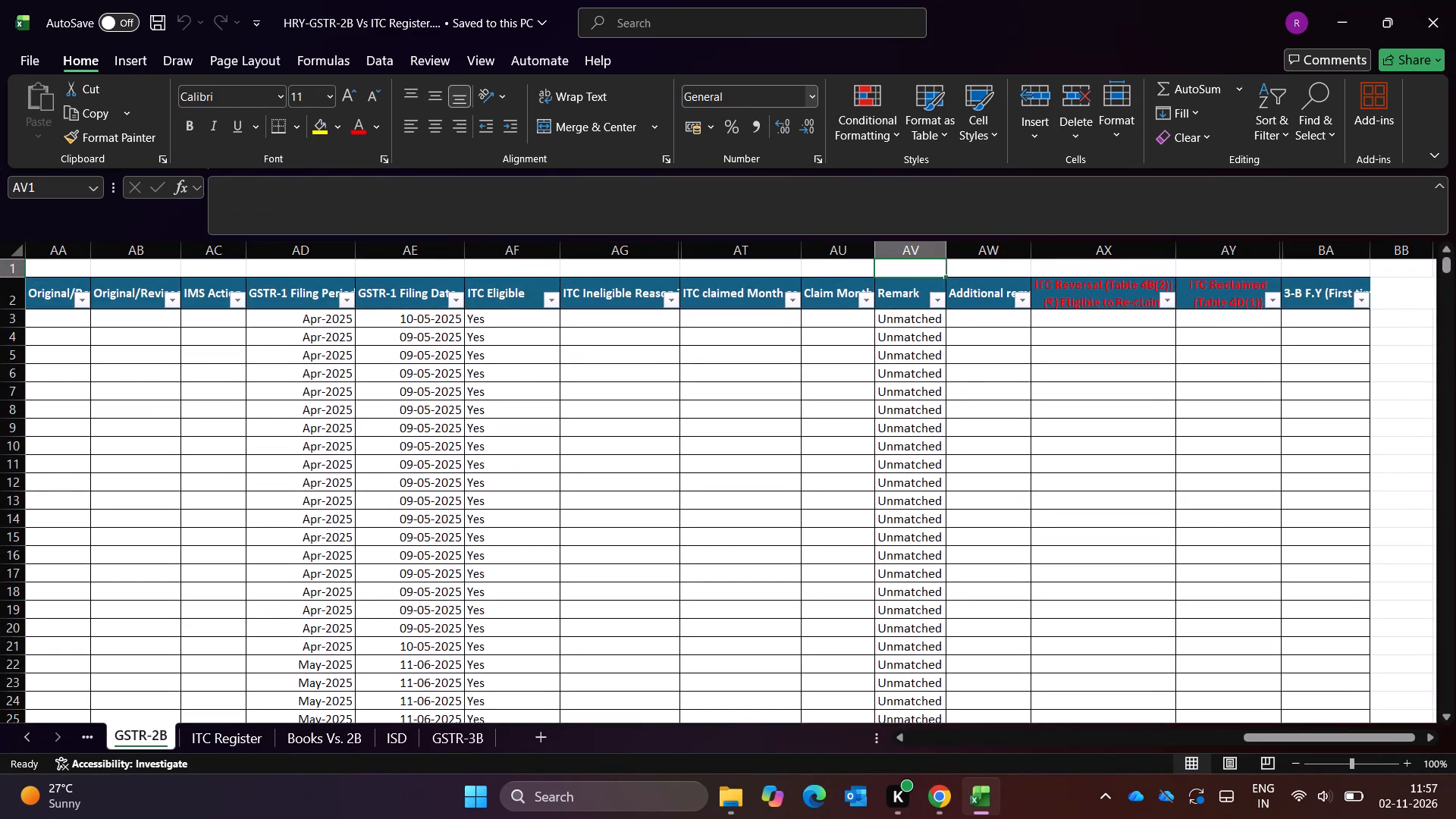
key("Down")
key("Left")
key("Left")
key("Left")
key("Right")
key("Right")
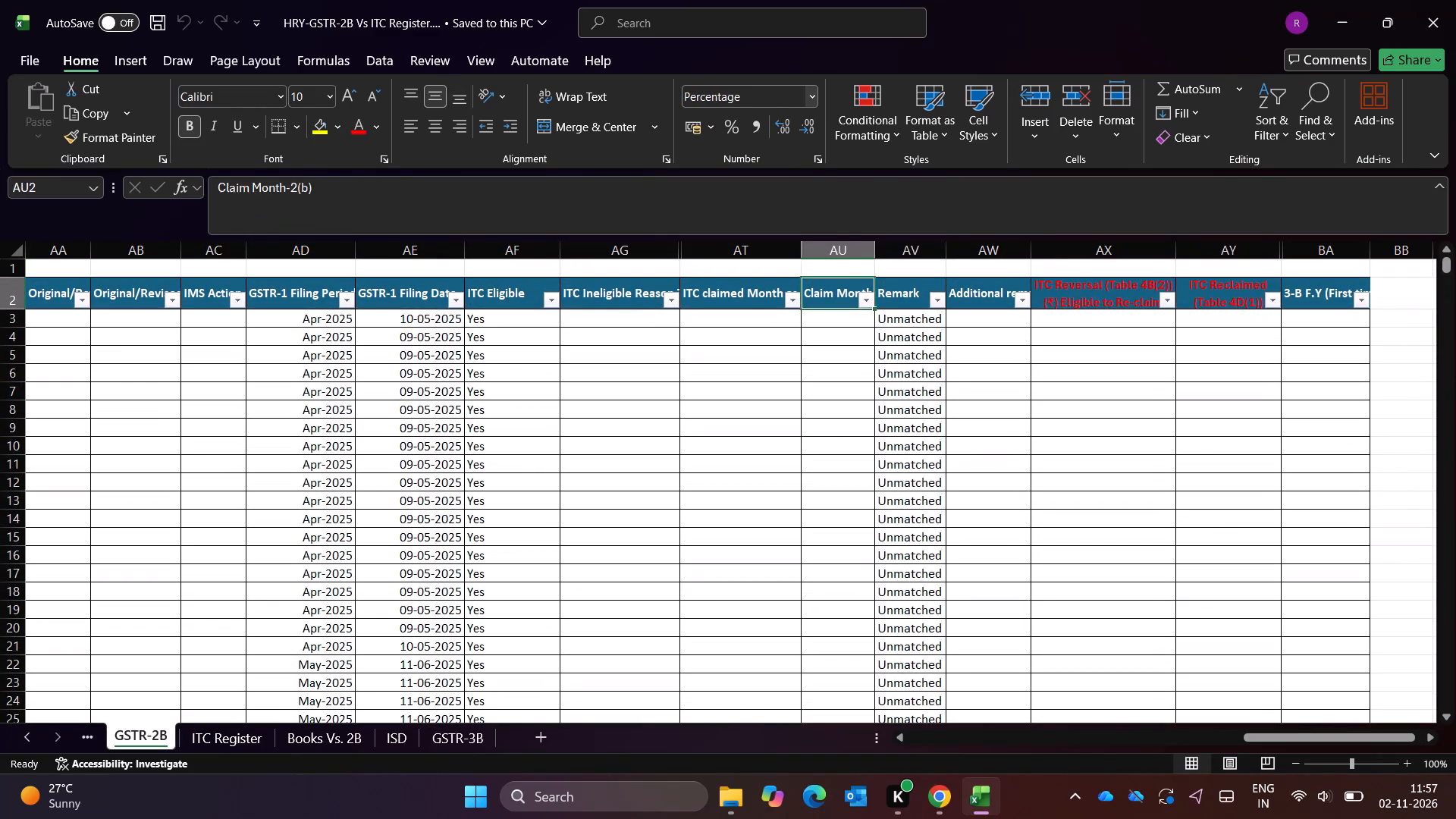
key("Right")
key("alt+Down")
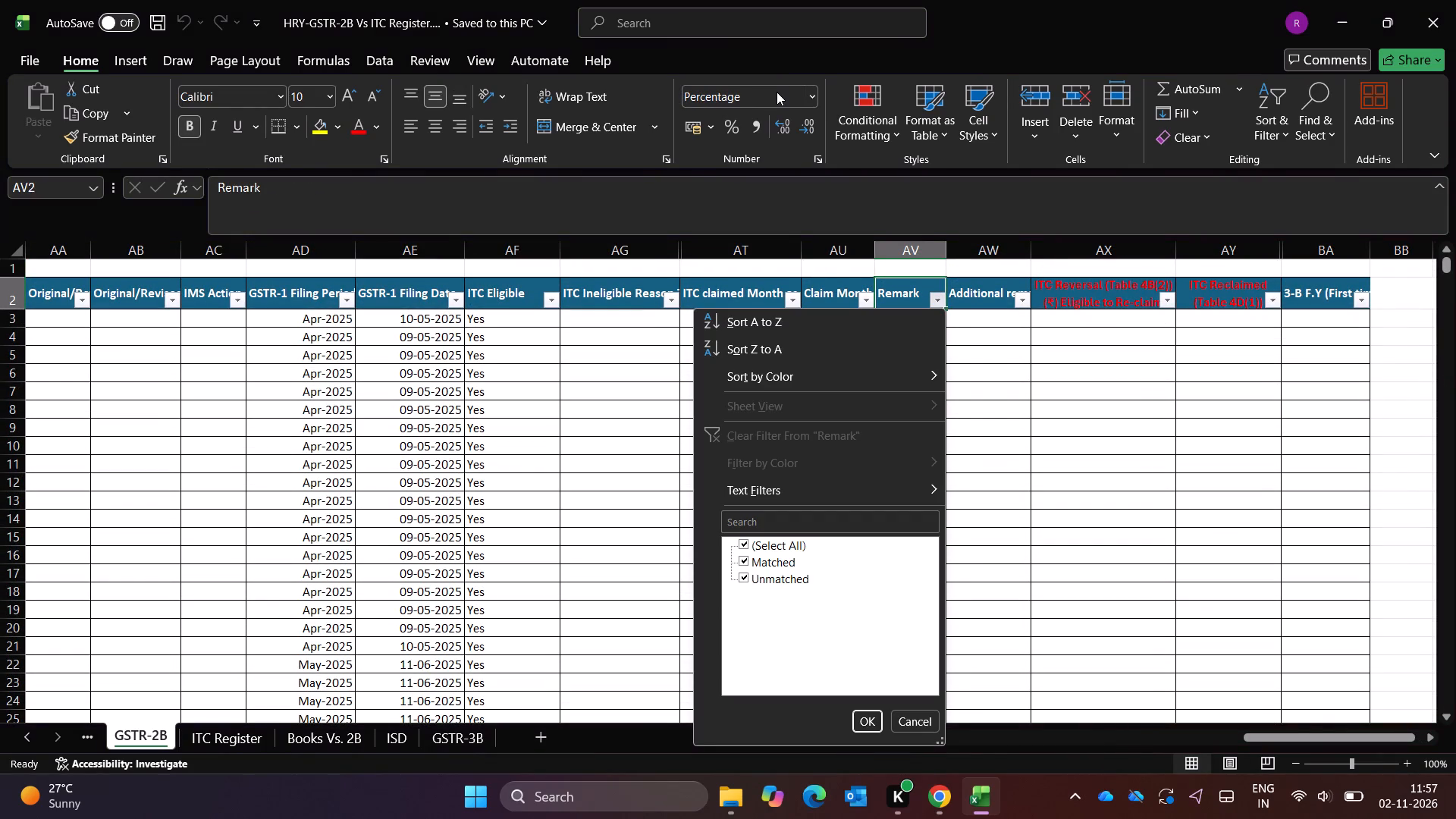
key("Escape")
Read through the full list of filter values in the Additional remark column without filtering.
key("Up")
key("Up")
key("Down")
key("Right")
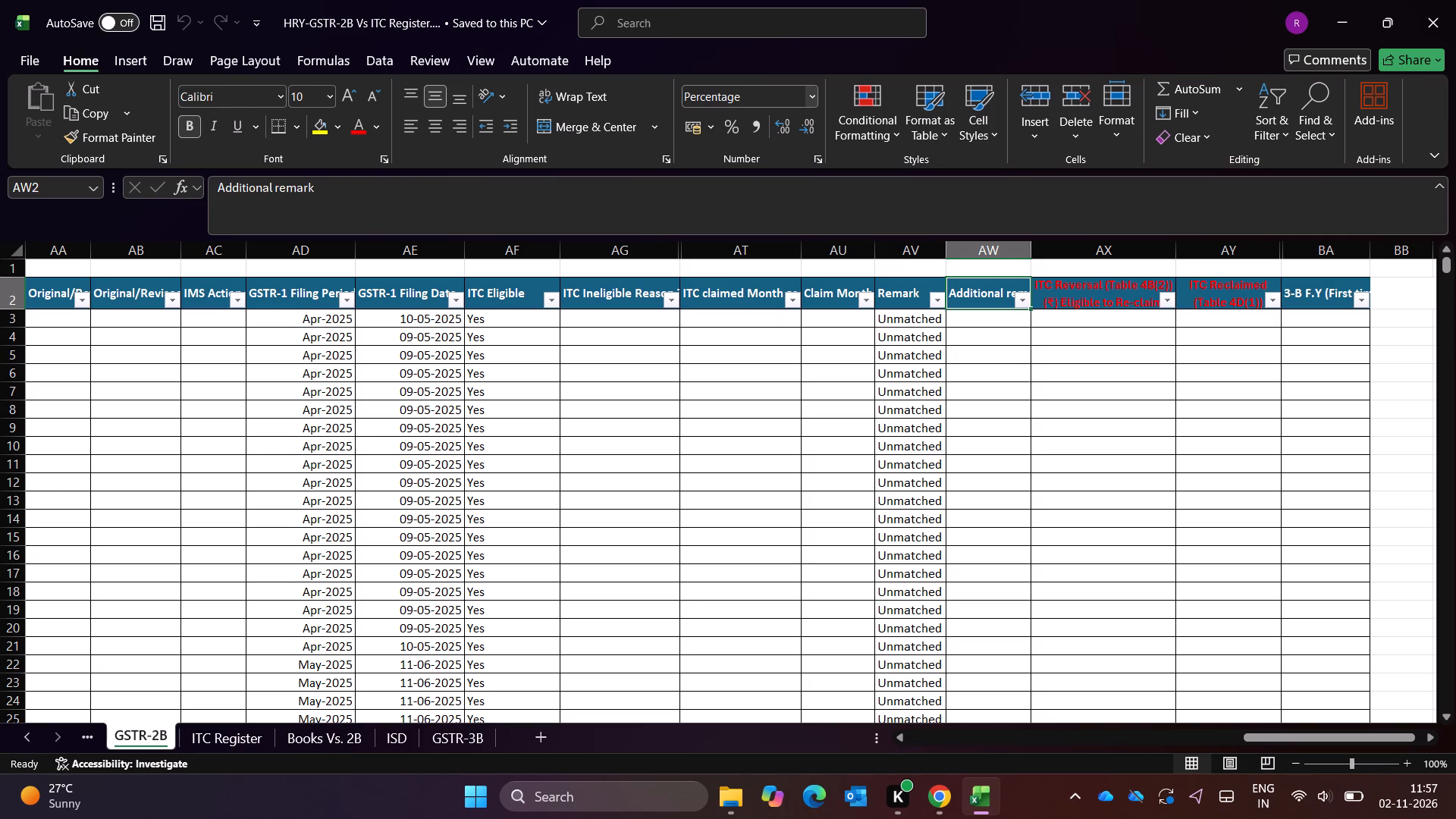
key("alt+Down")
key("Down")
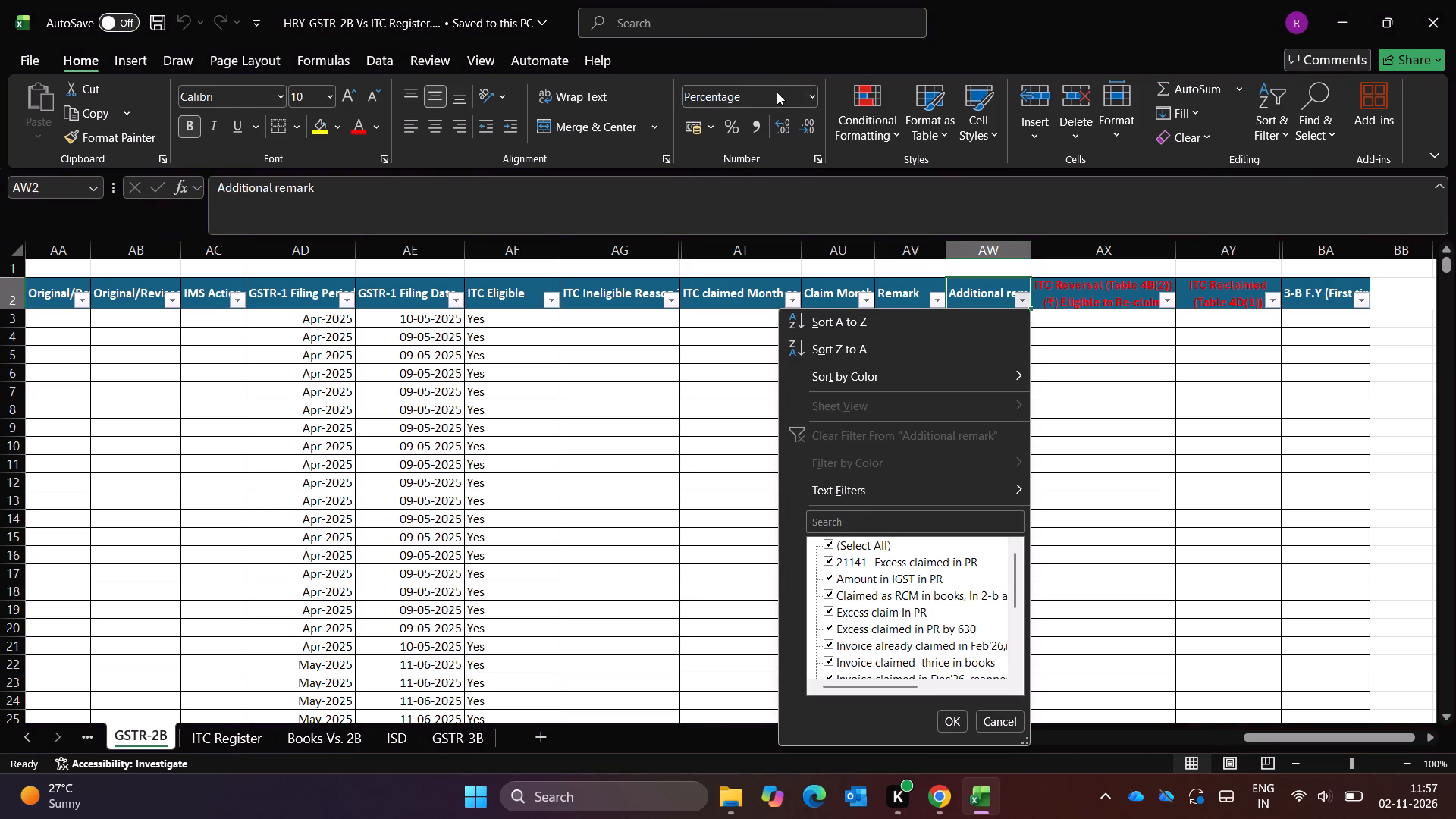
key("Down")
key("Down")
key("Down")
key("Down")
key("Down")
key("Down")
key("Down")
key("Down")
key("Down")
key("Down")
key("Down")
key("Down")
key("Down")
key("Down")
key("Down")
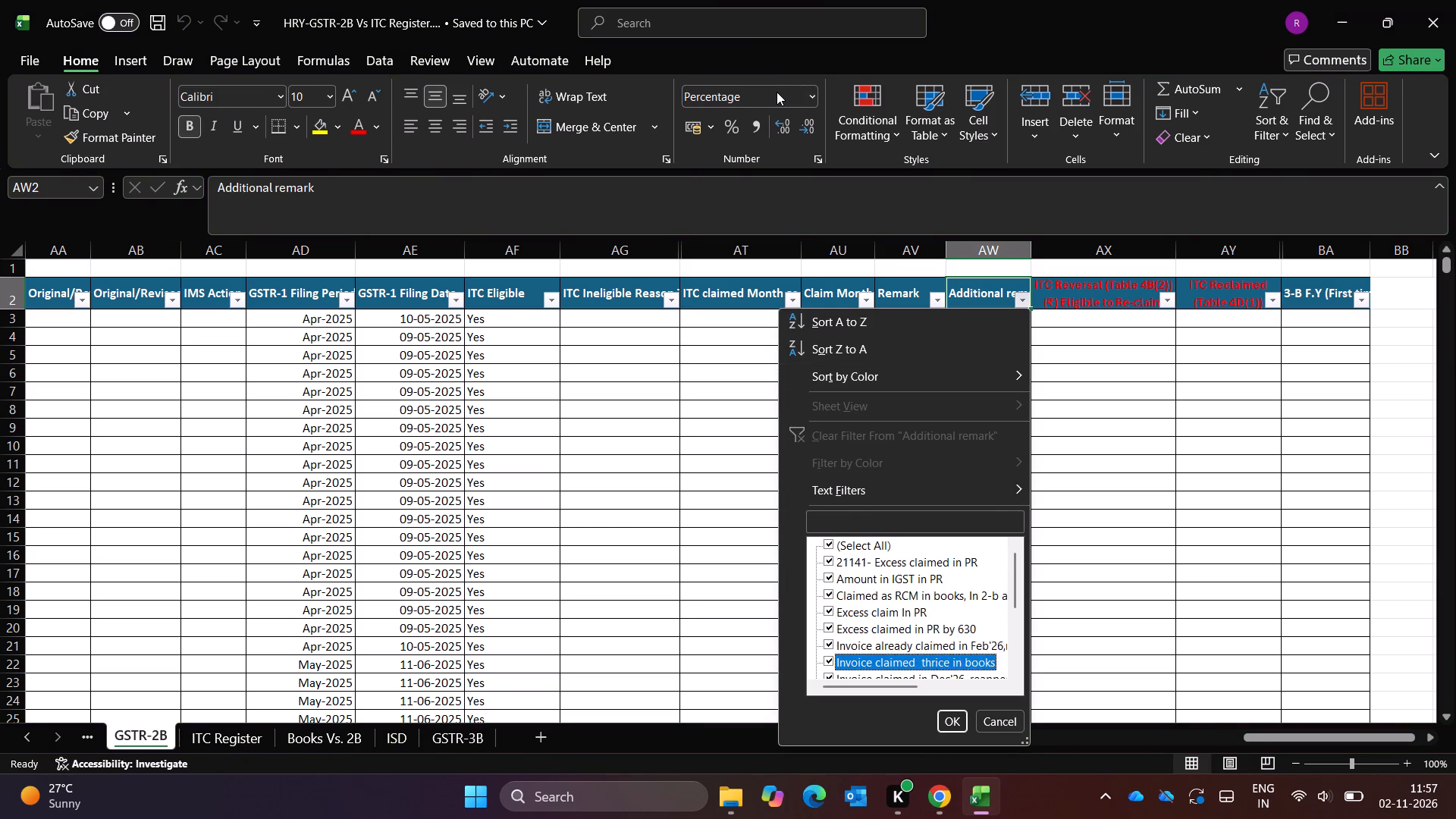
key("Down")
key("Down")
key("Down")
key("Down")
key("Down")
key("Down")
key("Down")
key("Down")
key("Down")
key("Up")
key("Up")
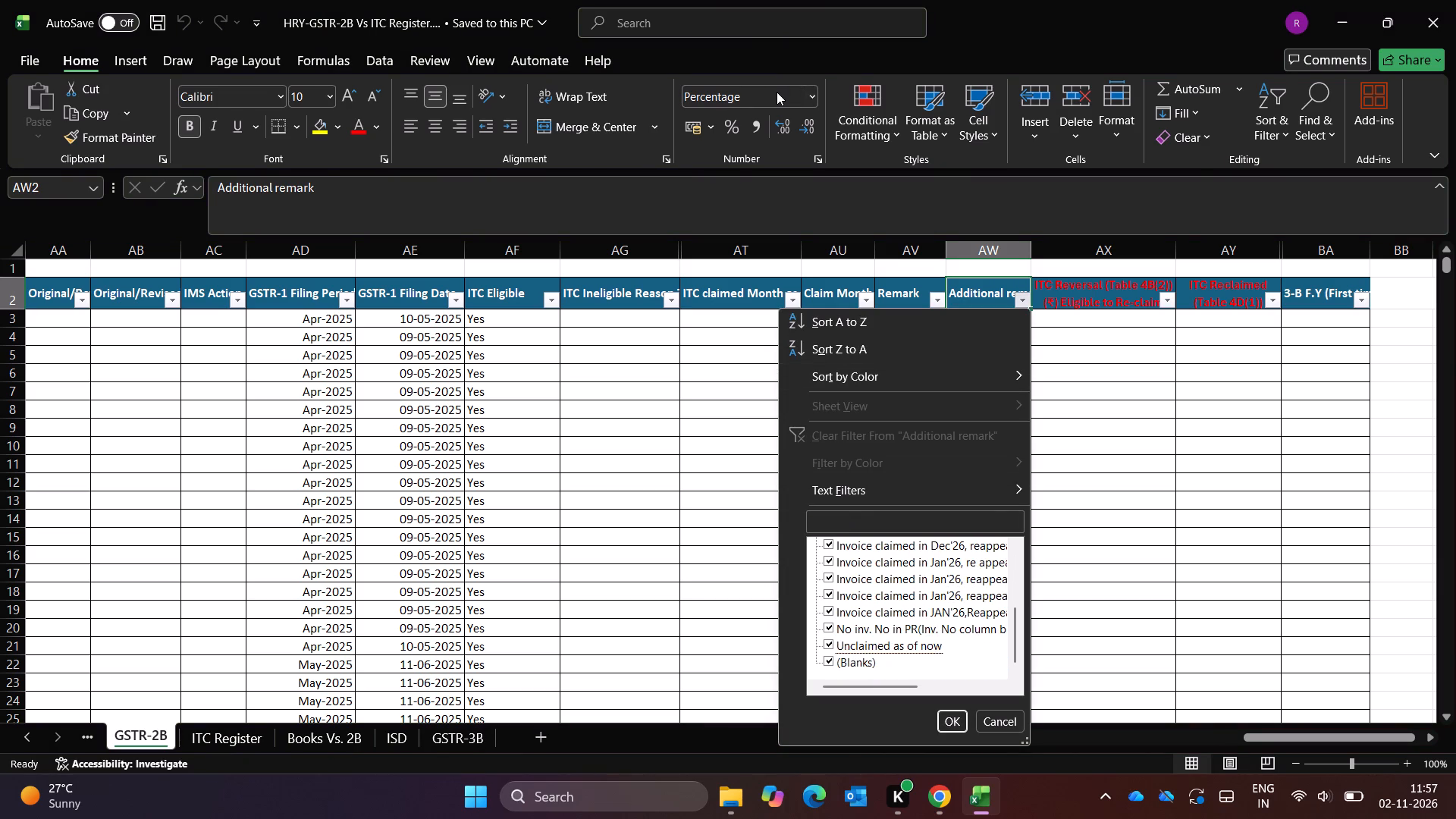
key("Up")
key("Up")
key("Up")
key("Up")
key("Up")
key("Up")
key("Up")
key("Up")
key("Up")
key("Up")
key("Up")
key("Up")
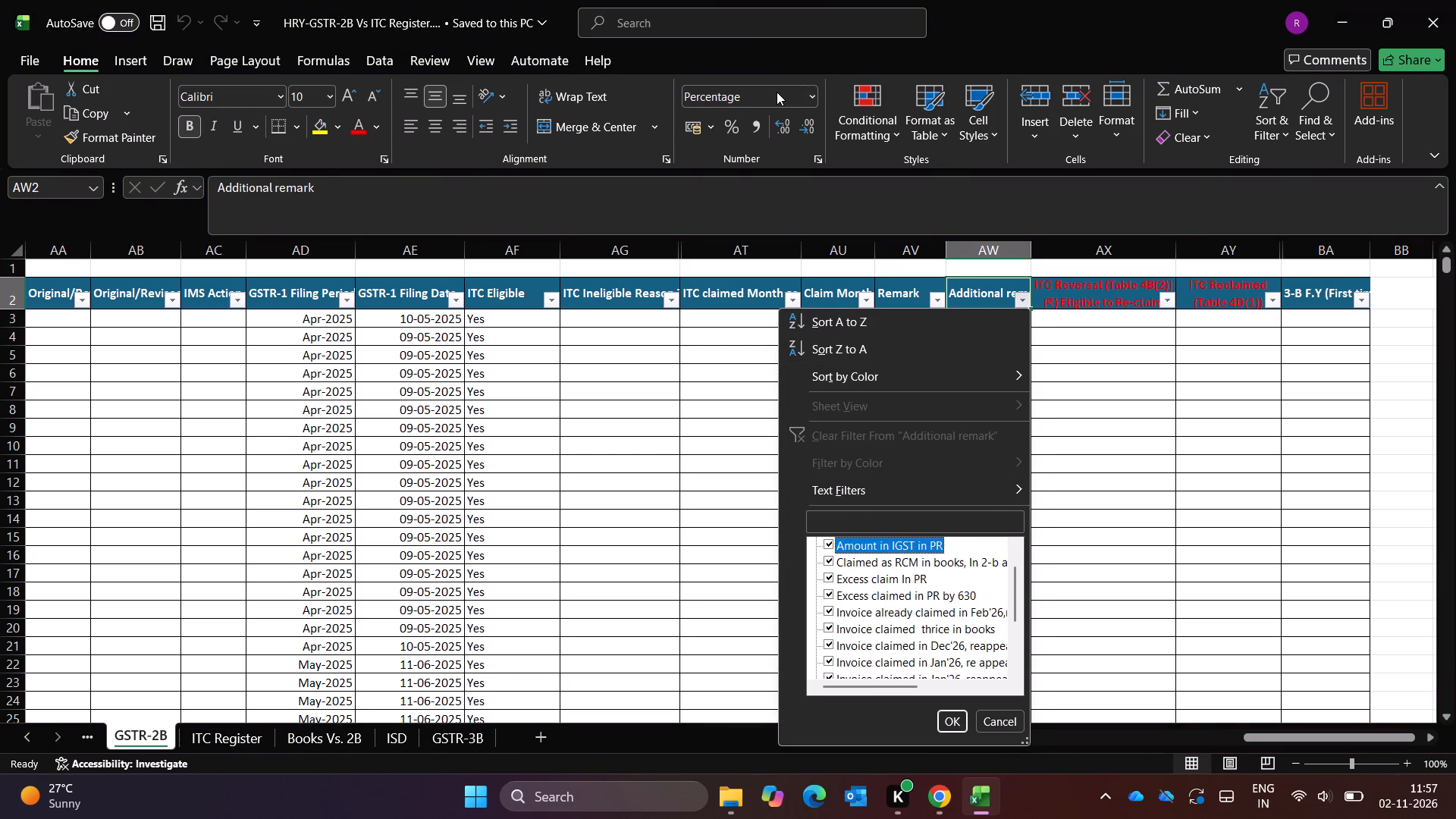
key("Escape")
Inspect the filter options of the 3-B F.Y (First time reporting) column without filtering.
key("Up")
key("Up")
key("Down")
key("Right")
key("Right")
key("Right")
key("Right")
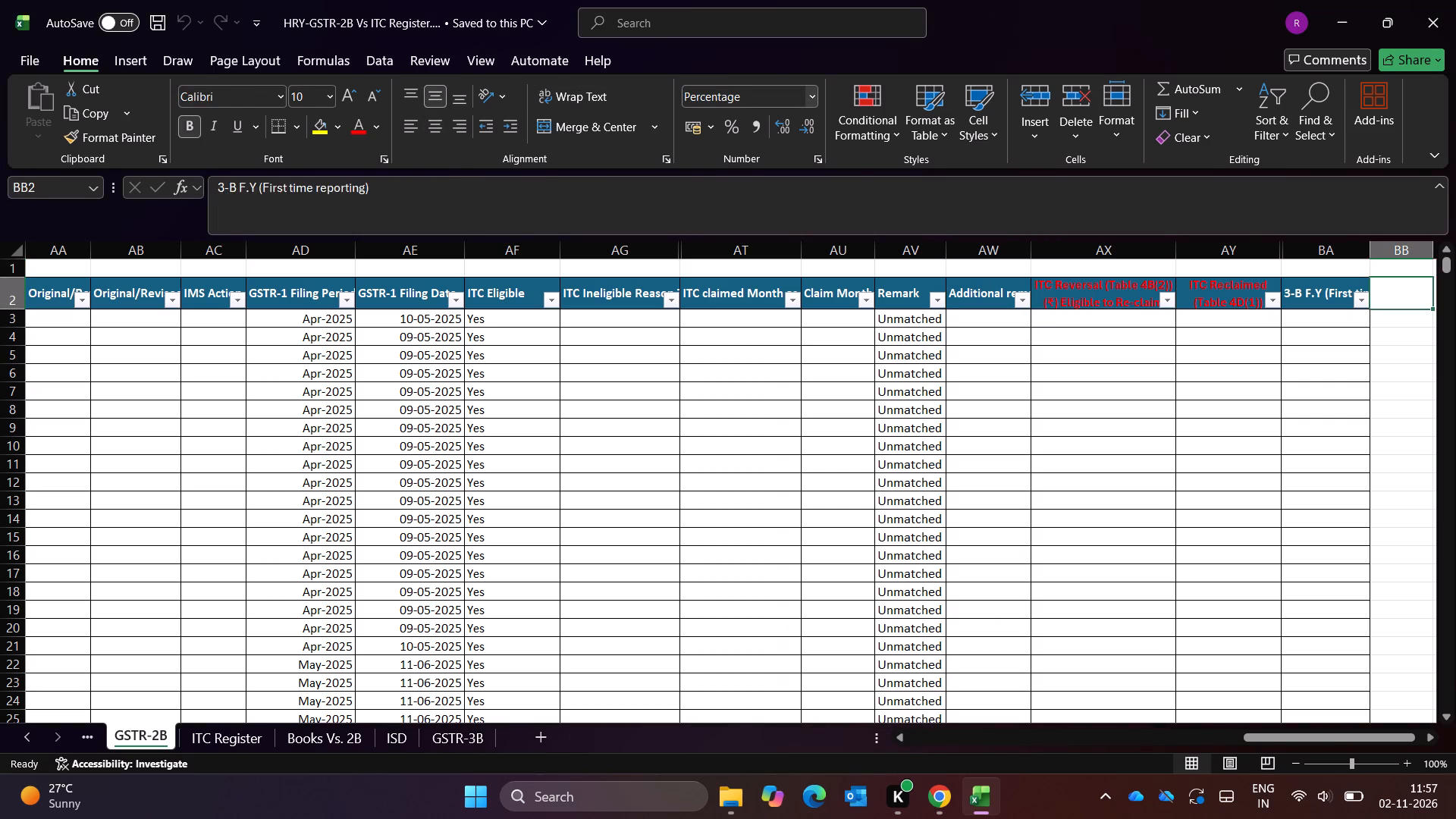
key("Left")
key("alt+Down")
key("Escape")
key("Right")
key("Right")
key("Right")
key("Right")
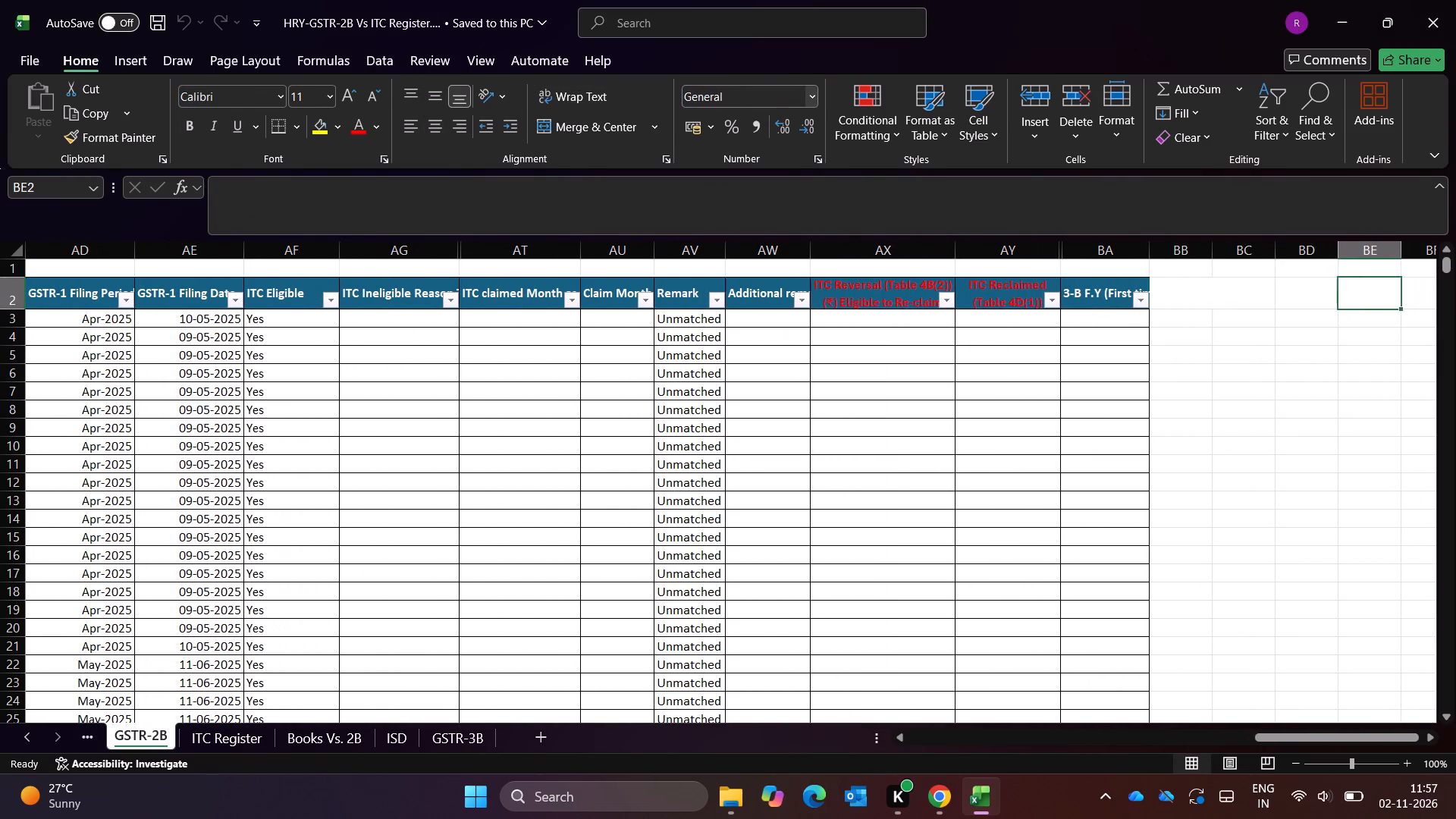
key("Left")
key("Left")
key("Left")
key("Left")
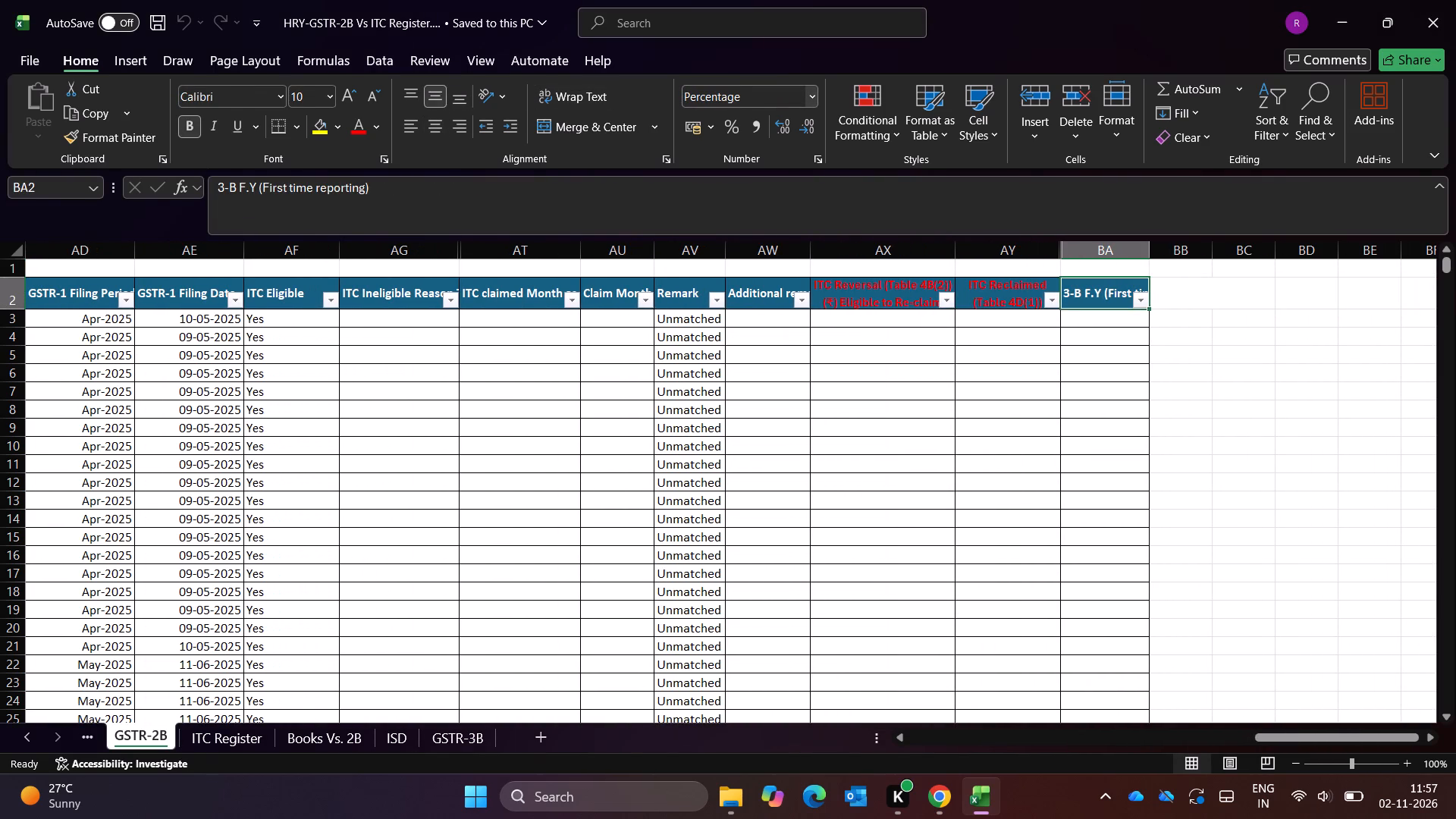
key("Right")
key("Left")
key("alt+Down")
key("Escape")
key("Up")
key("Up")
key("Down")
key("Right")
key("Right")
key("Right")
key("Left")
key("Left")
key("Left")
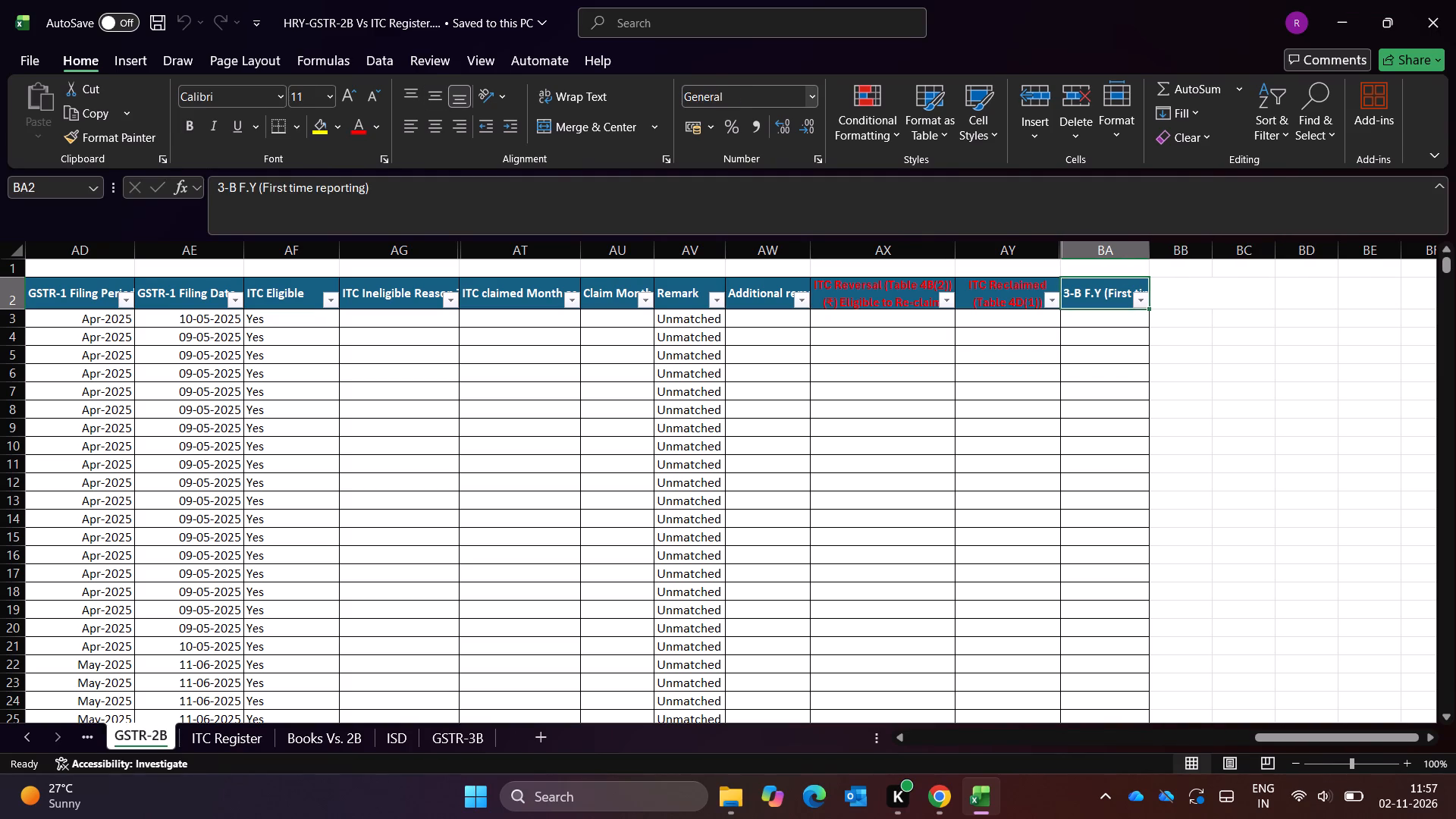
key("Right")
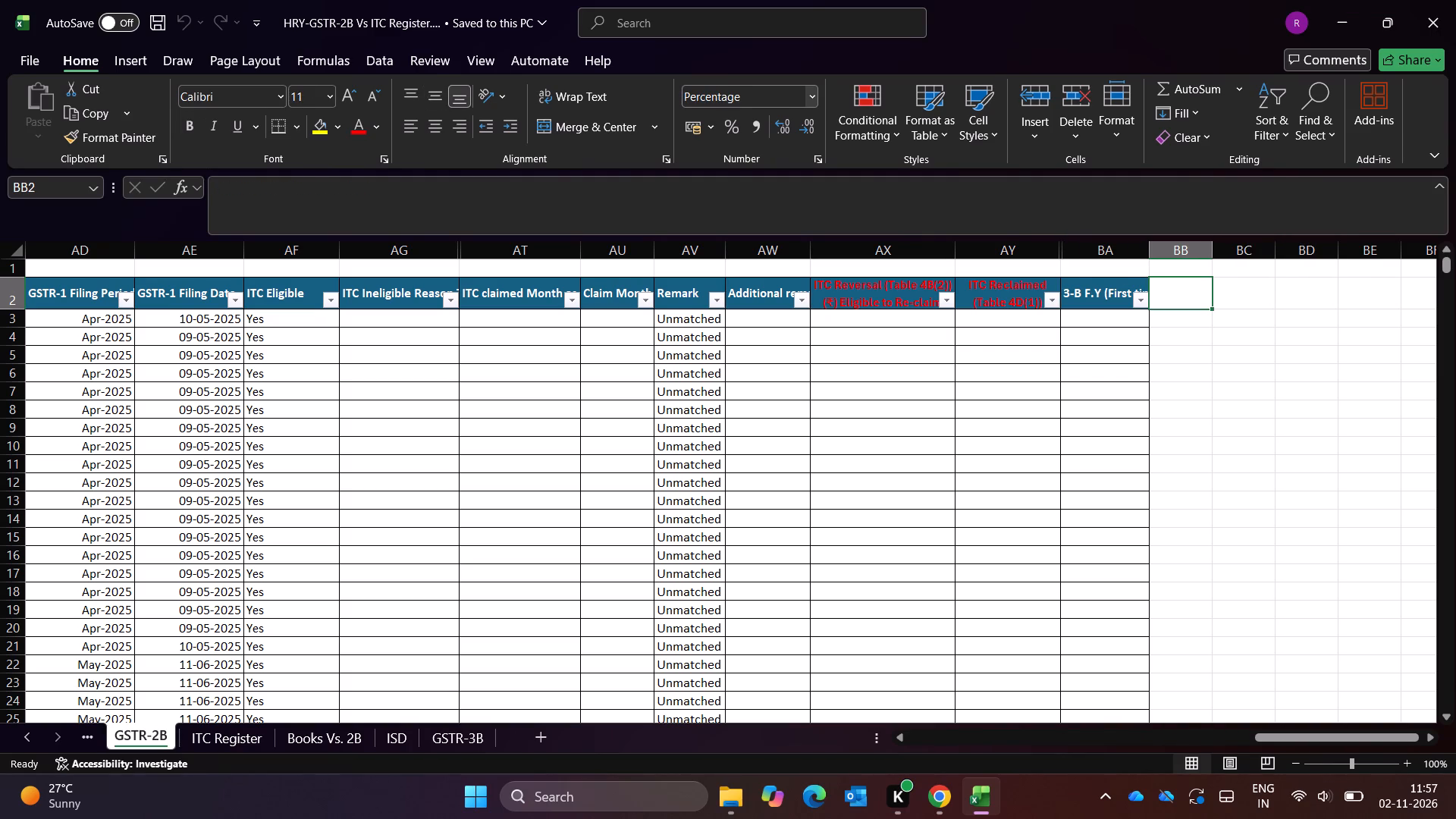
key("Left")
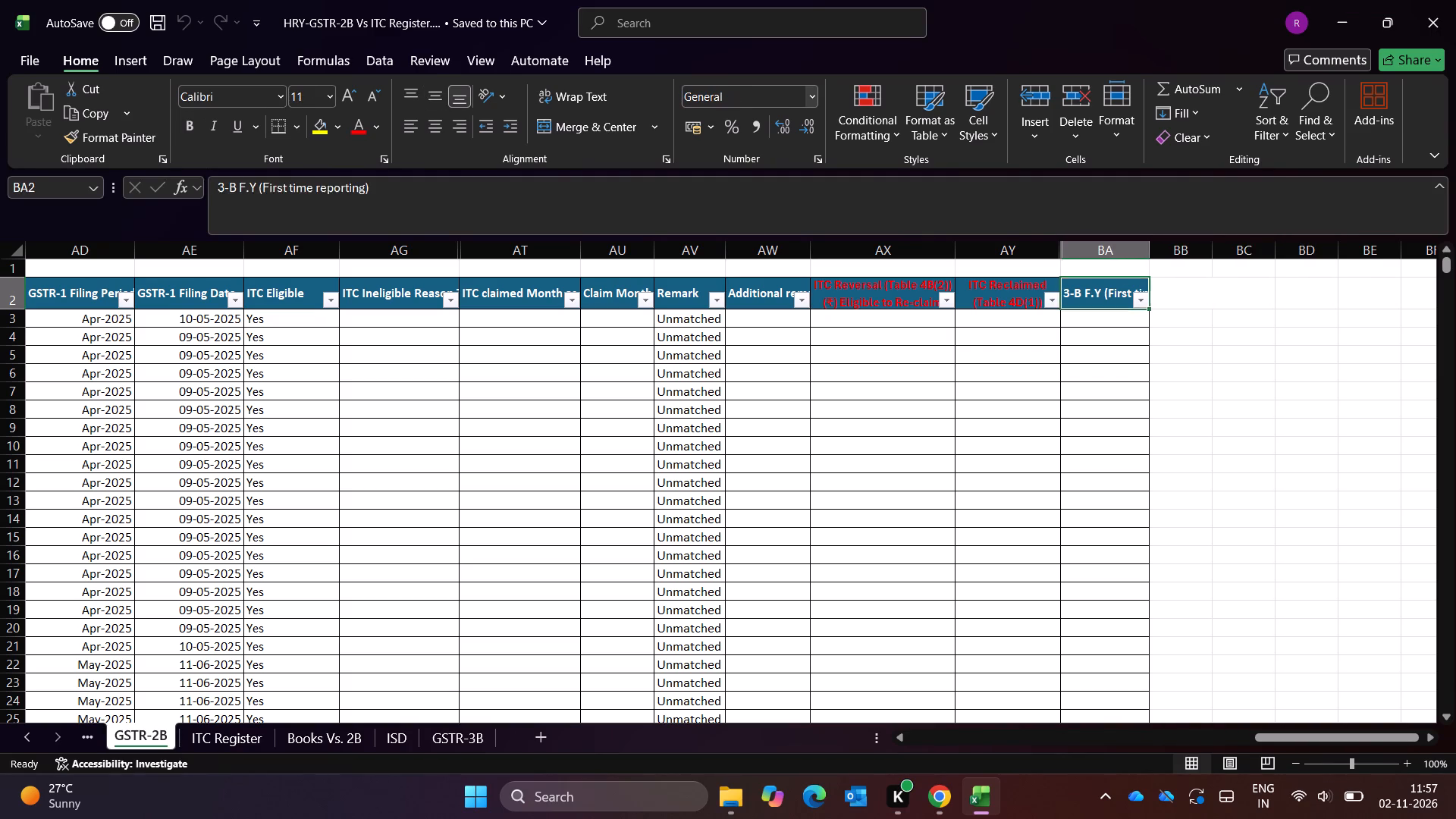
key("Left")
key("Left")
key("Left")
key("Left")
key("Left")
Review the ISD sheet's invoice table from Company GSTIN across to the GSTR-6 Filing Period and Filing Date columns.
key("ctrl+Page_Down")
key("ctrl+Page_Down")
key("ctrl+Page_Down")
key("ctrl+Page_Down")
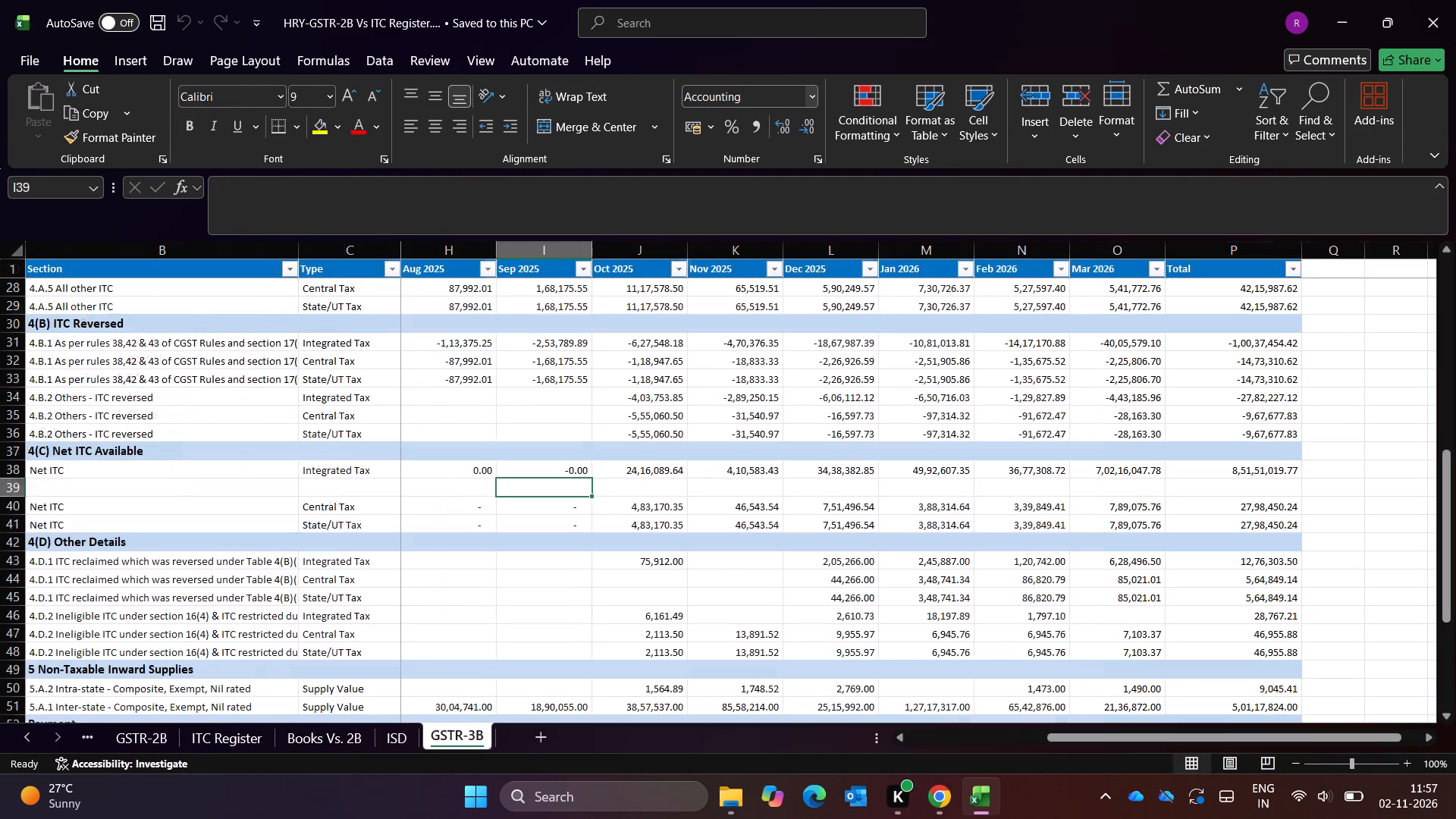
key("ctrl+Page_Up")
key("Up")
key("Up")
key("Up")
key("ctrl+Up")
key("ctrl+Up")
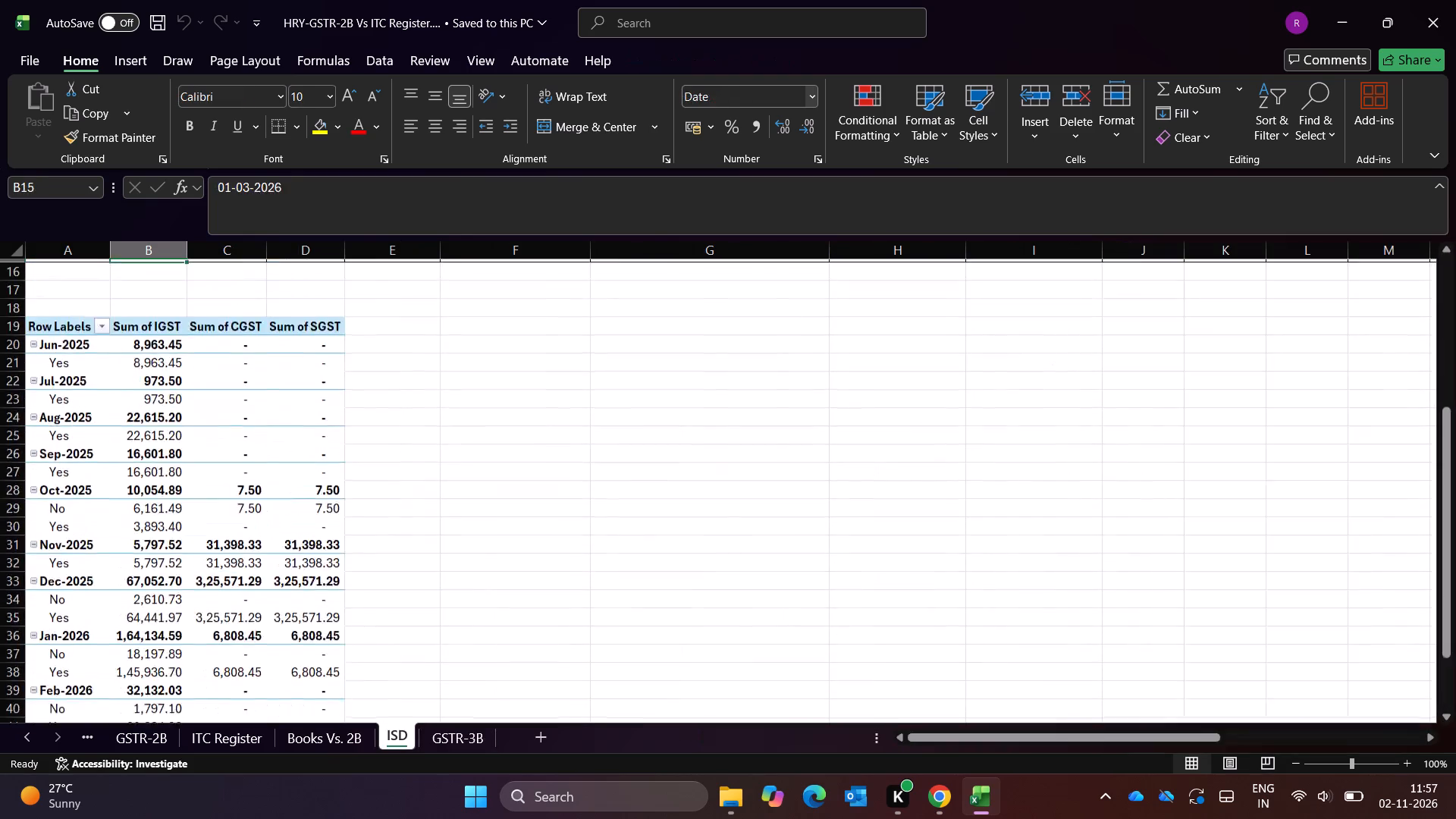
key("ctrl+Up")
key("ctrl+Up")
key("ctrl+Up")
key("Right")
key("Right")
key("ctrl+Right")
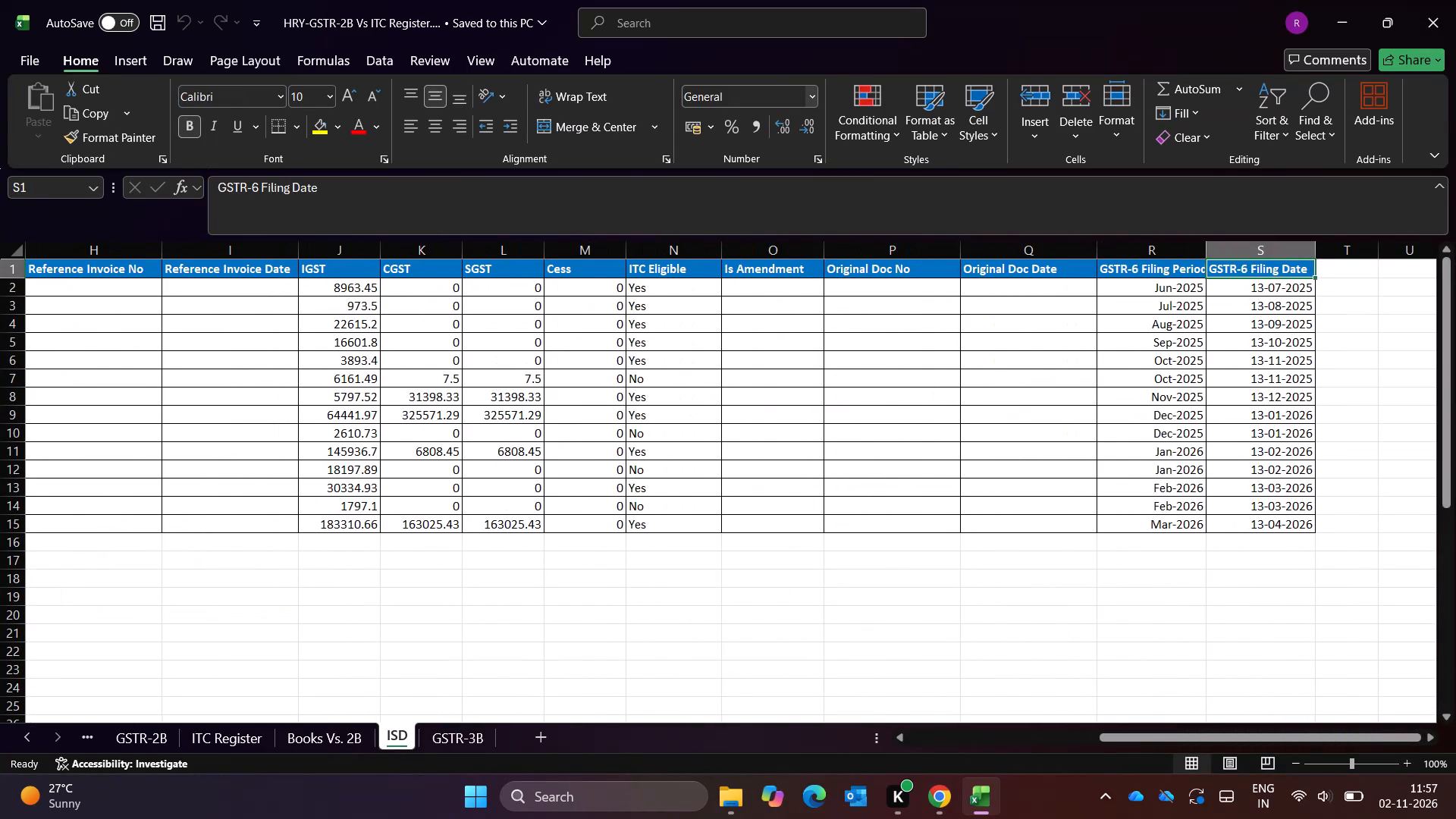
key("Up")
key("Up")
key("Up")
key("Right")
key("Right")
key("Left")
key("Left")
key("Left")
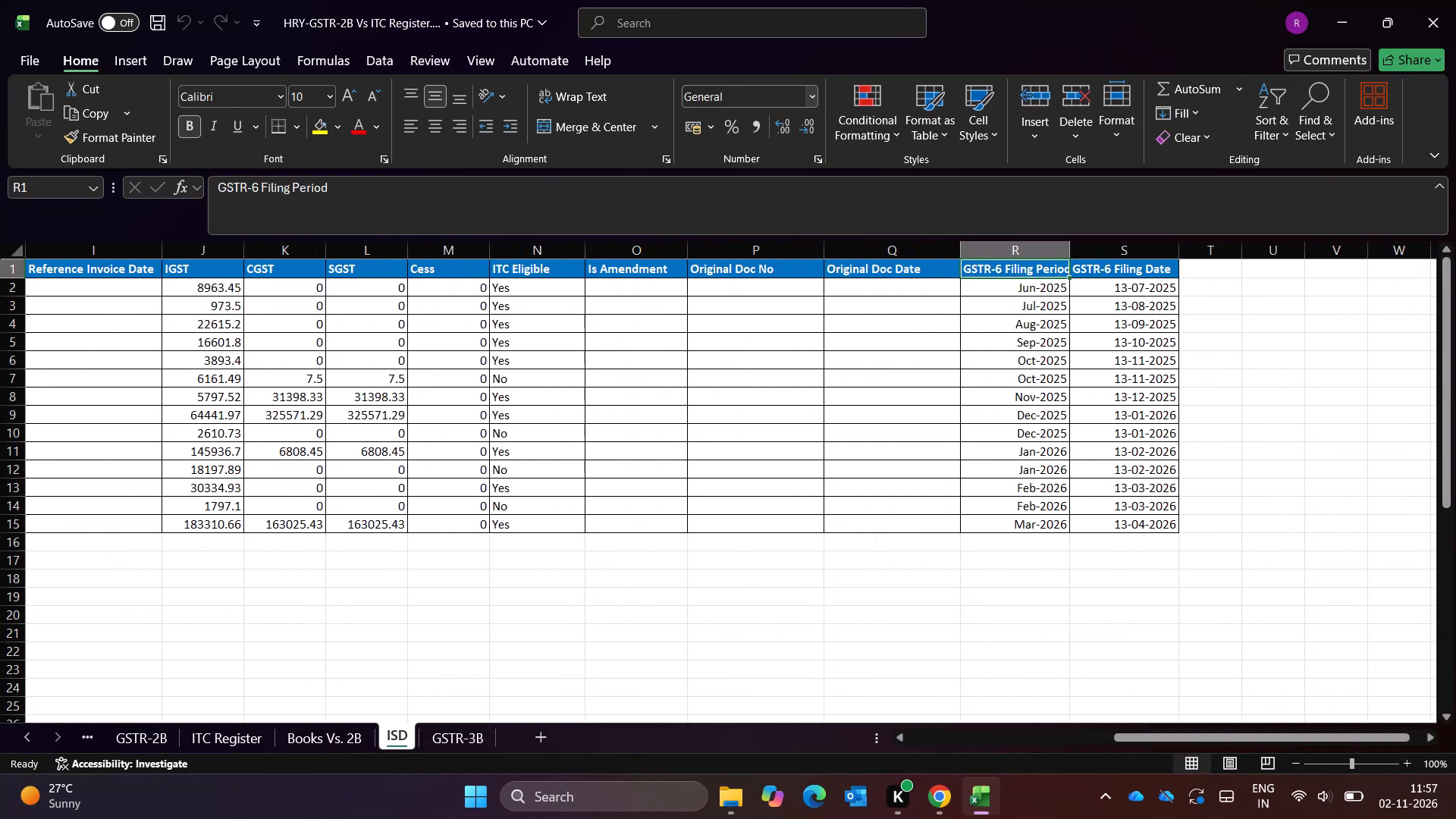
key("ctrl+Left")
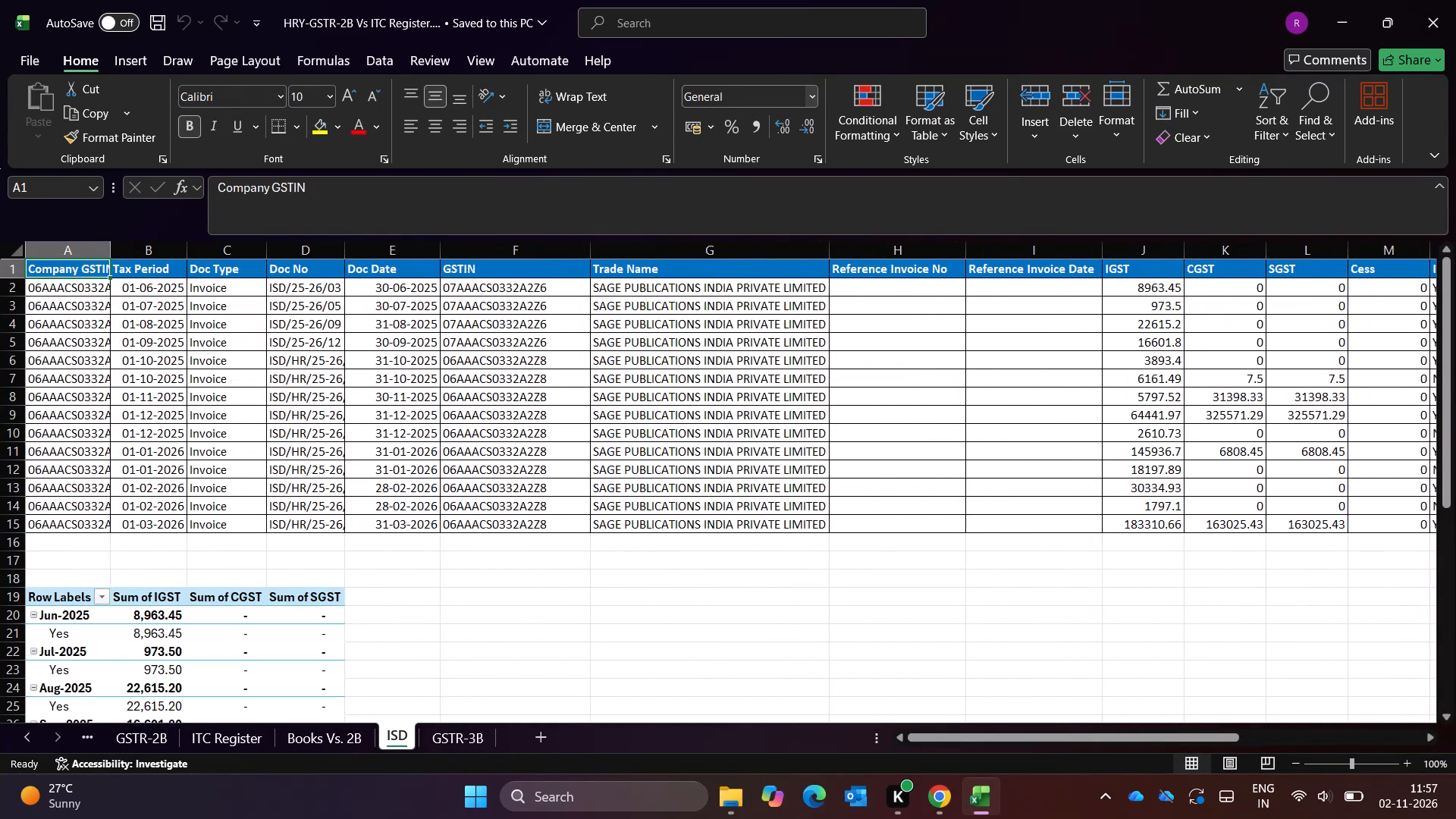
Review the ITC Reconciliation (Books Vs GSTR-2B) table on the Books Vs. 2B sheet, including monthly differences and remarks.
key("ctrl+Page_Up")
key("Up")
key("Up")
key("Up")
key("Up")
key("Up")
key("Down")
key("Down")
key("Down")
key("Down")
key("Down")
key("Down")
key("Down")
key("Down")
key("Down")
key("Down")
key("Down")
key("Down")
key("Down")
key("Down")
key("Down")
key("Down")
key("Down")
key("Down")
key("Down")
key("Down")
key("Down")
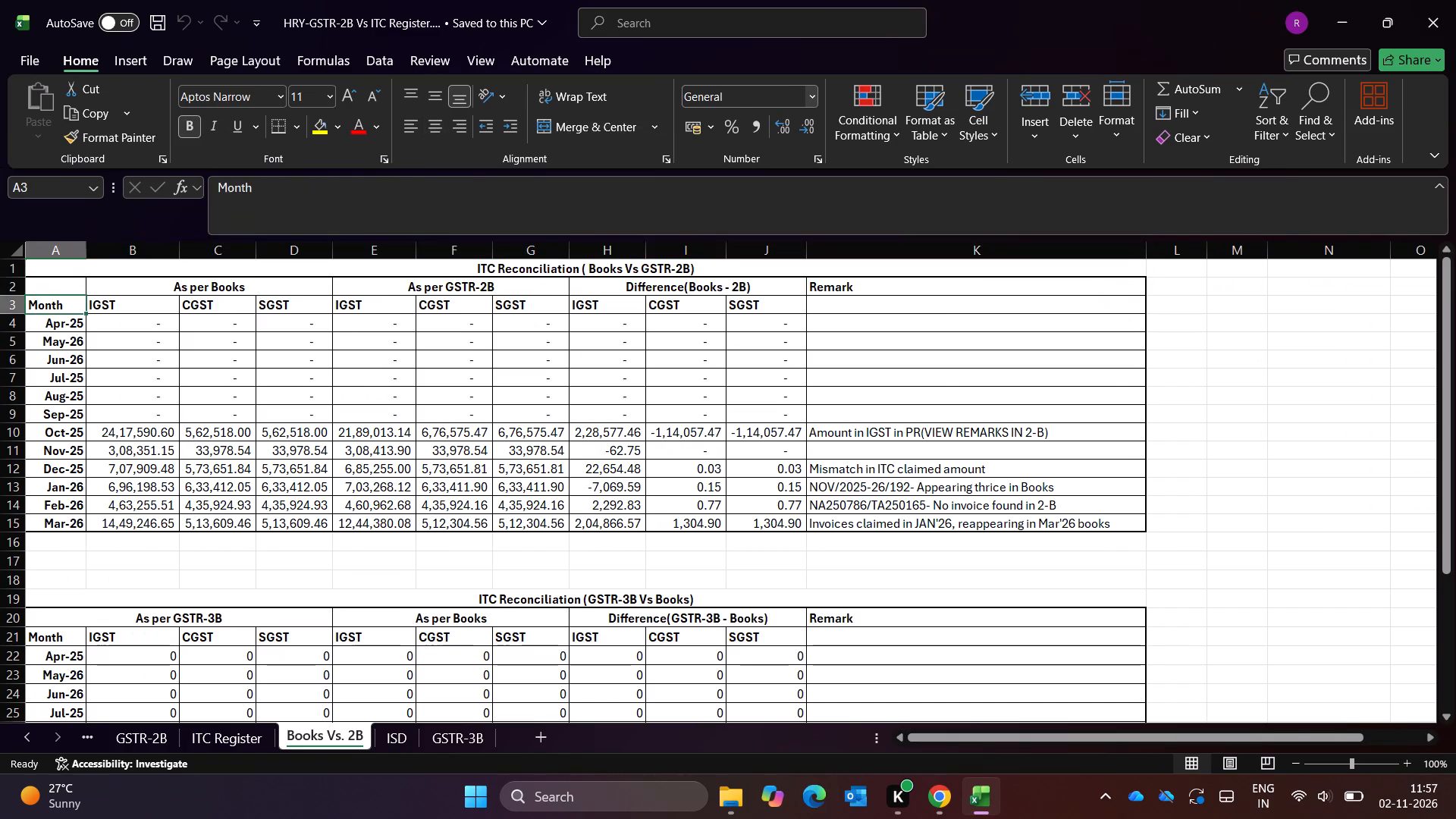
Examine the ITC Reconciliation (GSTR-3B Vs Books) table from Apr-25 to Mar-26, including the difference and Remark columns.
key("Up")
key("Up")
key("Up")
key("Down")
key("Down")
key("Down")
key("Down")
key("Down")
key("Down")
key("Down")
key("Down")
key("Down")
key("Down")
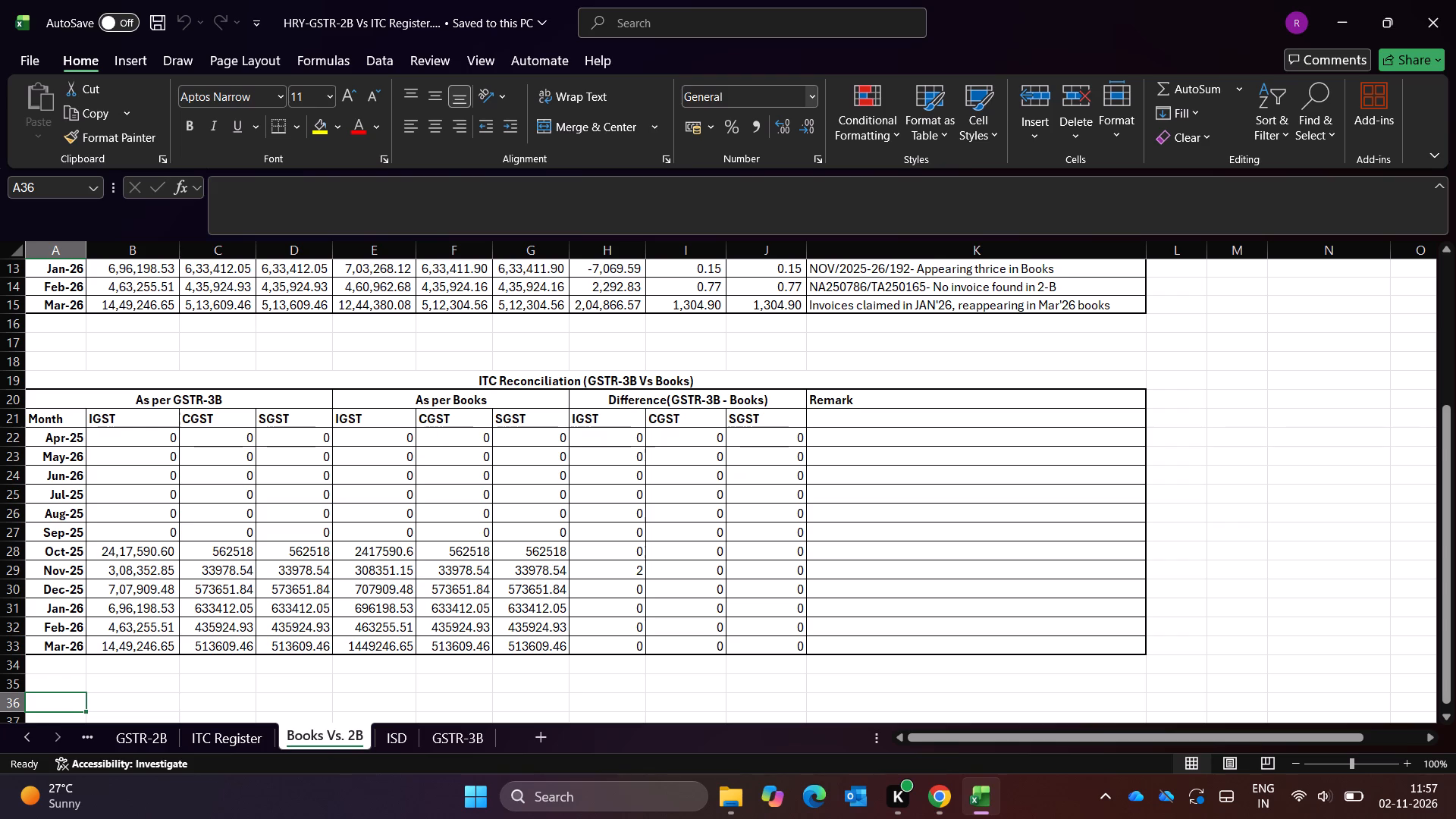
key("Down")
key("Down")
key("Down")
key("Down")
key("Down")
key("Down")
key("Down")
key("Down")
key("Down")
key("Down")
key("Down")
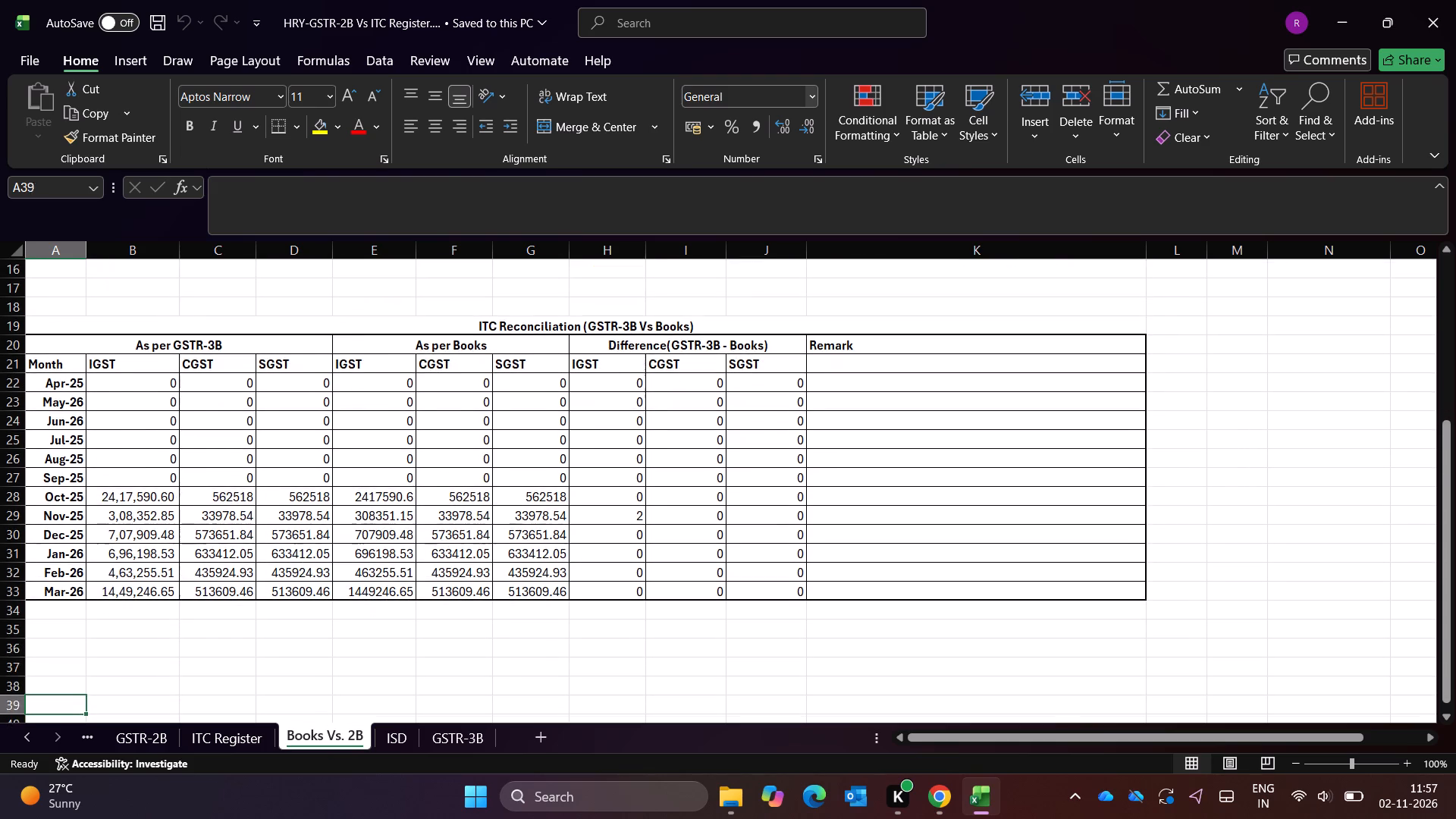
Go back up the Books Vs. 2B sheet to recheck the monthly rows of the Books Vs GSTR-2B reconciliation.
key("Up")
key("Up")
key("Up")
key("Up")
key("Up")
key("Up")
key("Up")
key("Up")
key("Up")
key("Up")
key("Up")
key("Up")
key("Up")
key("Up")
key("Up")
key("Up")
key("Up")
key("Up")
key("Up")
key("Up")
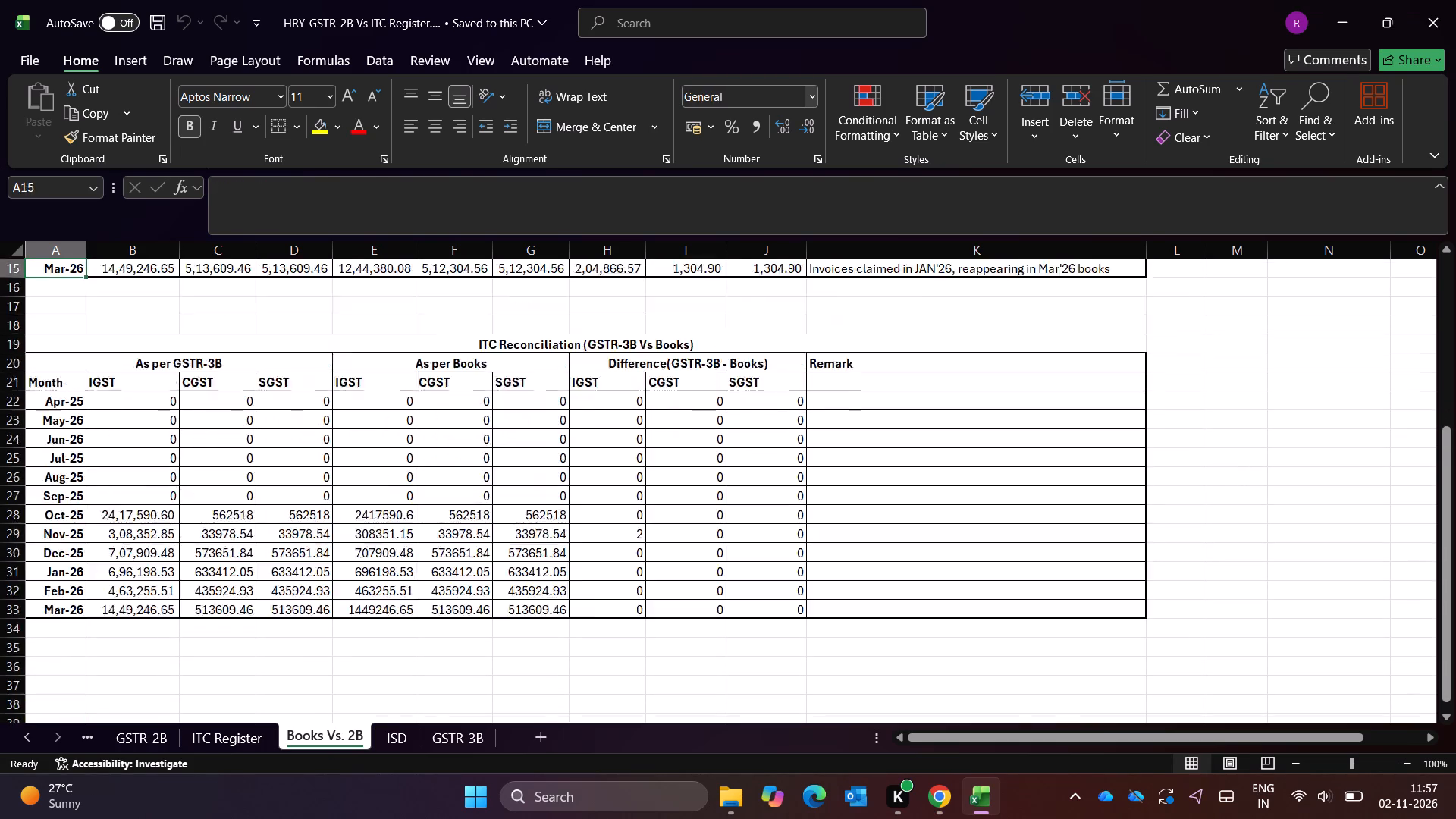
Review the full ITC Reconciliation (Books Vs GSTR-2B) table from its title row, including the differences and remarks.
key("Up")
key("Up")
key("Up")
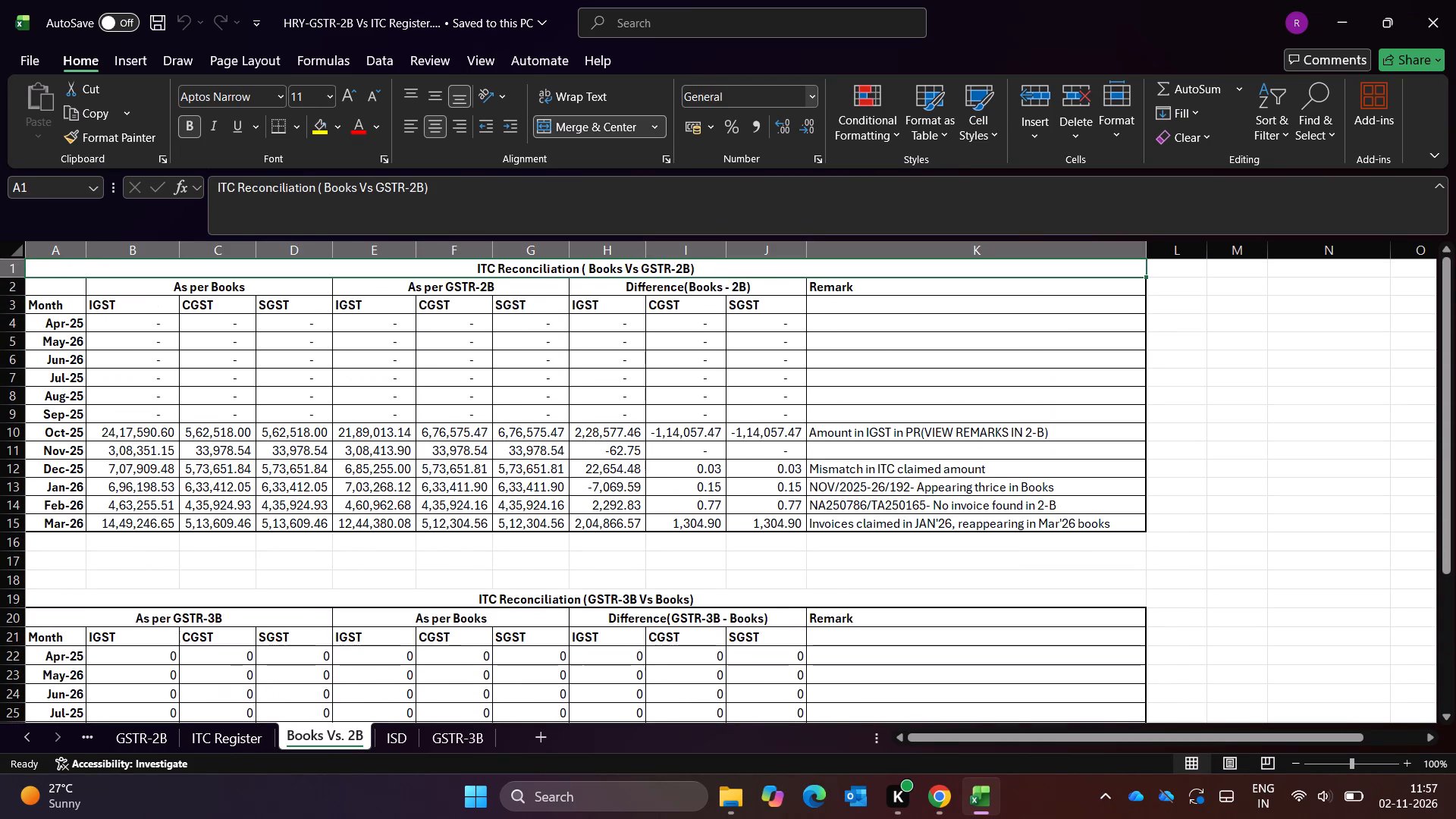
Review the ITC Register sheet's column headings from Final Remark and the columns beyond it back to Availment Month.
key("ctrl+Page_Up")
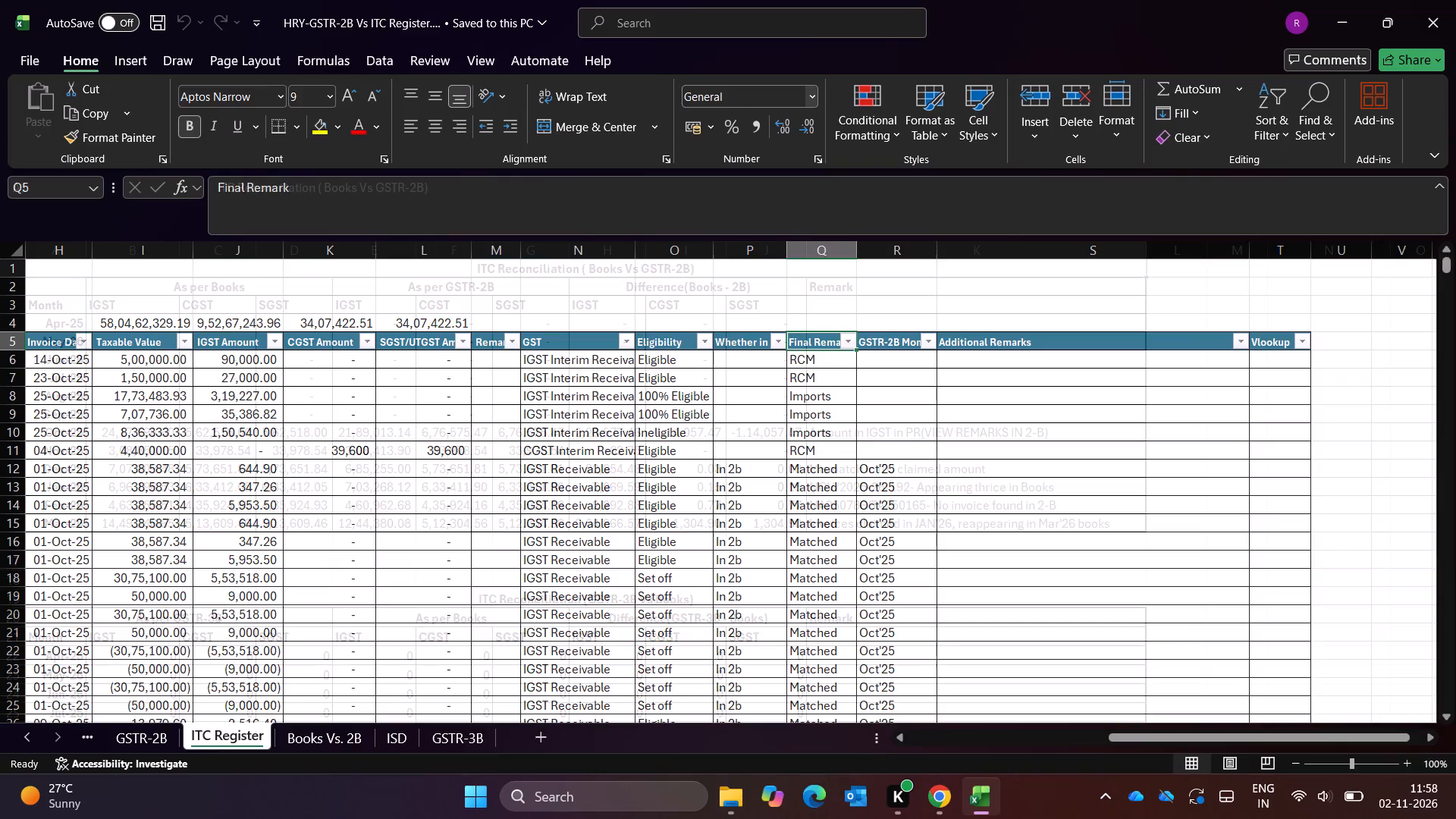
key("Right")
key("Right")
key("Right")
key("Down")
key("Up")
key("ctrl+Left")
key("ctrl+Left")
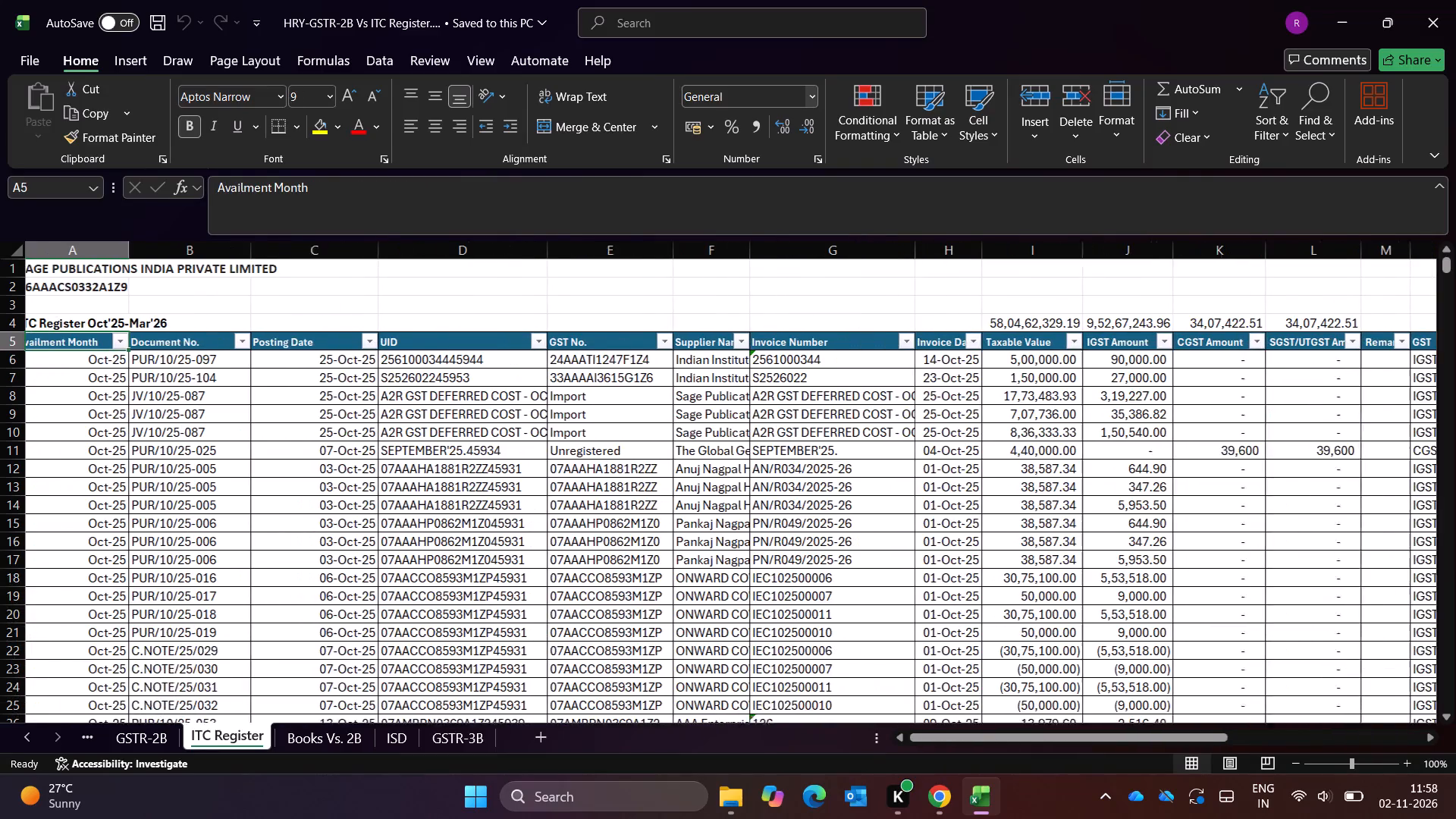
key("ctrl+Left")
key("ctrl+Left")
key("ctrl+Left")
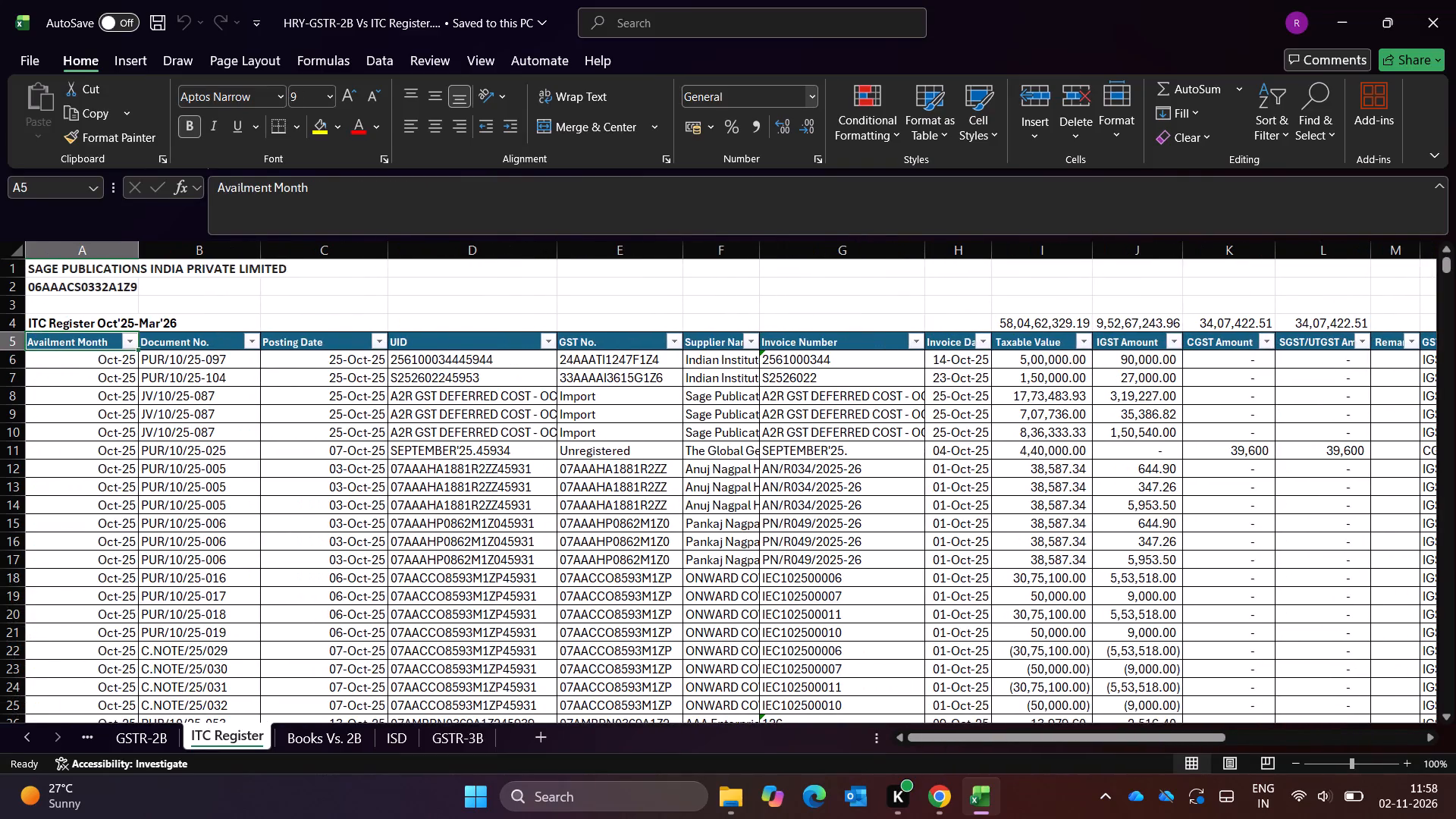
Check the ITC Register's Availment Month entries through the end of the list and back up to the sheet's title rows.
key("Down")
key("Down")
key("ctrl+Down")
key("Down")
key("Down")
key("Up")
key("Up")
key("ctrl+Up")
key("Up")
key("Up")
key("Down")
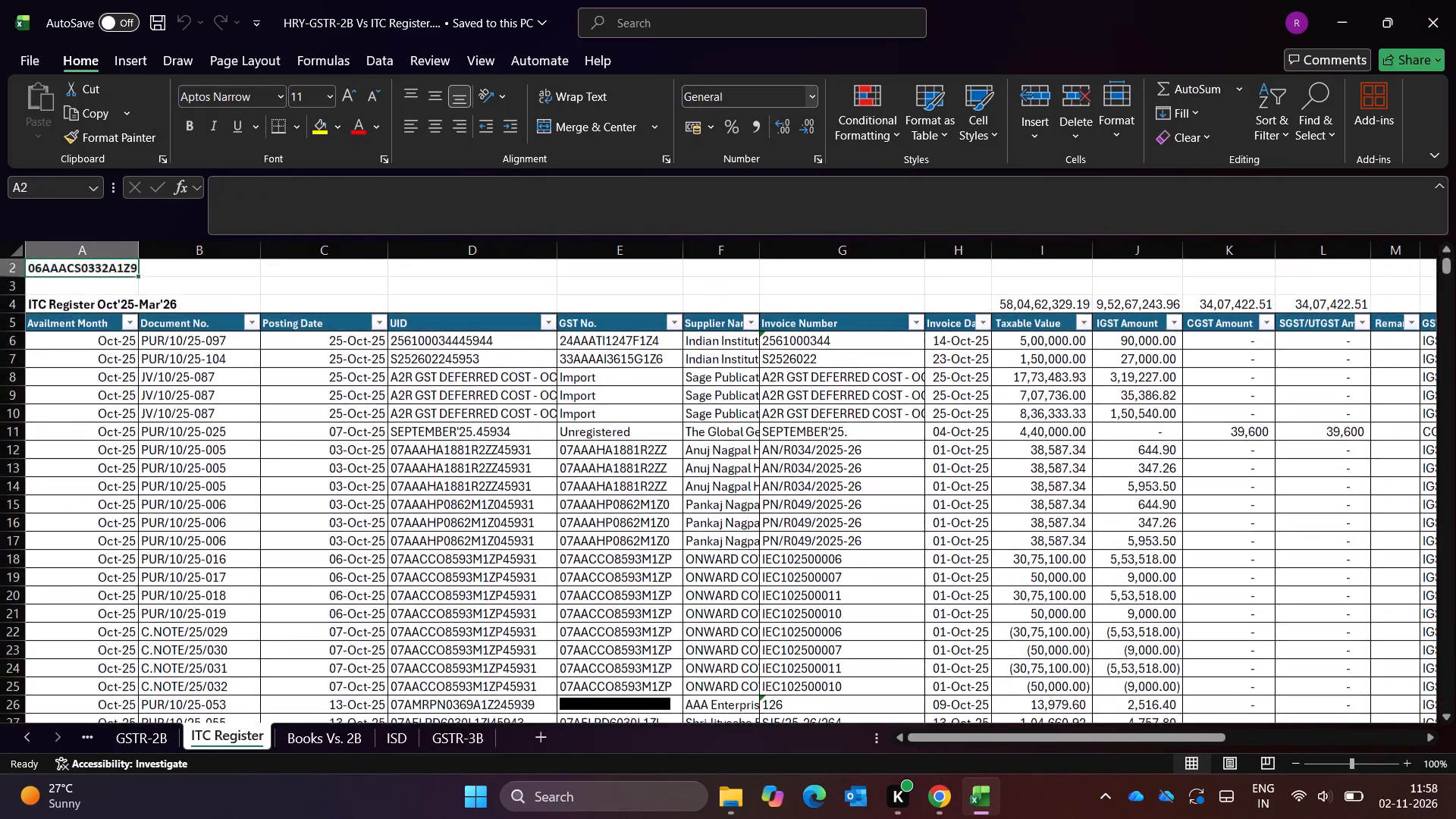
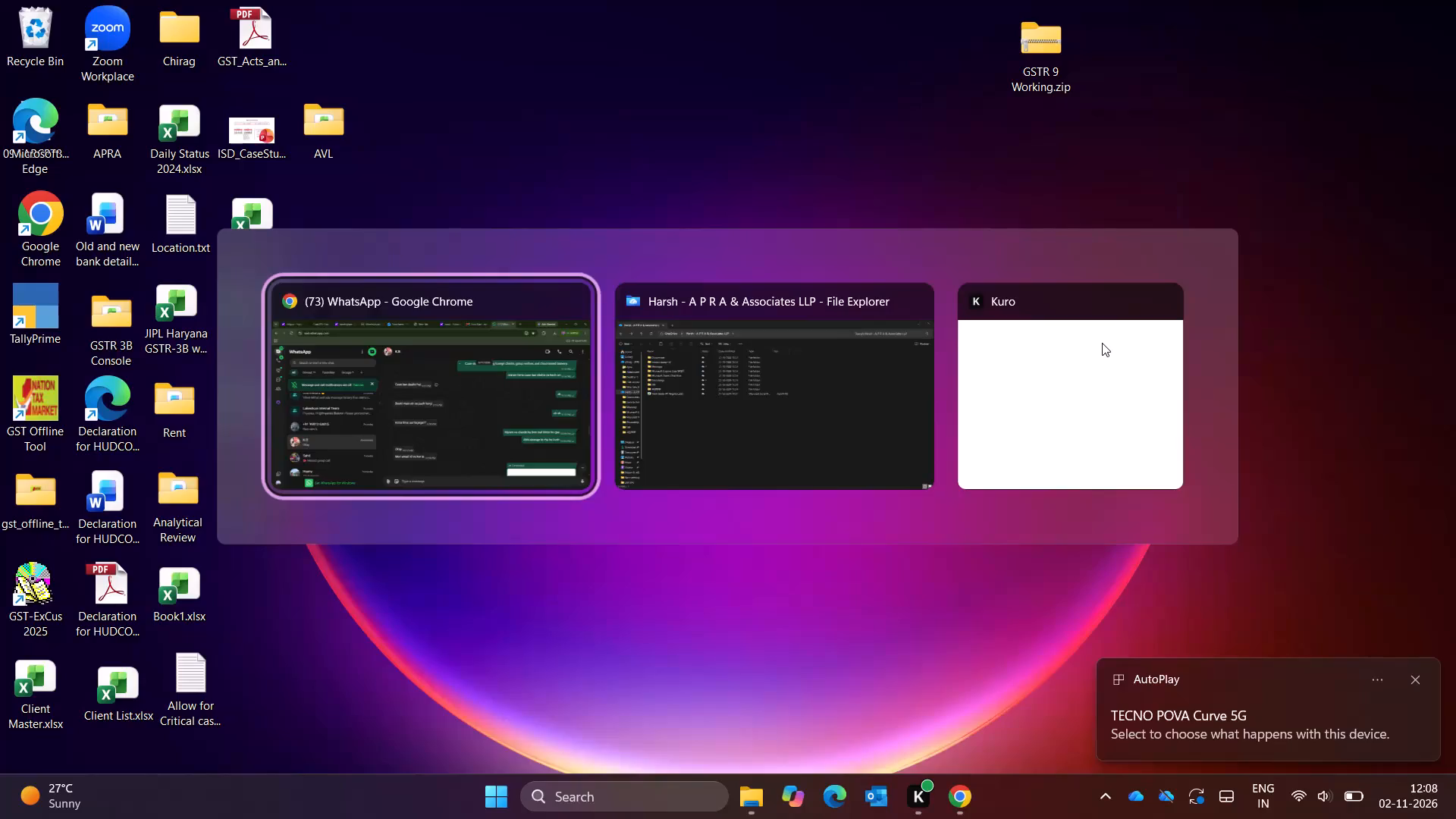
Switch to File Explorer and open the connected TECNO POVA Curve 5G phone from This PC.
key("alt+Right")
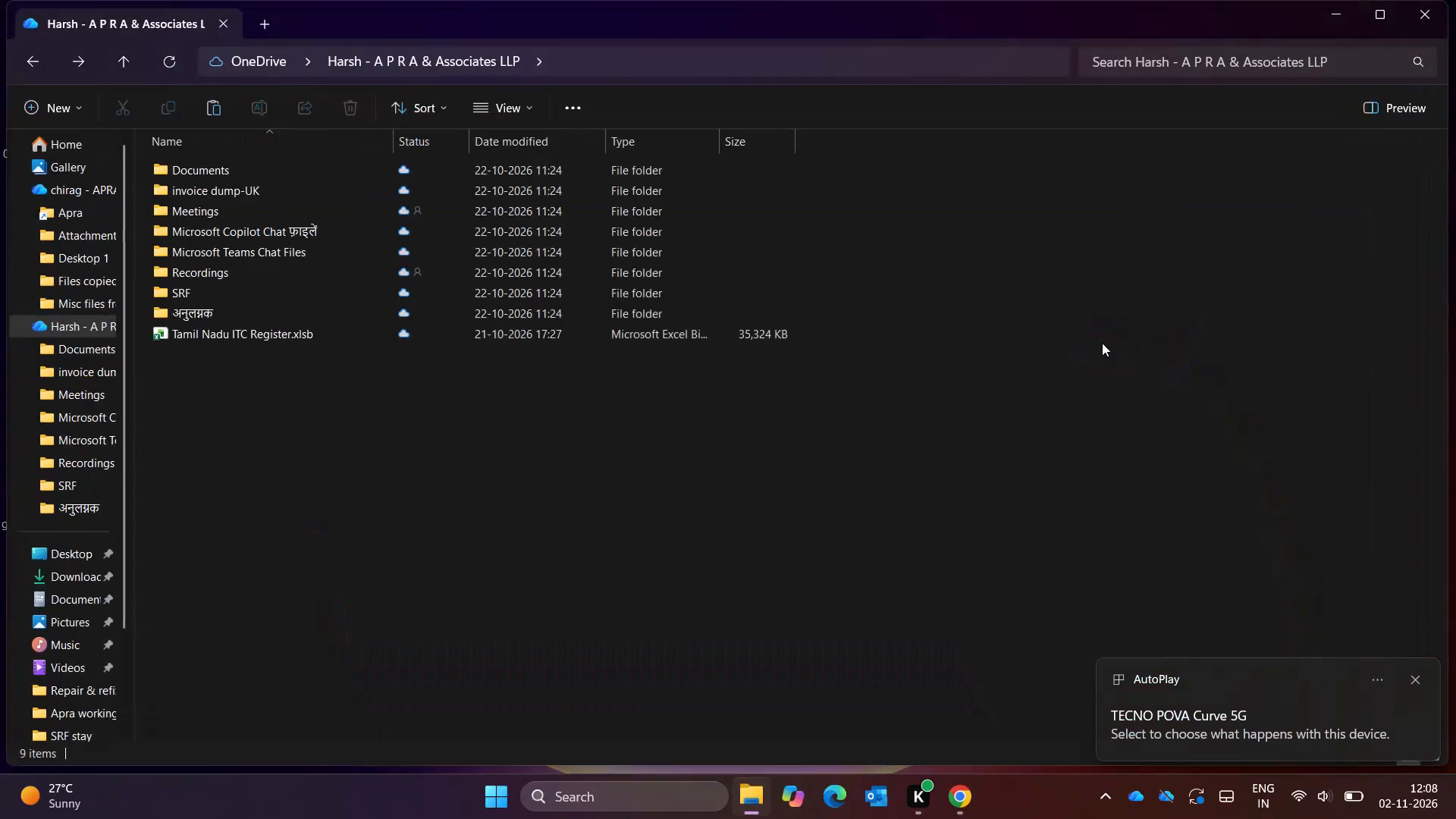
left_click(87, 149)
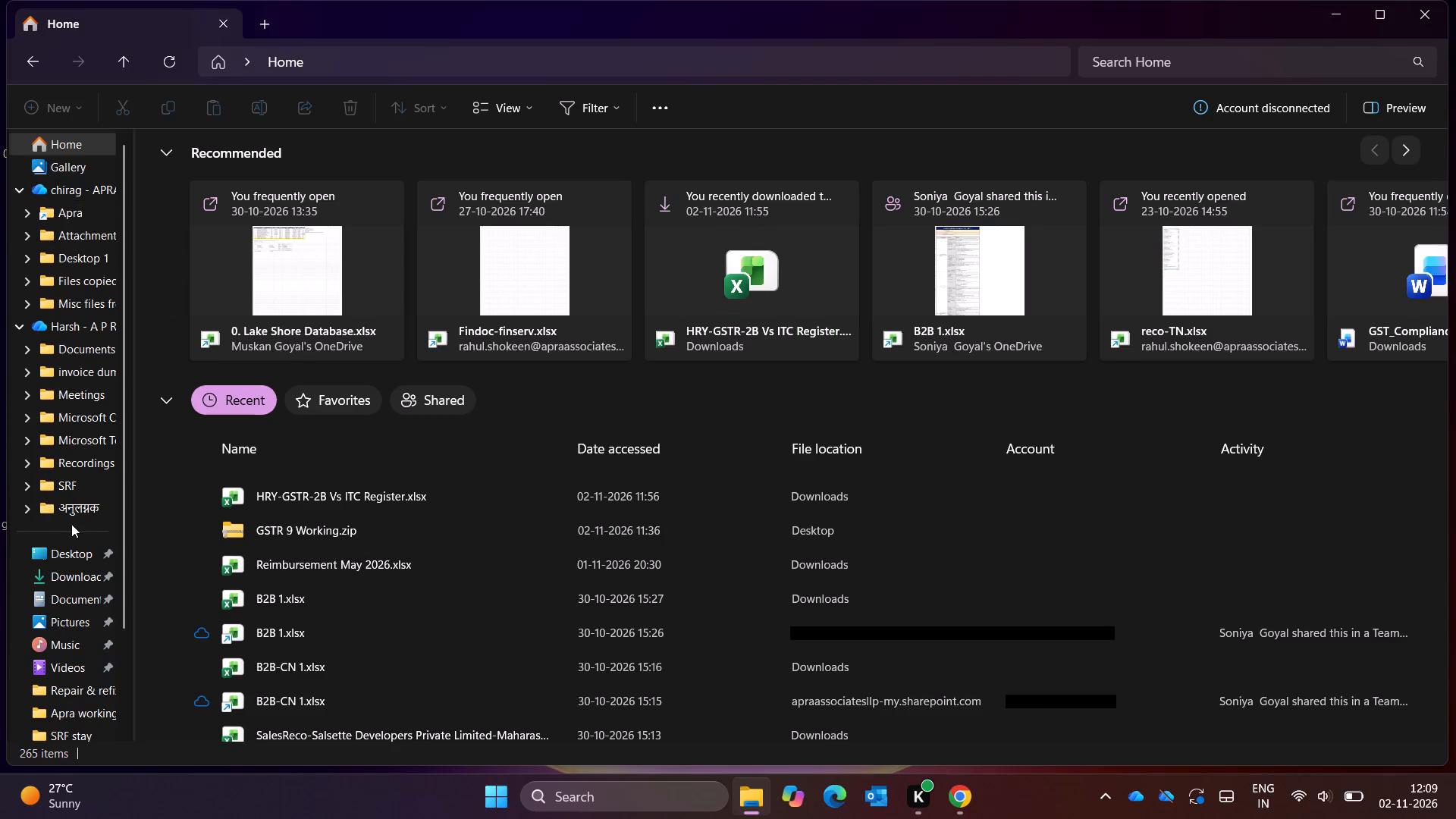
left_click(68, 558)
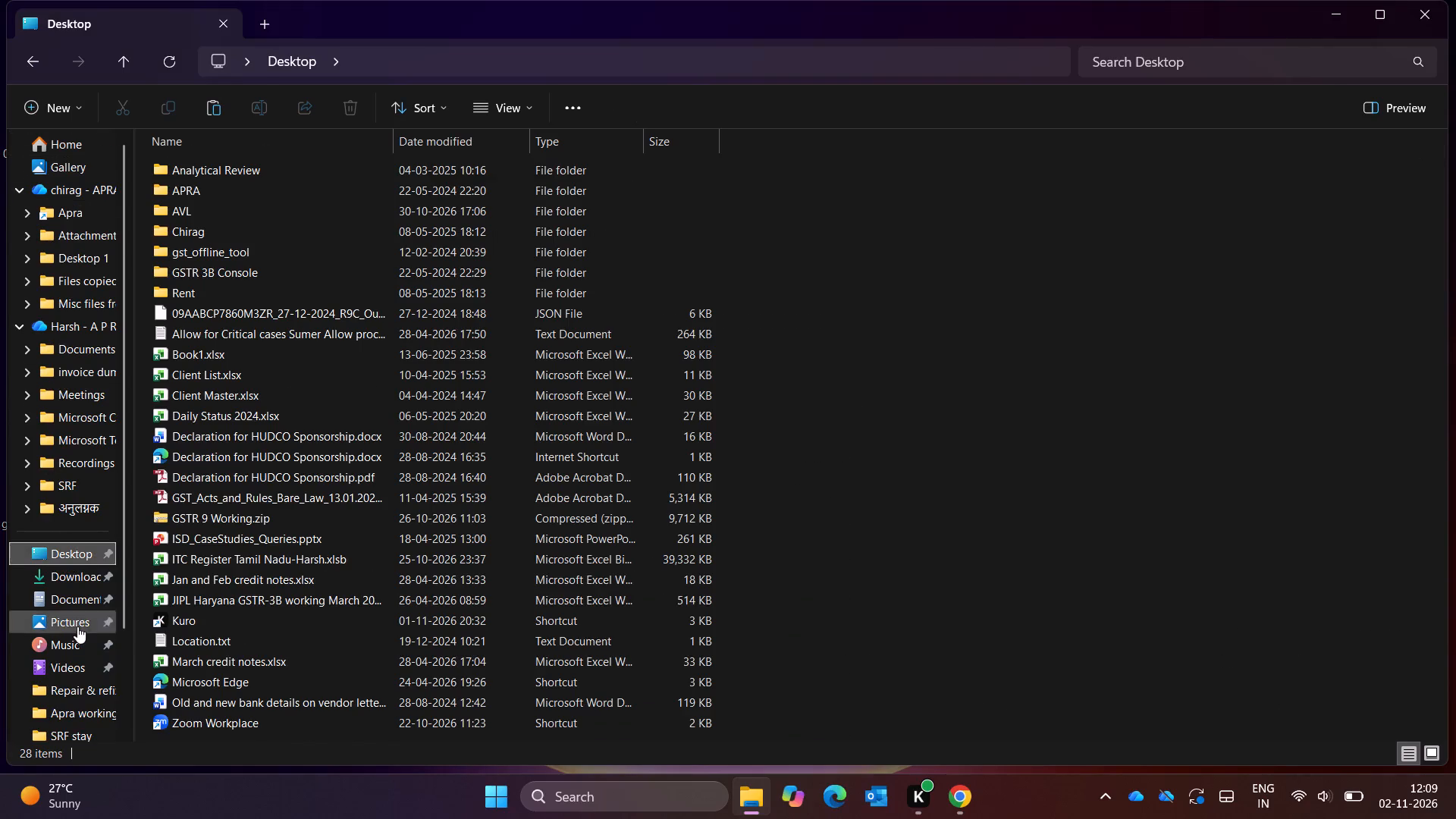
scroll(77, 626, "down", 4)
left_click(67, 669)
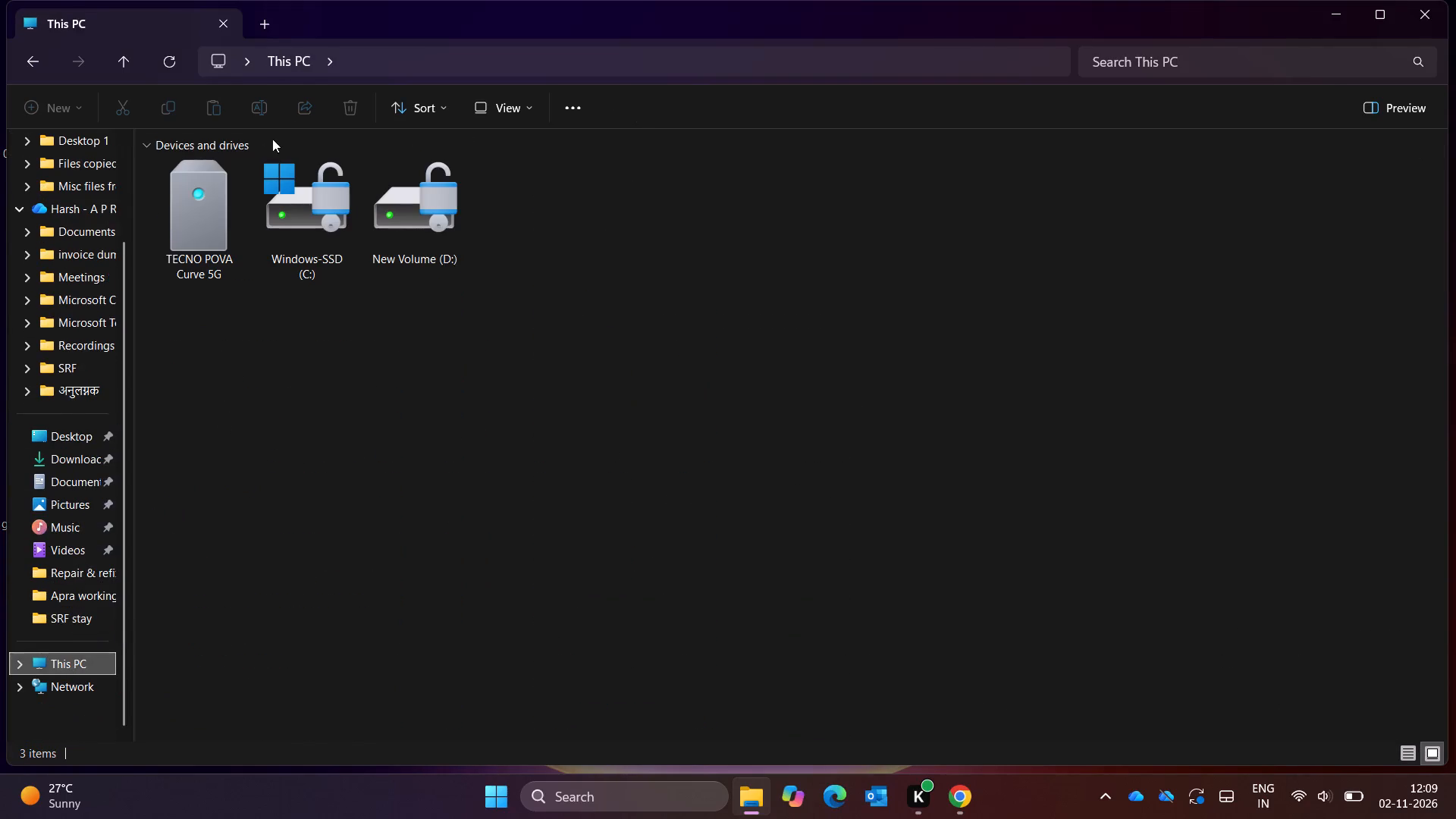
double_click(206, 184)
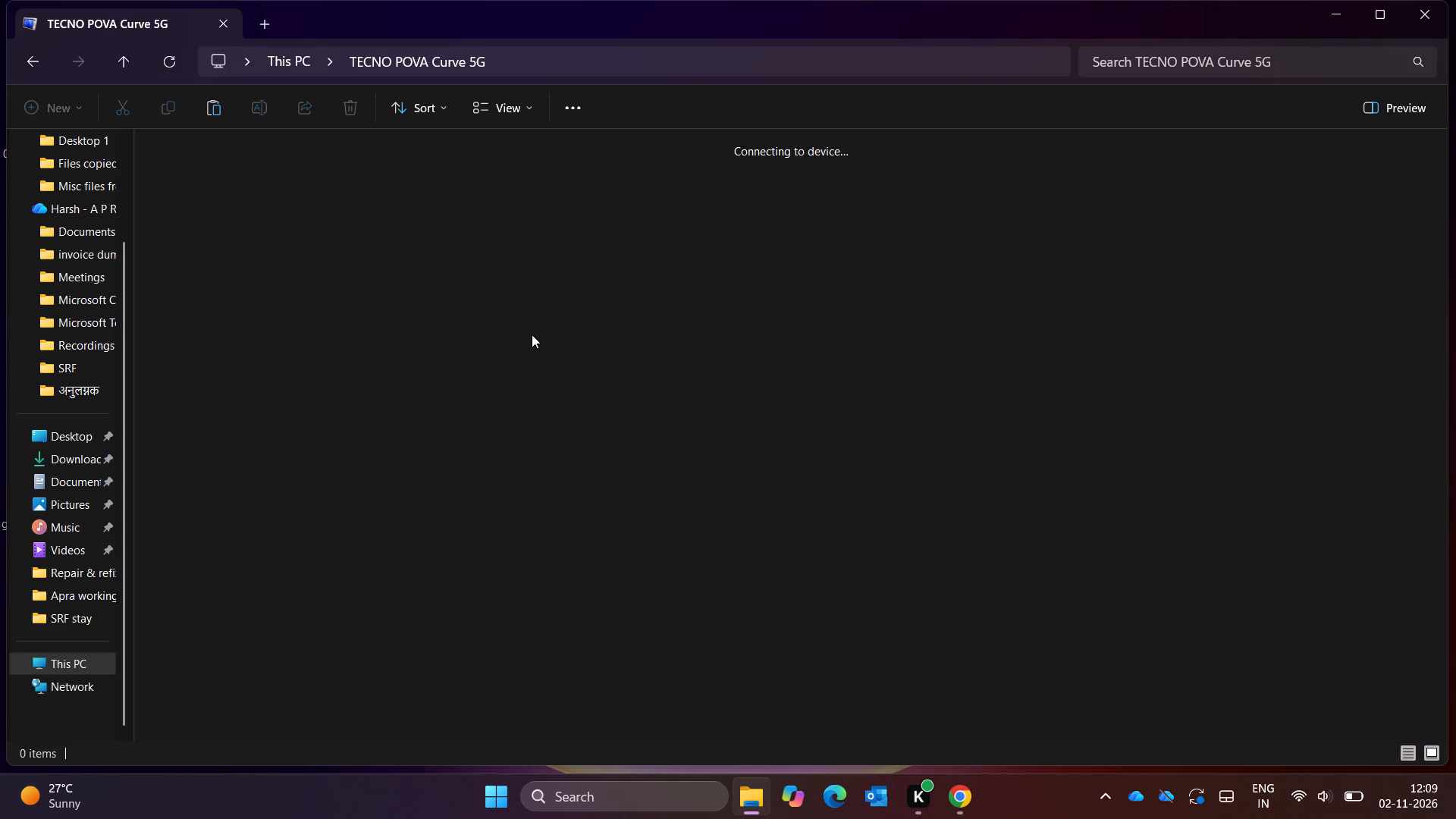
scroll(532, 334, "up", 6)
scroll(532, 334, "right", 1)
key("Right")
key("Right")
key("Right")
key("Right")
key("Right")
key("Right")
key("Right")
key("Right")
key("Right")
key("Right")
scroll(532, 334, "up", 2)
Go back to This PC and try again to open the TECNO POVA Curve 5G device.
left_click(45, 620)
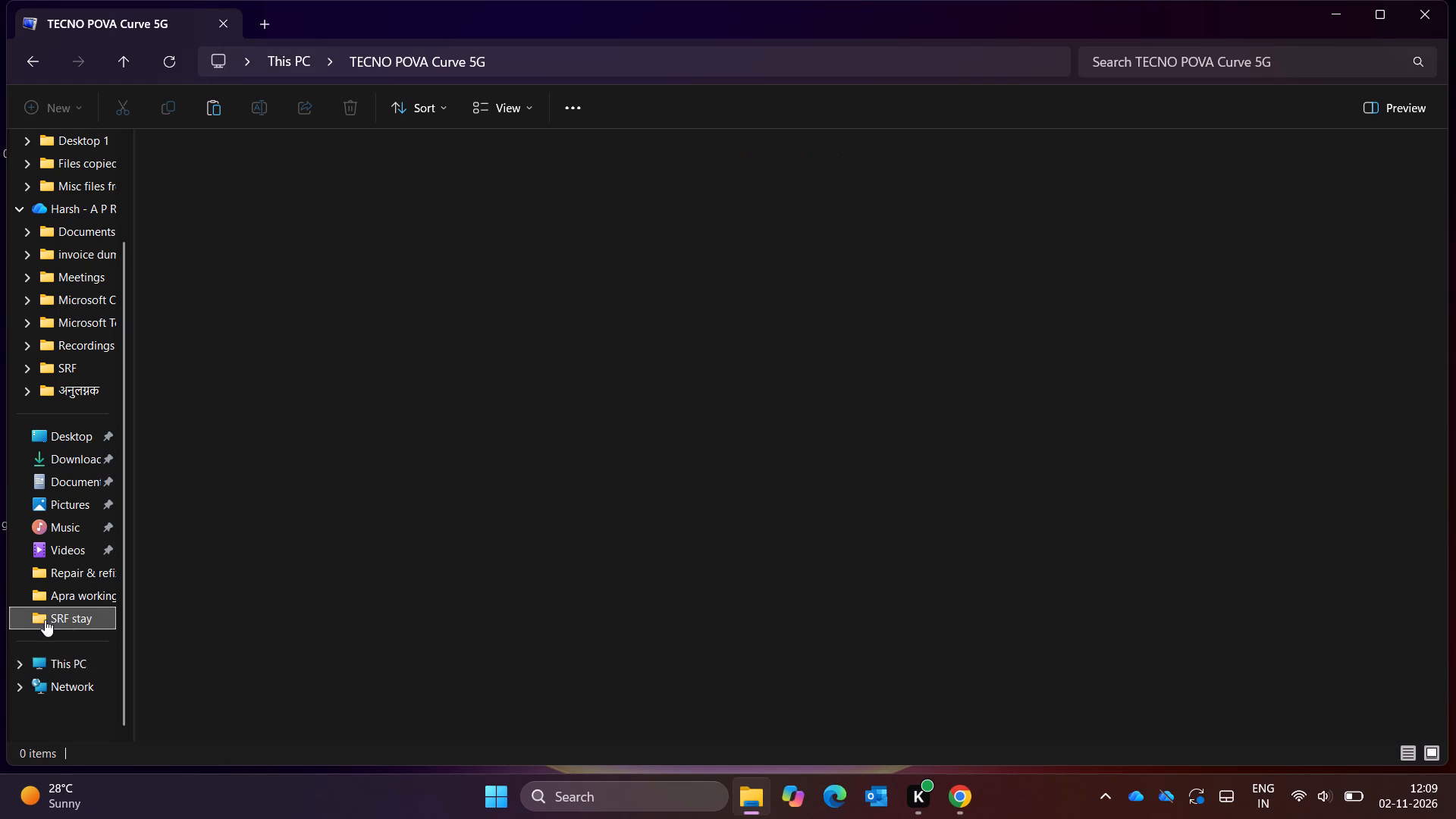
left_click(67, 667)
double_click(189, 195)
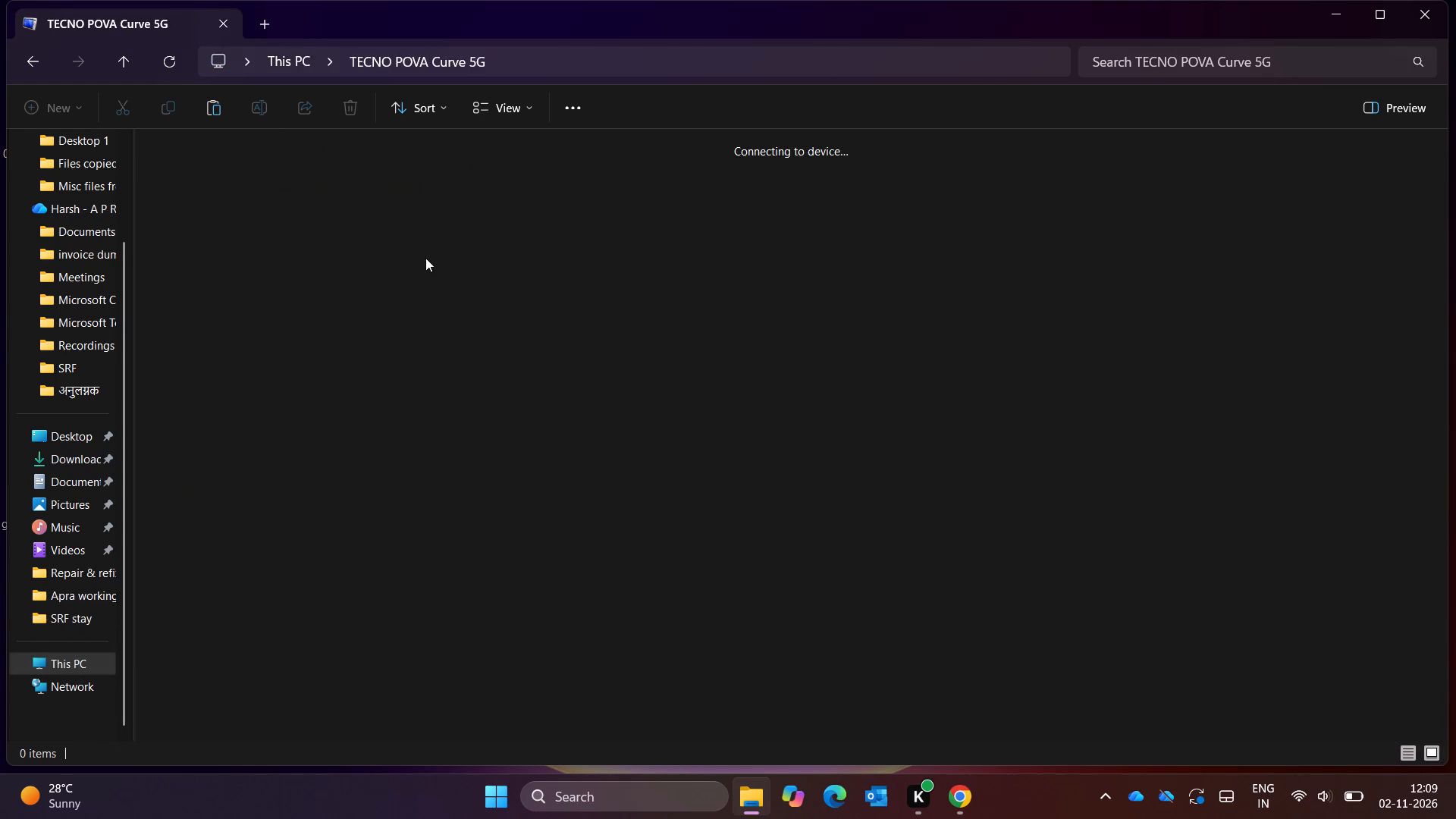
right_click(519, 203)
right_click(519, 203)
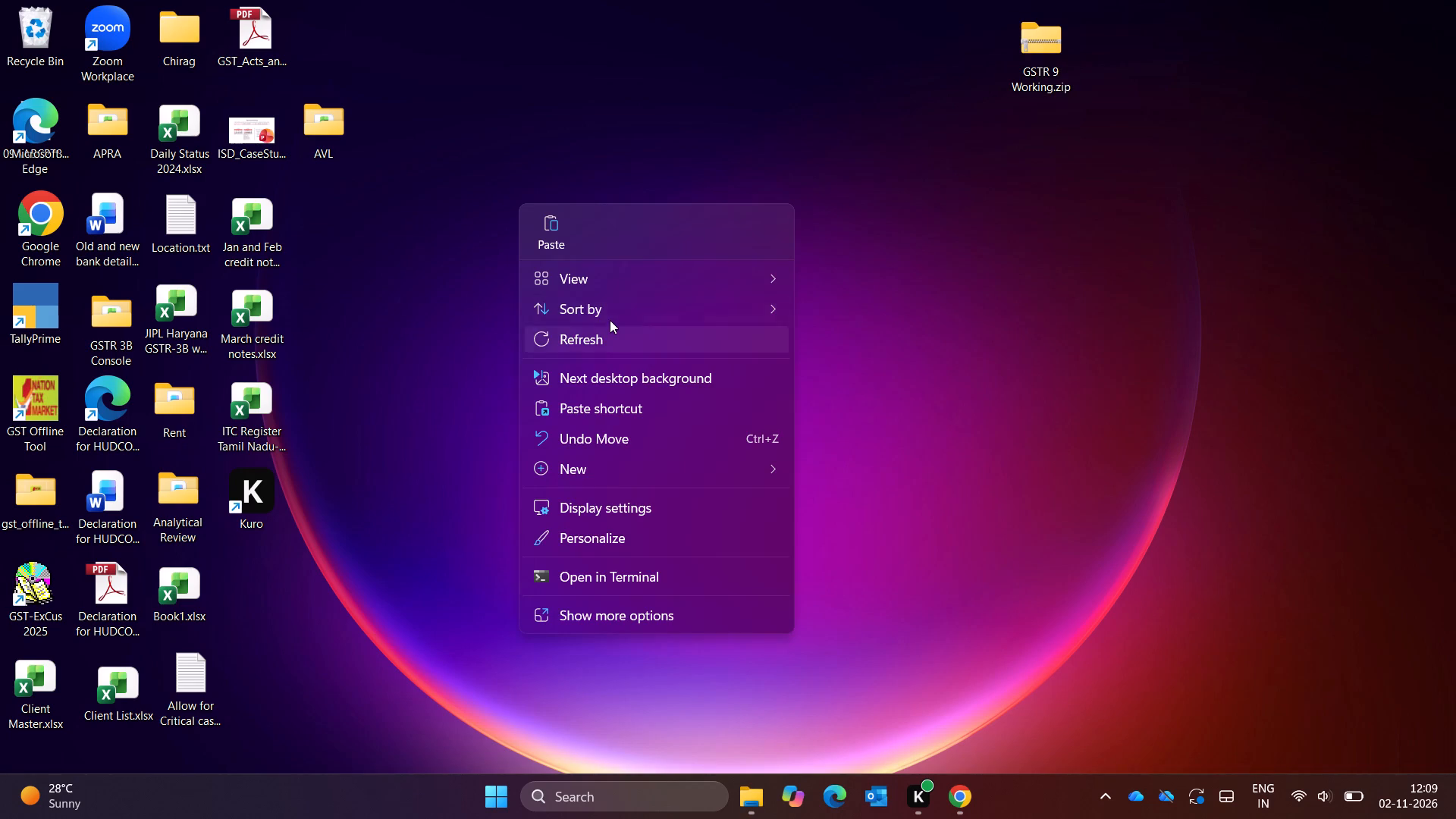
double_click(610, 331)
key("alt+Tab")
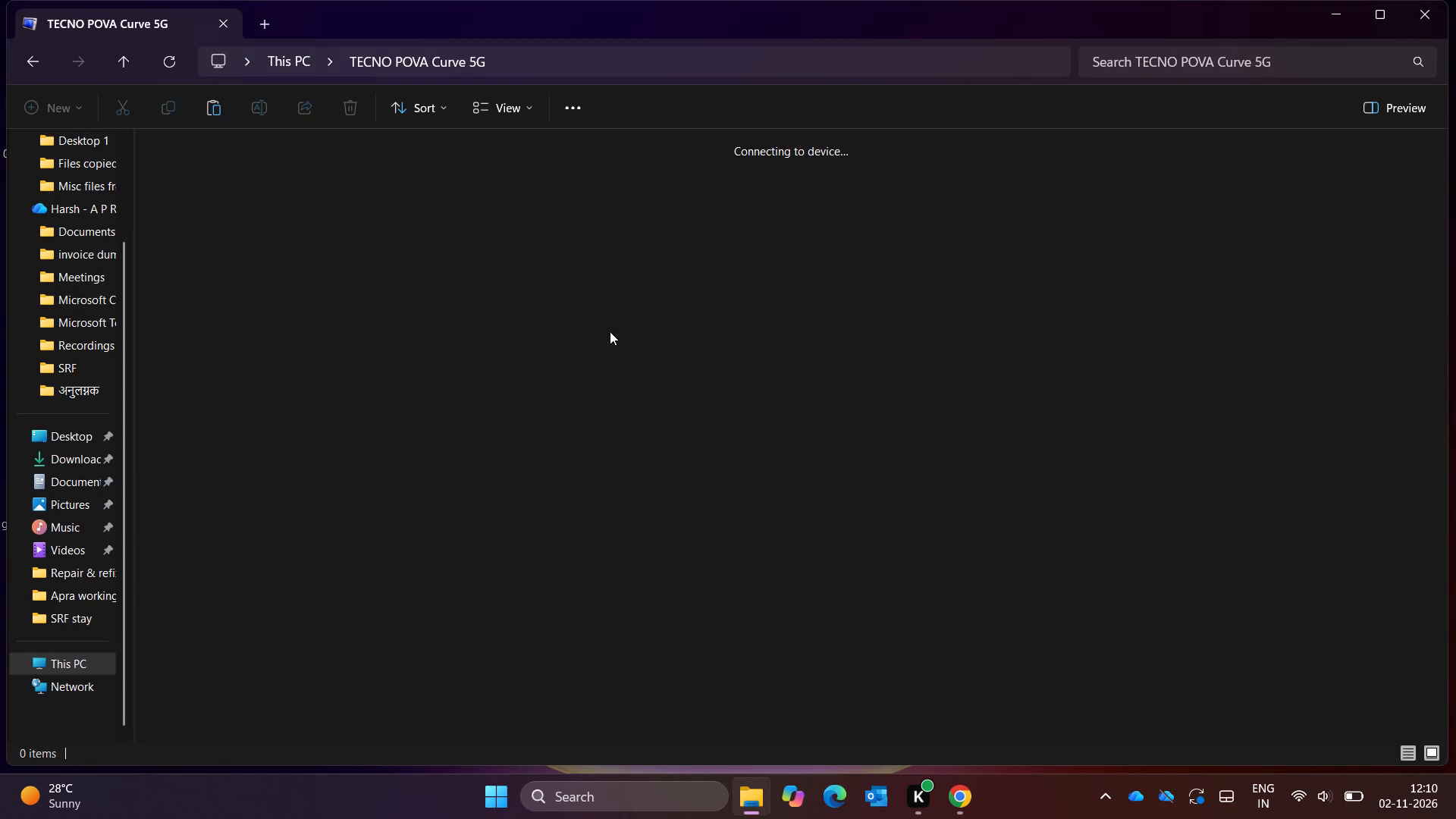
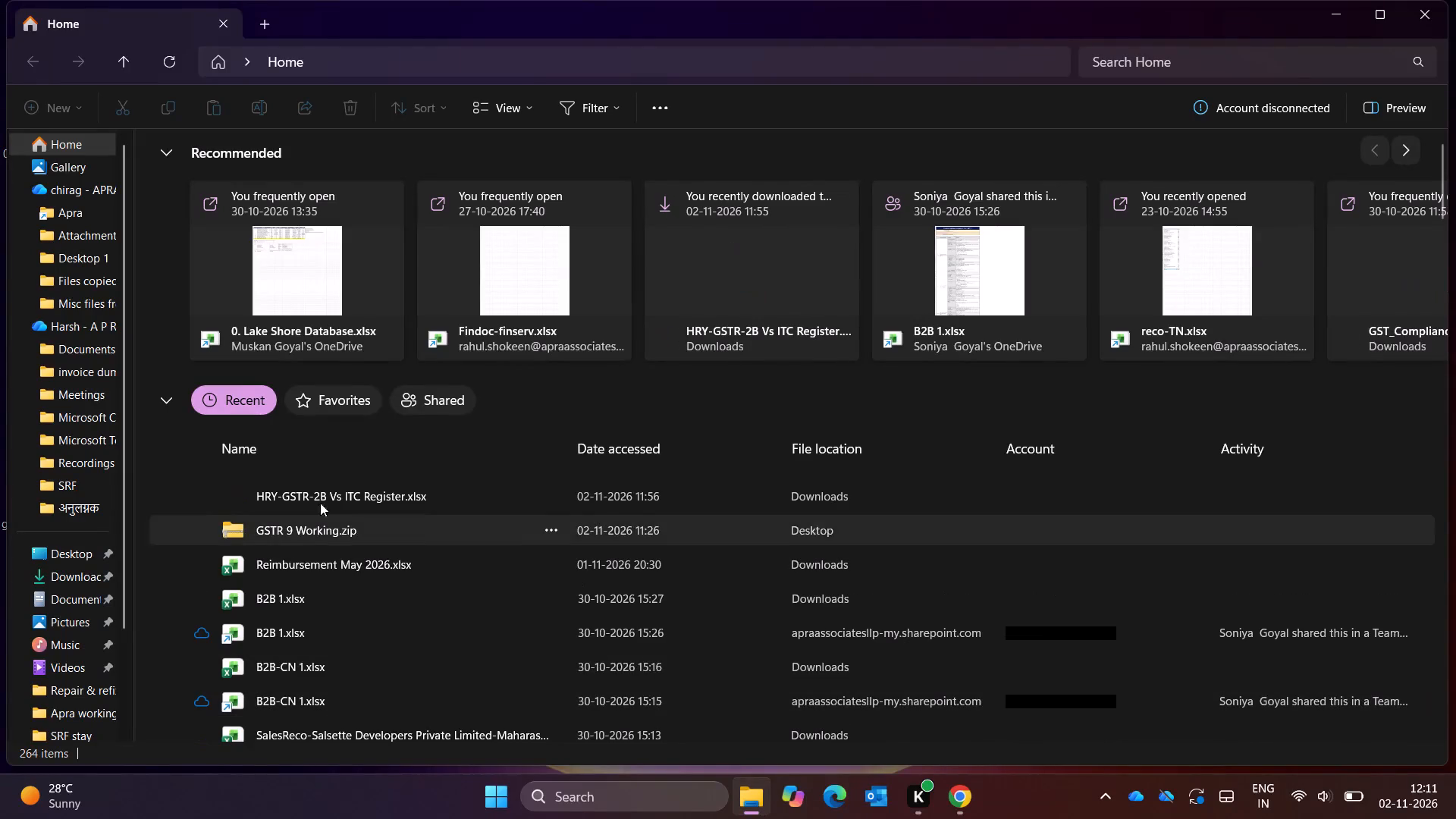
Open the APRA folder in the TECNO POVA Curve 5G phone's internal shared storage from This PC.
scroll(105, 723, "down", 4)
left_click(66, 667)
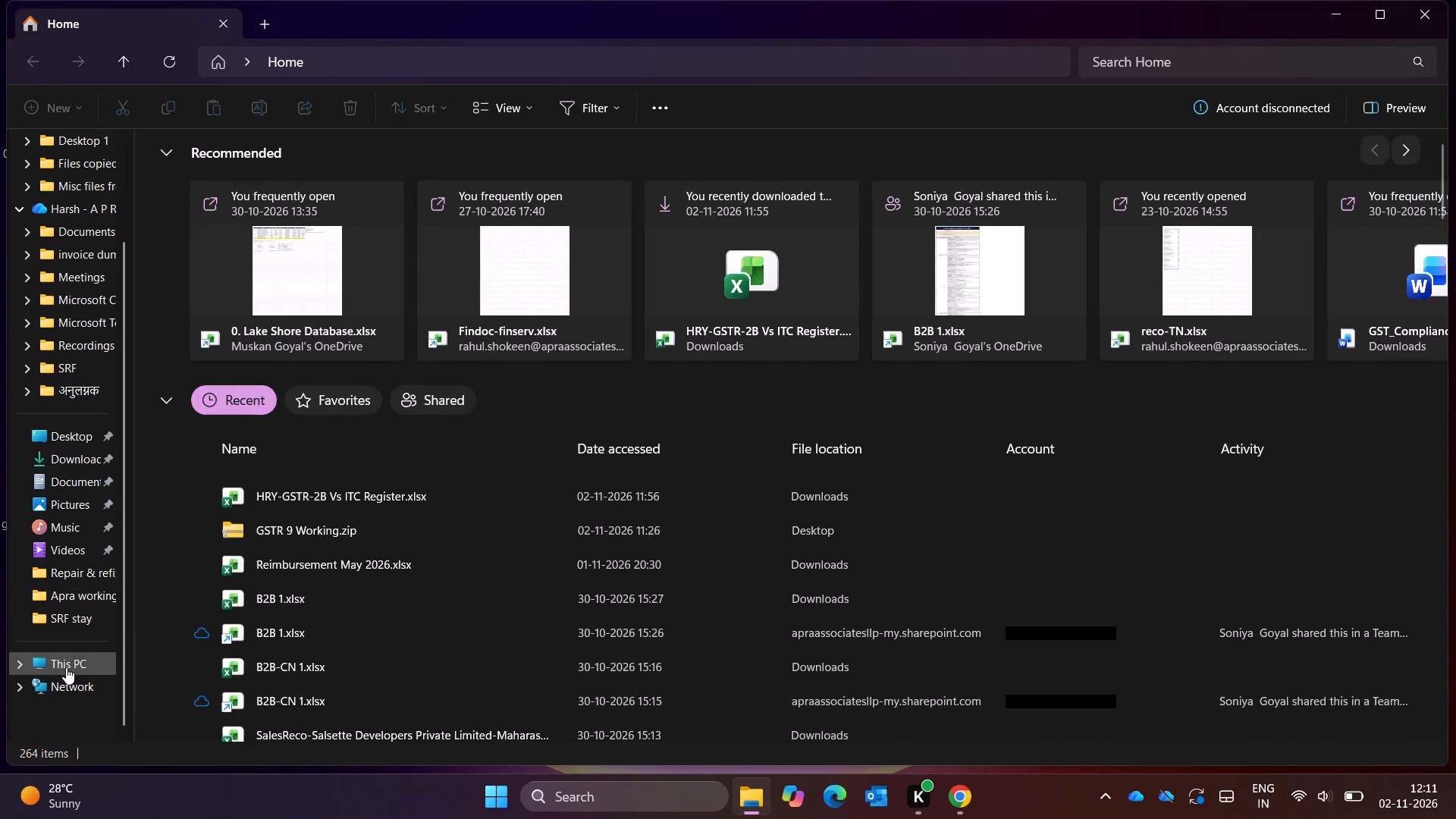
double_click(175, 248)
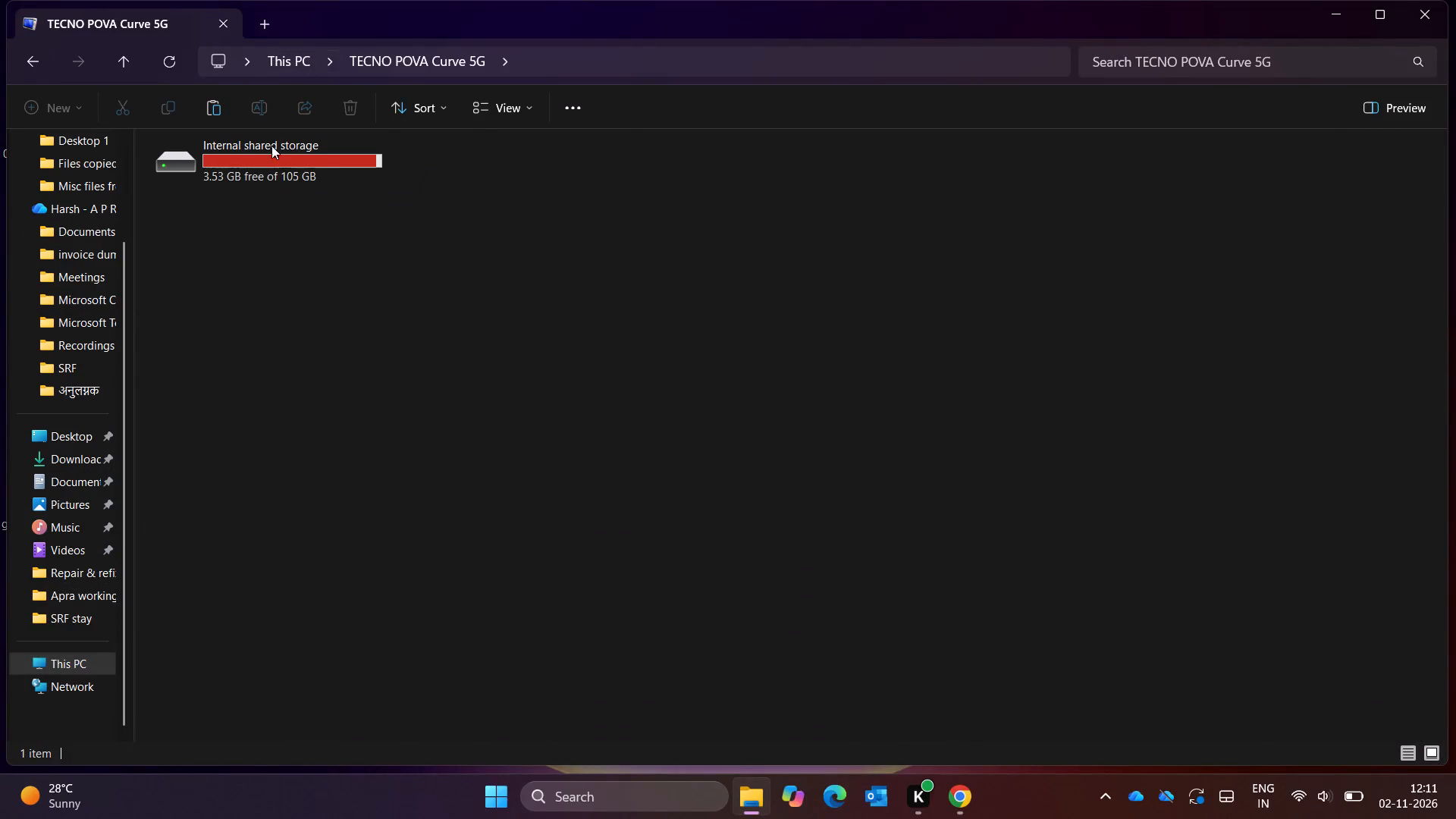
double_click(274, 148)
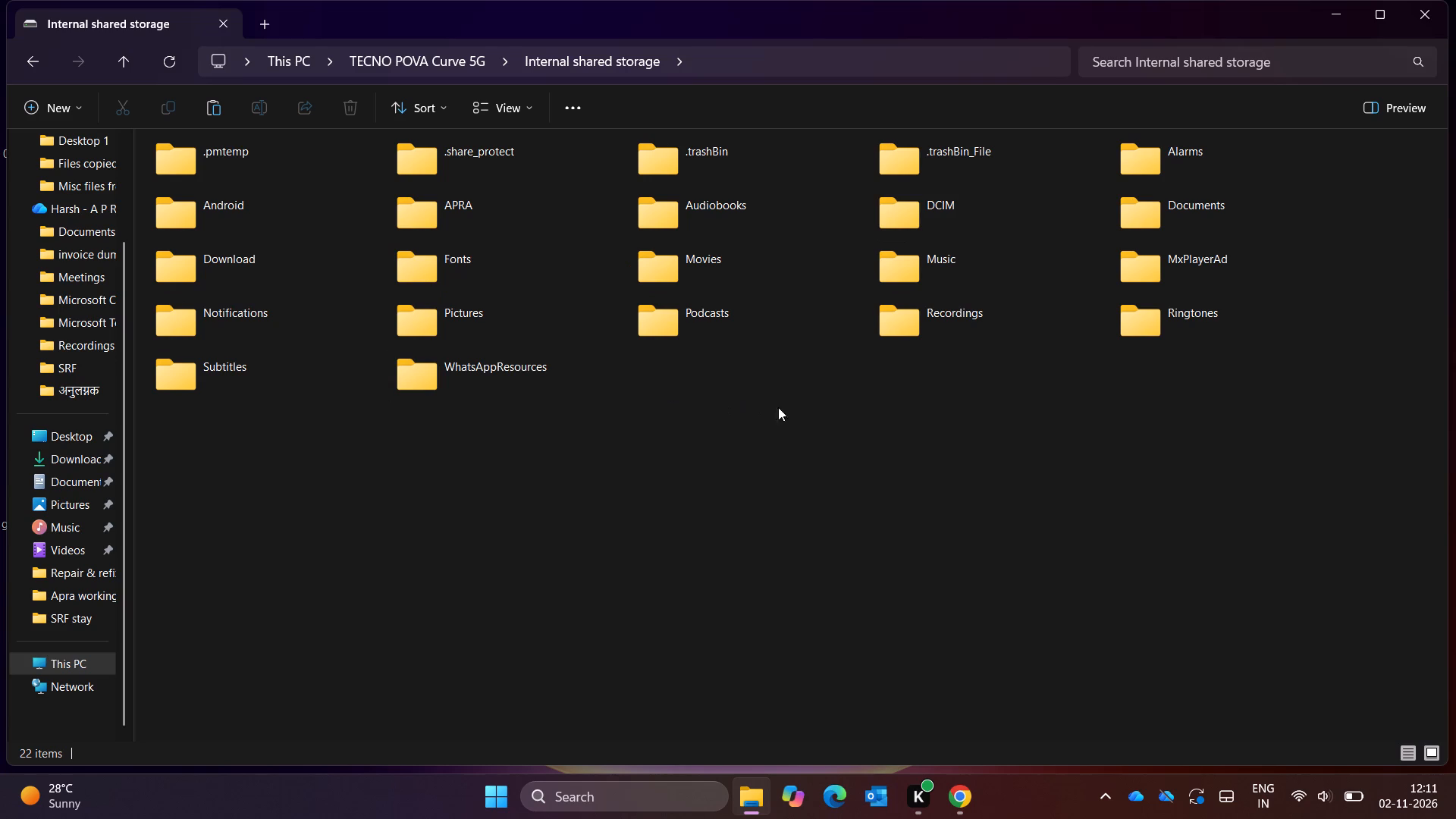
double_click(443, 199)
Look through the Sage folder inside APRA, including its SAGE-WORKINGS and 25-26 subfolders, and return to APRA.
double_click(480, 156)
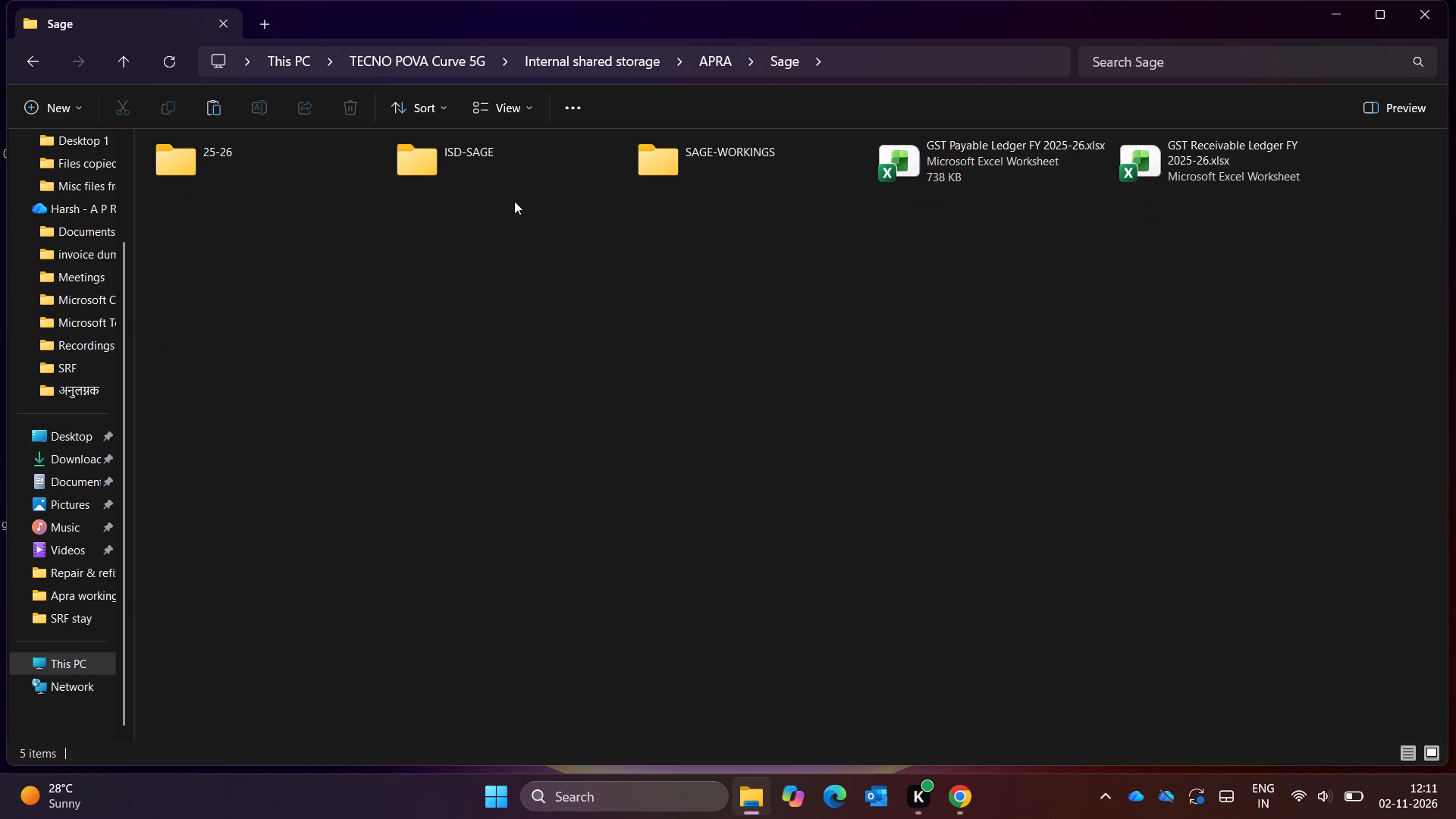
double_click(687, 169)
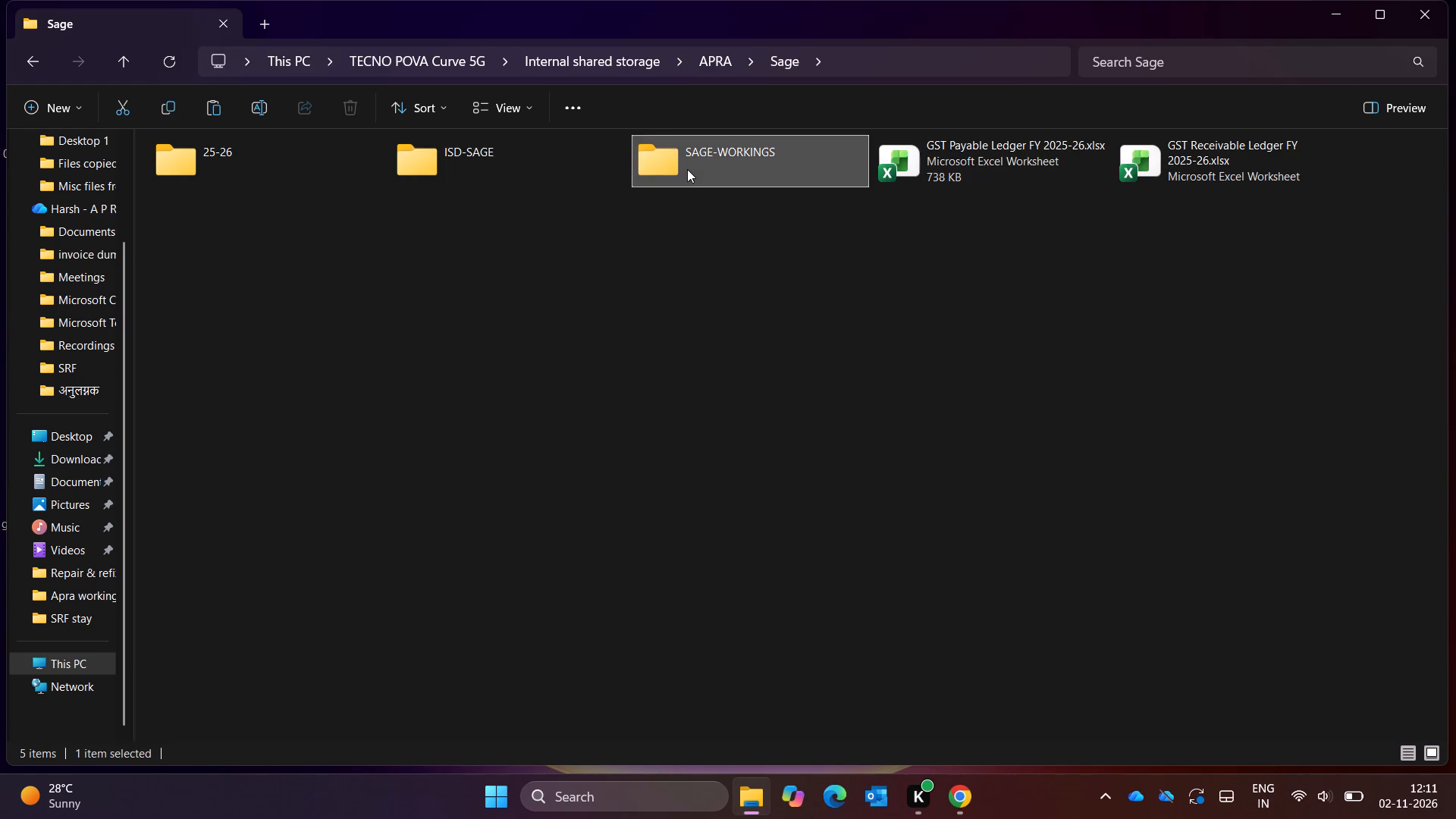
double_click(206, 183)
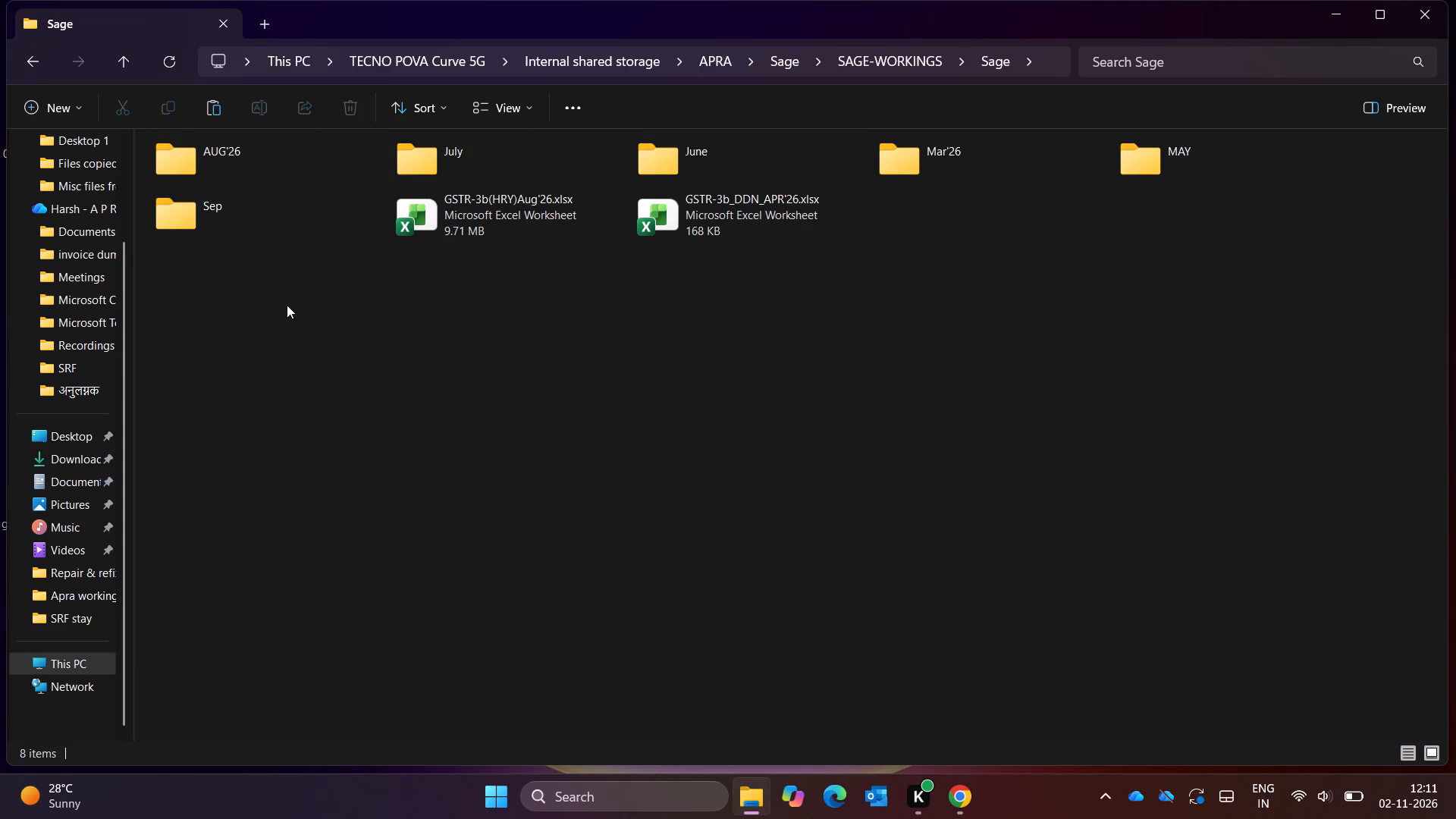
left_click(61, 61)
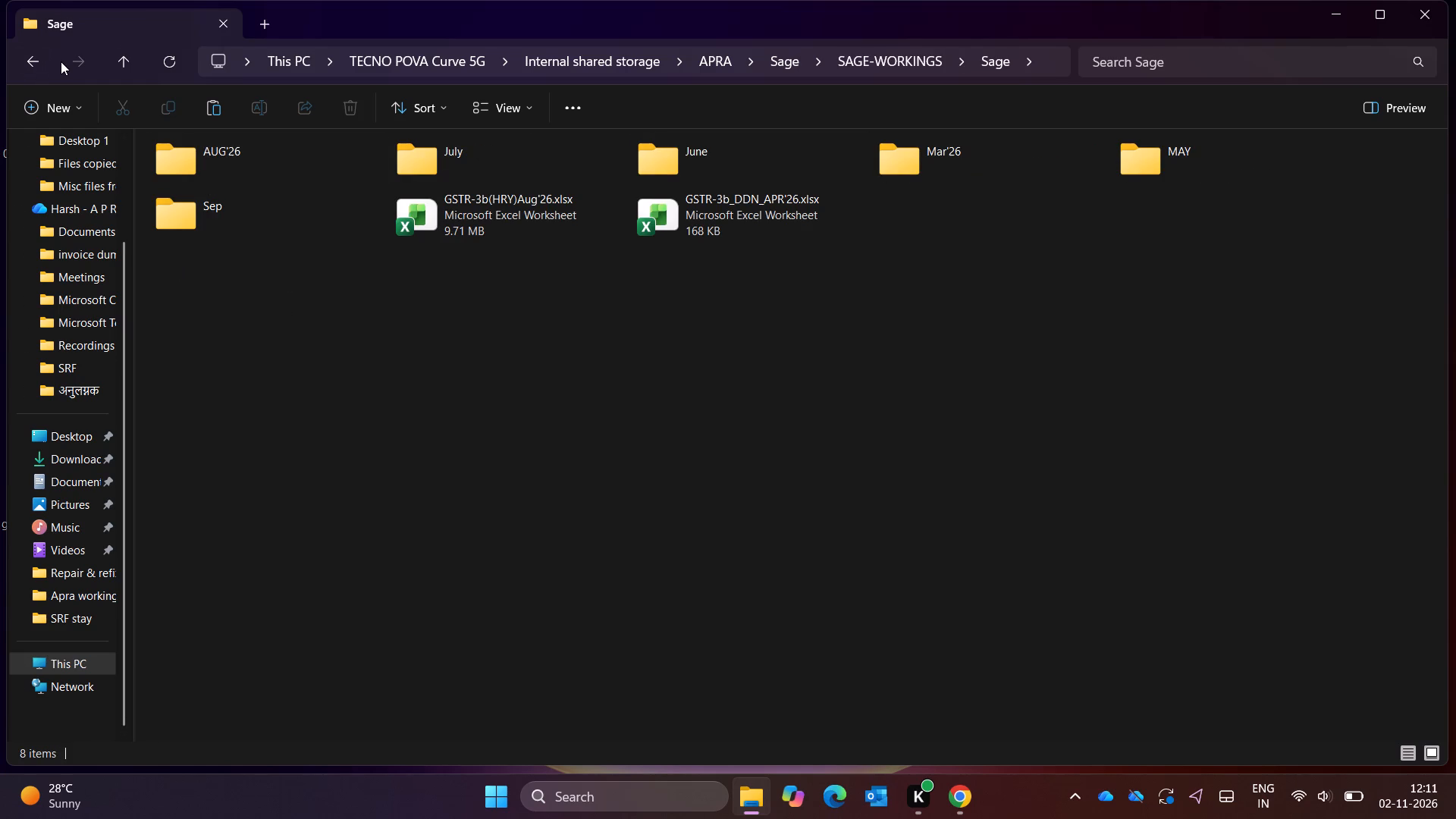
left_click(54, 61)
left_click(39, 63)
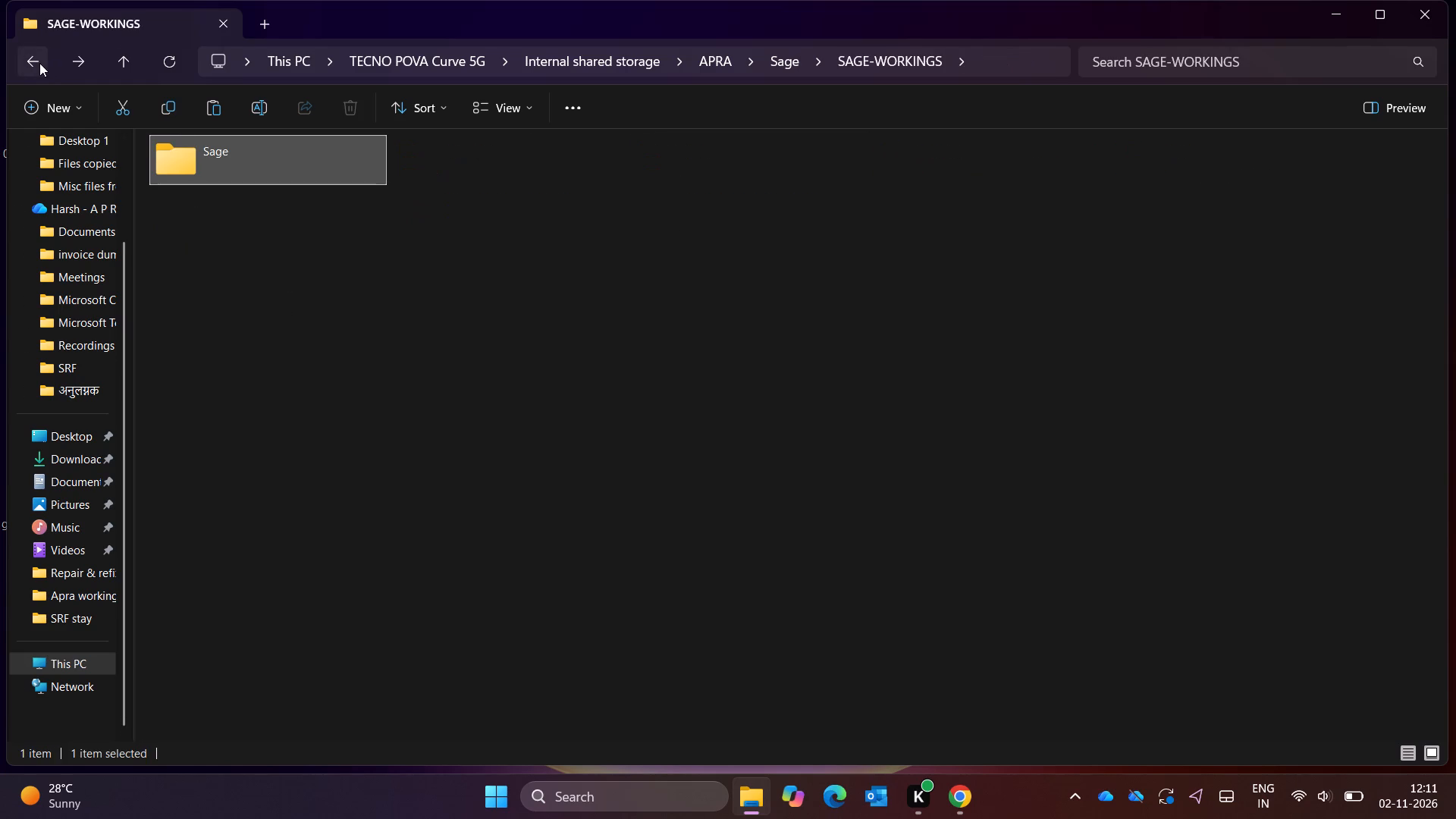
left_click(39, 63)
double_click(266, 172)
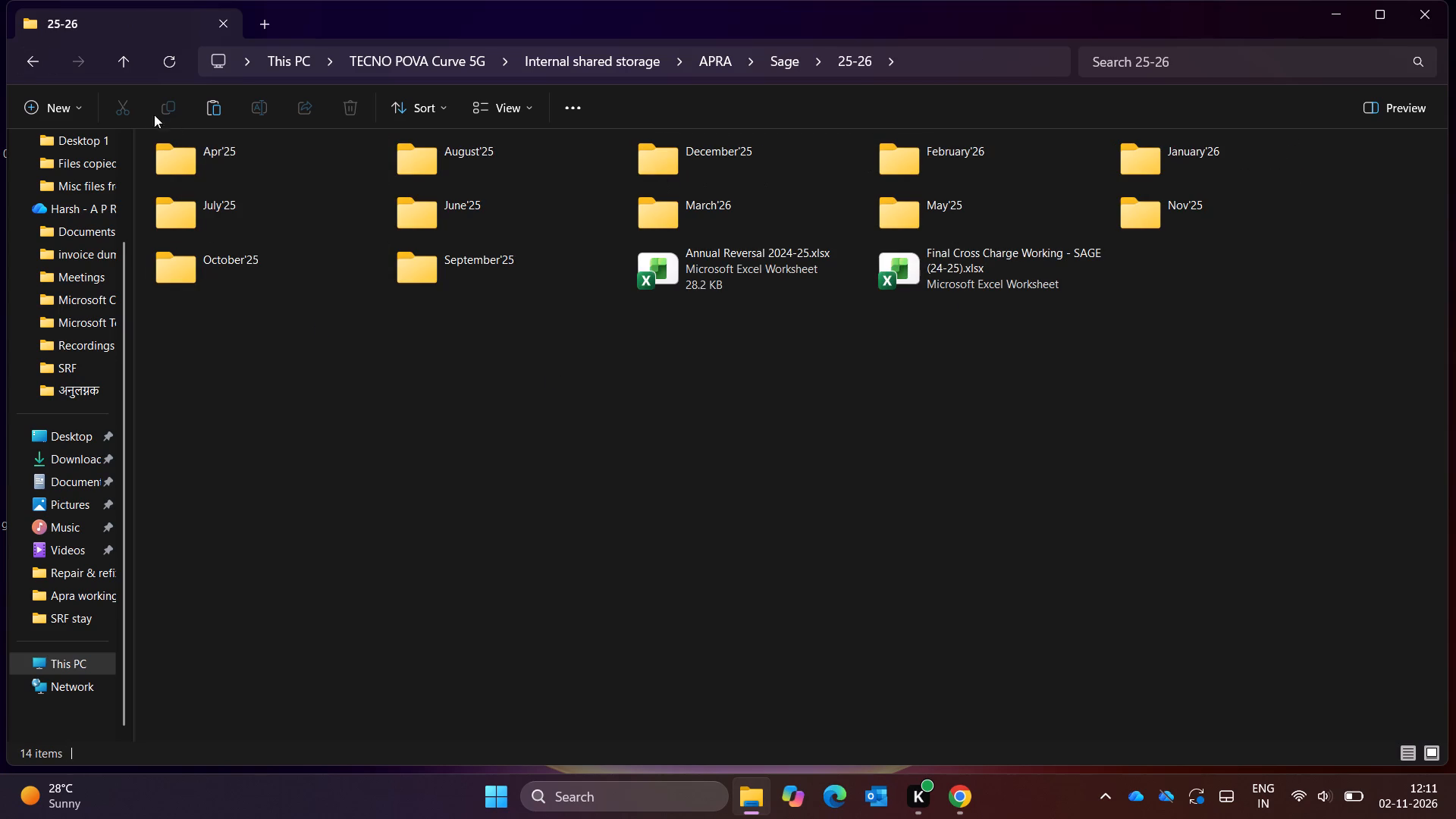
left_click(31, 55)
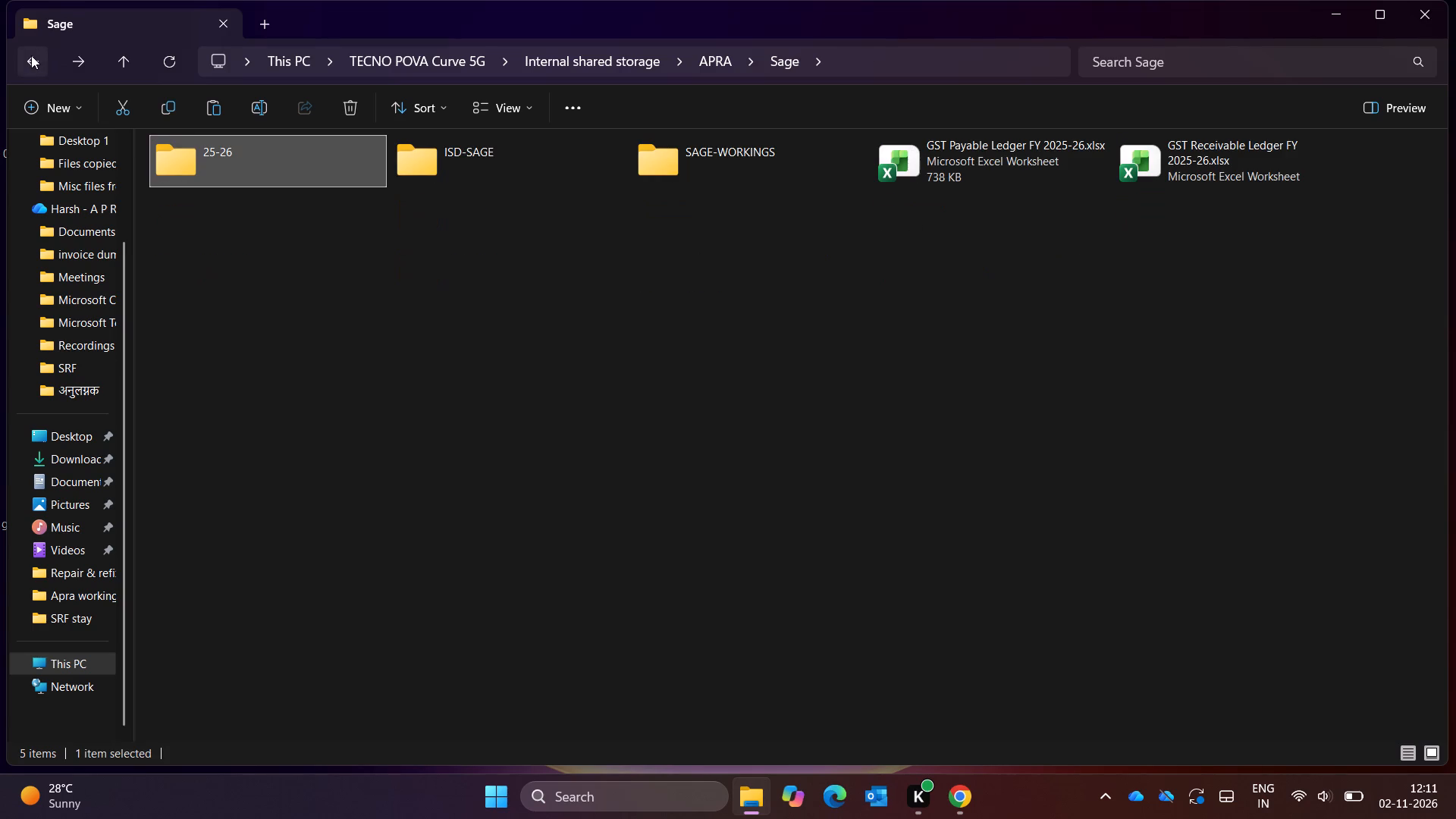
left_click(31, 55)
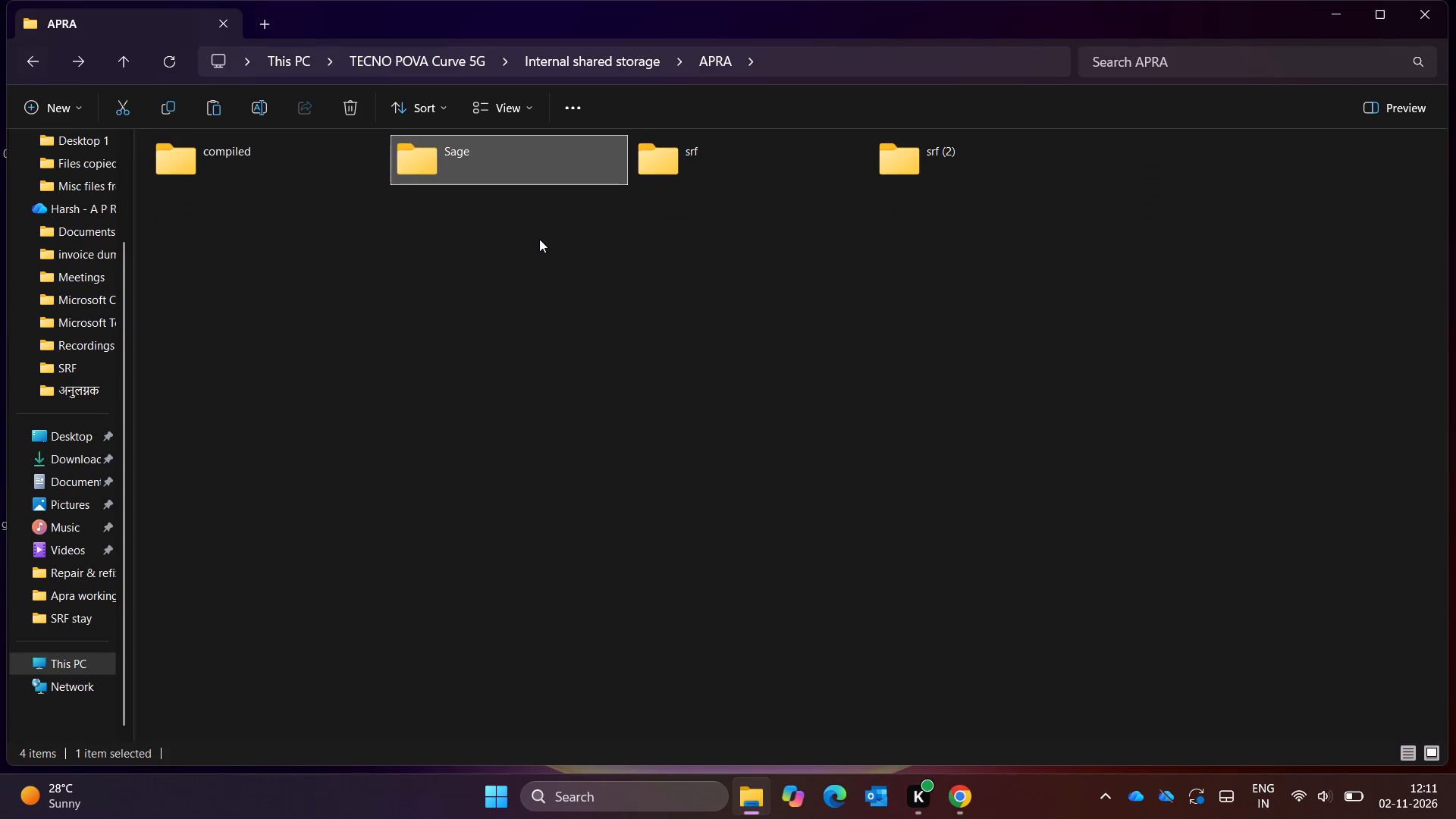
Look through the srf and srf (2) folders inside APRA, including the New Folder, SDPL26-27 and SRF subfolders.
double_click(742, 180)
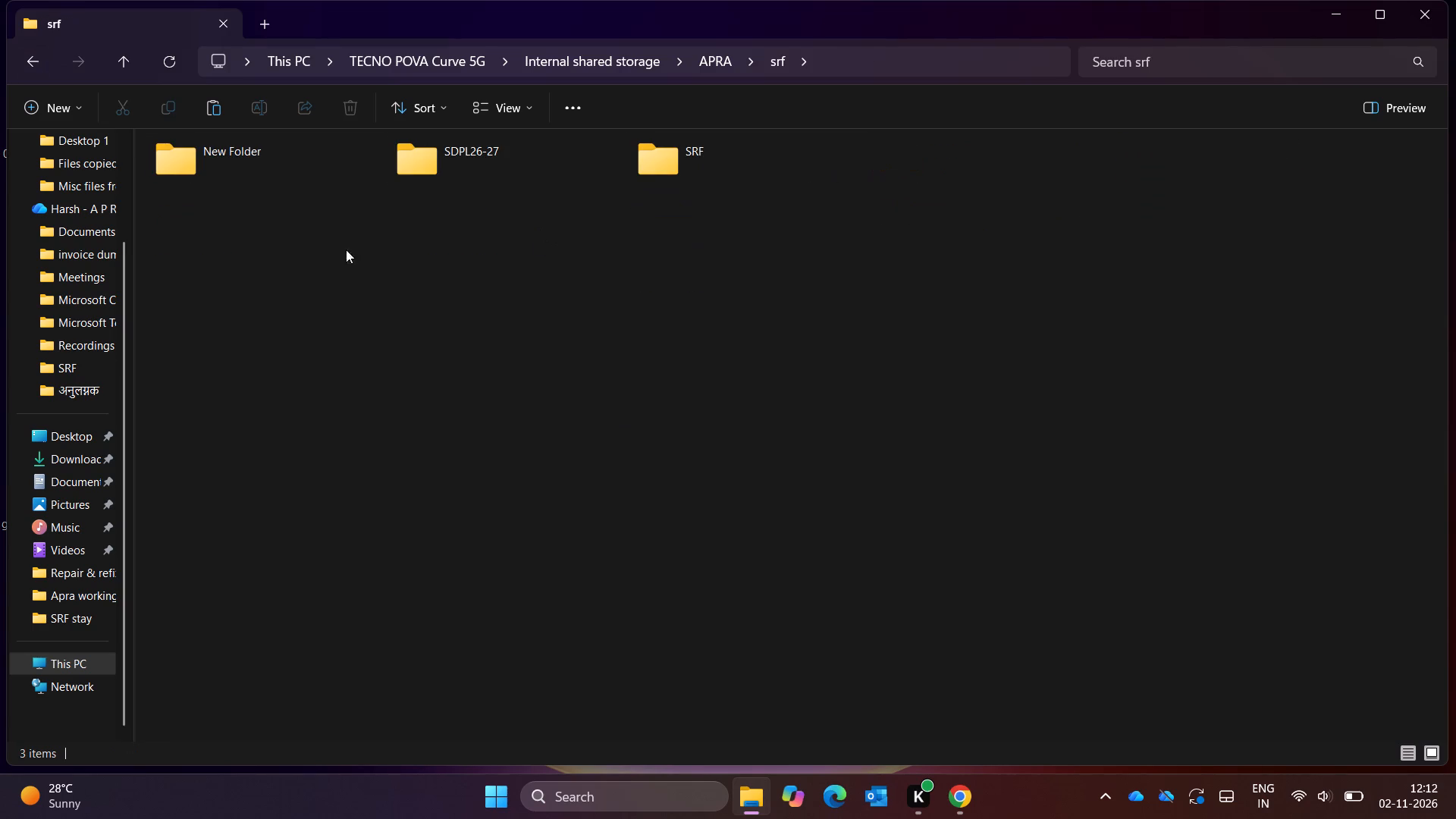
double_click(269, 179)
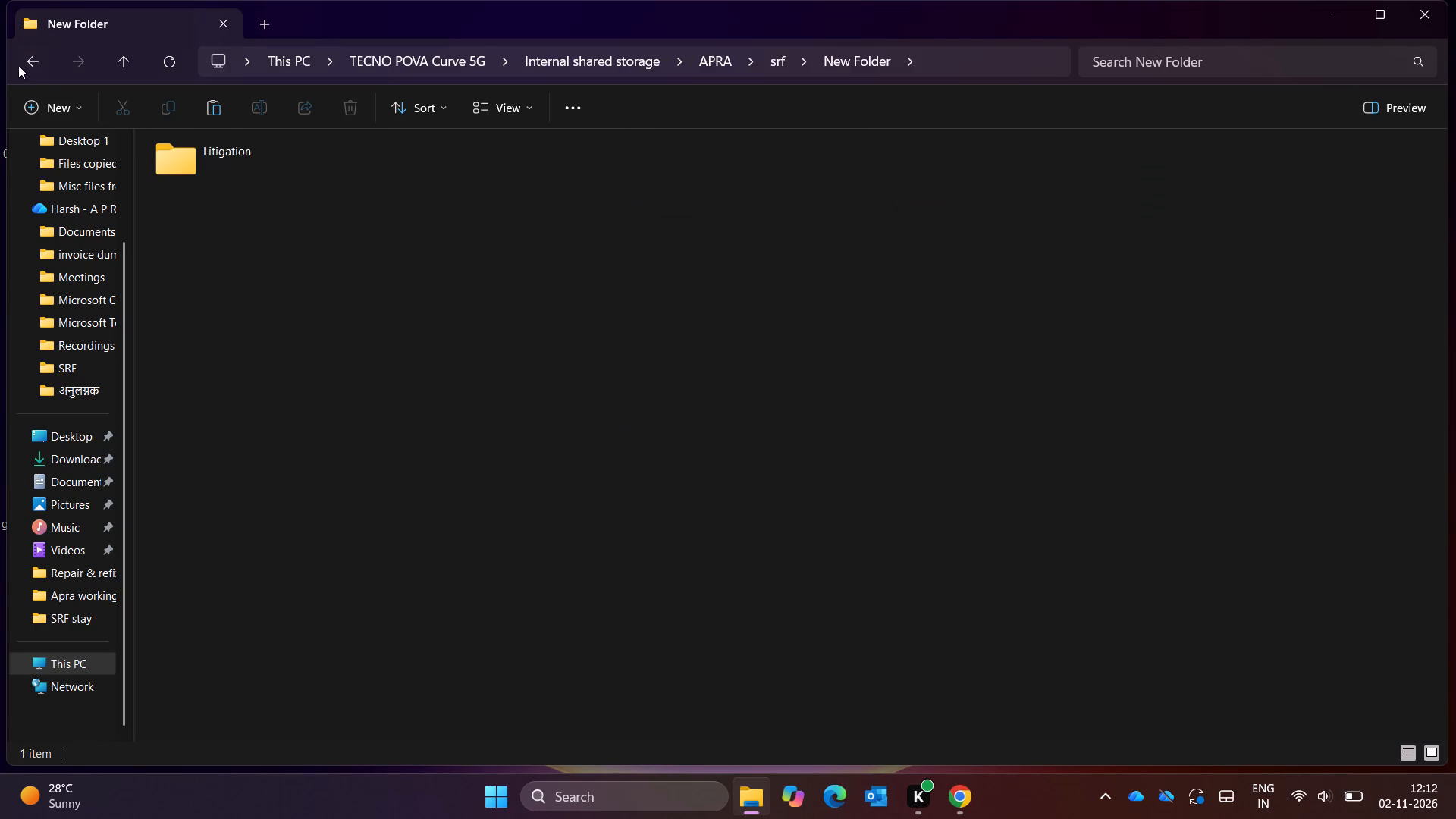
left_click(29, 67)
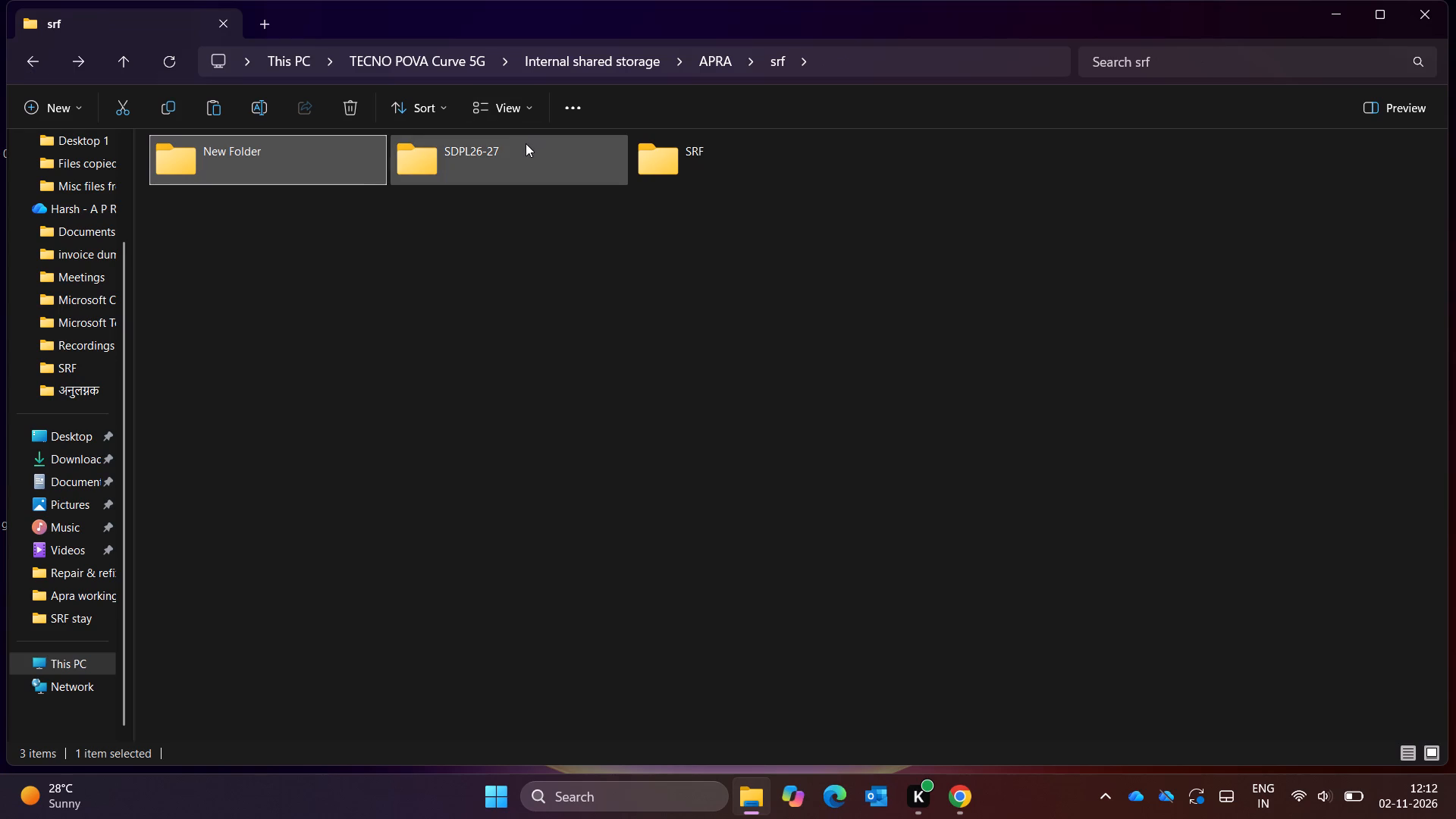
double_click(526, 143)
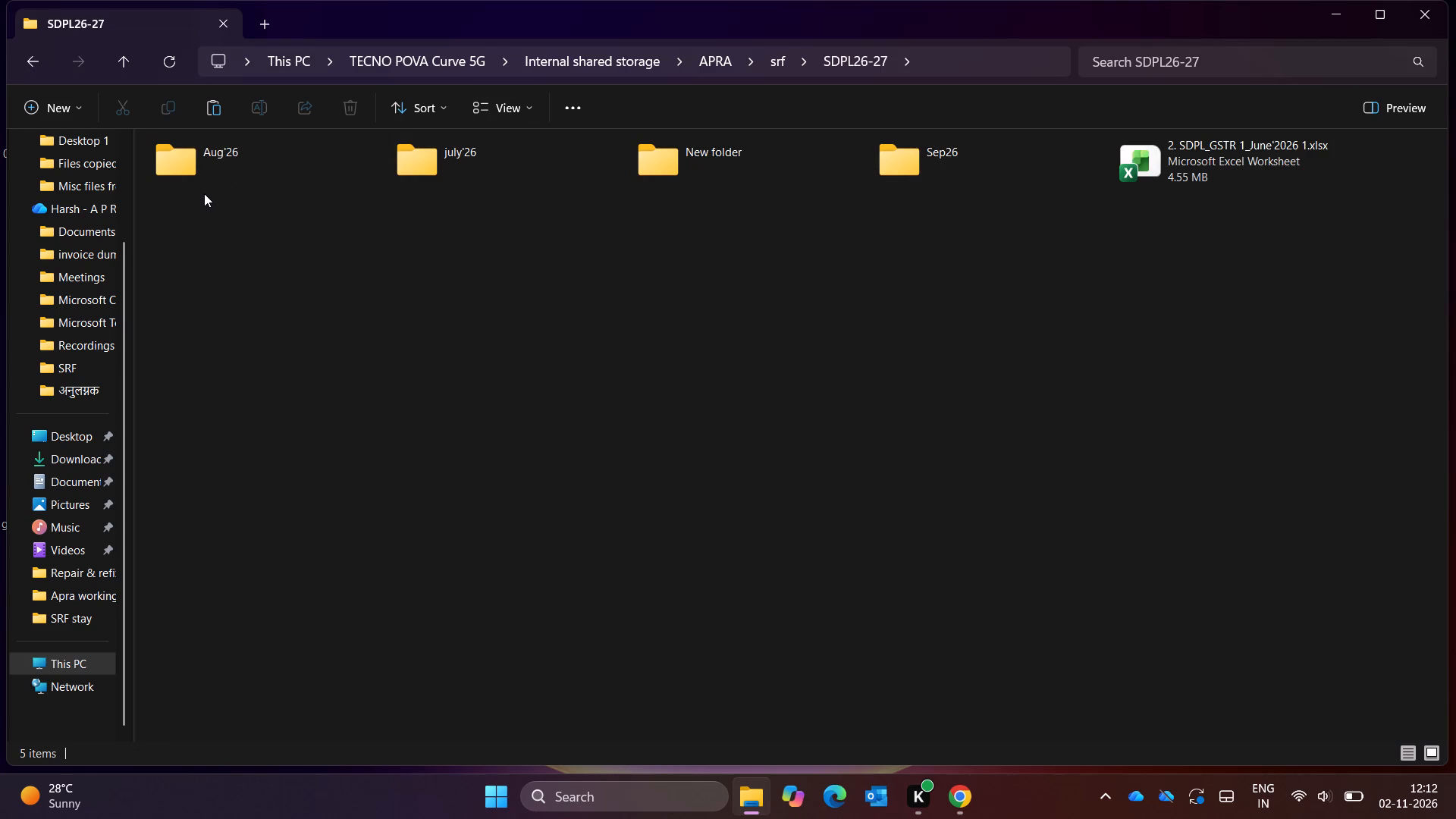
left_click(33, 69)
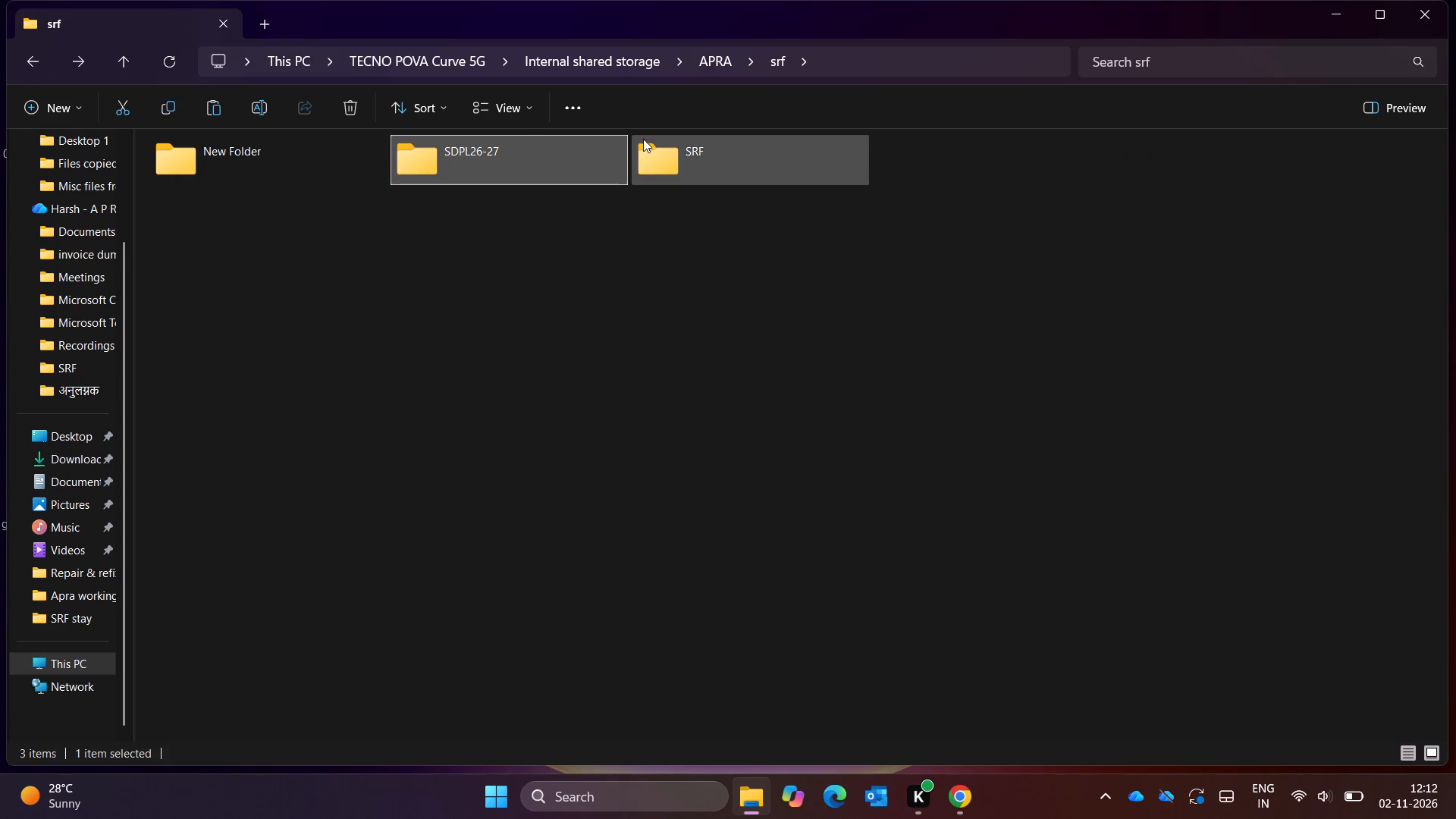
double_click(645, 141)
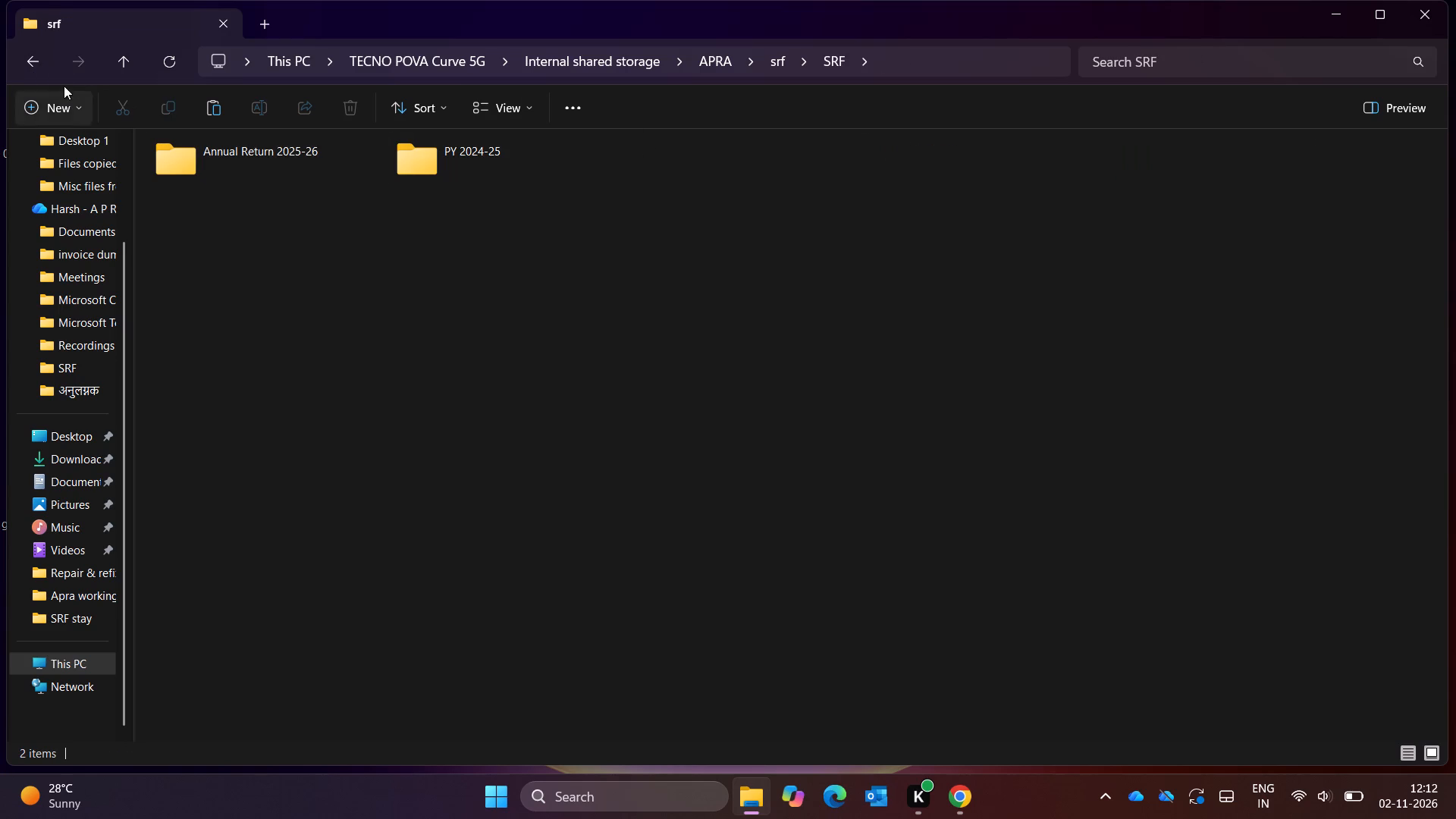
left_click(33, 66)
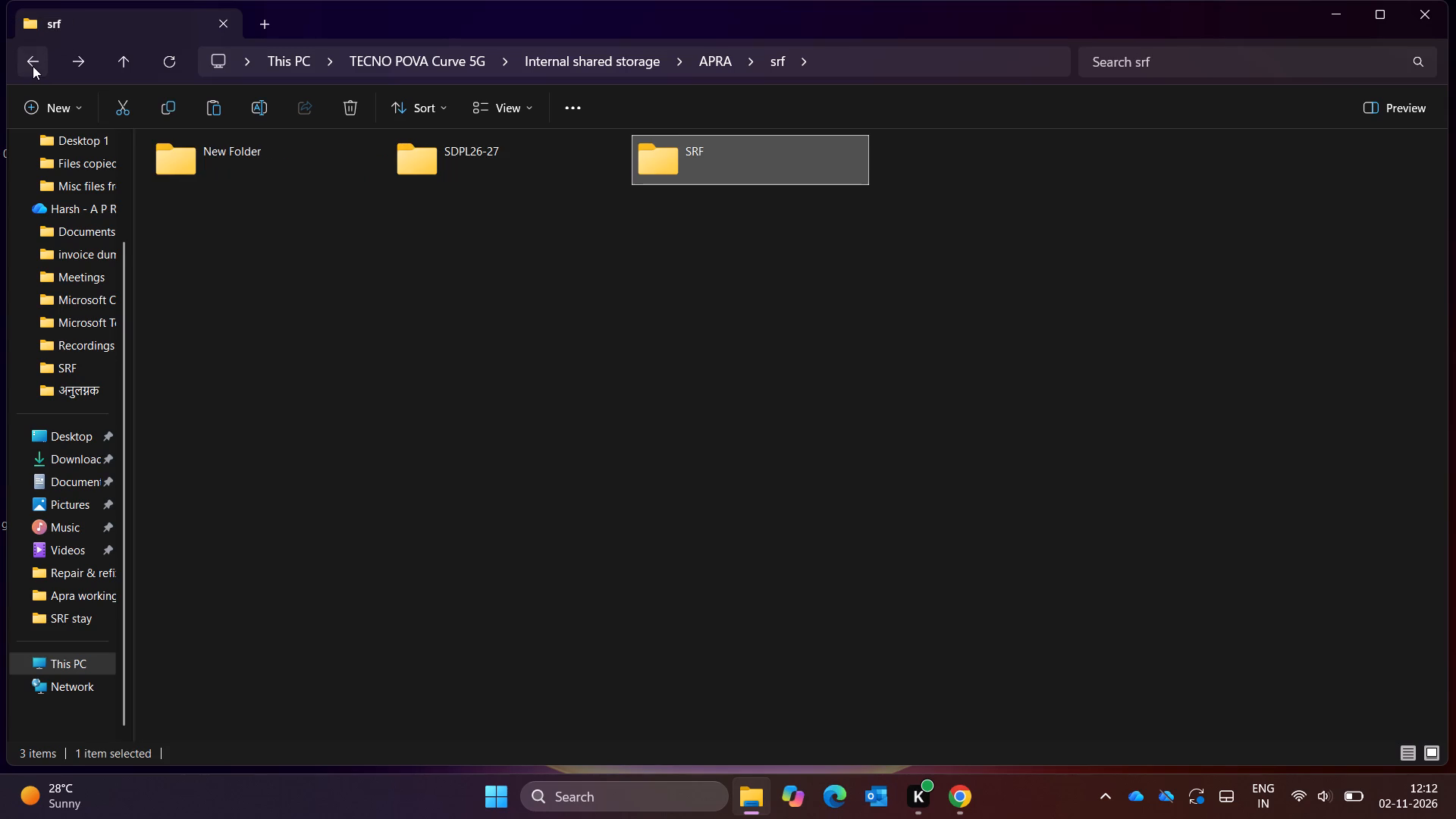
left_click(33, 66)
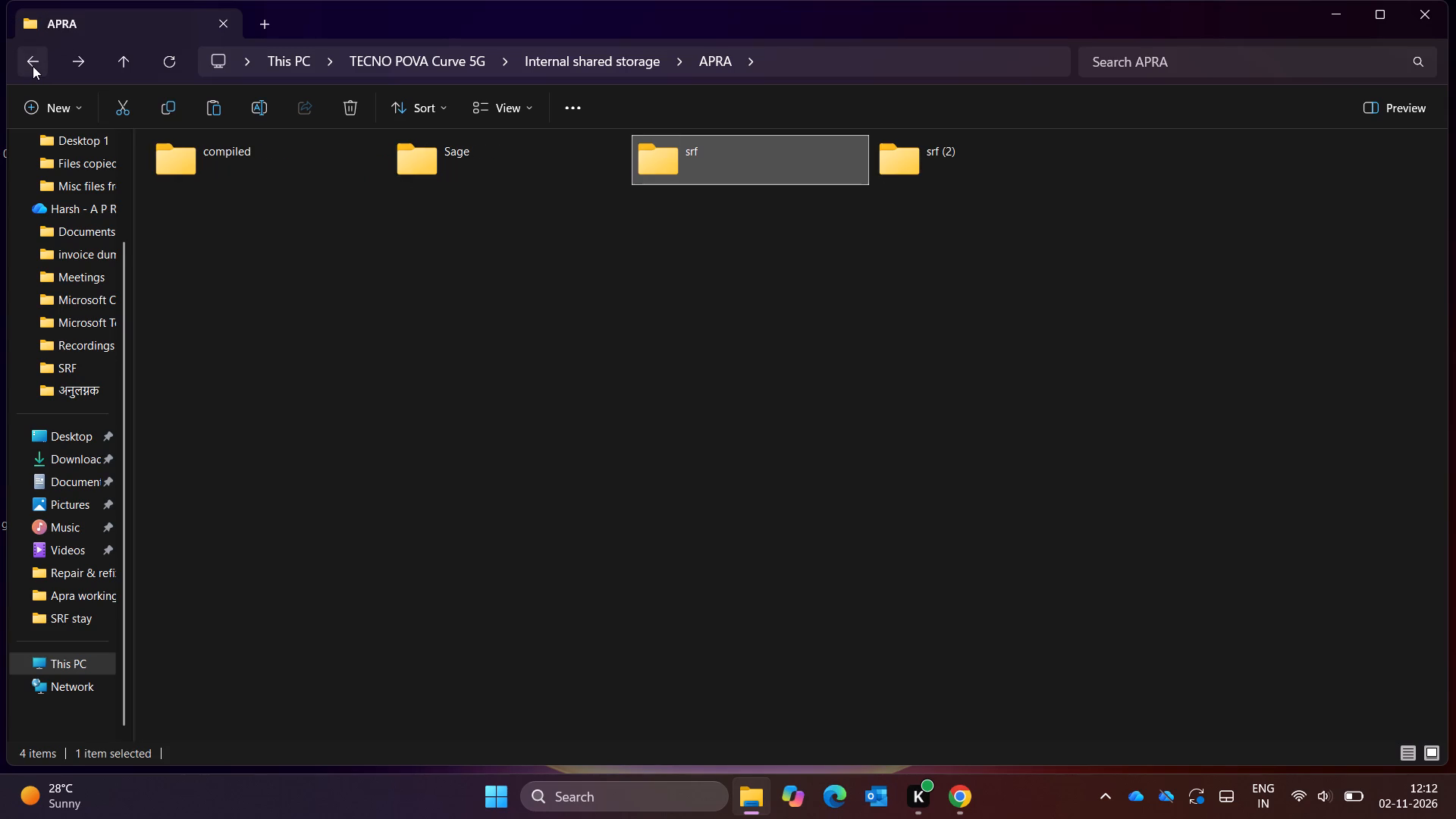
double_click(885, 171)
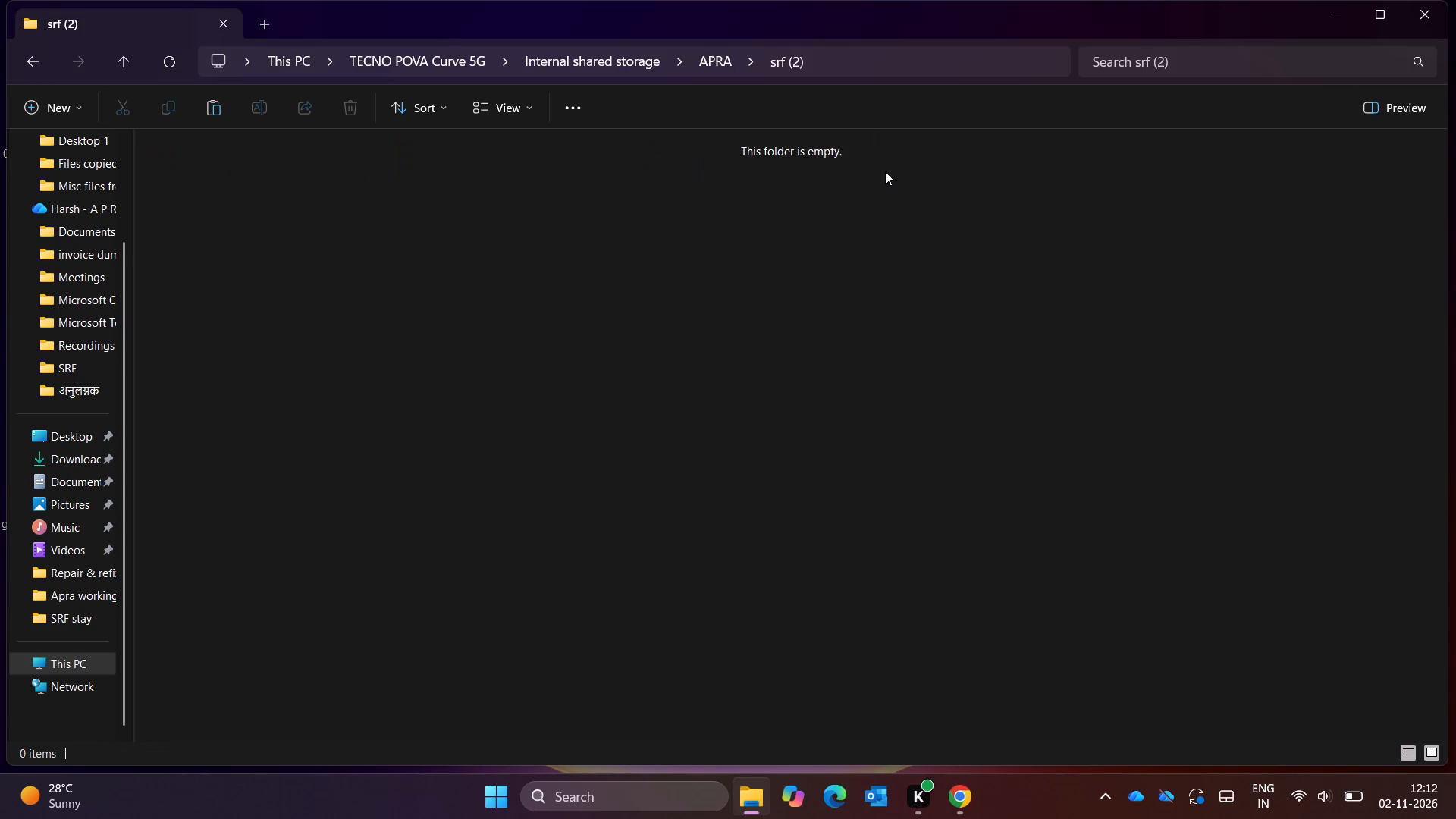
left_click(43, 56)
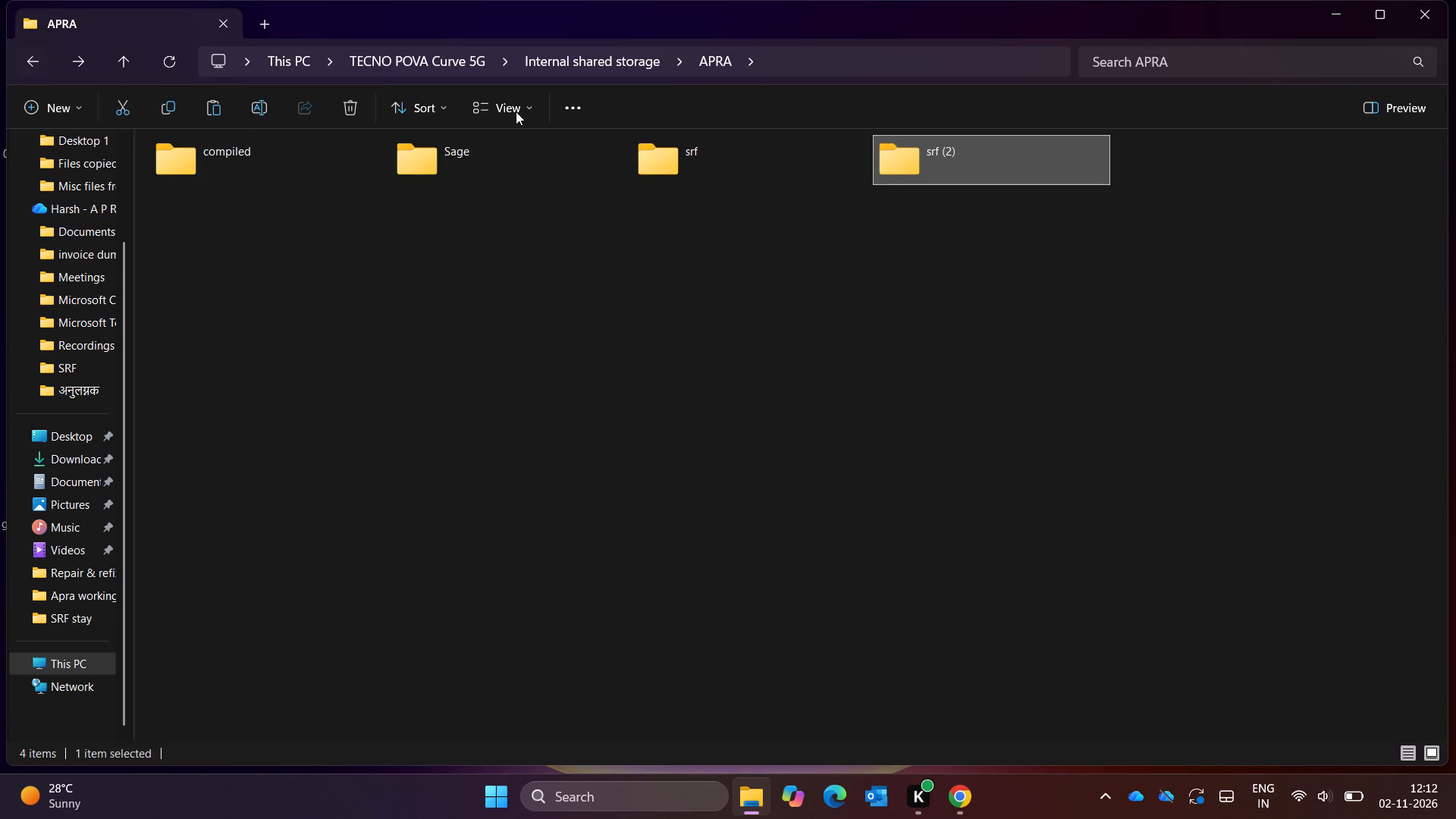
double_click(658, 162)
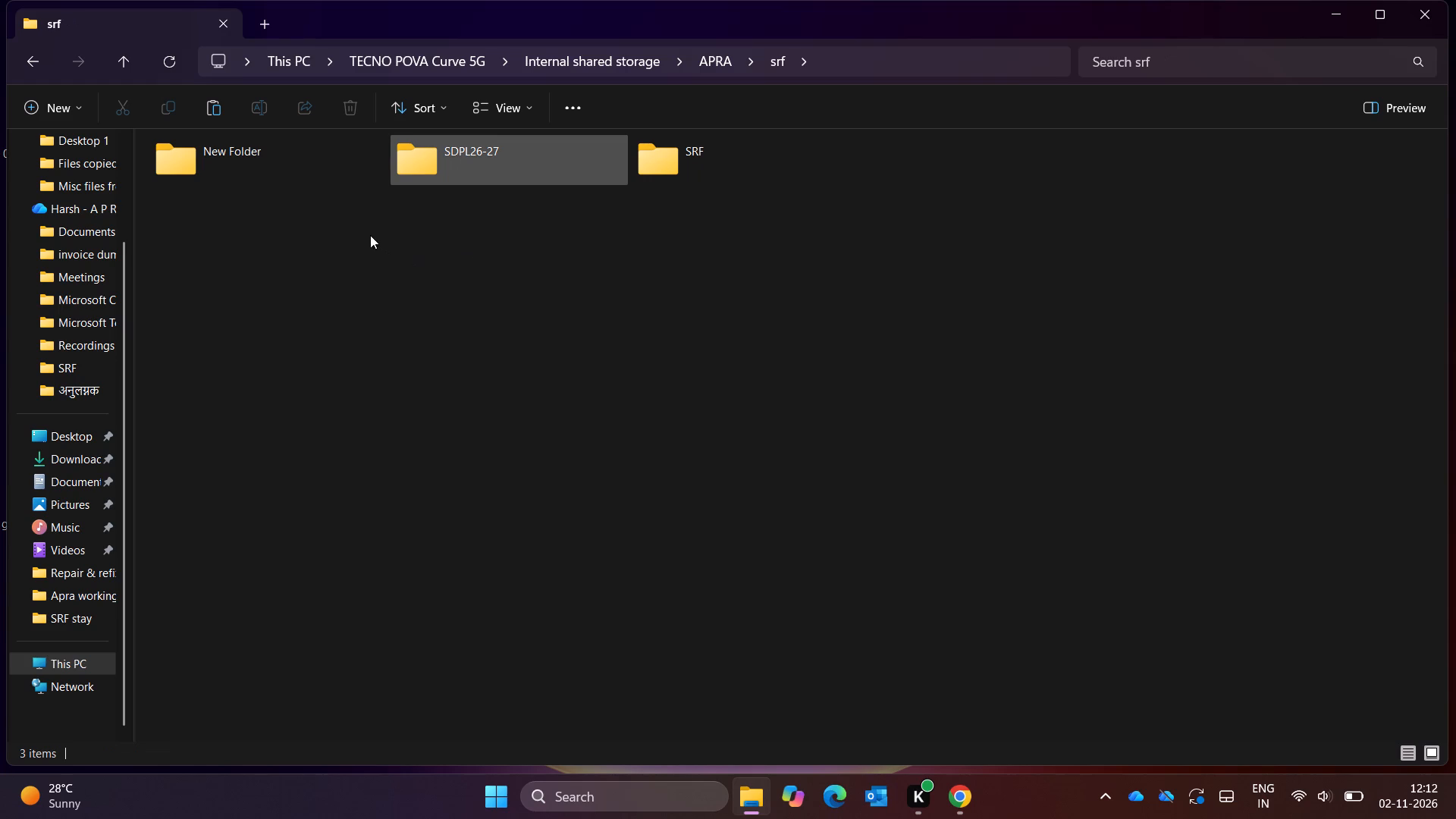
double_click(283, 178)
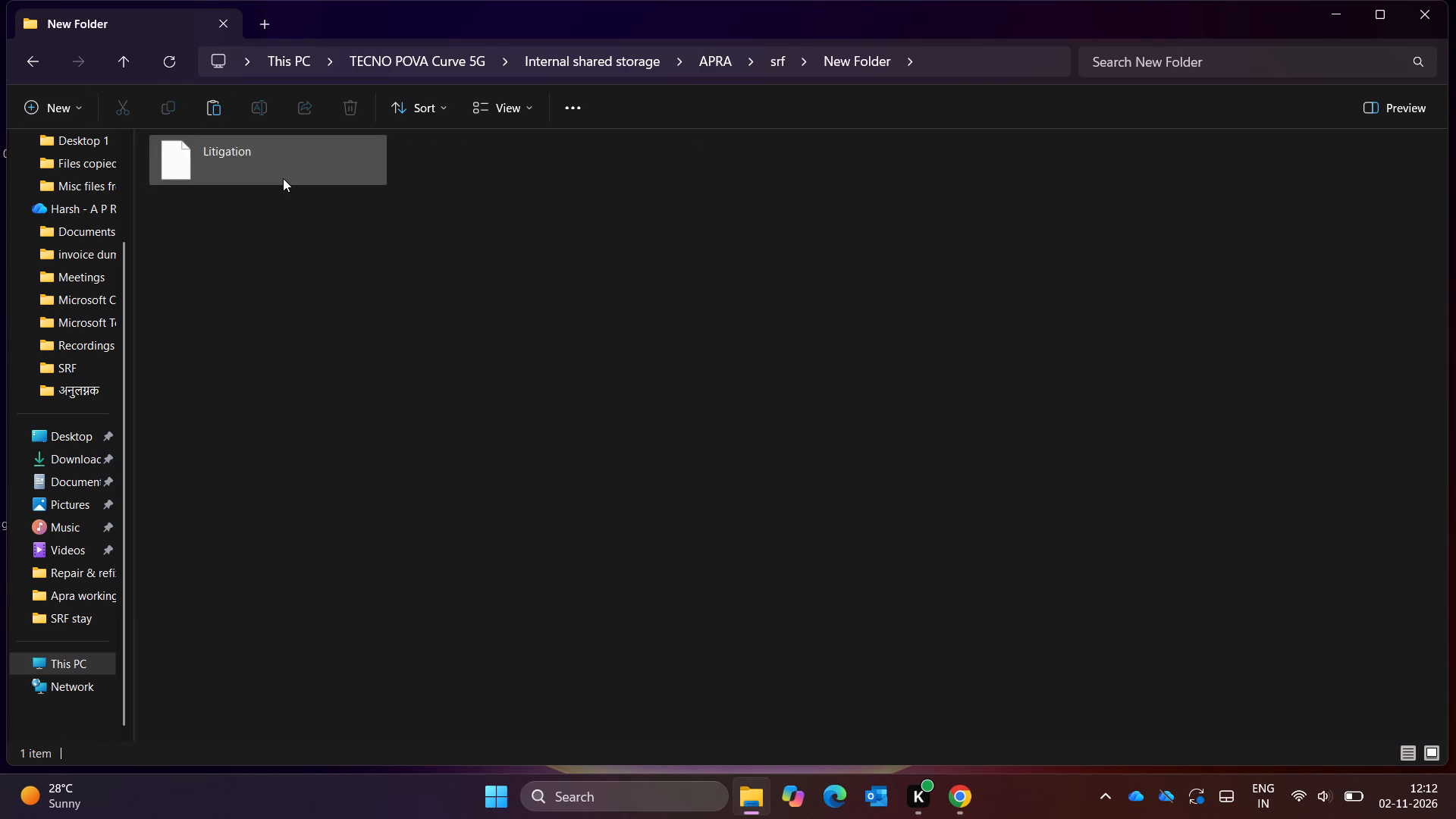
triple_click(22, 65)
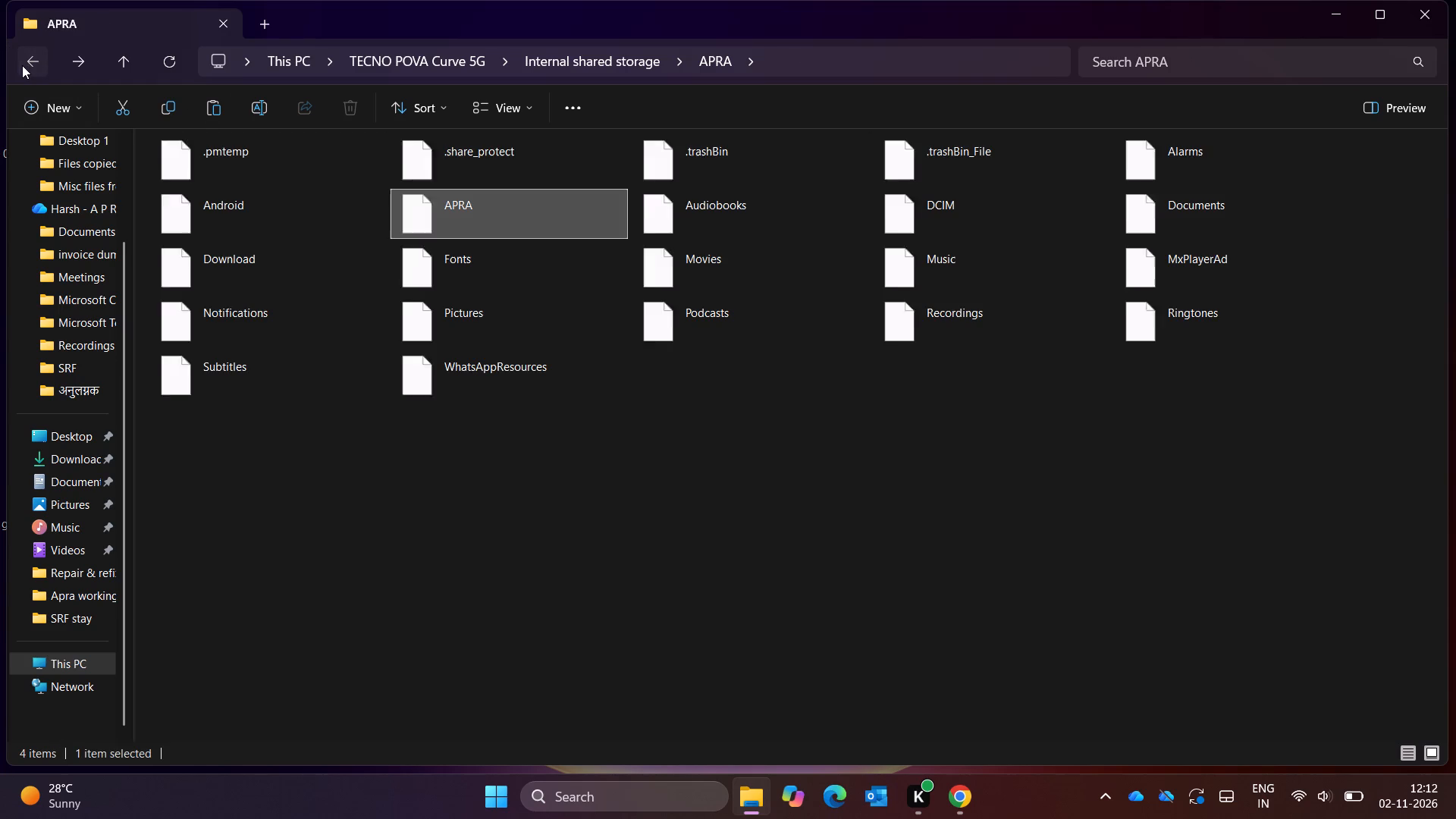
Open the Compiled ITC Reg folder inside APRA's compiled folder.
double_click(469, 209)
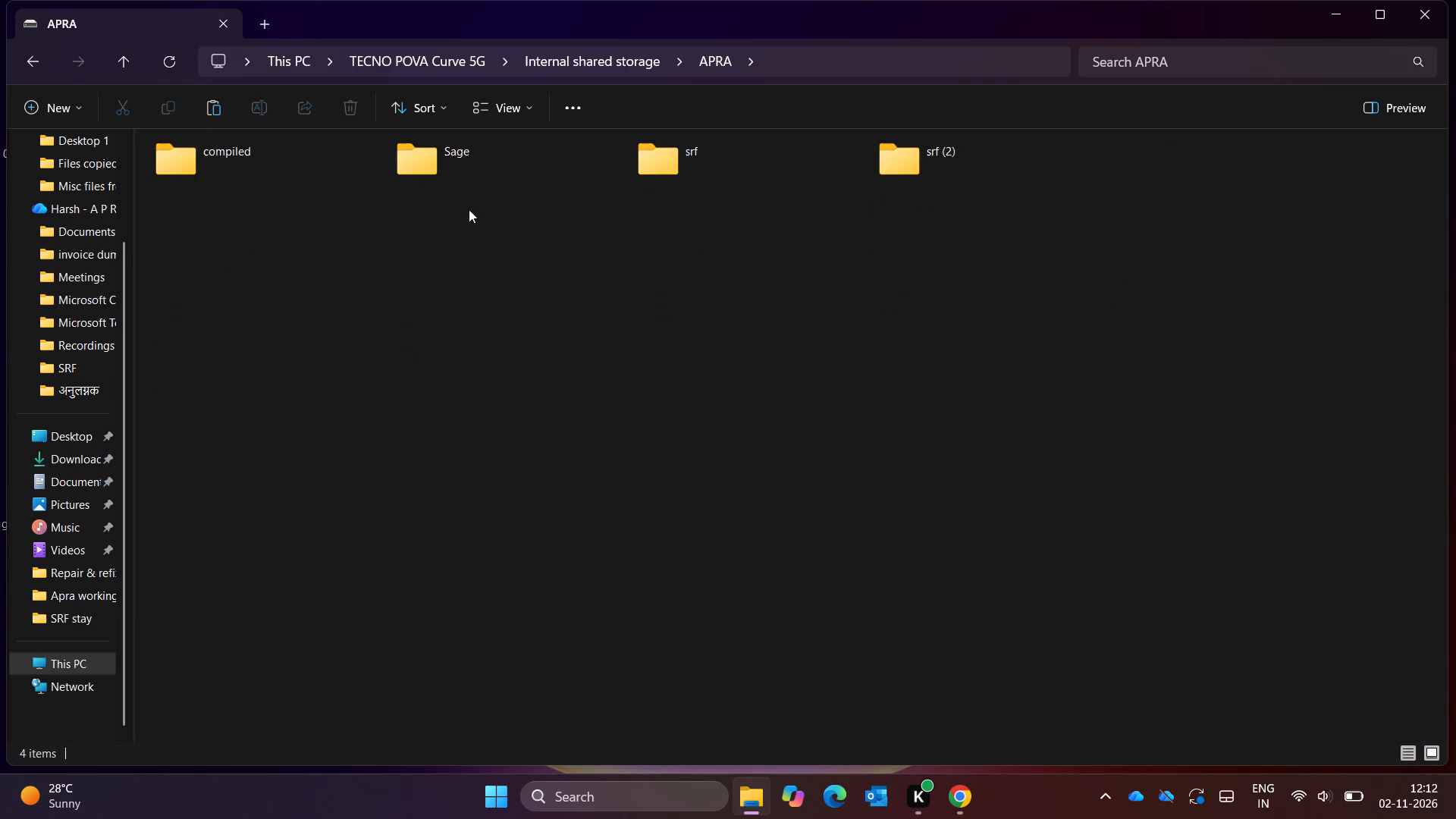
double_click(298, 174)
double_click(298, 174)
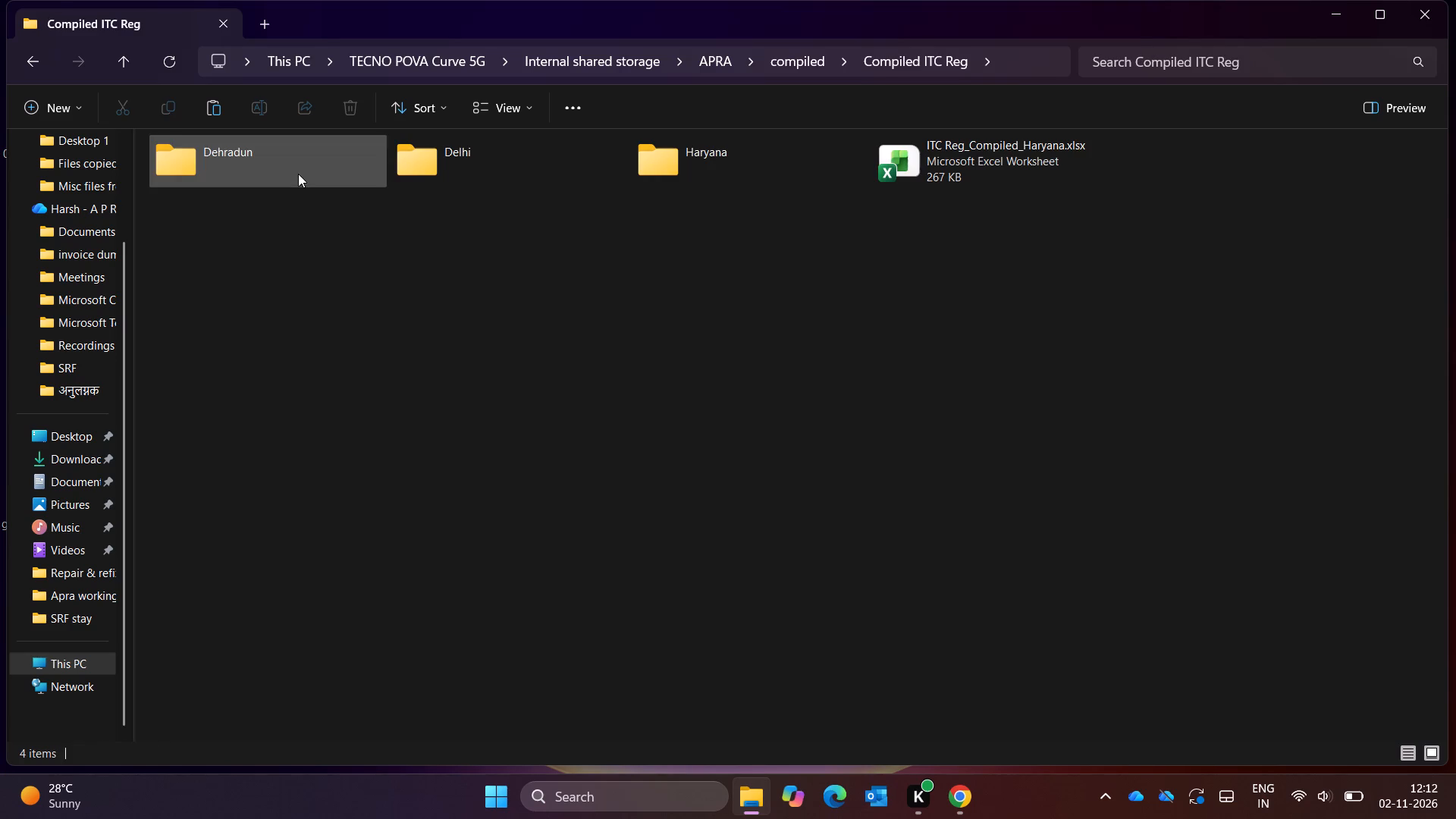
Check the contents of the Delhi and Haryana folders, returning to Compiled ITC Reg.
double_click(562, 174)
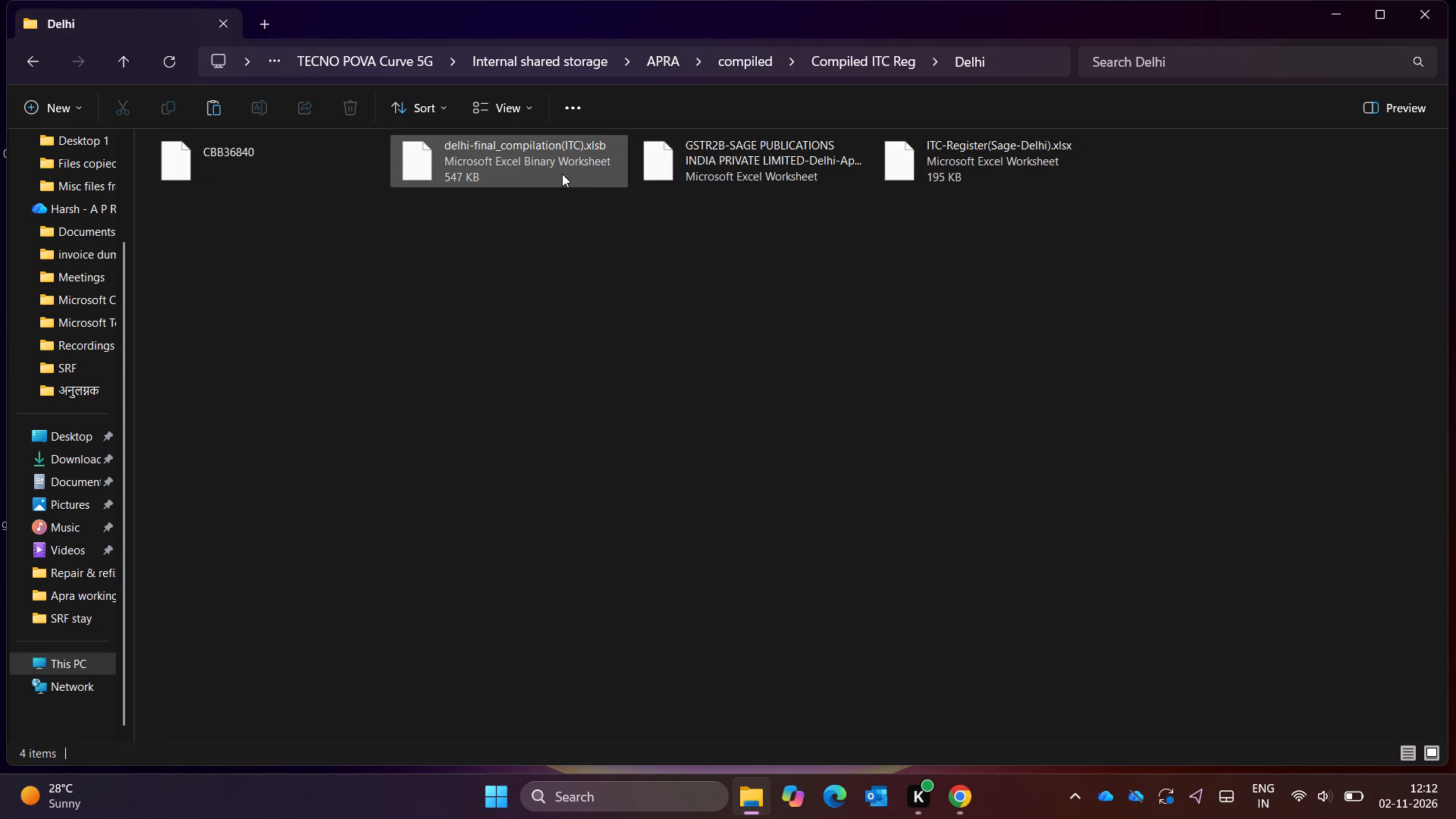
left_click(601, 263)
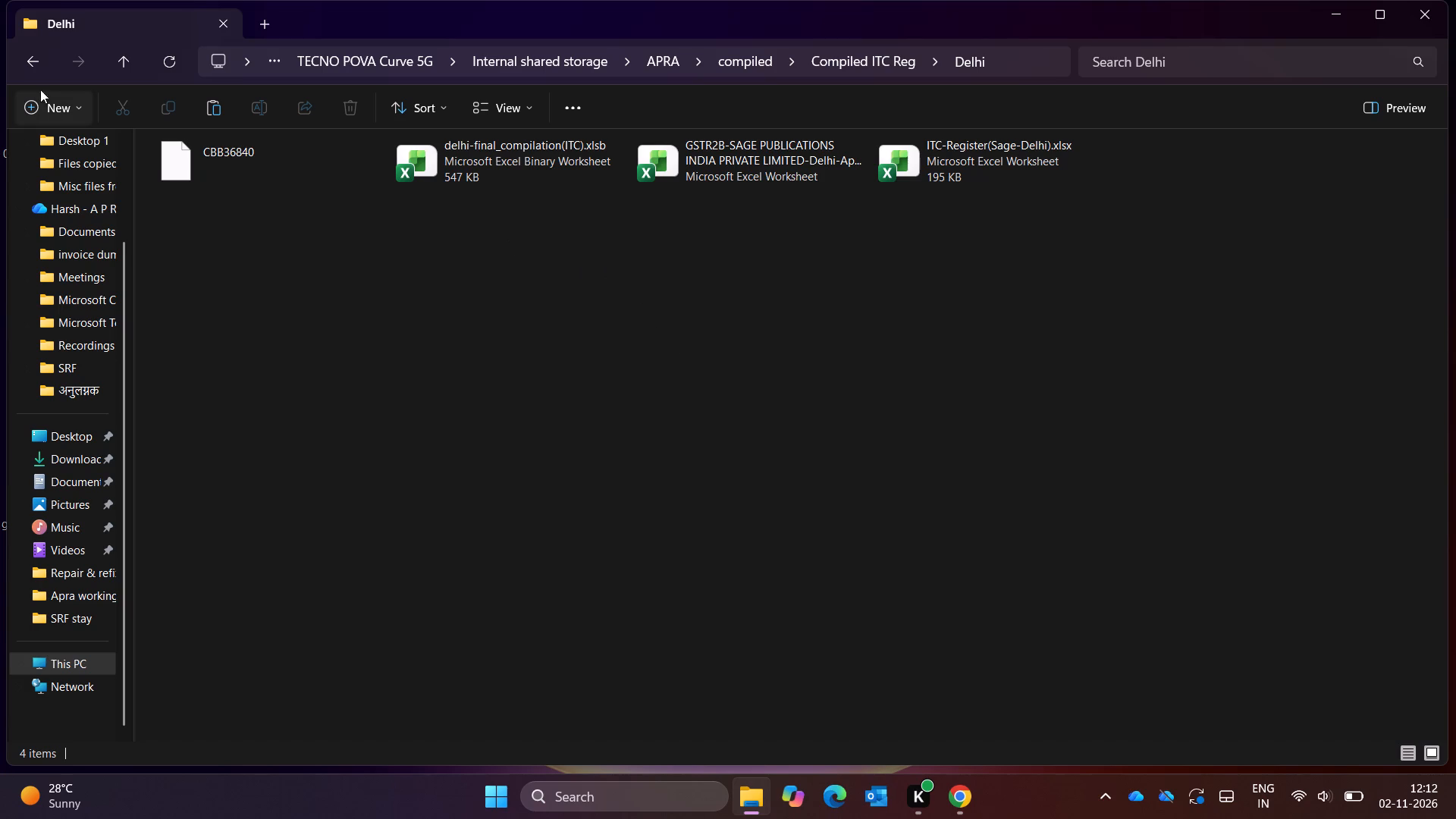
left_click(32, 64)
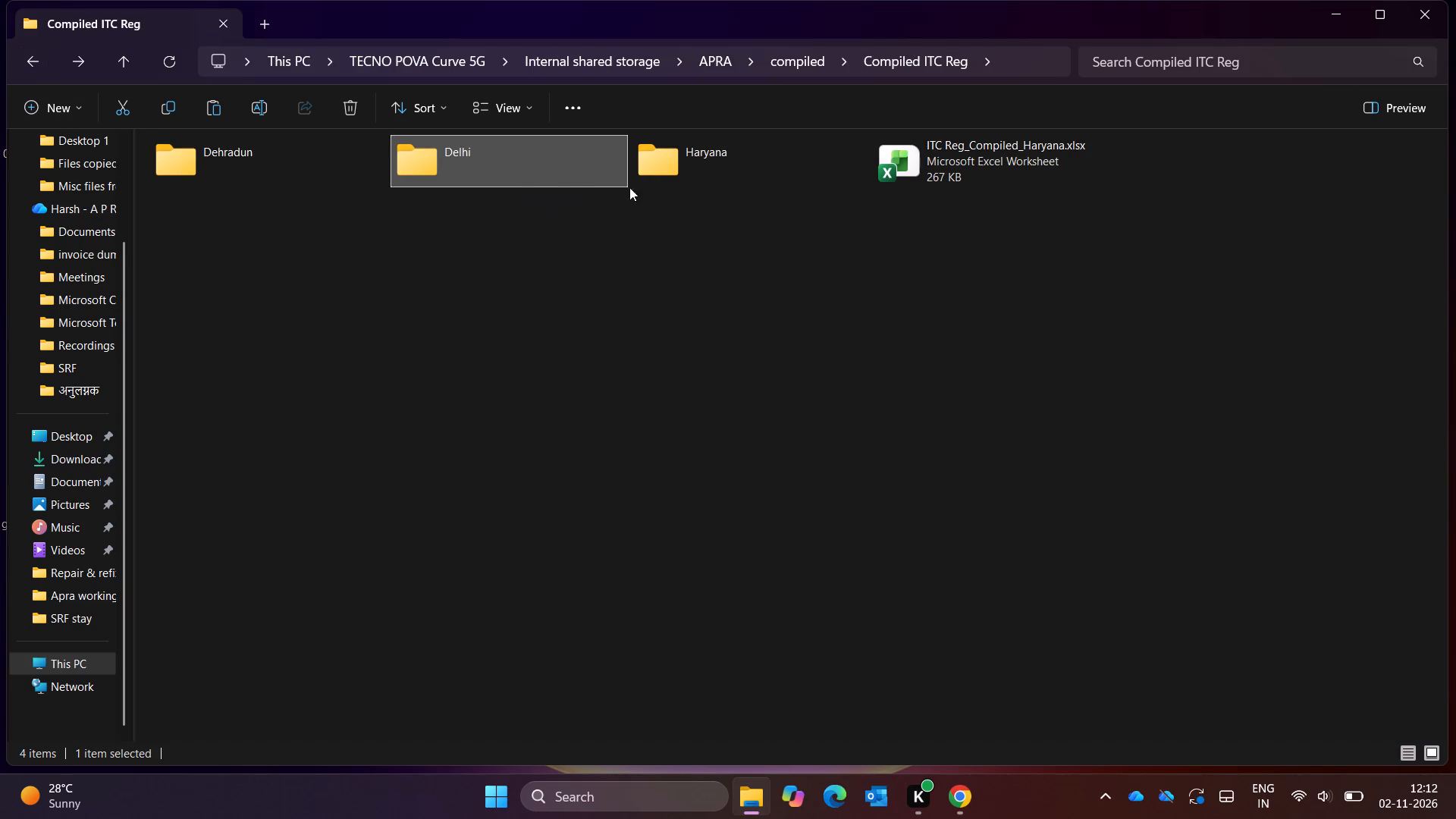
double_click(639, 179)
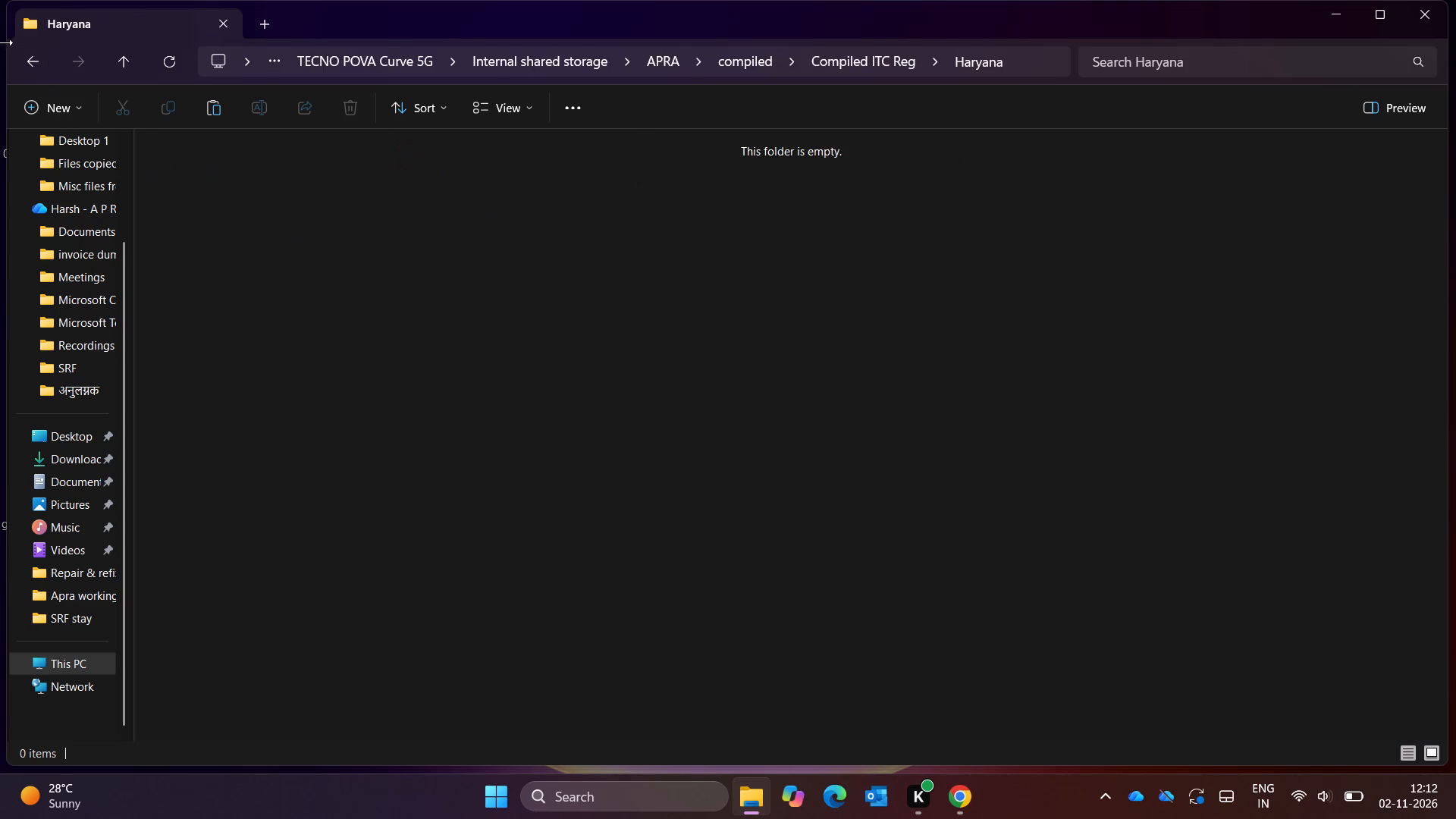
left_click(30, 60)
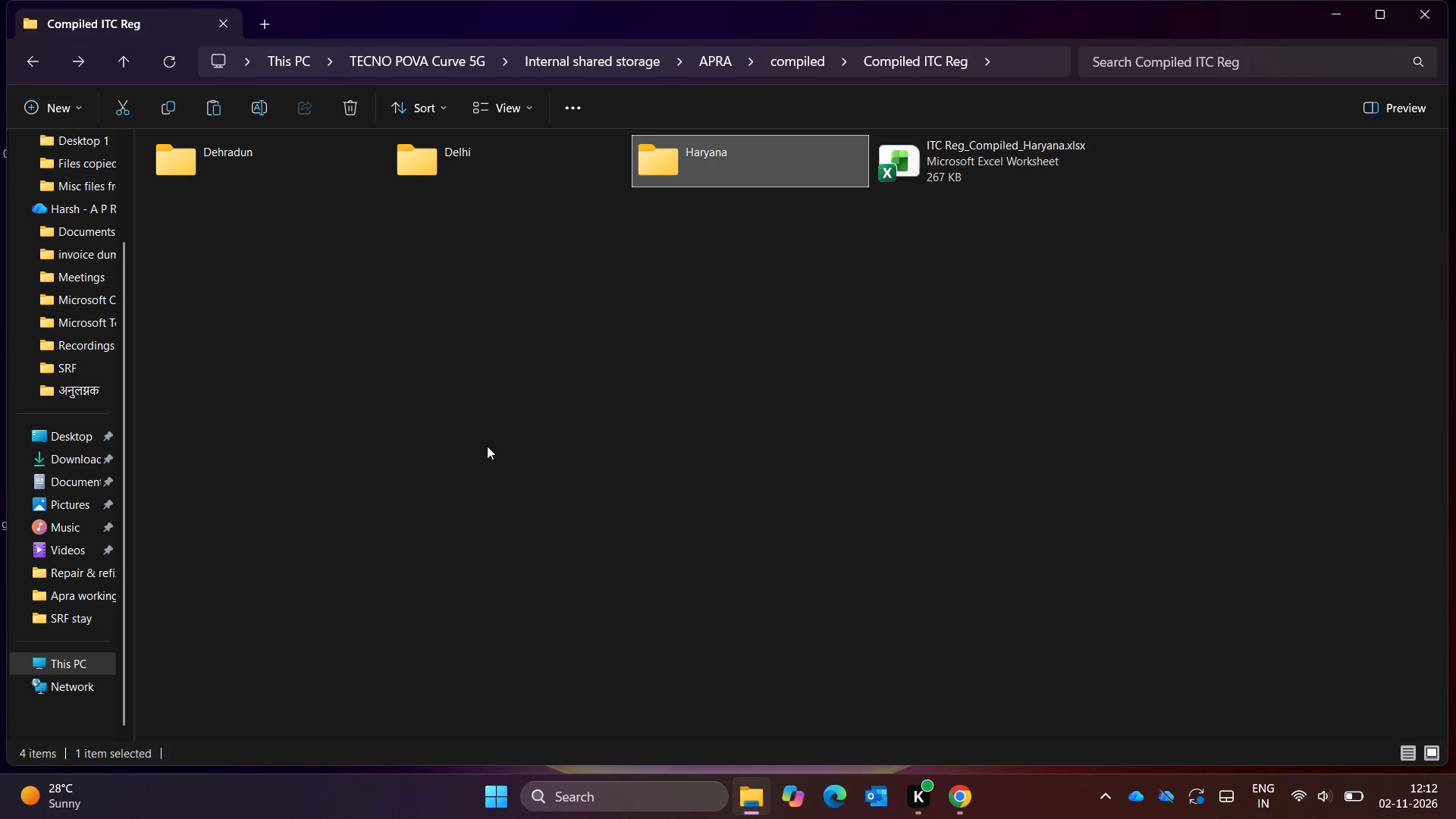
Open the workbook delhi-final_compilation(ITC).xlsb from the Delhi folder.
double_click(479, 154)
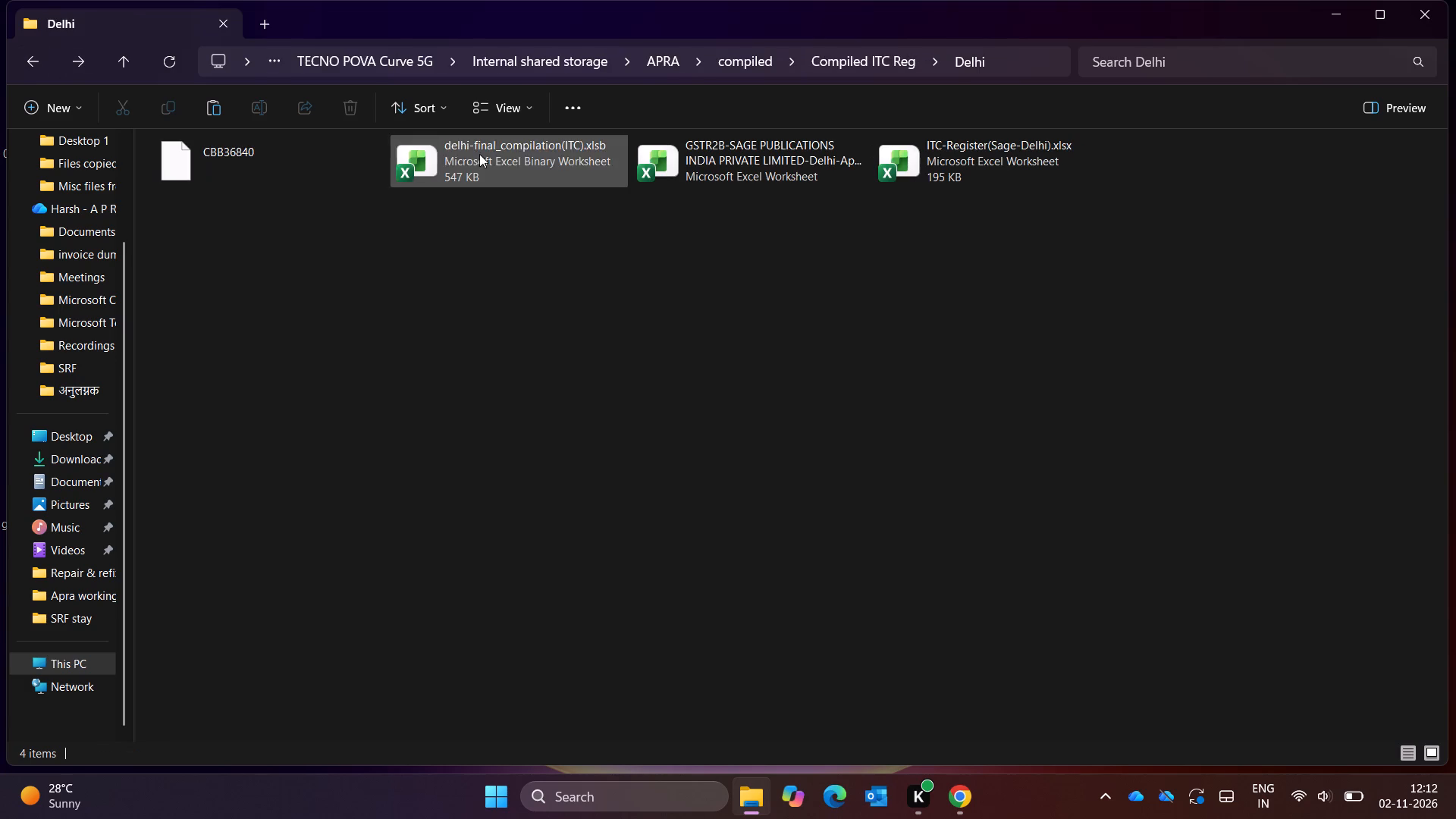
double_click(504, 160)
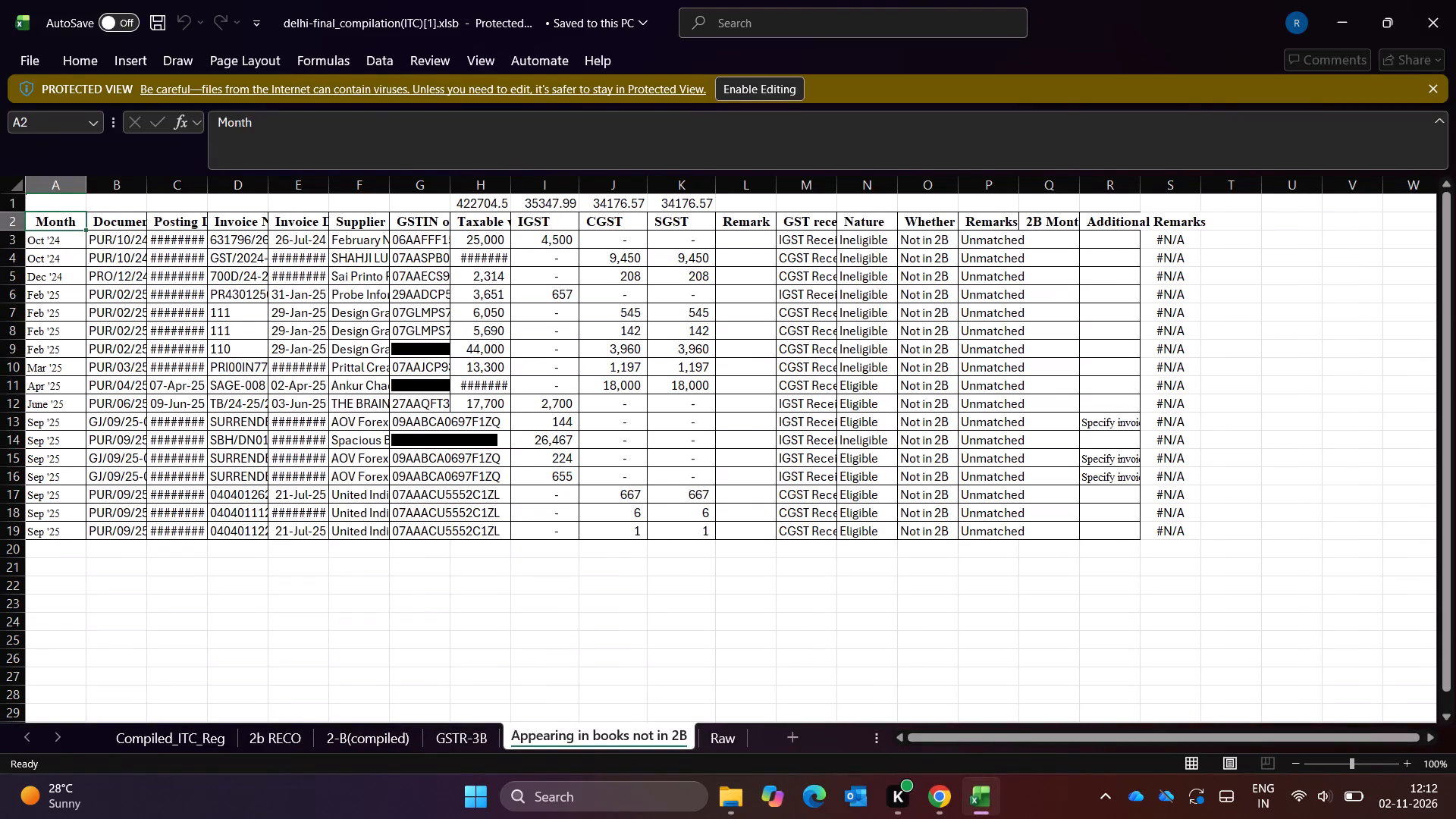
Go to the SGST subtotal in cell K1 of the Appearing in books not in 2B sheet and enable editing.
left_click(648, 368)
key("ctrl+Up")
key("ctrl+Up")
key("ctrl+Up")
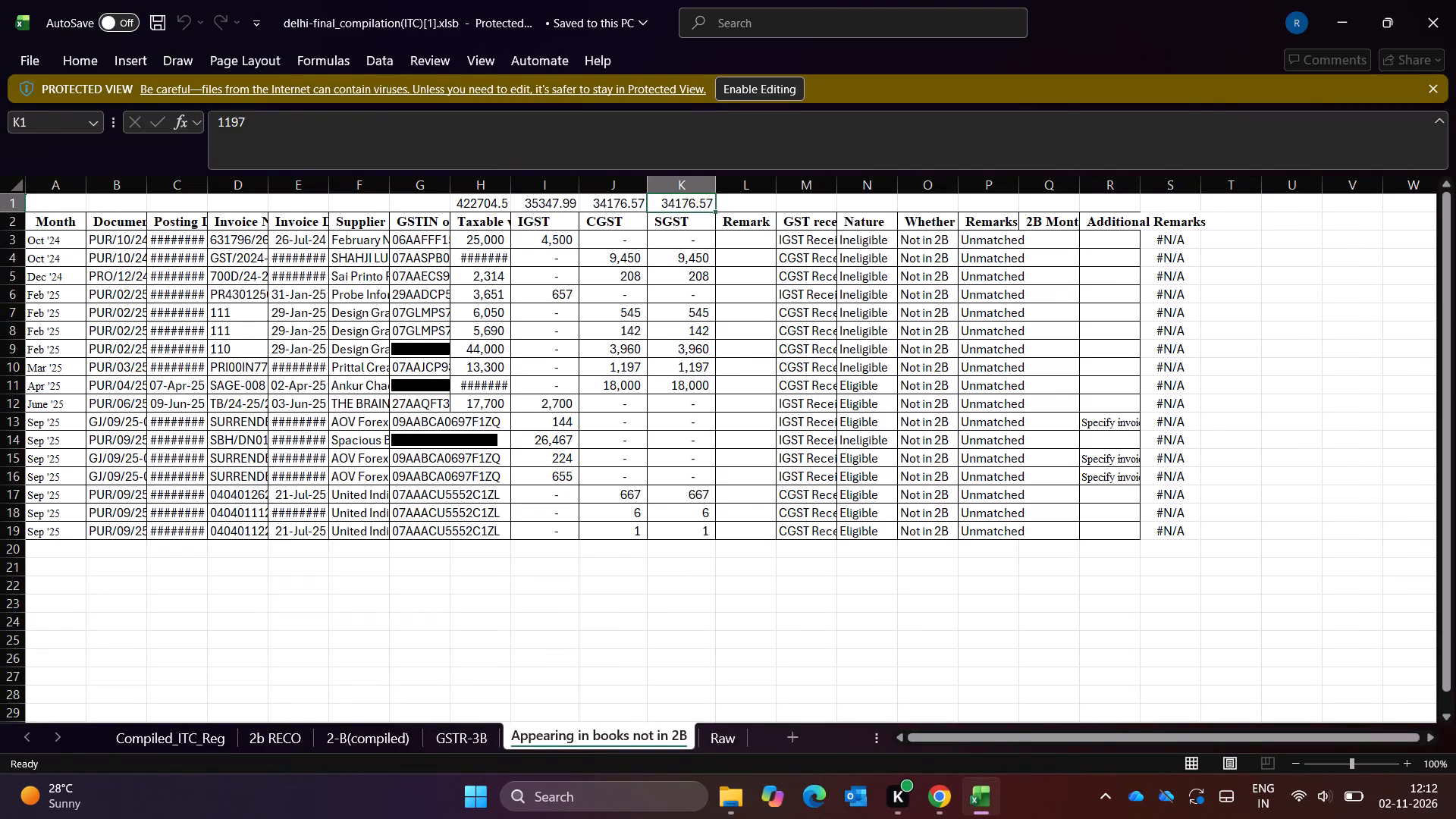
left_click(755, 93)
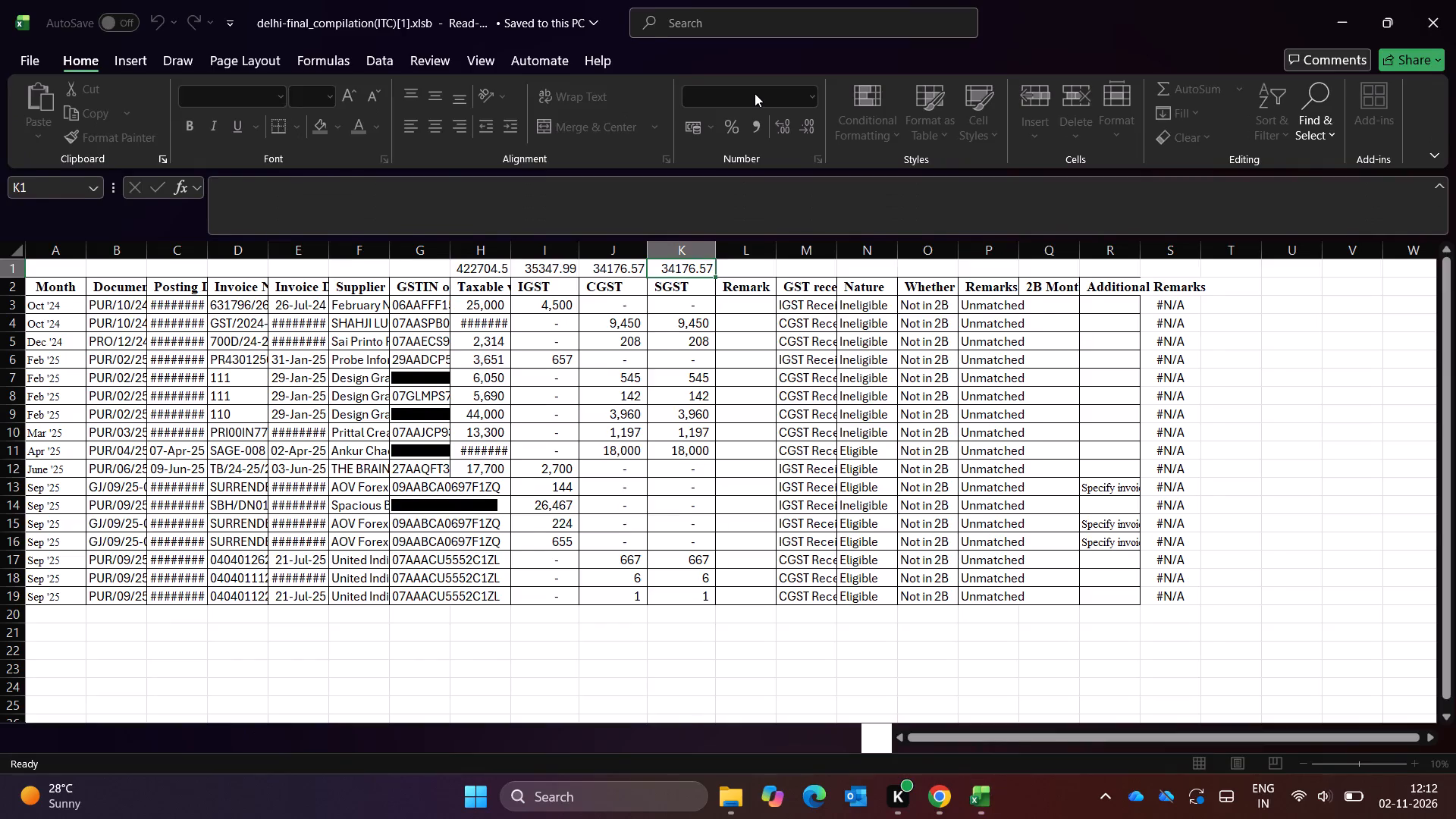
Look over the workbook's other sheets from Appearing in books not in 2B back to Compiled_ITC_Reg, and return.
key("Down")
key("Down")
key("Up")
key("Up")
key("ctrl+Left")
key("ctrl+Page_Up")
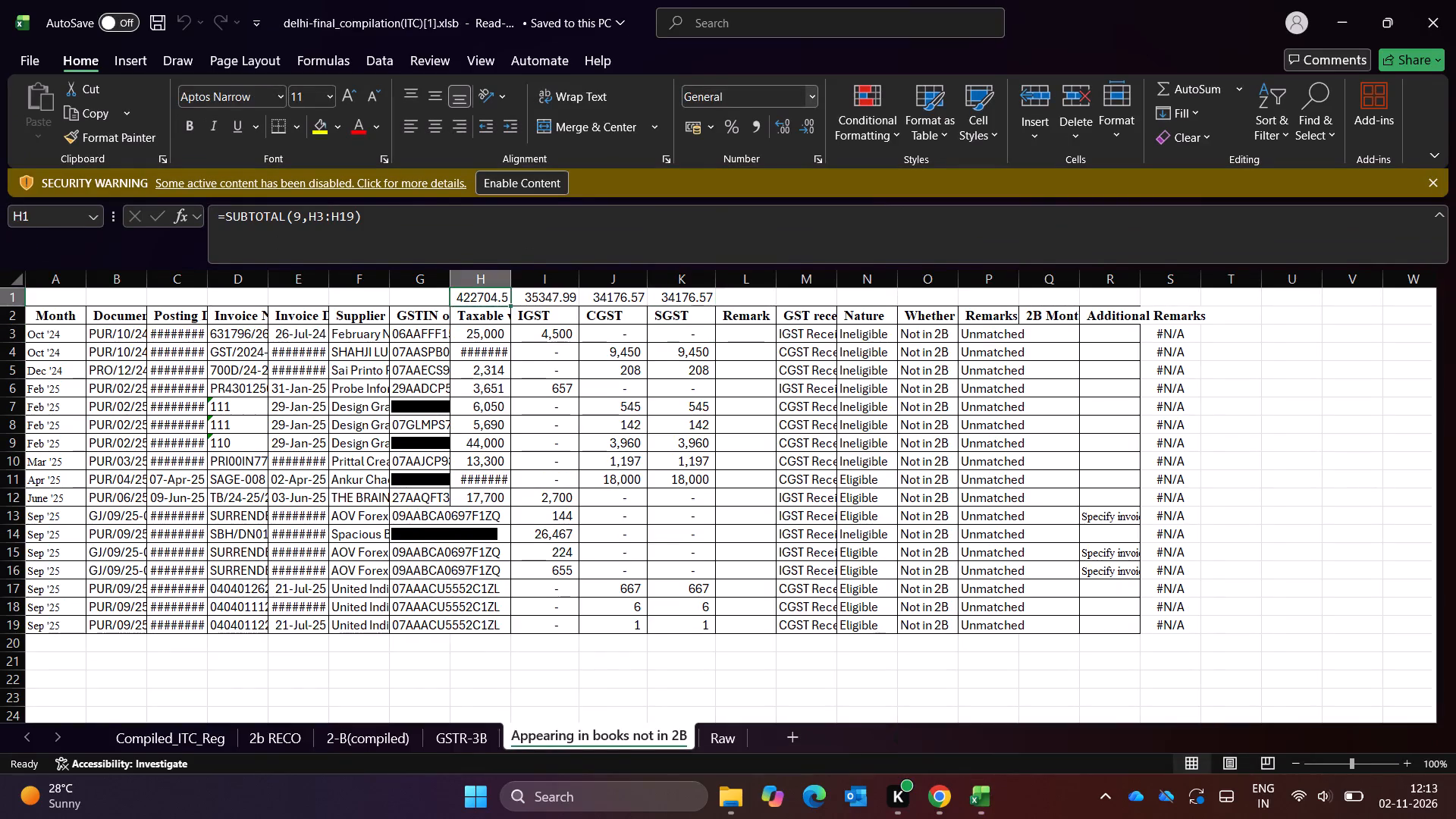
key("ctrl+Page_Up")
key("ctrl+Page_Up")
key("ctrl+Page_Up")
key("ctrl+Page_Up")
key("ctrl+Page_Down")
key("ctrl+Page_Down")
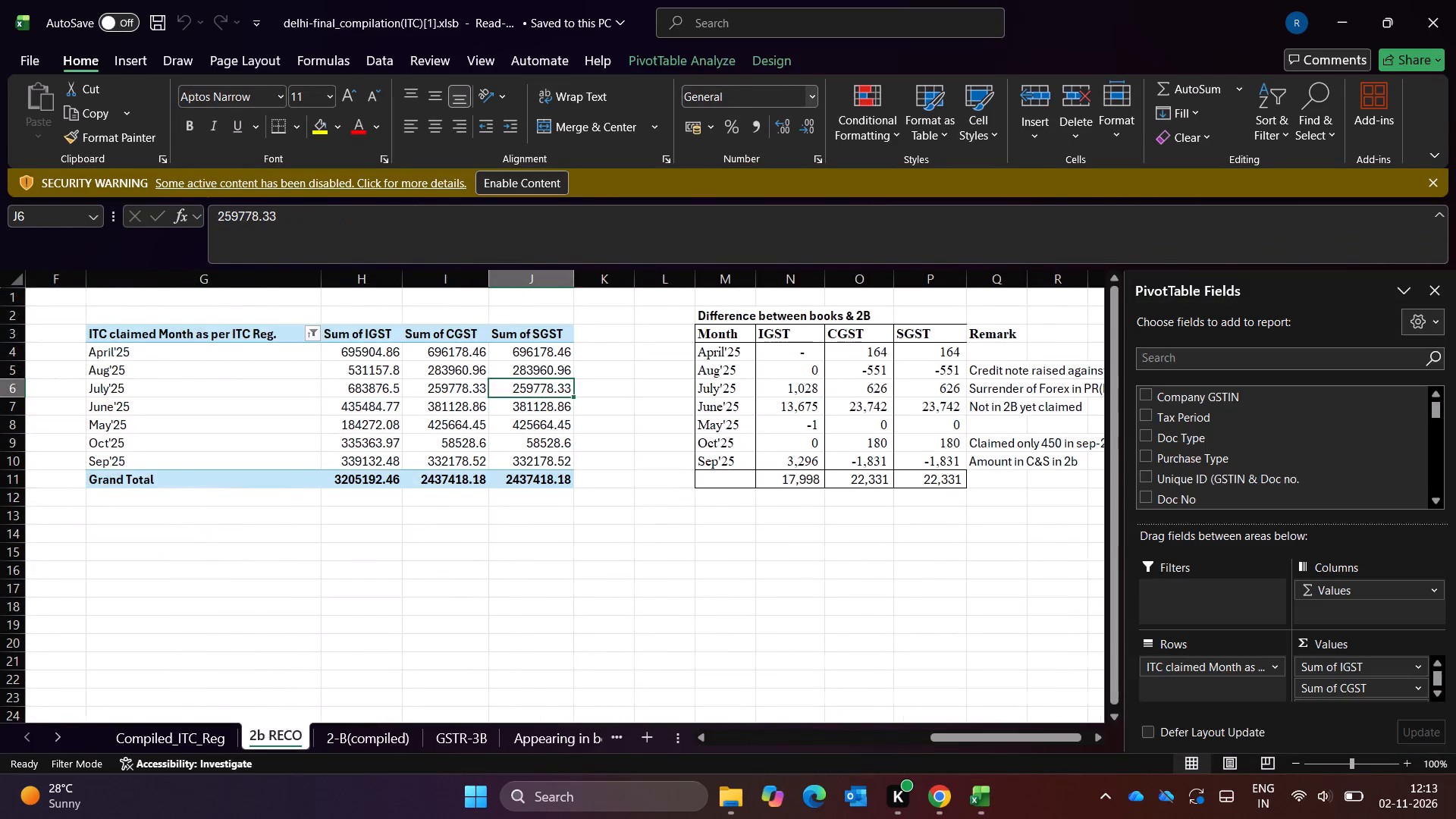
key("ctrl+Page_Down")
key("ctrl+Page_Down")
key("Up")
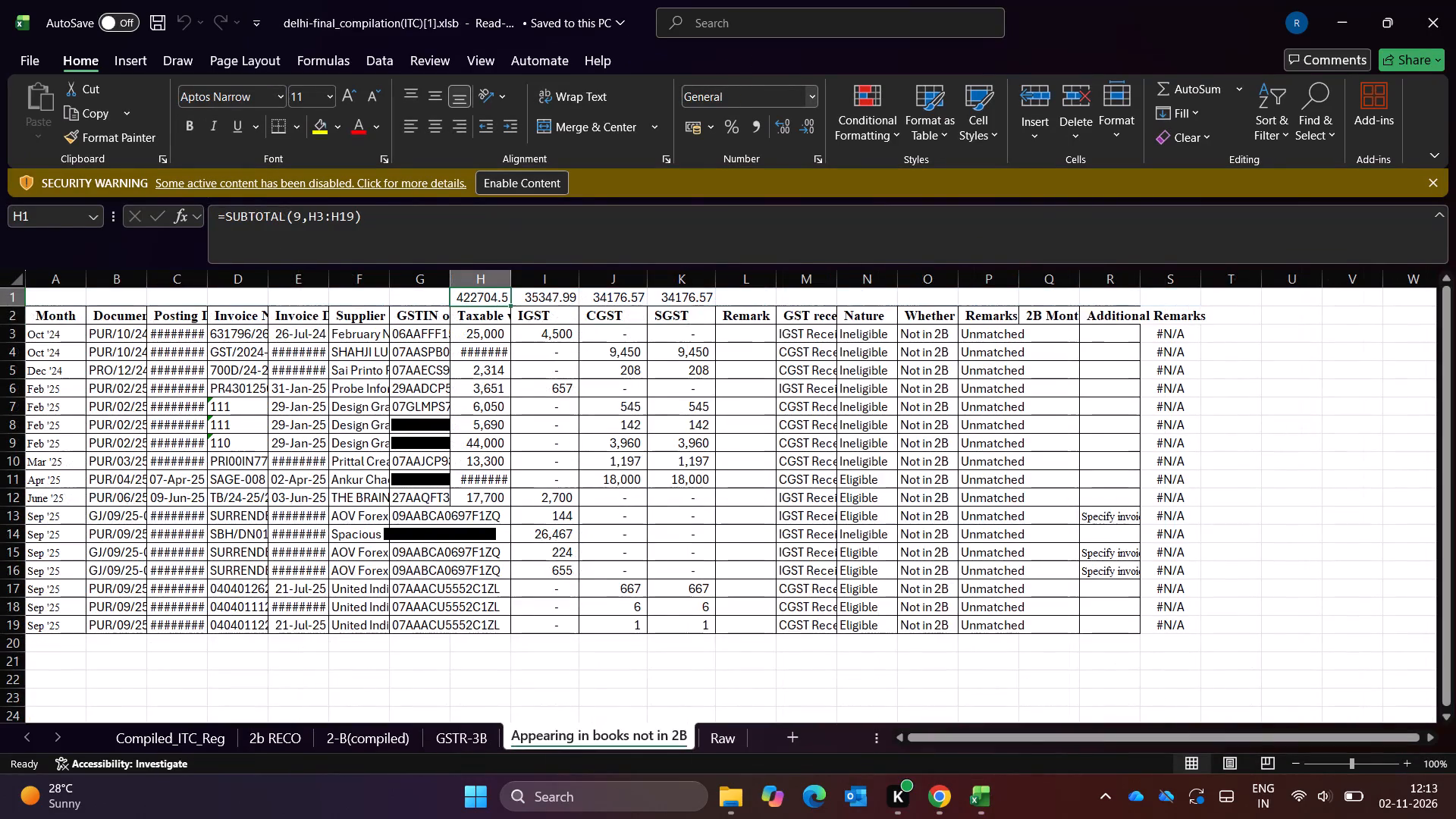
key("Up")
key("Down")
key("ctrl+Left")
Look through the monthly blocks and their subtotals on the Raw sheet, going up to the Apr-25 block at cell A1.
key("ctrl+Page_Down")
key("ctrl+Page_Down")
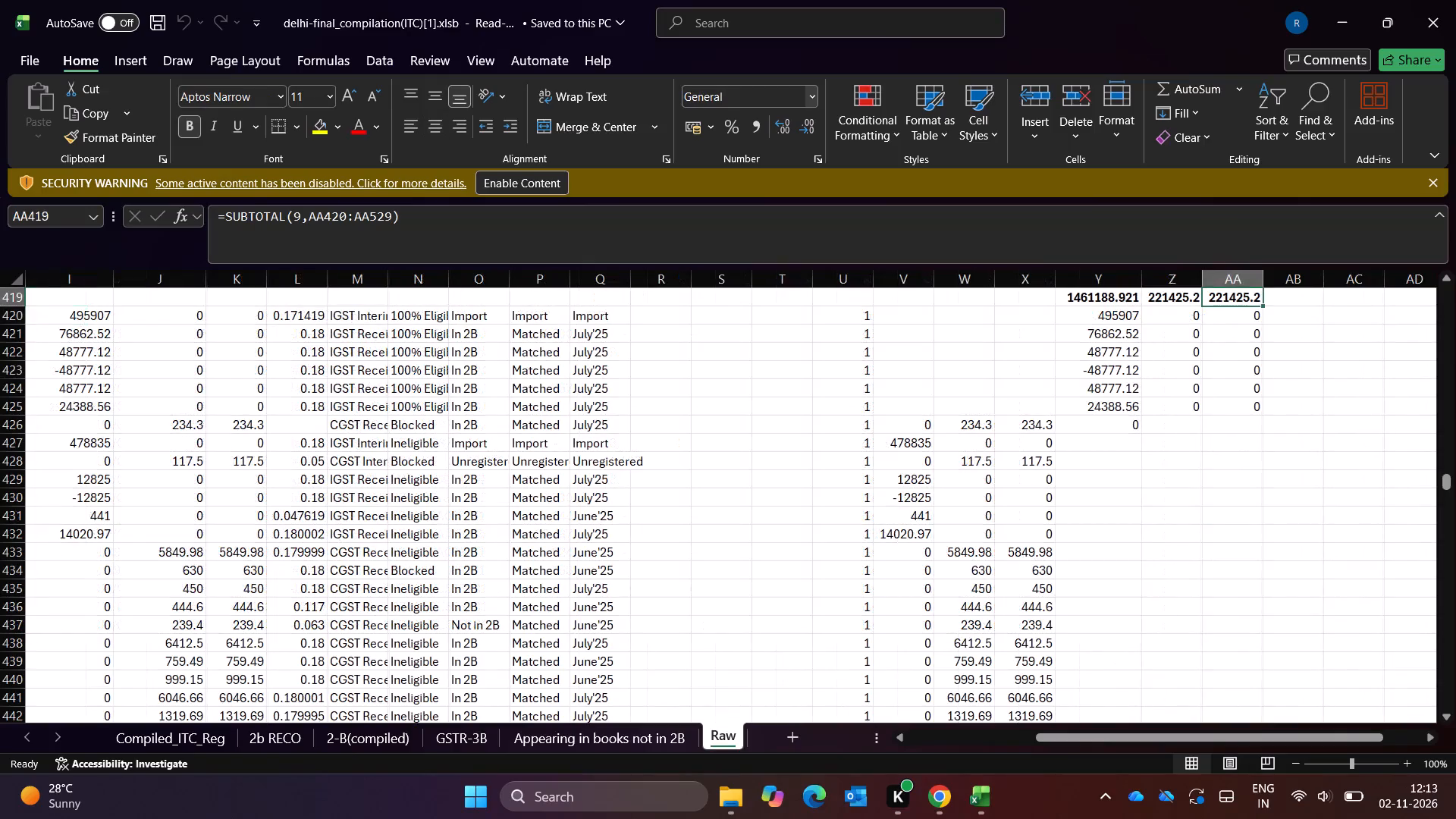
key("ctrl+Page_Down")
key("ctrl+Page_Down")
key("Down")
key("Down")
key("Up")
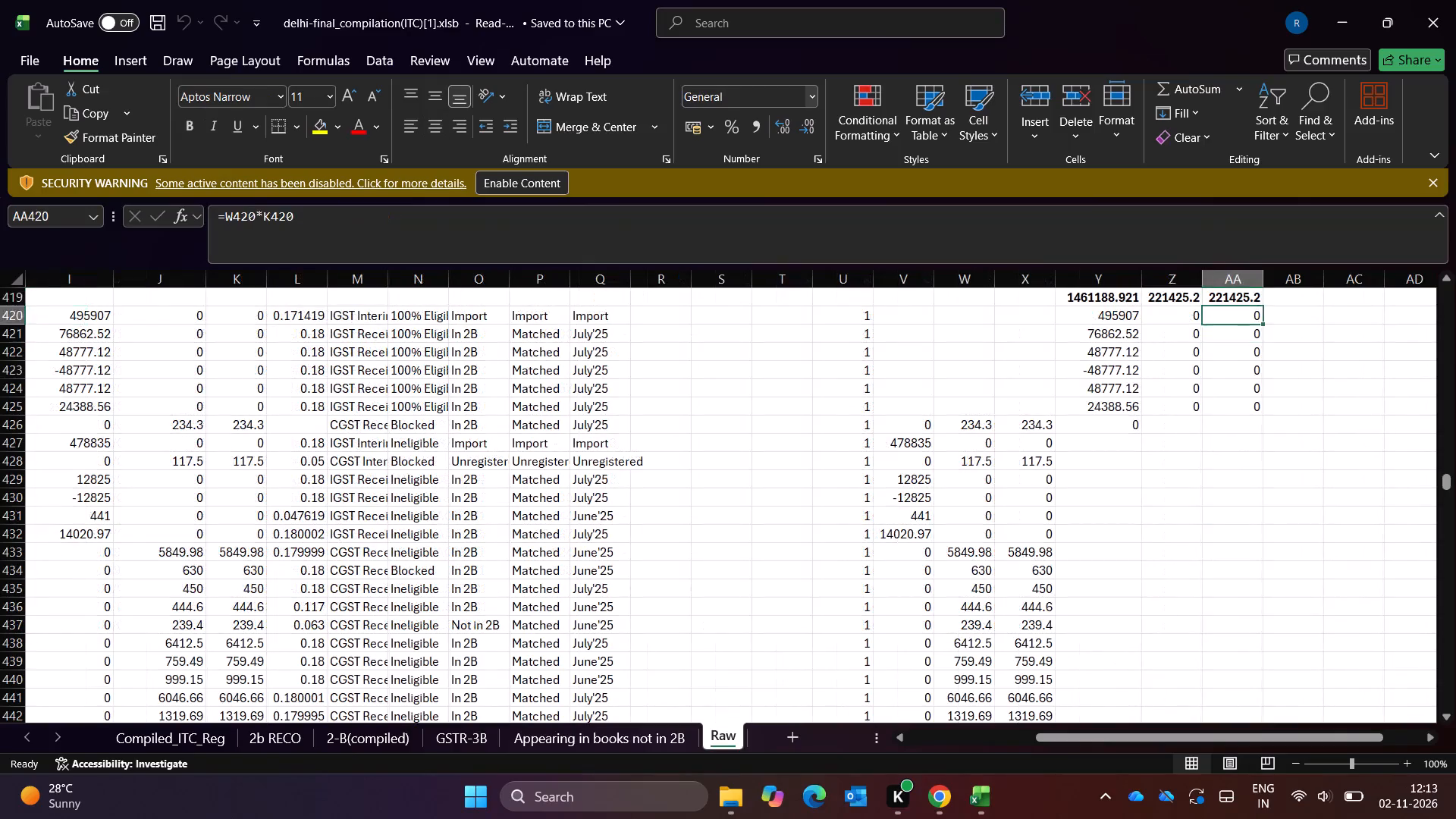
key("Up")
key("ctrl+Up")
key("ctrl+Up")
key("ctrl+Up")
key("ctrl+Up")
key("ctrl+Left")
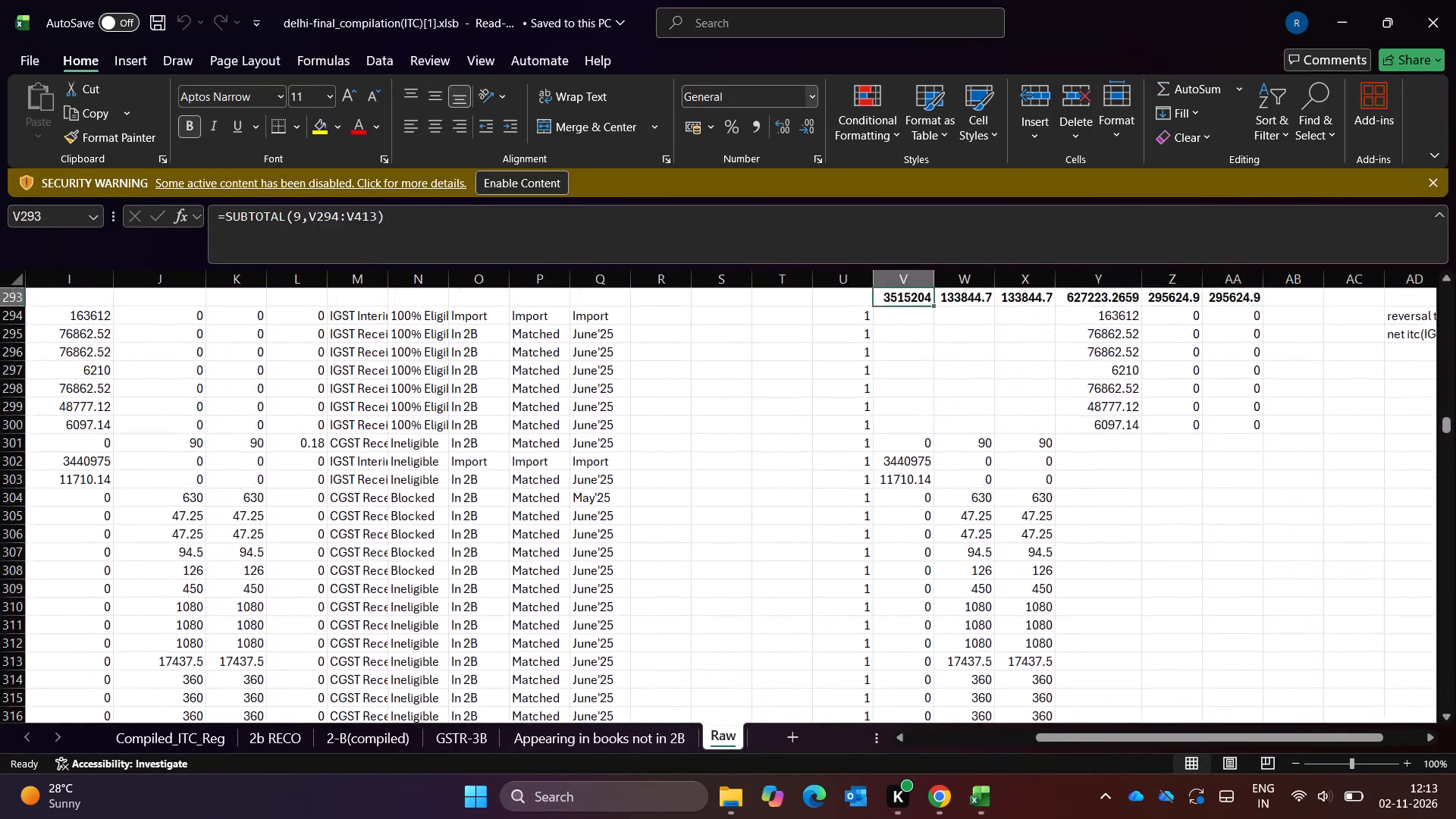
key("ctrl+Left")
key("ctrl+Up")
key("ctrl+Up")
key("ctrl+Up")
key("ctrl+Up")
key("ctrl+Up")
key("ctrl+Up")
key("ctrl+Up")
key("ctrl+Up")
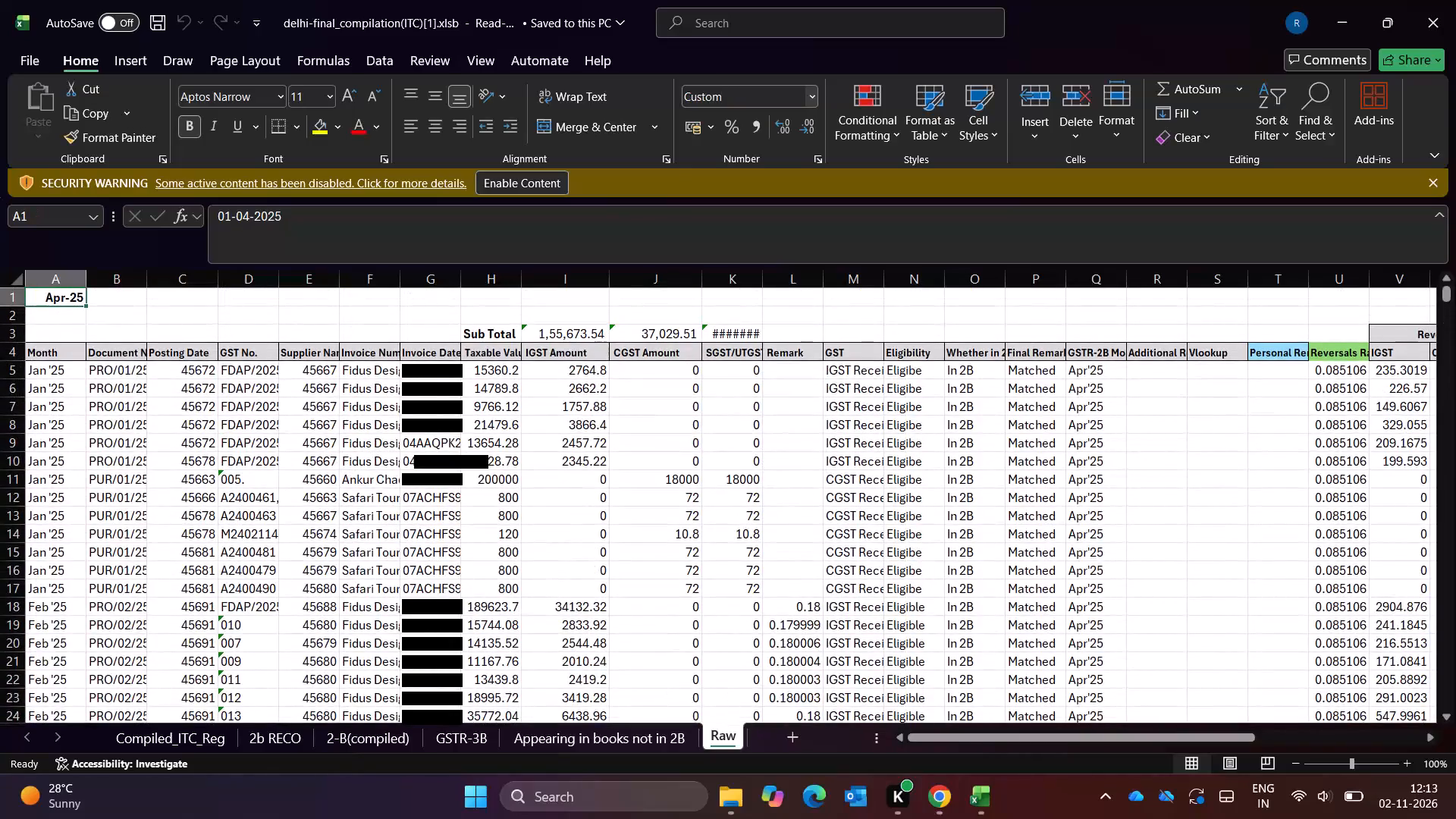
Examine the filtered entry and its additional remark on the 2-B(compiled) sheet.
key("ctrl+Page_Up")
key("ctrl+Page_Up")
key("ctrl+Page_Up")
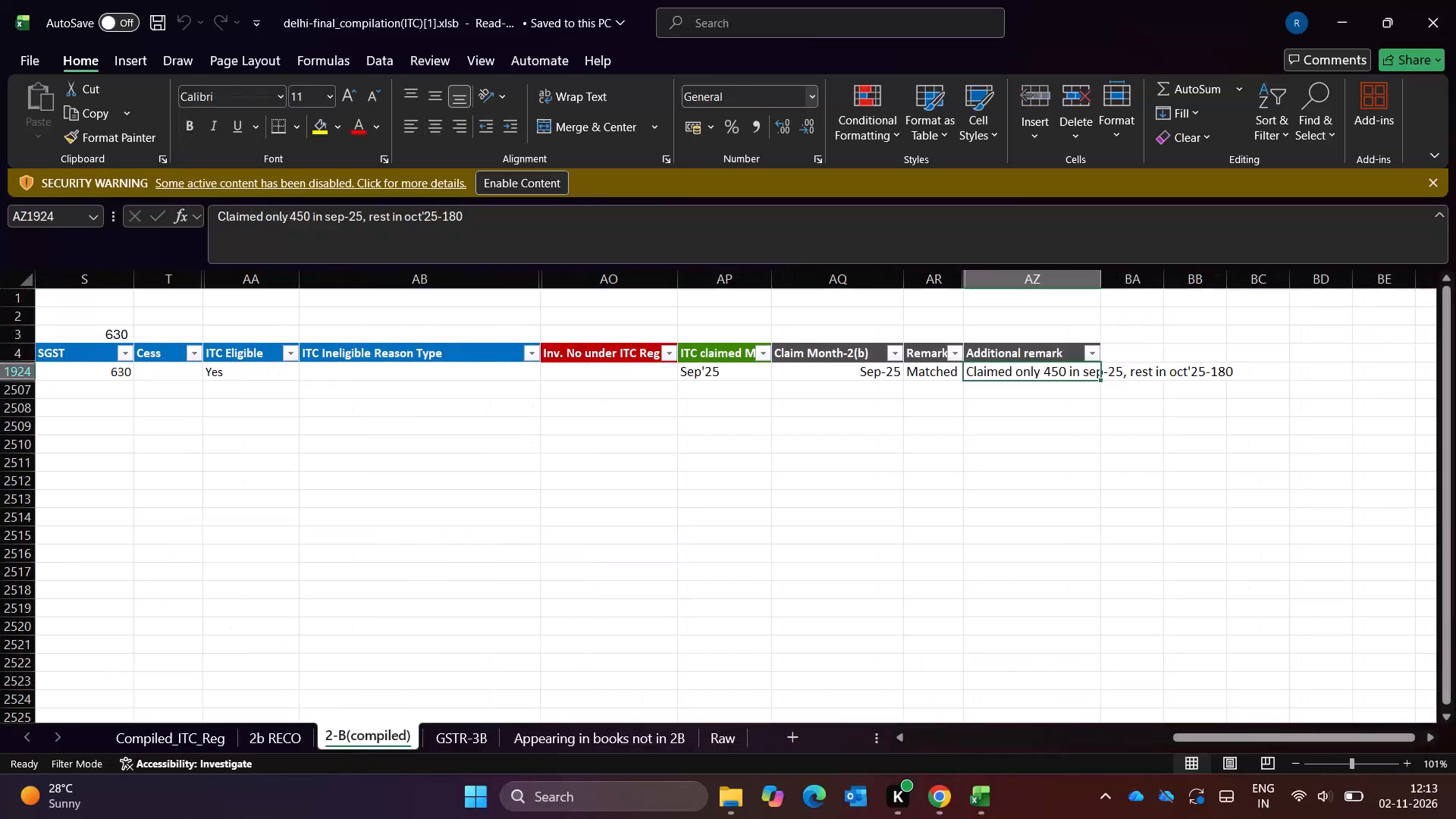
key("Up")
key("Up")
key("Down")
key("Down")
key("Left")
key("Left")
key("Left")
key("Left")
Clear the filter on the 2-B(compiled) table to show all its rows.
key("Up")
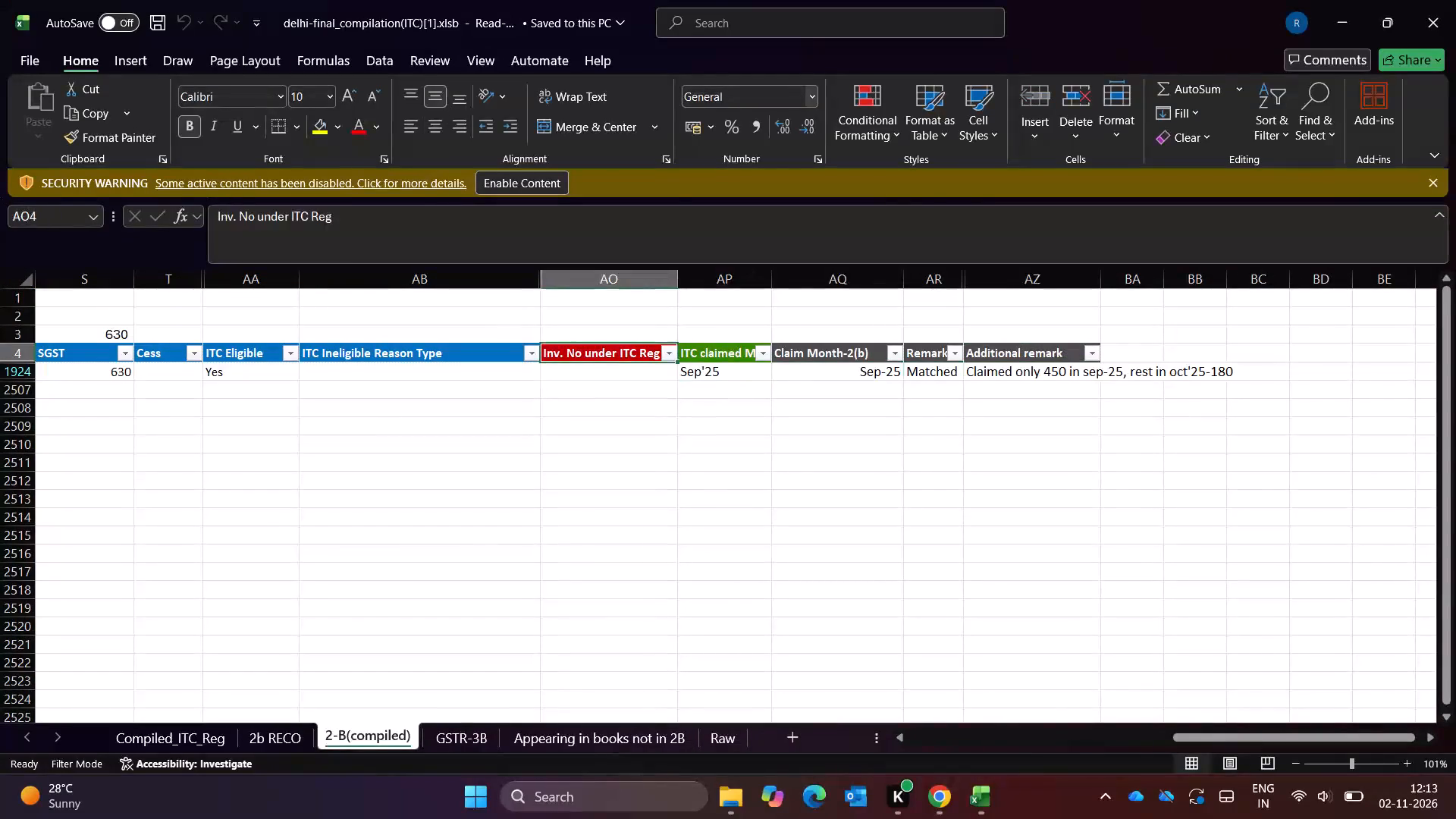
key("Right")
key("Right")
key("Right")
key("Right")
key("Right")
key("Left")
key("Left")
key("Left")
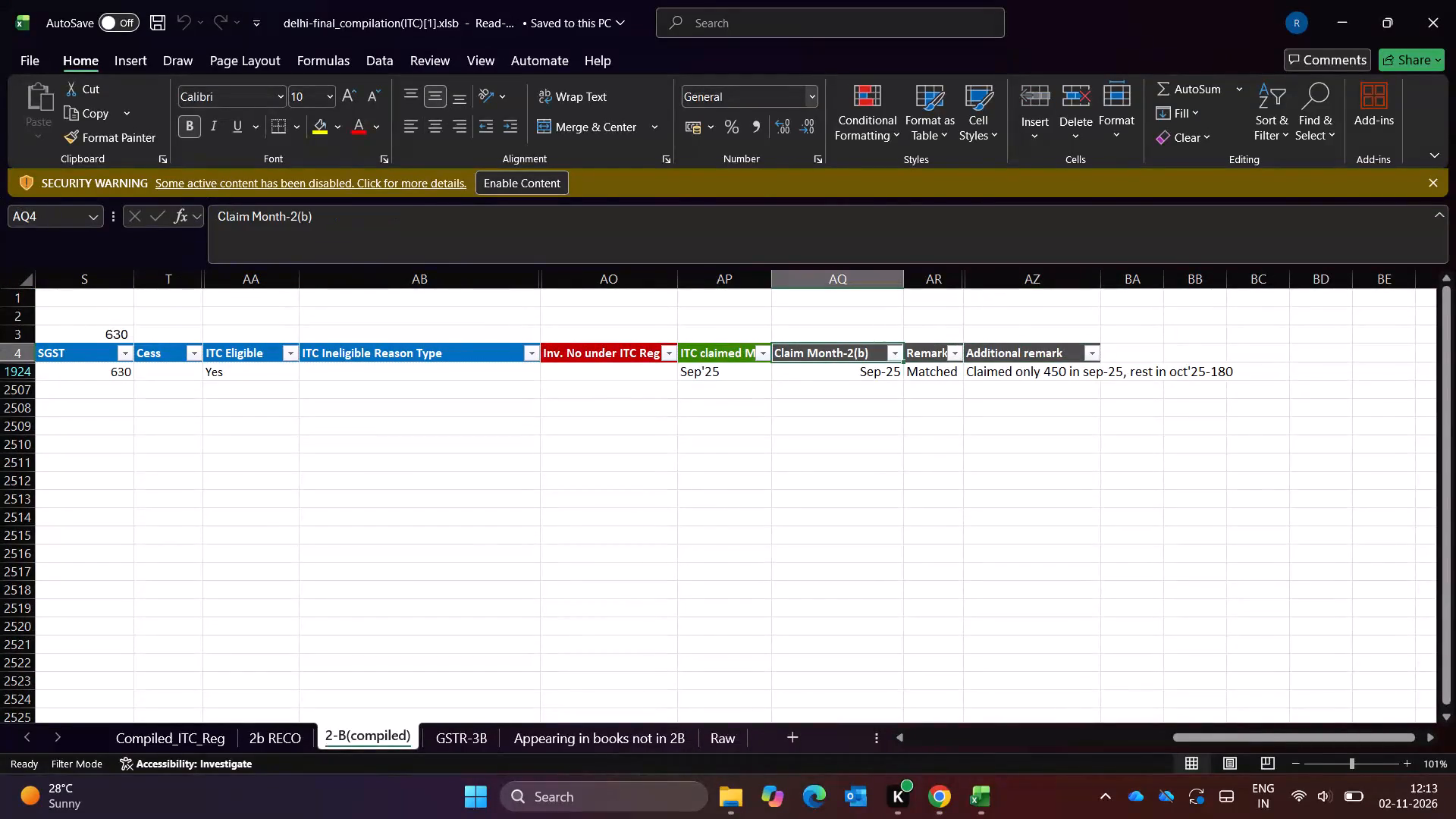
key("alt+a")
key("alt+c")
key("Escape")
Examine the Claim Month-2(b), Remark and Additional remark columns, including the filter options of Additional remark, without filtering.
key("Up")
key("Up")
key("Up")
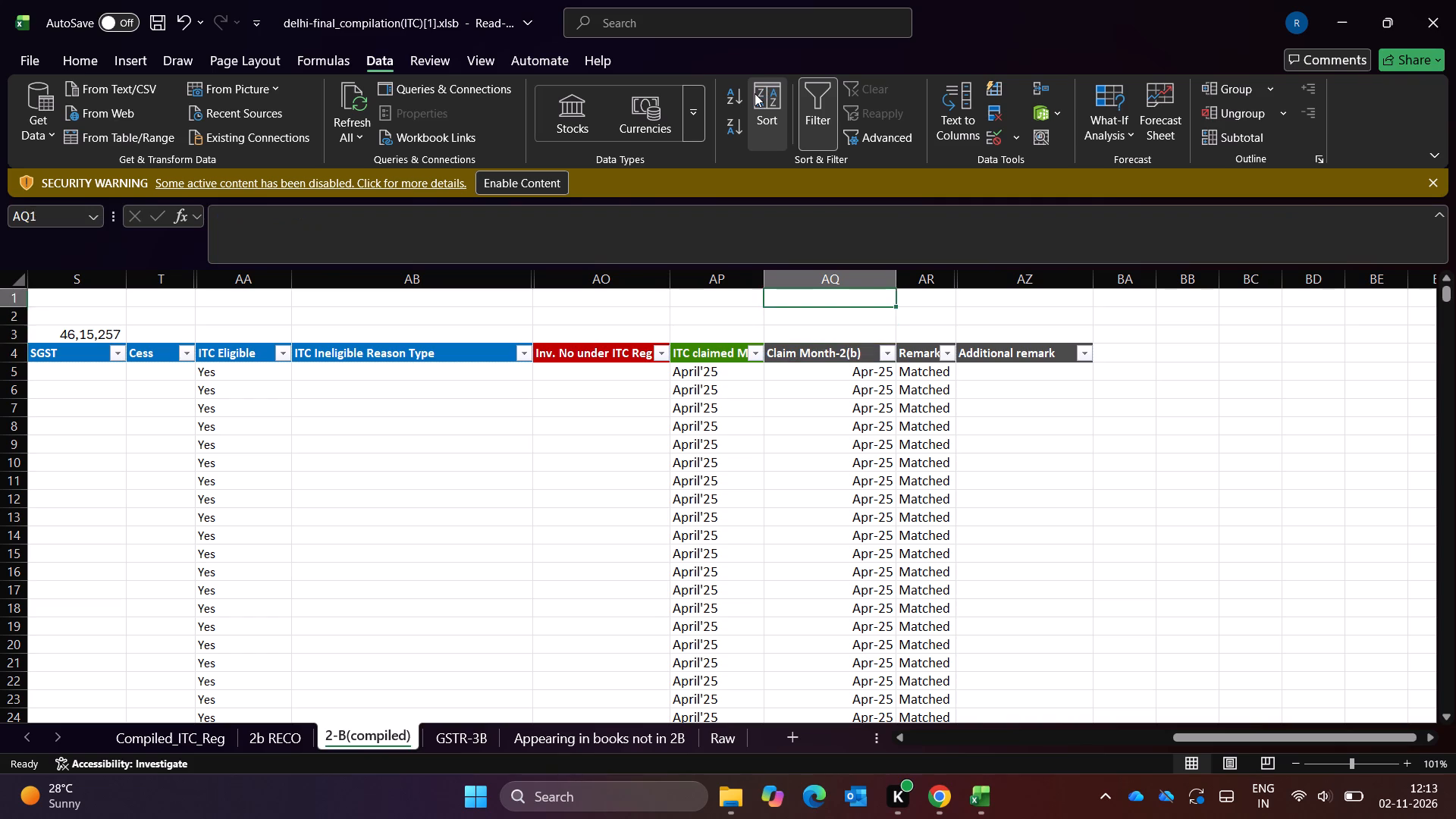
key("Right")
key("Down")
key("Down")
key("Down")
key("Right")
key("Right")
key("Left")
key("Left")
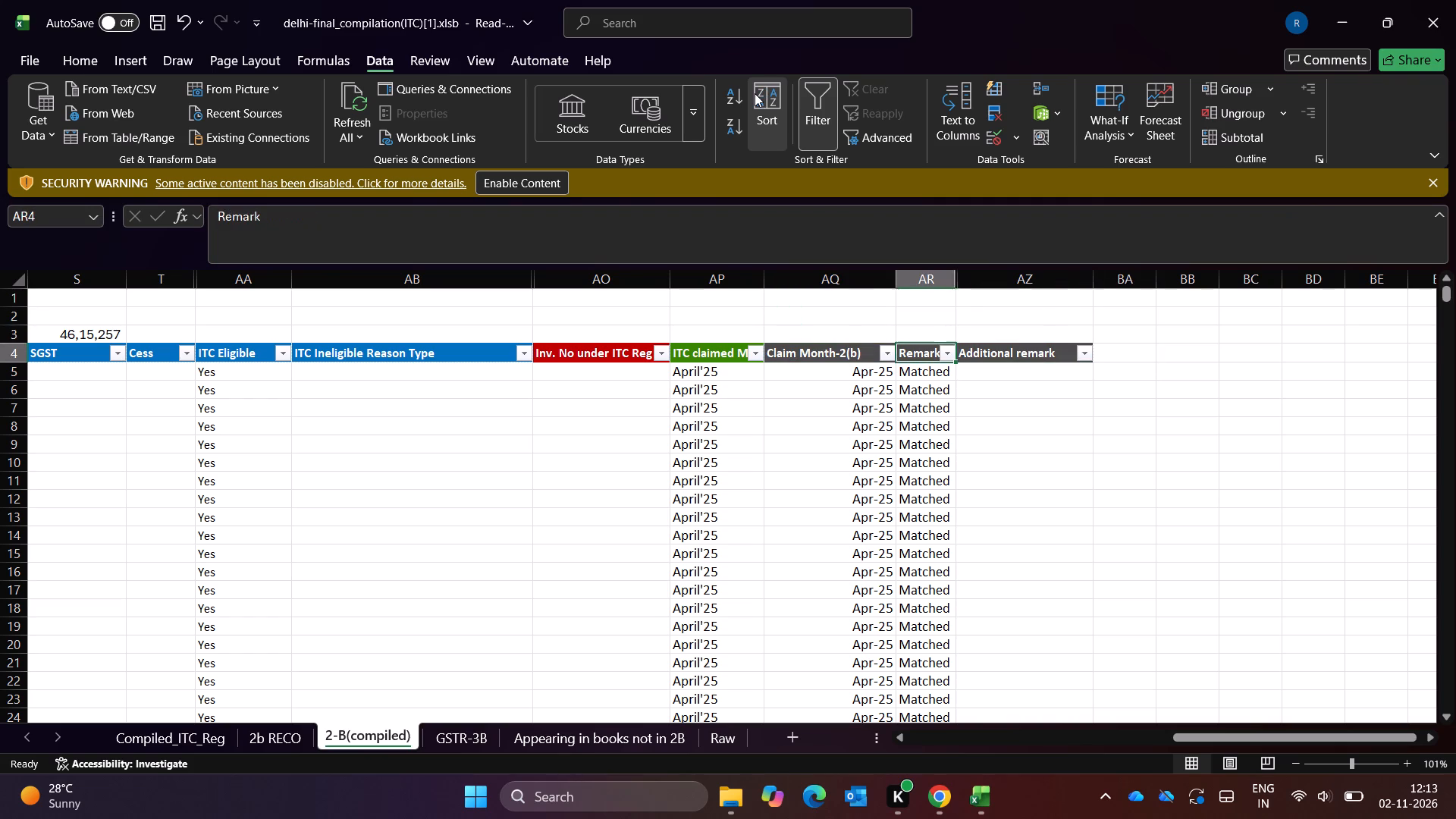
key("Left")
key("Right")
key("Right")
key("alt+Down")
key("Escape")
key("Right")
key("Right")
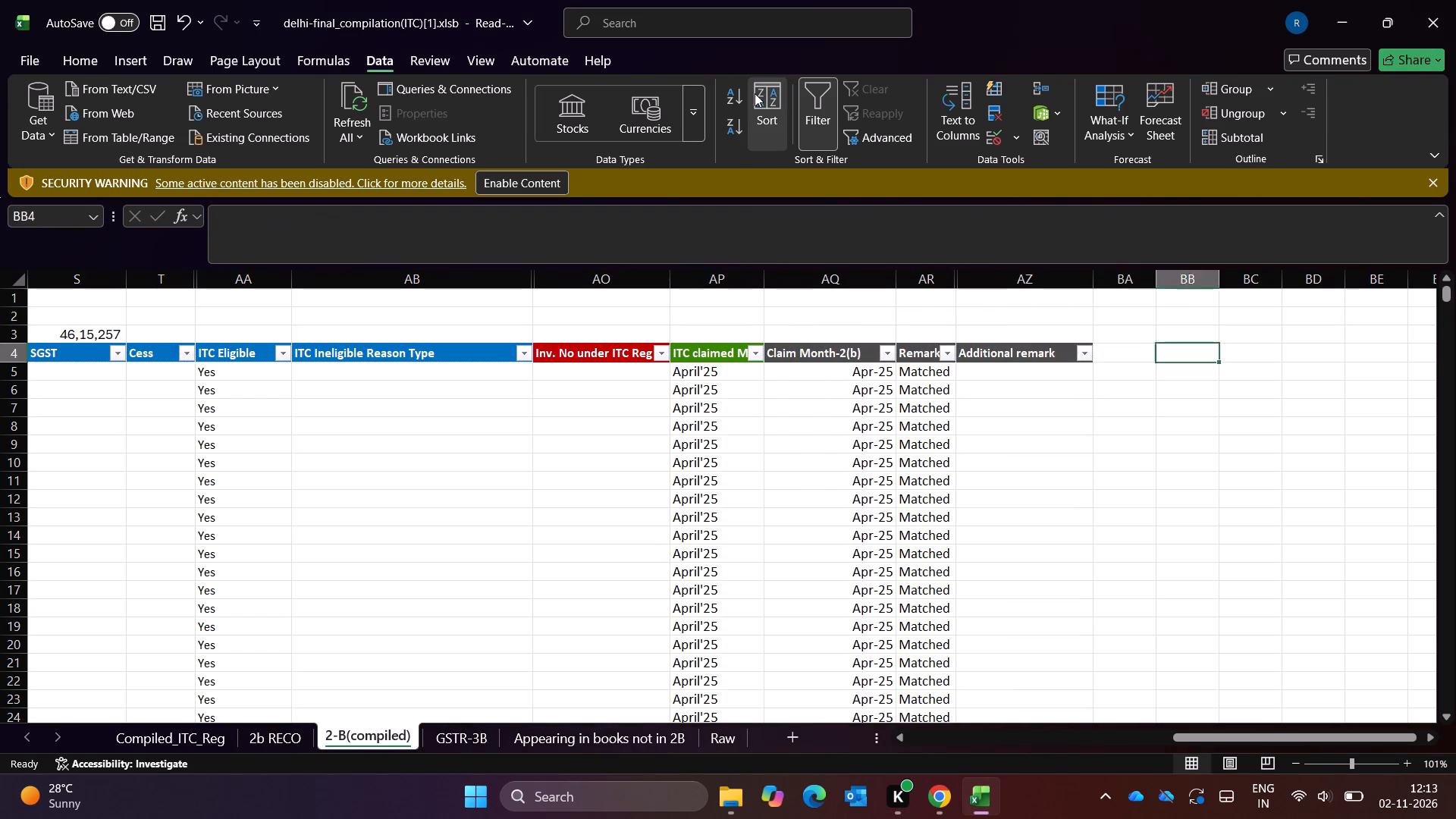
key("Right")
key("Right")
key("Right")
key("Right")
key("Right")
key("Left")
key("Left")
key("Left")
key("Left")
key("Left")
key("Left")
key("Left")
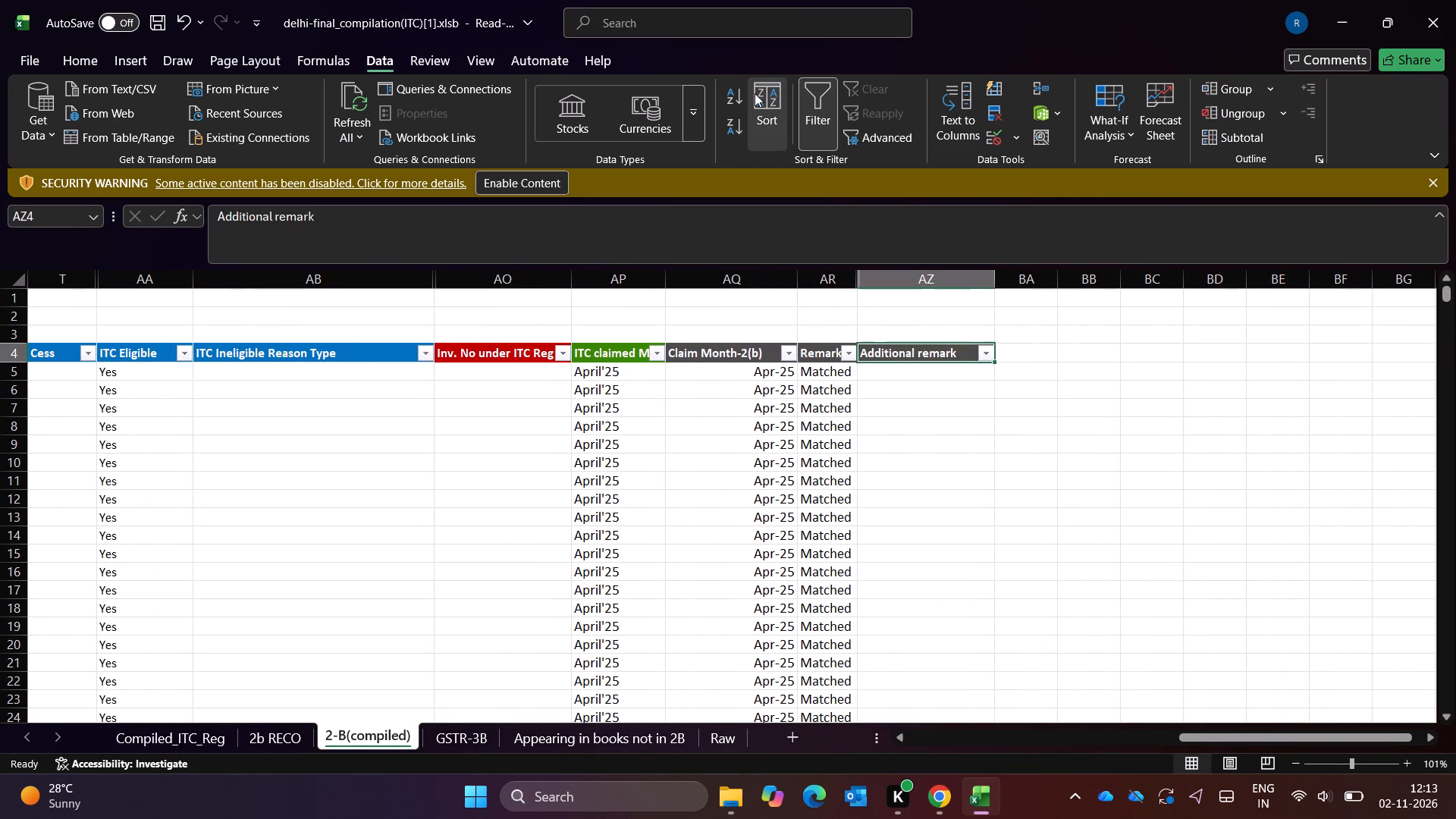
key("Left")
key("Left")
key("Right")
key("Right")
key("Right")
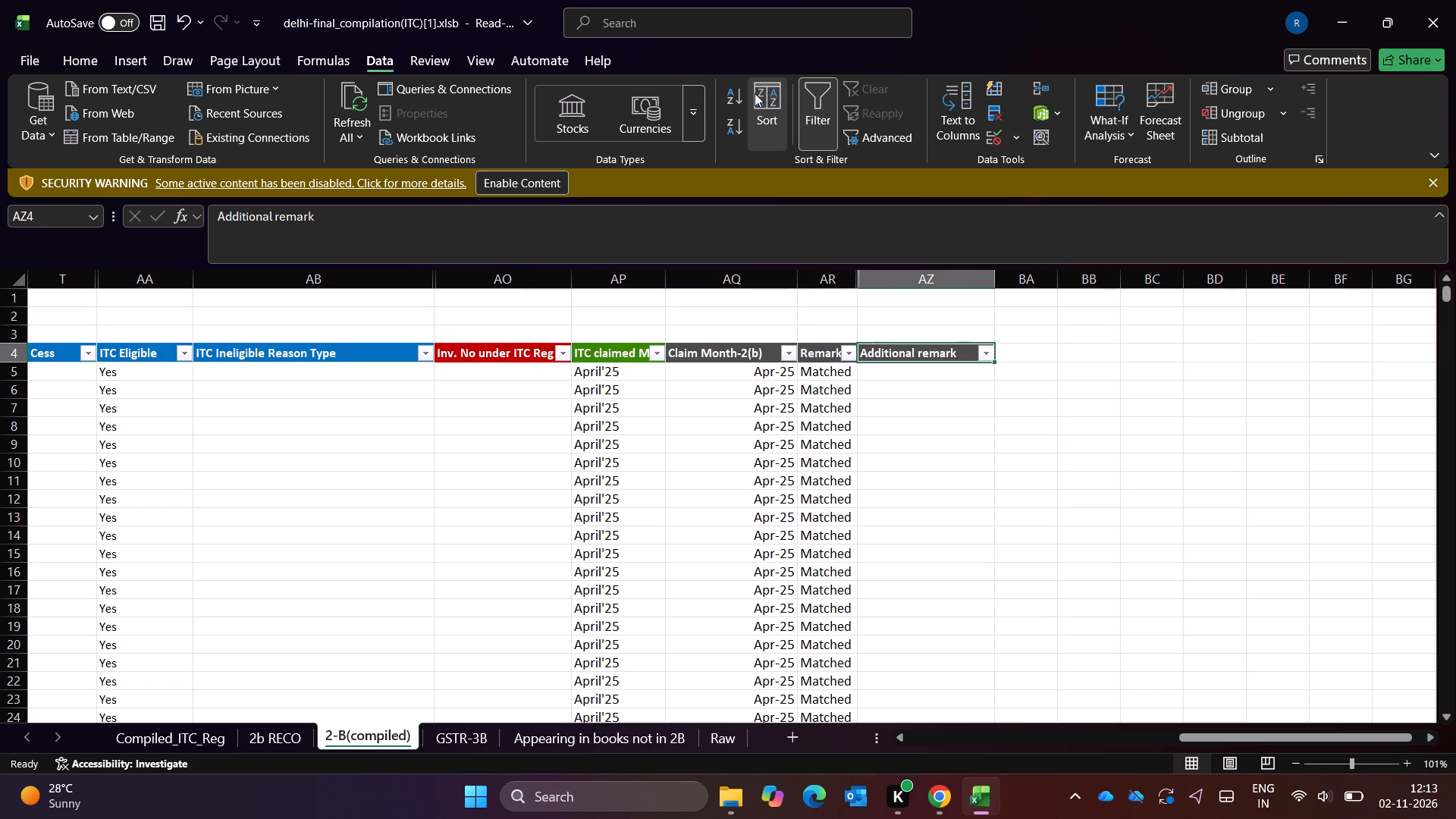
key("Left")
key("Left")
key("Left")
Examine the ITC register's headers and the subtotals above them on the Compiled_ITC_Reg sheet.
key("ctrl+Page_Up")
key("ctrl+Page_Up")
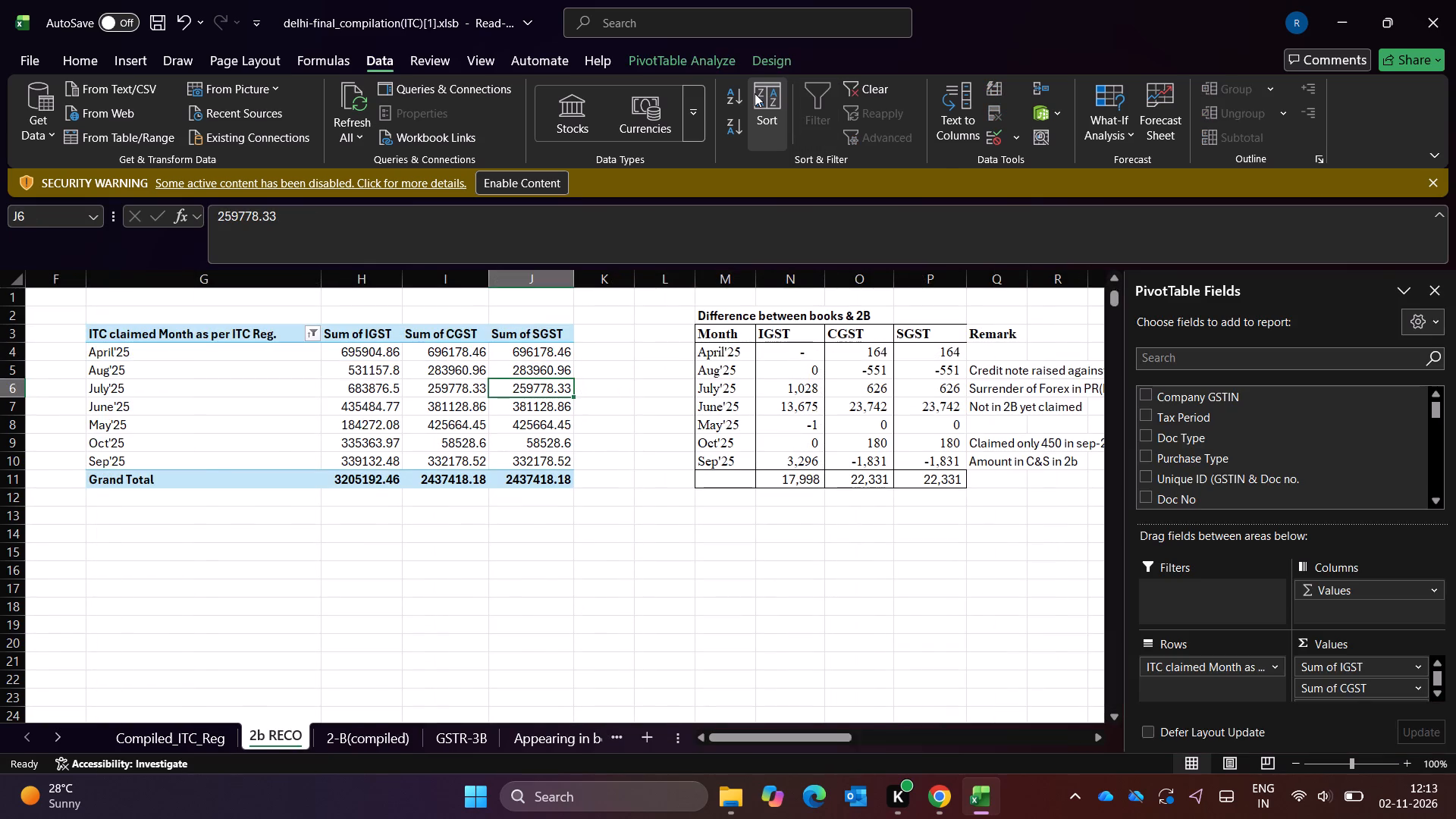
key("ctrl+Page_Up")
key("ctrl+Page_Up")
key("Right")
key("Right")
key("Right")
key("Right")
key("ctrl+Left")
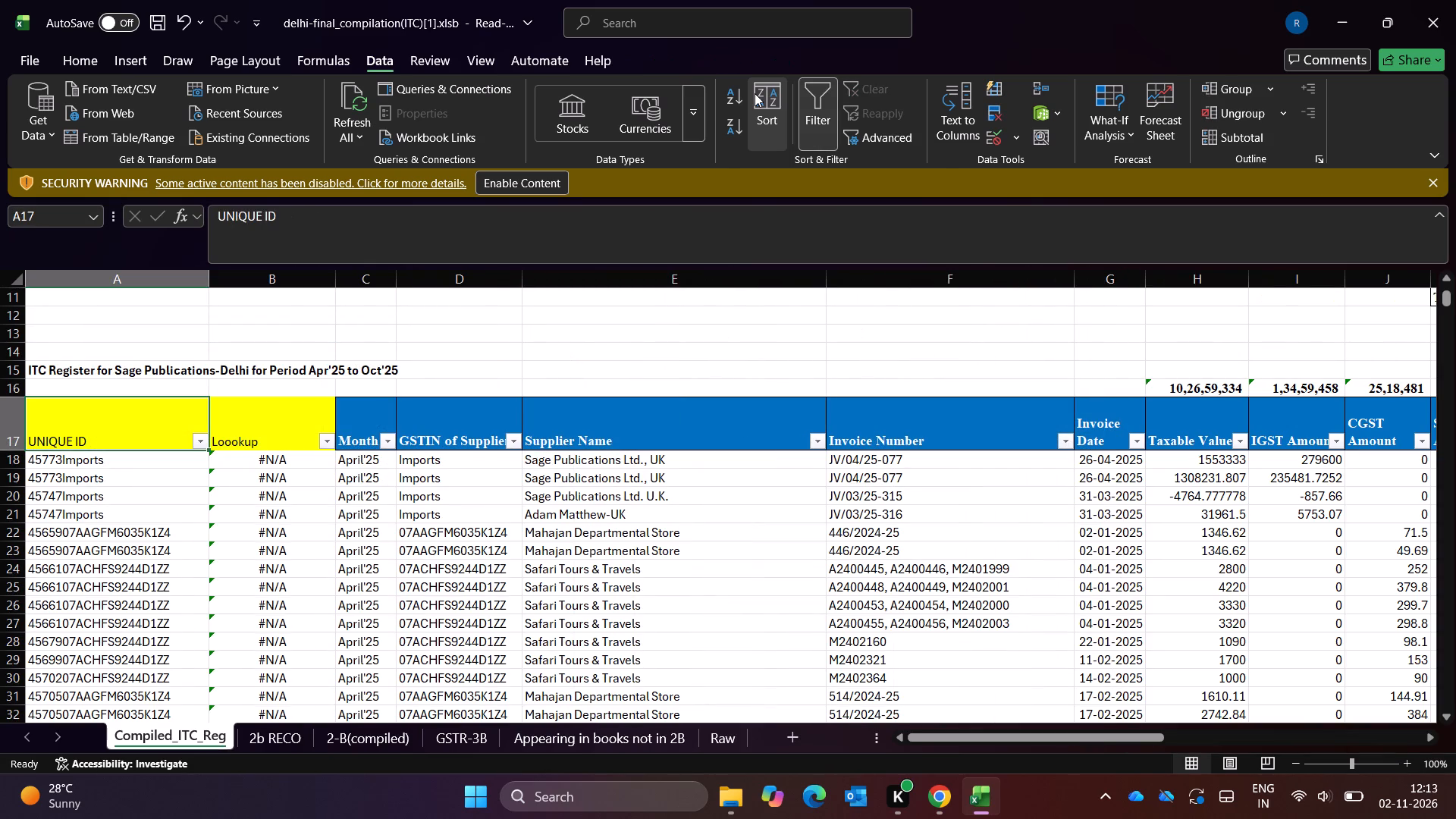
key("Up")
key("Up")
key("Right")
key("Right")
key("Right")
key("Down")
key("Right")
key("Right")
key("Right")
key("Right")
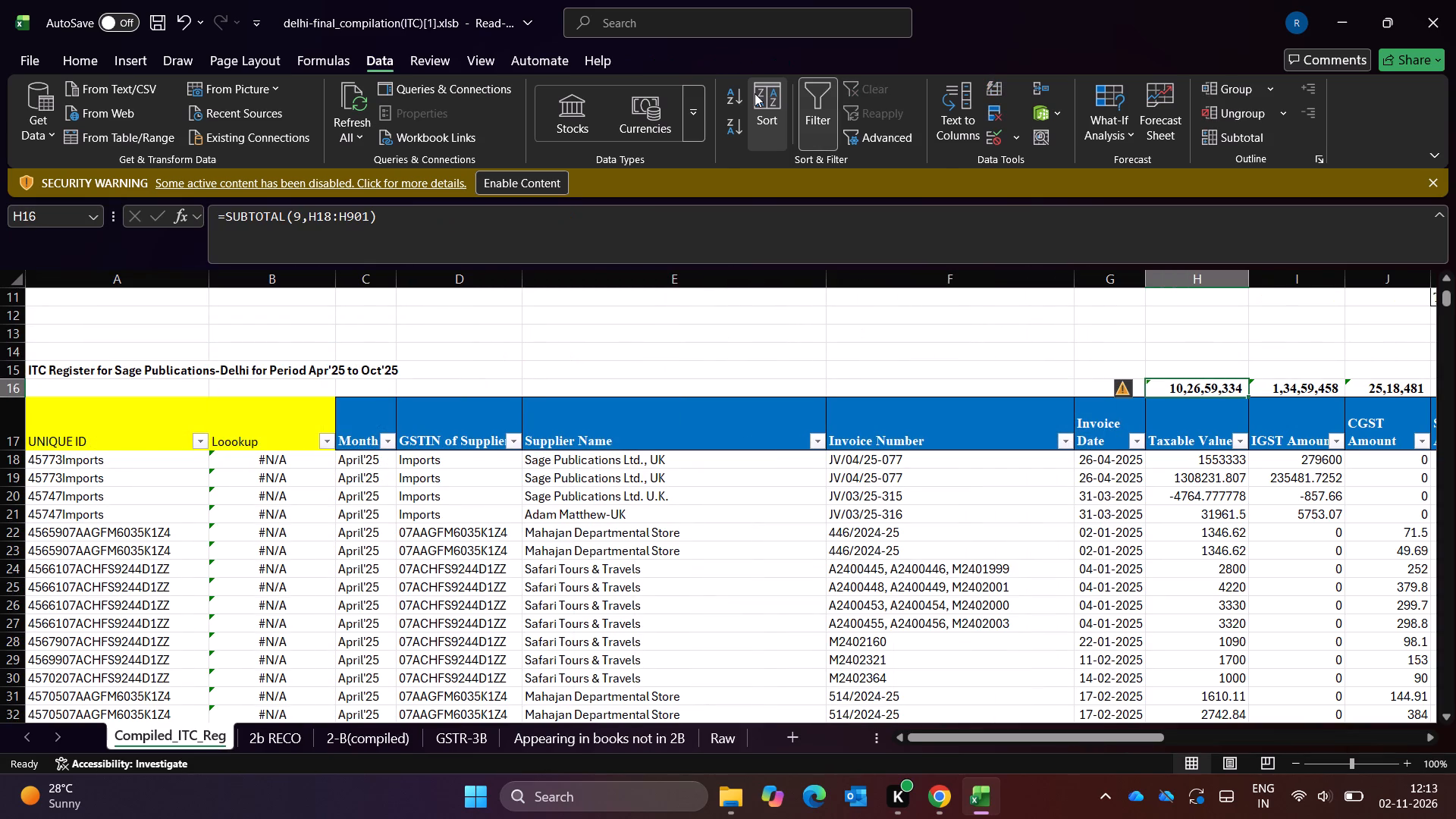
key("Down")
key("Down")
key("Up")
Check the monthly summary tables above the ITC register on Compiled_ITC_Reg.
key("ctrl+Right")
key("ctrl+Up")
key("ctrl+Up")
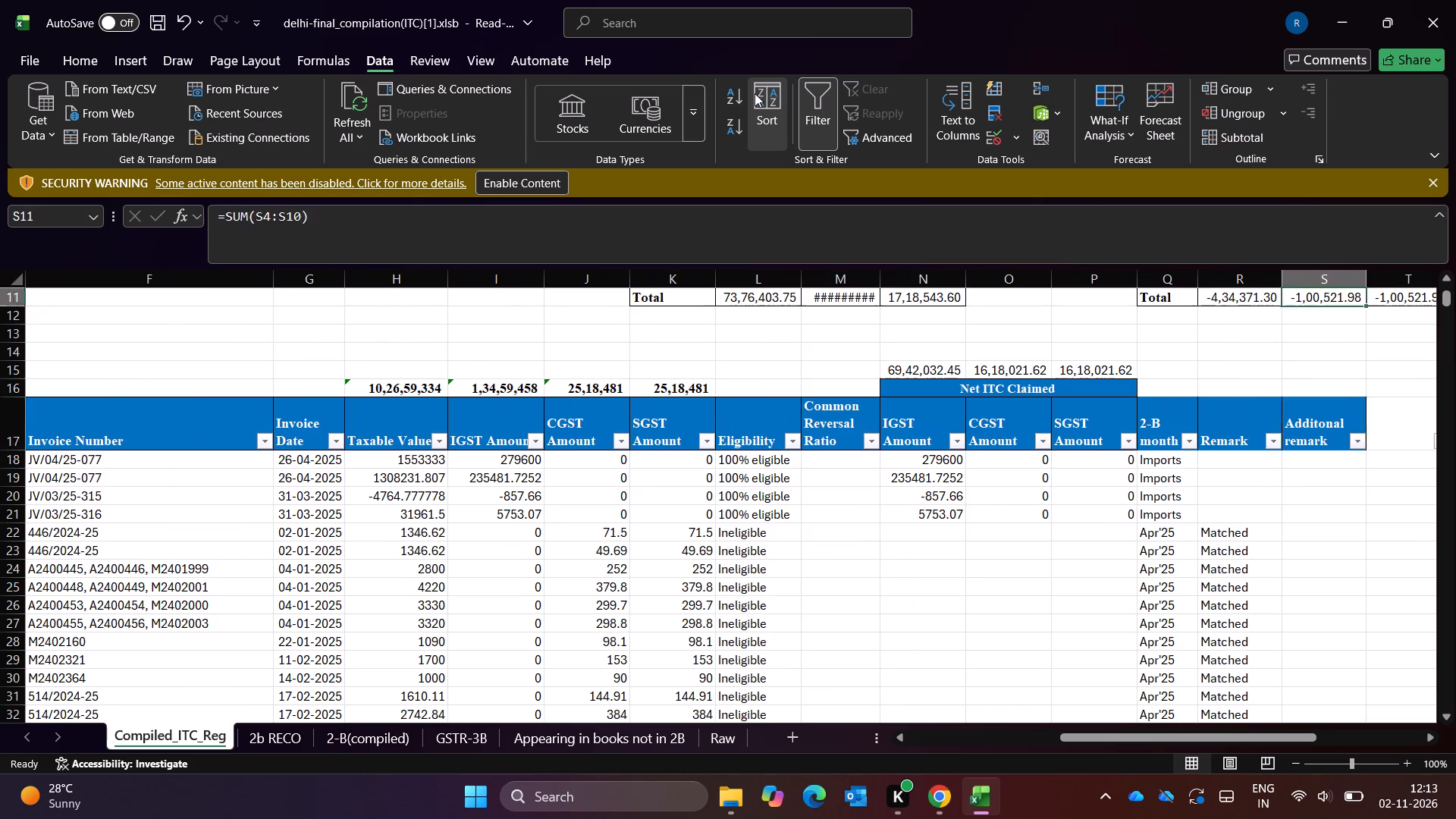
key("ctrl+Up")
key("ctrl+Up")
key("ctrl+Left")
key("Left")
Review the Difference between books & 2B table on the 2b RECO sheet month by month, down to the IGST total.
key("ctrl+Page_Down")
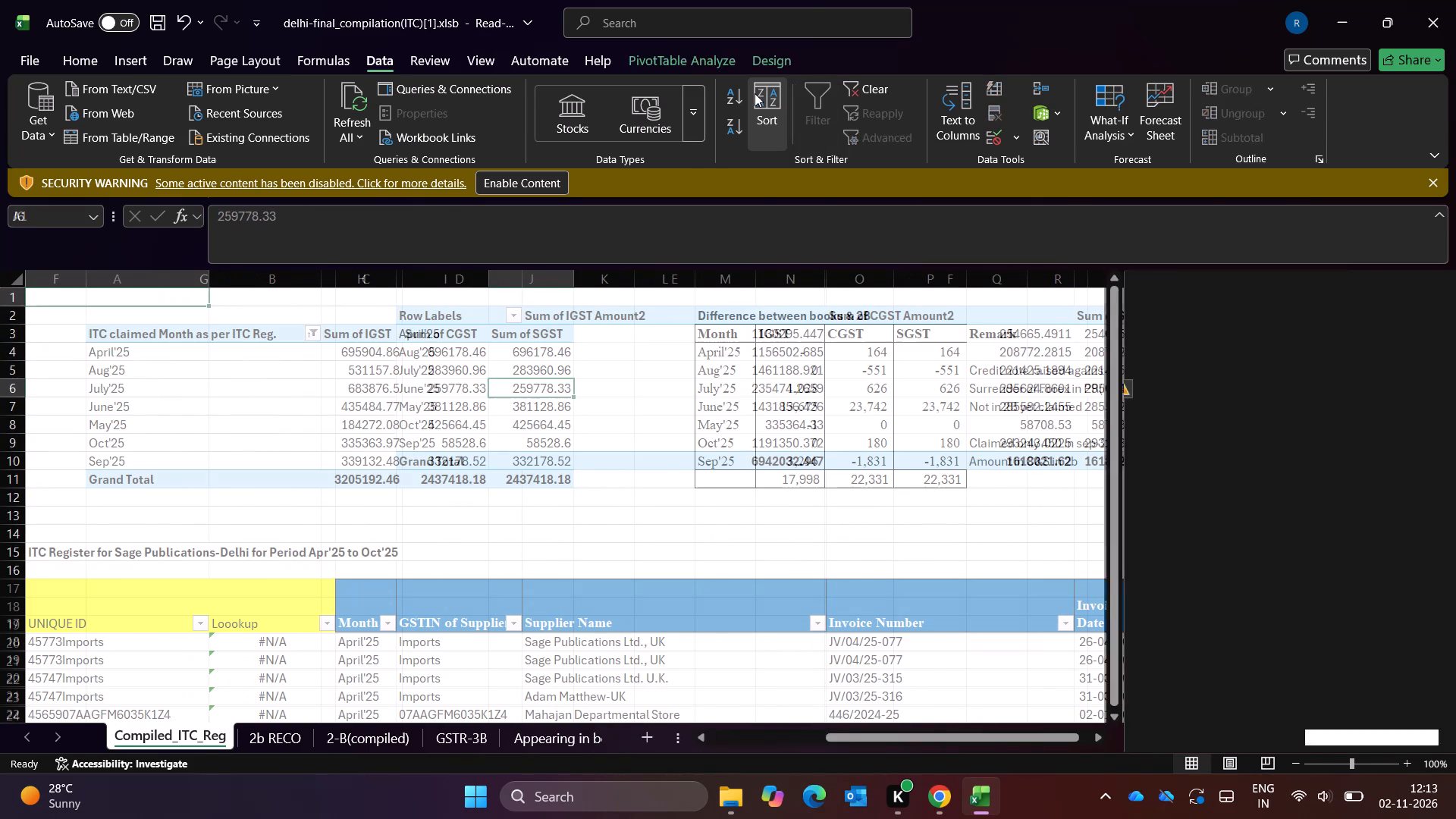
key("Up")
key("Up")
key("Up")
key("Right")
key("Right")
key("Down")
key("Right")
key("Down")
key("Down")
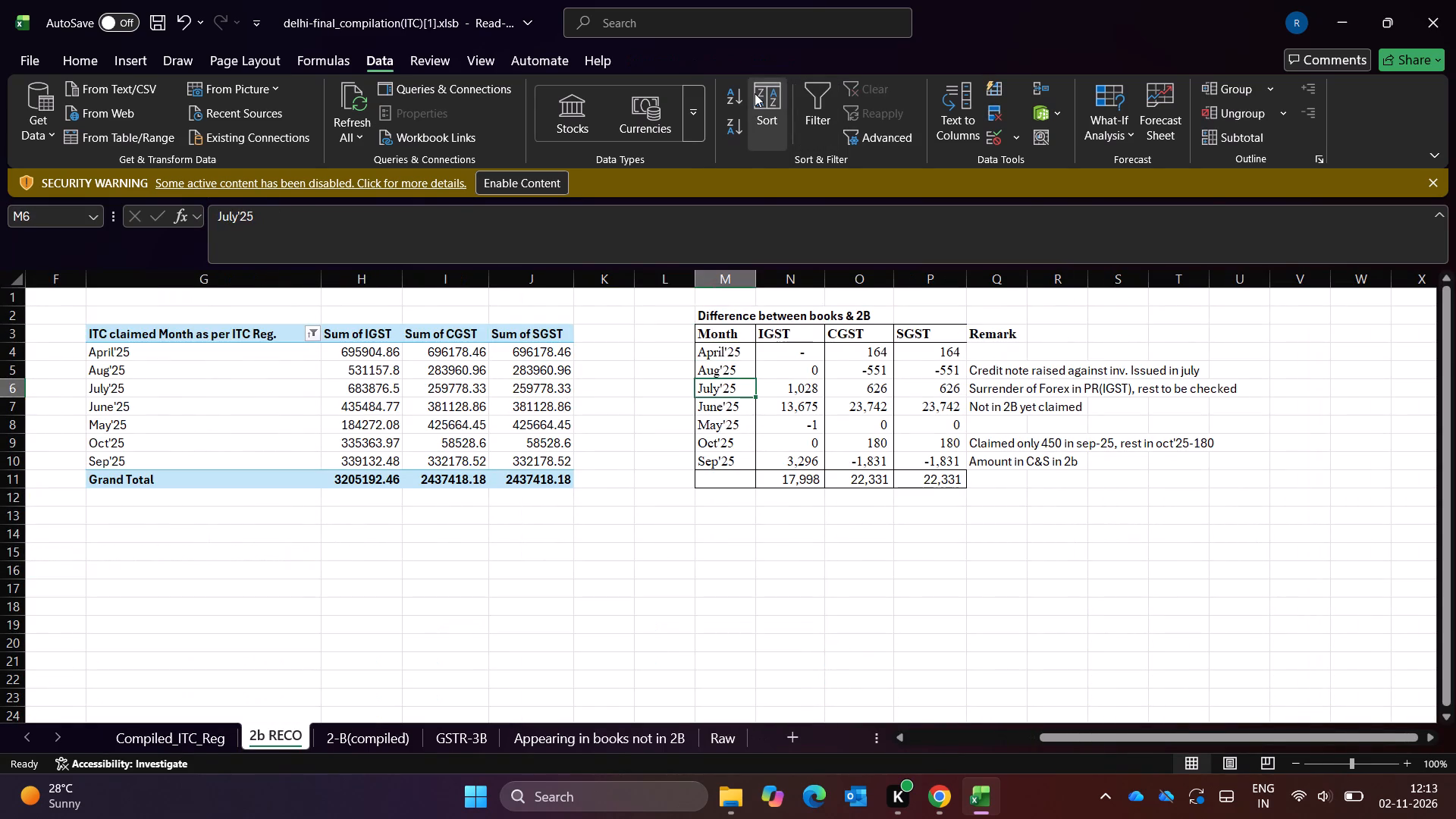
key("Down")
key("Down")
key("Down")
key("Down")
key("Right")
key("Down")
key("Down")
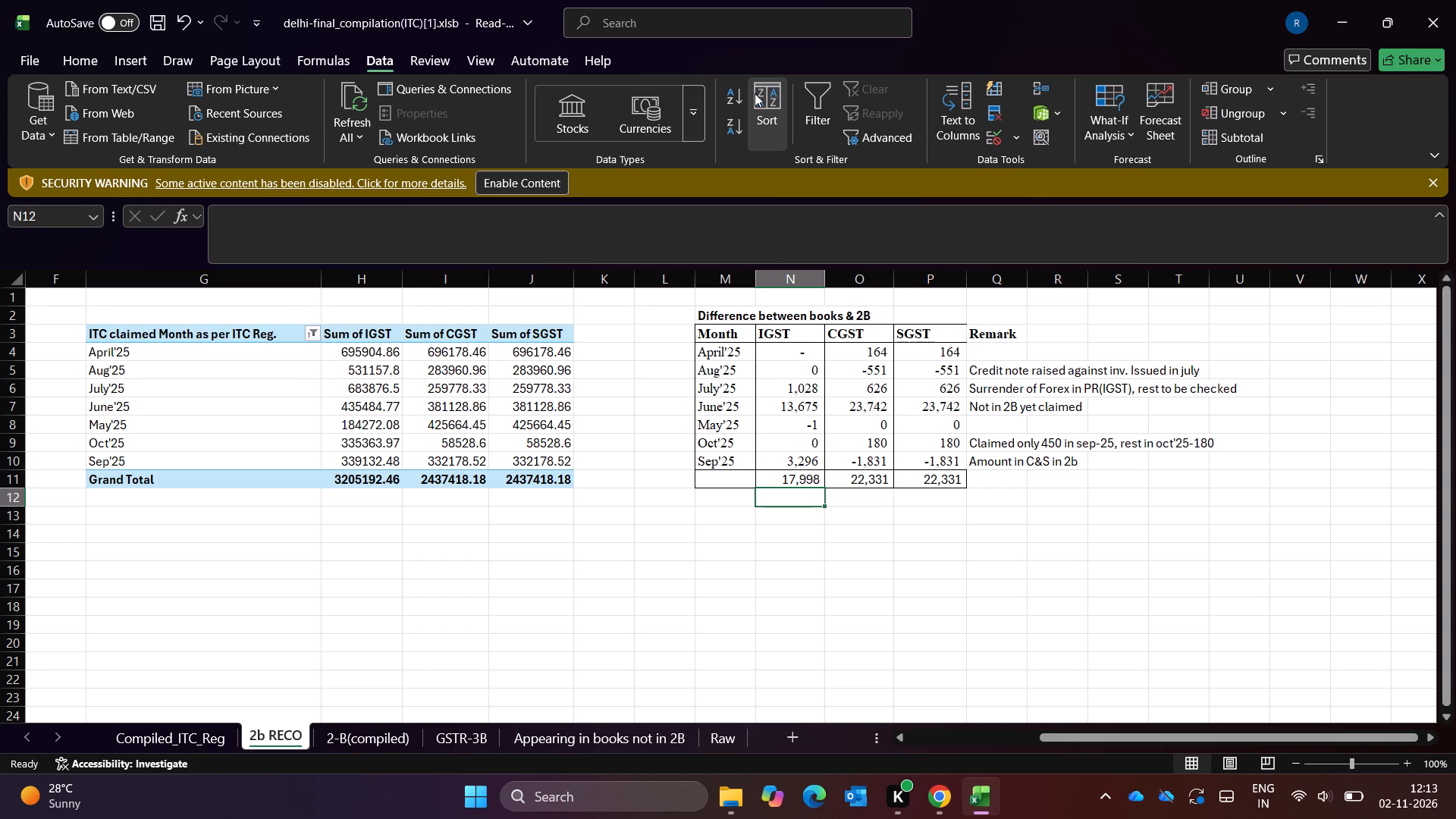
Examine the SGST column of the Difference between books & 2B table, from its total up to the header.
key("Right")
key("Right")
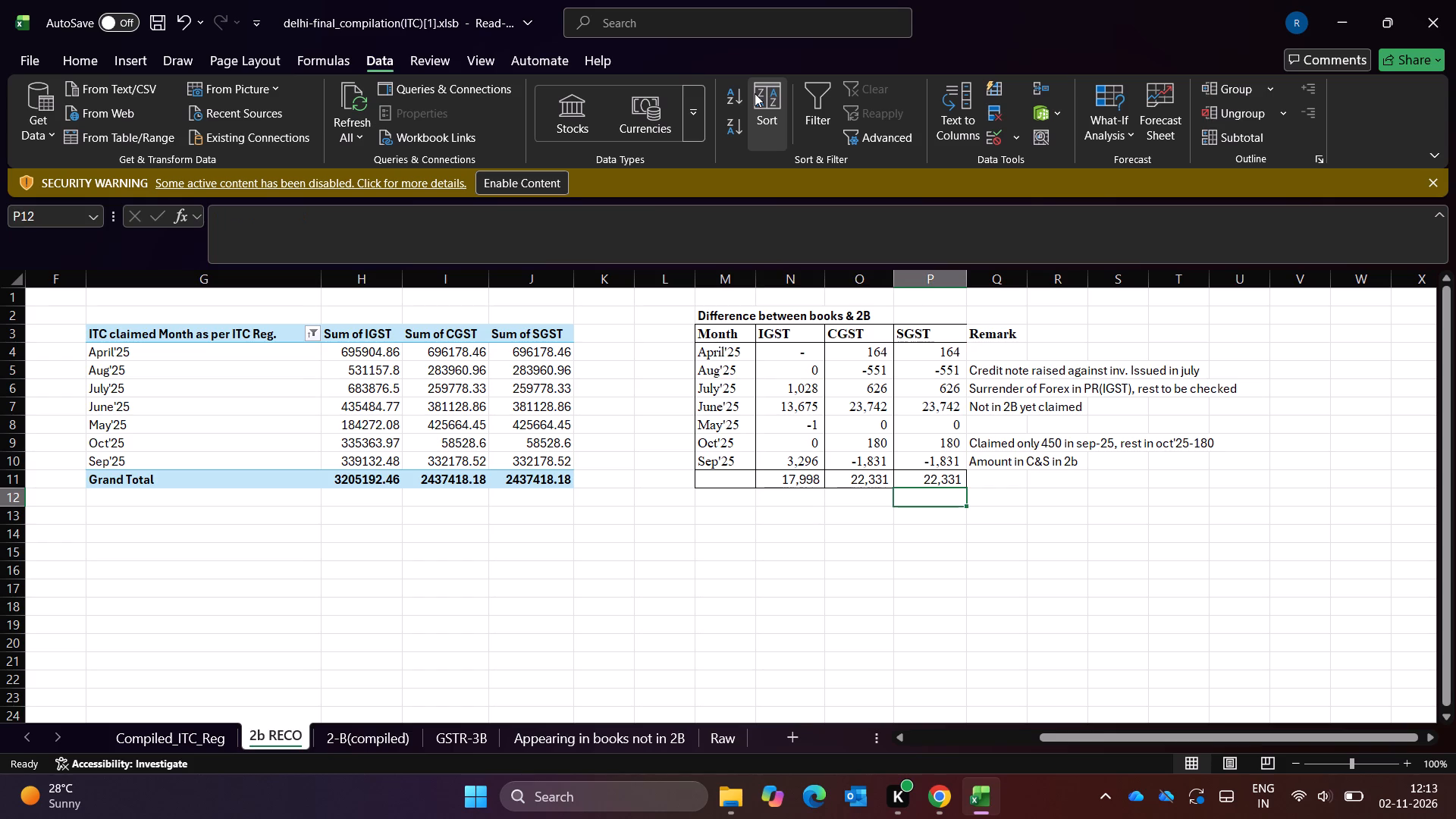
key("Up")
key("Up")
key("Up")
key("Up")
key("Up")
key("Up")
key("Up")
key("Up")
key("Up")
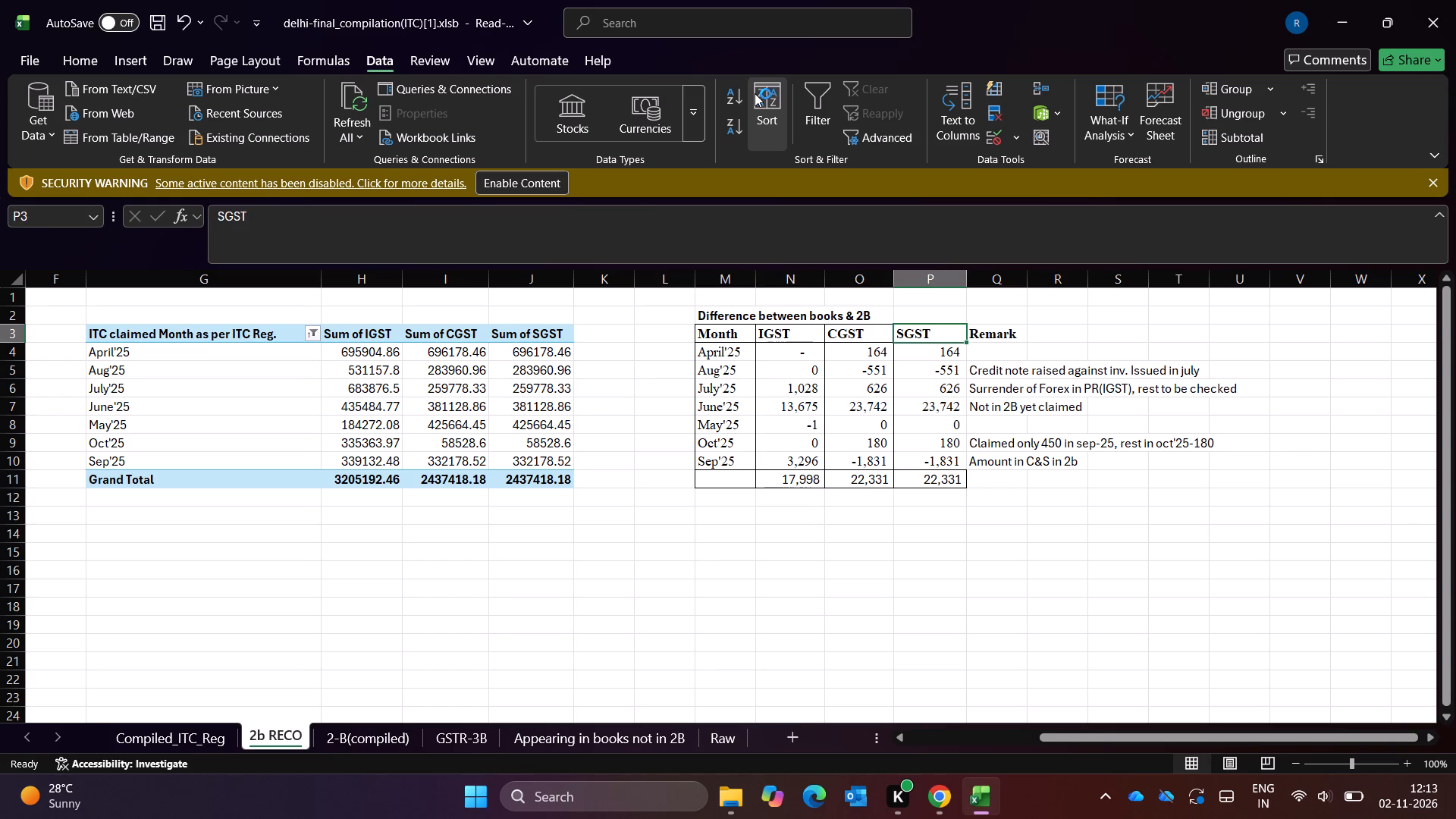
Go back across the headers of the Difference between books & 2B table to the Month column.
key("Left")
key("Left")
key("Left")
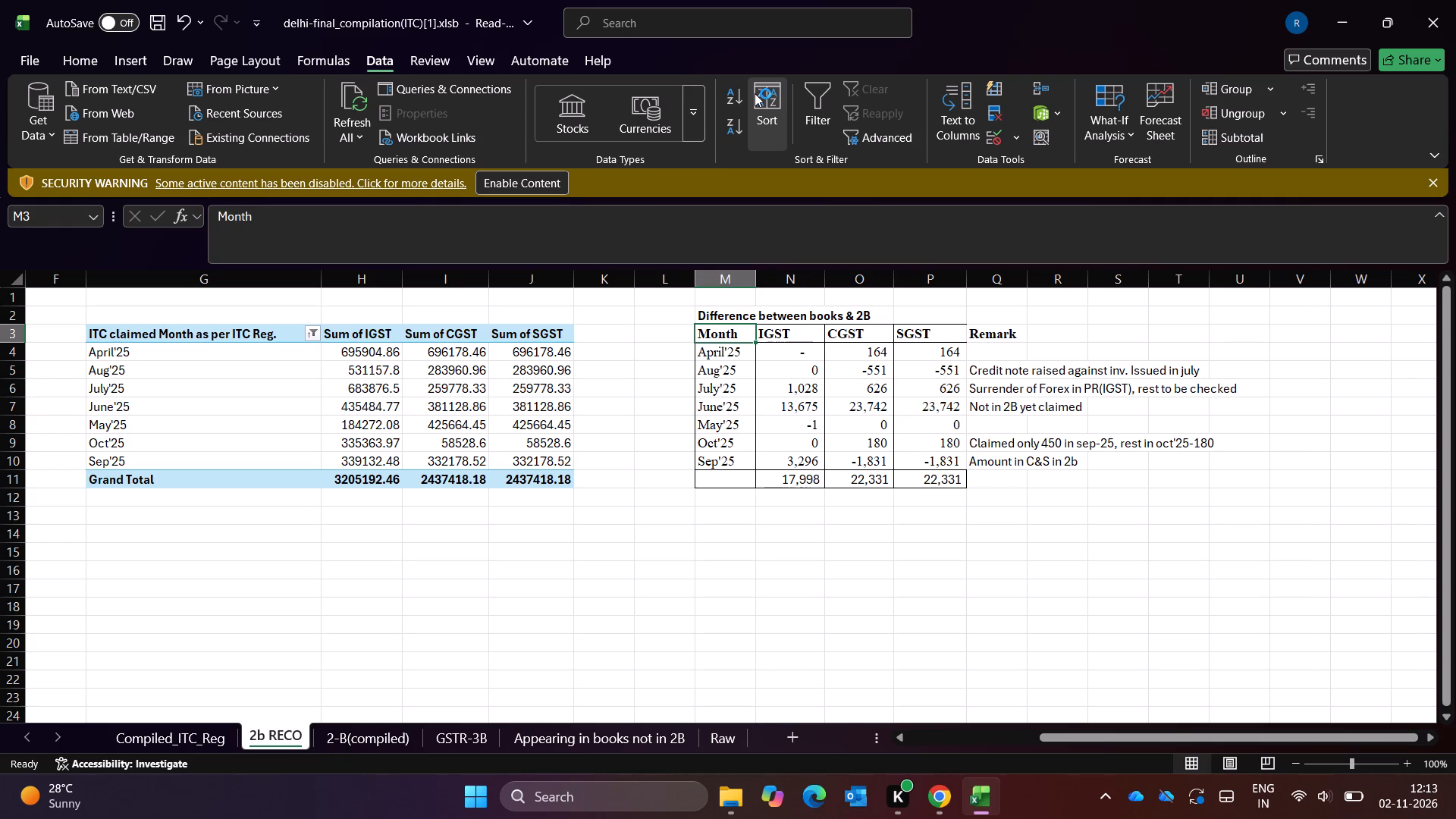
Switch to the 2-B(compiled) sheet and check the Claim Month-2(b) column around its header.
key("ctrl+Page_Down")
key("Up")
key("Down")
key("Down")
key("Down")
key("ctrl+Down")
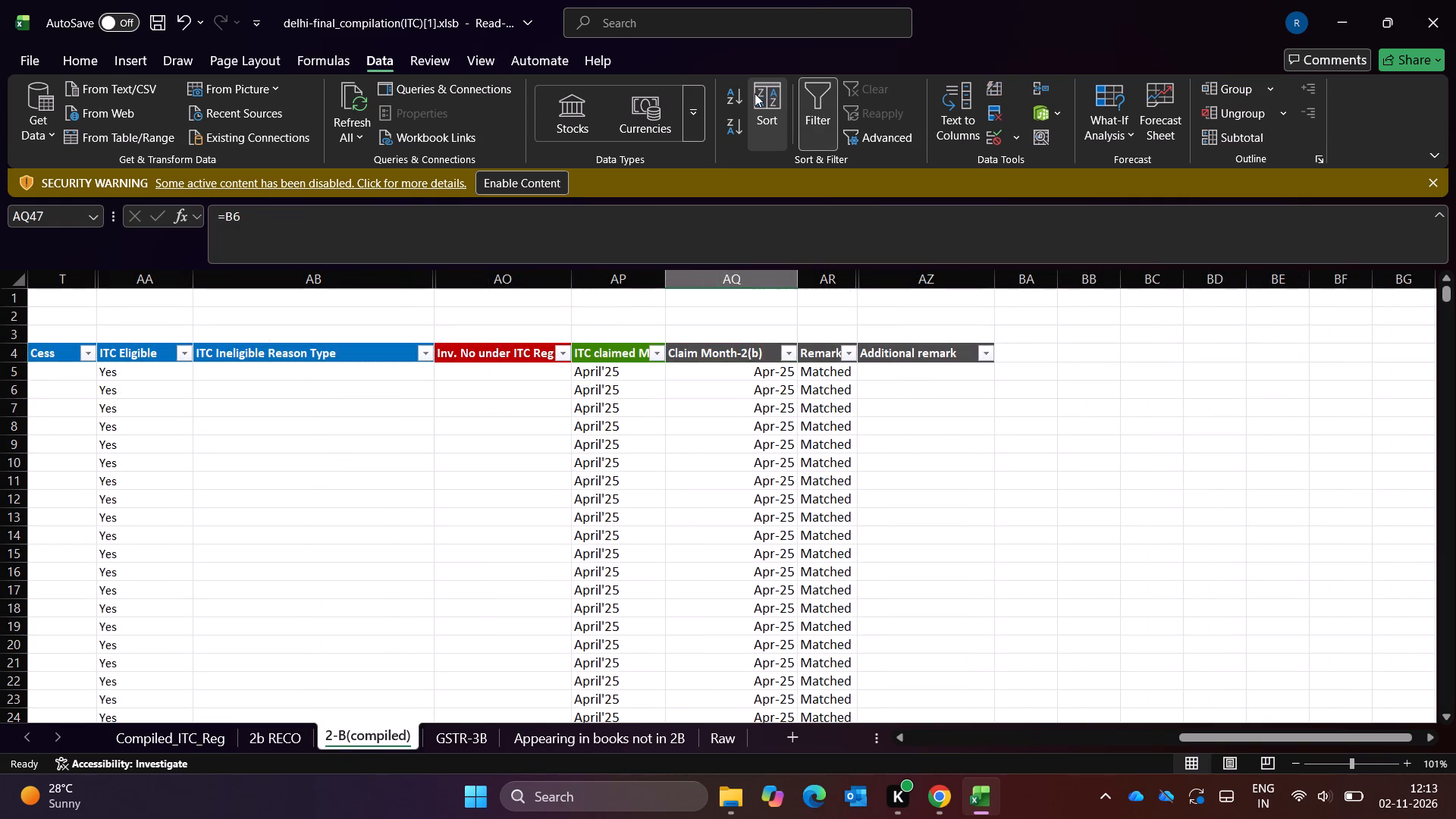
key("ctrl+Up")
key("ctrl+Up")
key("ctrl+Up")
key("Up")
key("Down")
key("Down")
key("Down")
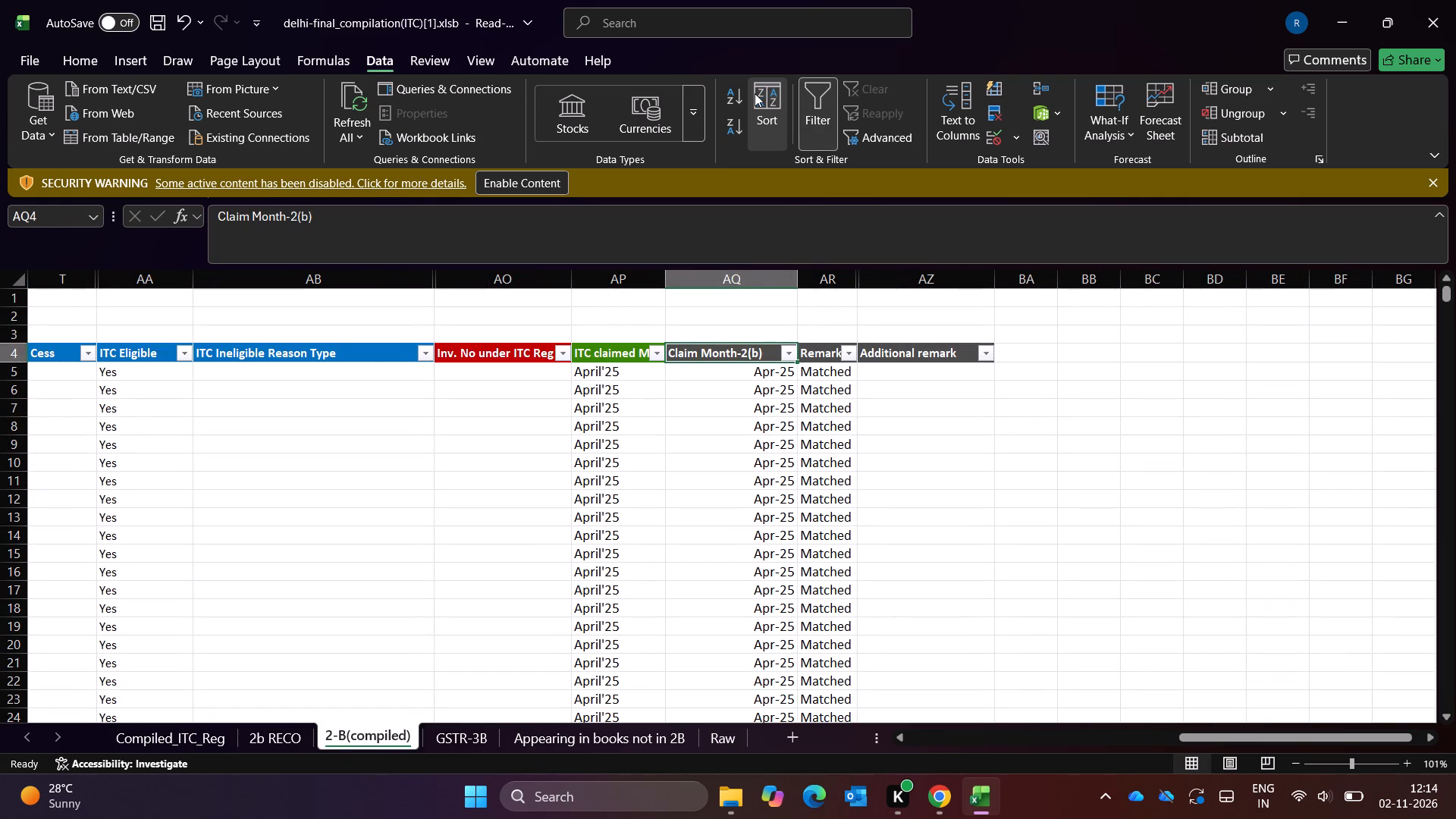
Examine the 2-B(compiled) reconciliation headers from the ITC claimed month column across to Additional remark.
key("Right")
key("Right")
key("Right")
key("Right")
key("Left")
key("Left")
key("Left")
key("Left")
key("Left")
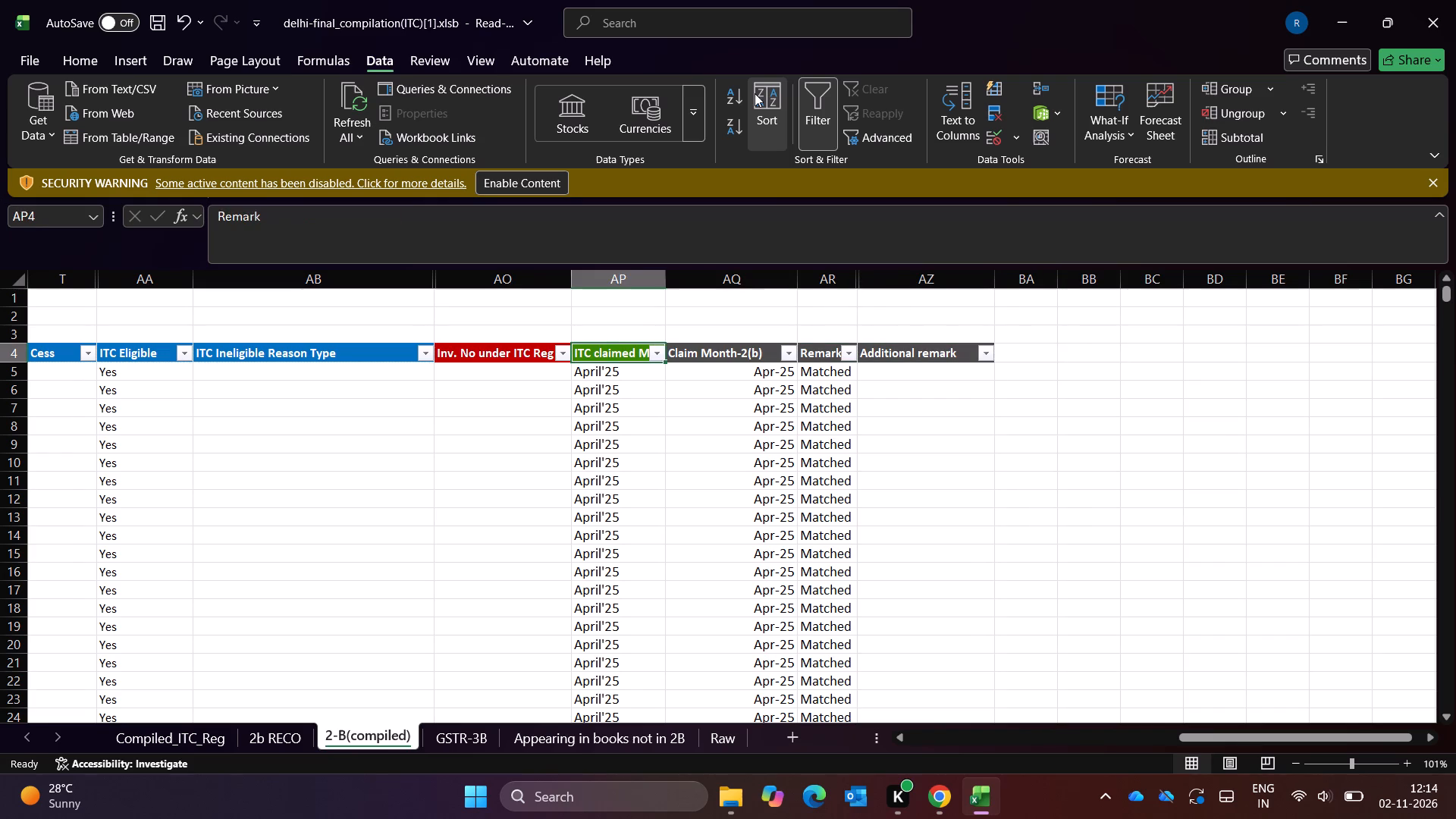
key("Right")
key("Right")
key("Right")
key("Right")
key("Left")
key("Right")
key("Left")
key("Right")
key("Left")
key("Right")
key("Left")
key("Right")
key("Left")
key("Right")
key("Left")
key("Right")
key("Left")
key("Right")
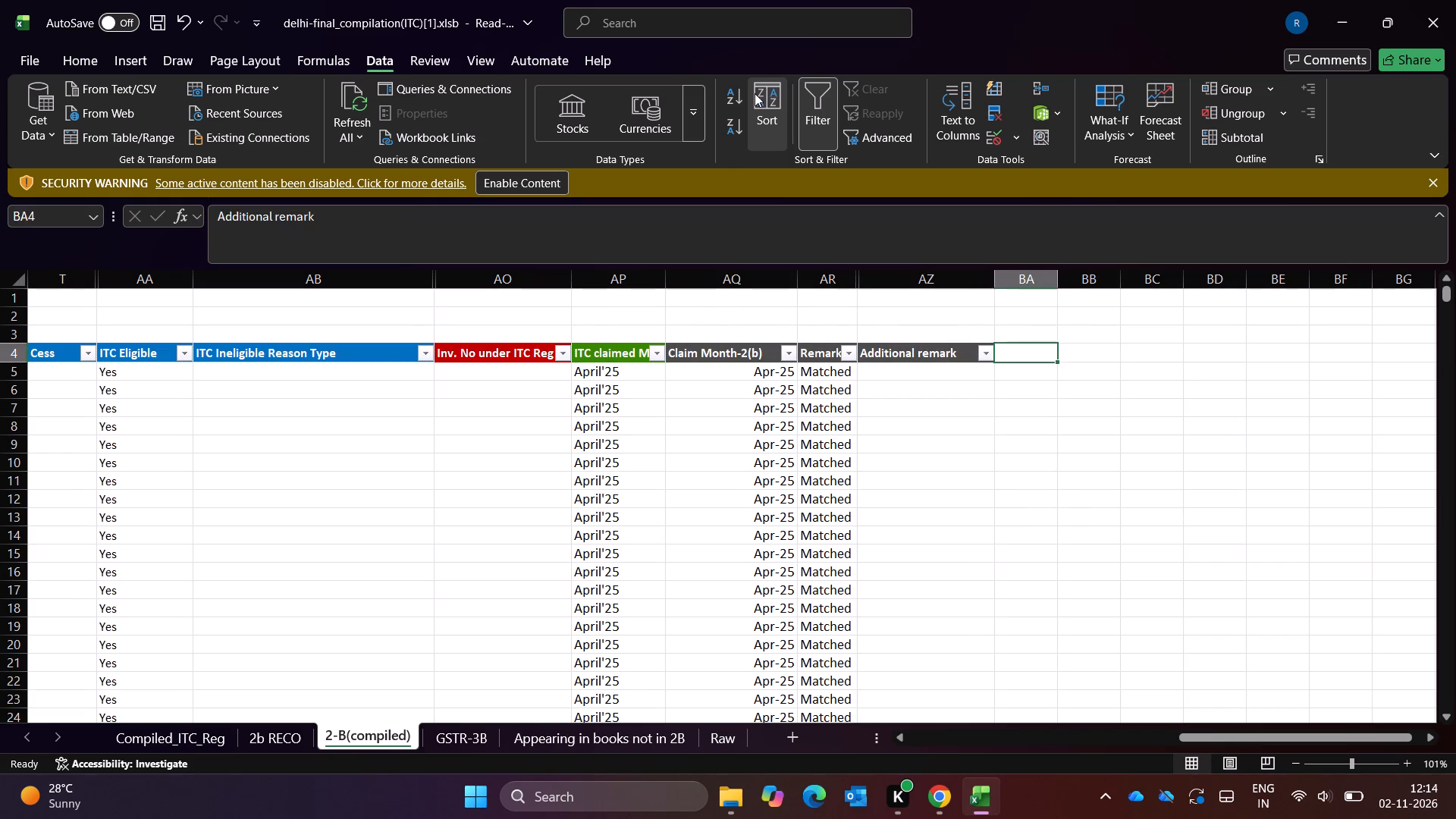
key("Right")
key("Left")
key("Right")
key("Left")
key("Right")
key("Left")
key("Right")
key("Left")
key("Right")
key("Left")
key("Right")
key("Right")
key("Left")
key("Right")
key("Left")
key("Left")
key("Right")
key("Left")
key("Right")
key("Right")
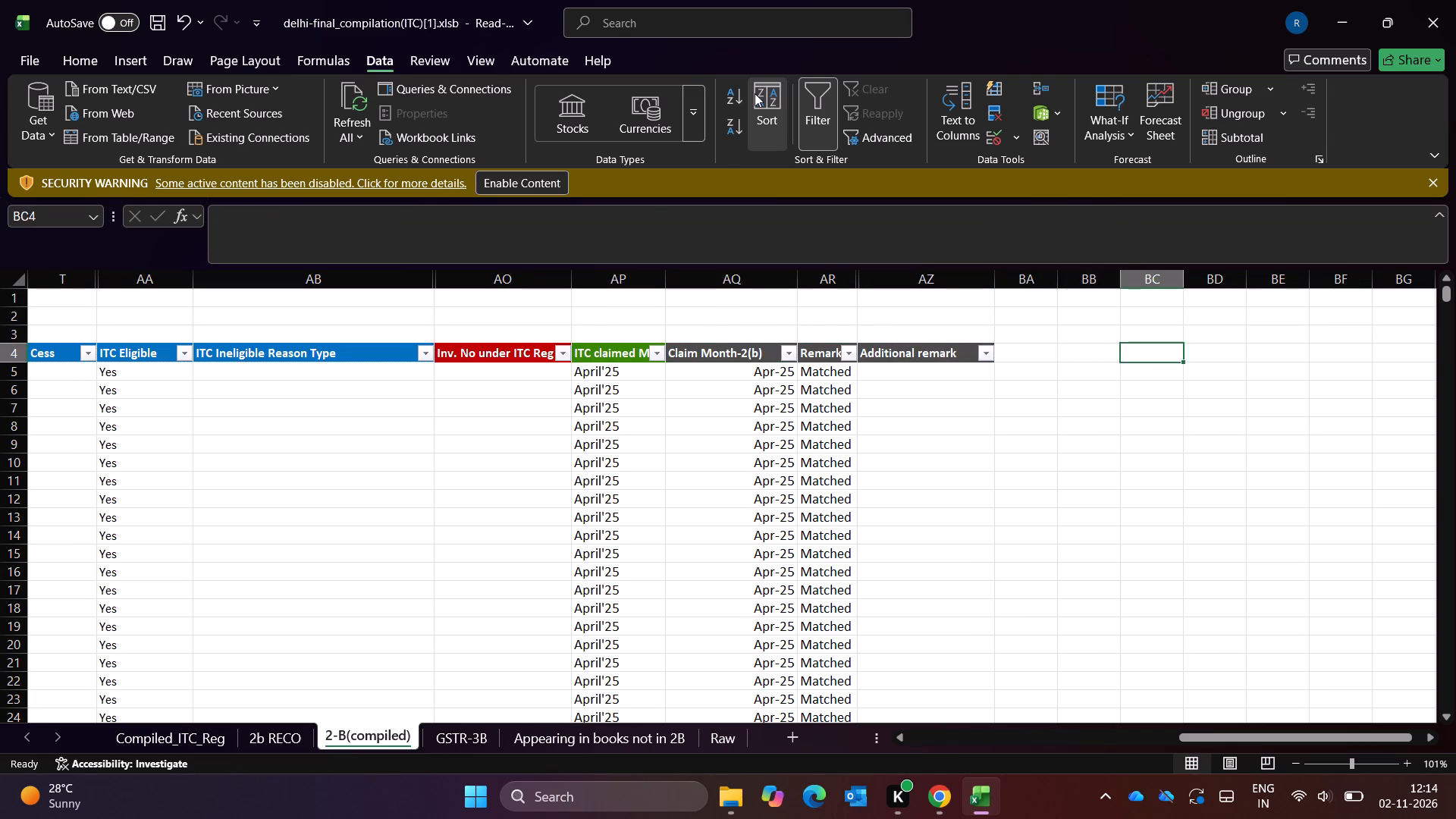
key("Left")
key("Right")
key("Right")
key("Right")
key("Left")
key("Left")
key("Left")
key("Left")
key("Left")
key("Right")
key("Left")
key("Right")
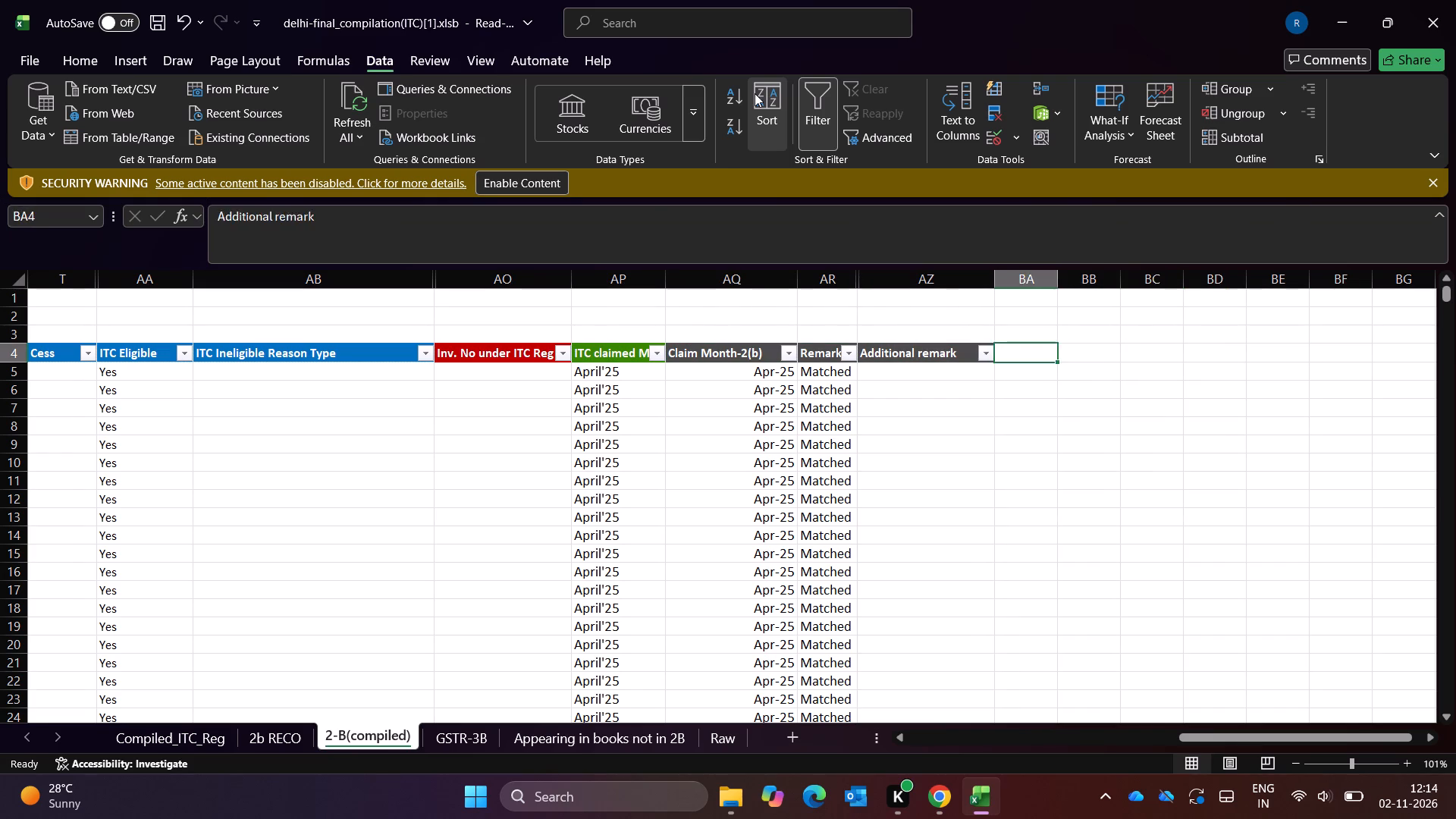
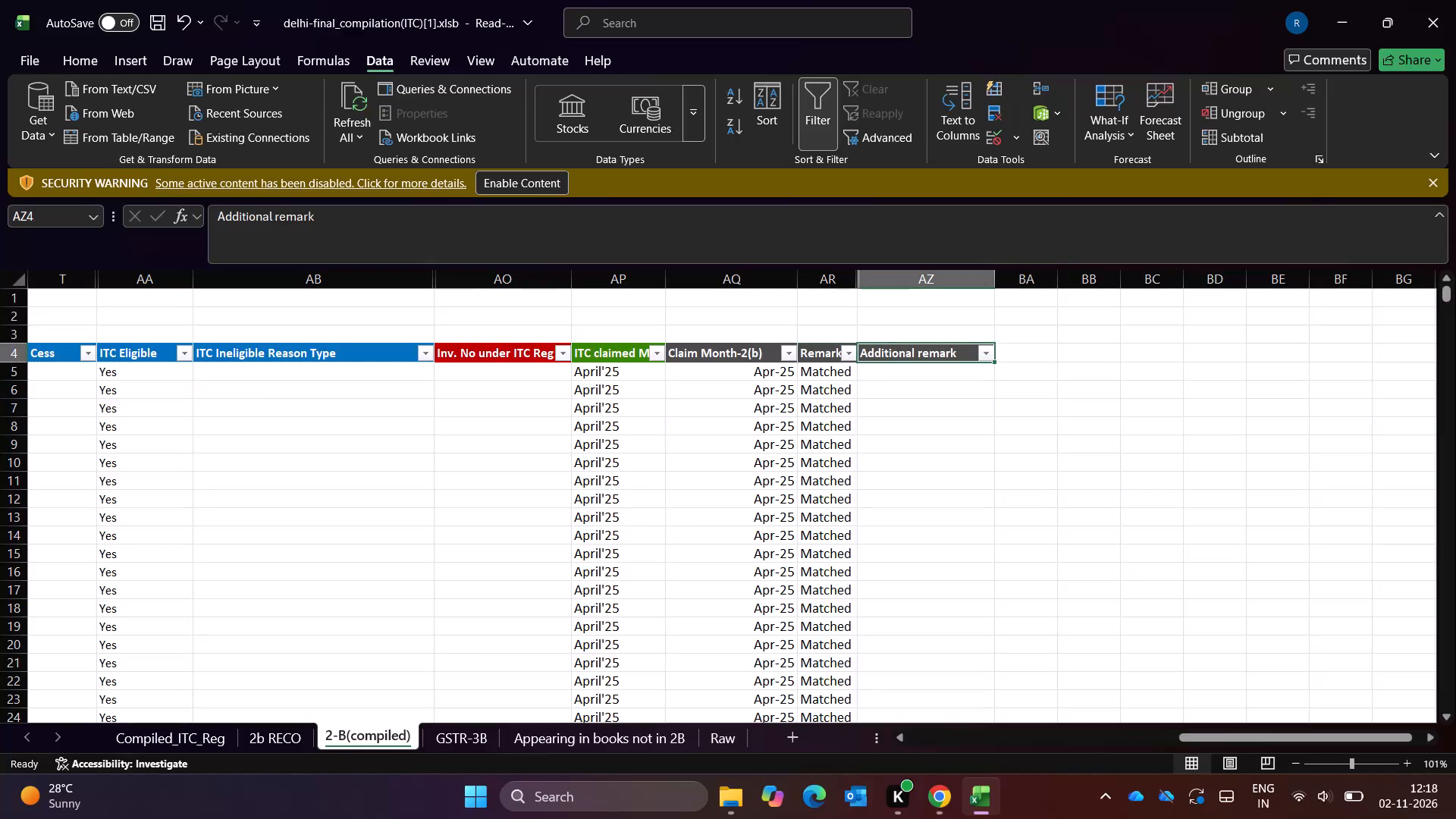
Open the Appearing in books not in 2B sheet and examine the Month column of its first entries.
key("ctrl+Page_Down")
key("ctrl+Page_Down")
key("Up")
key("Up")
key("Up")
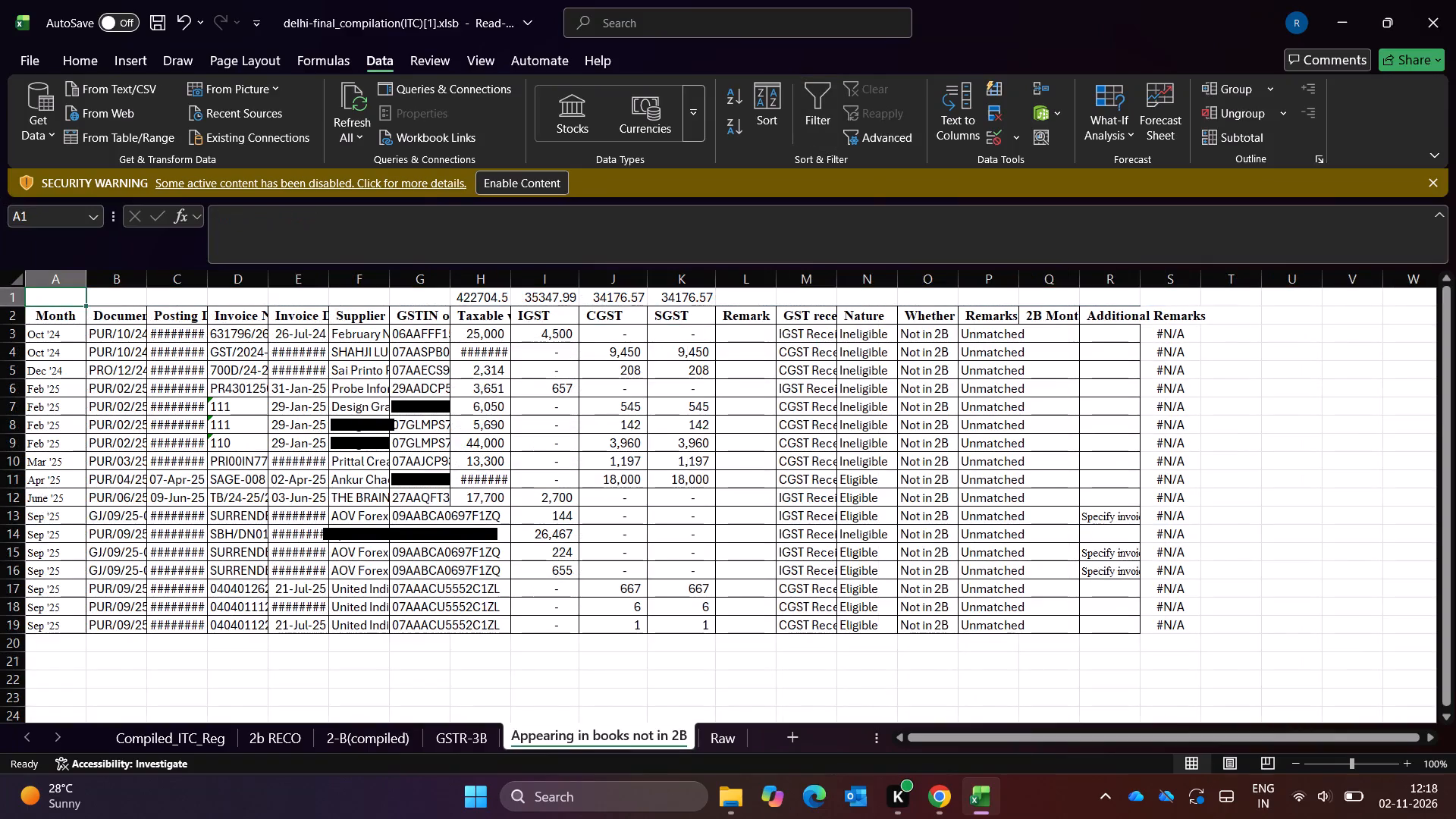
key("Down")
key("Down")
key("Down")
key("Down")
key("ctrl+Up")
key("ctrl+Up")
key("ctrl+Up")
Review the first invoice row of the Appearing in books not in 2B sheet across its tax, eligibility and remarks columns.
key("Right")
key("Right")
key("Right")
key("Down")
key("Down")
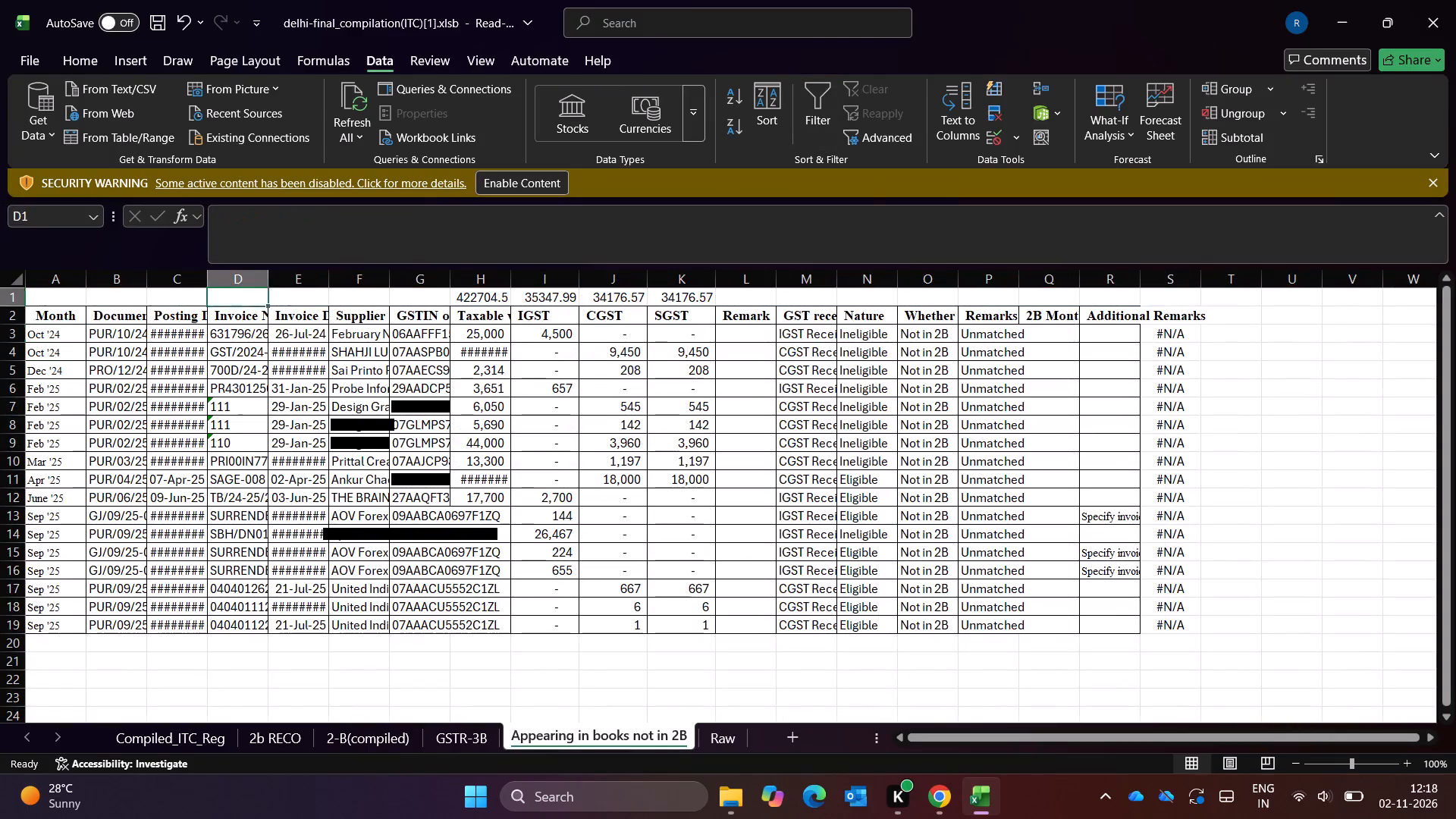
key("Right")
key("Right")
key("Right")
key("Right")
key("Right")
key("Right")
key("Right")
key("Right")
key("Right")
key("Right")
key("Right")
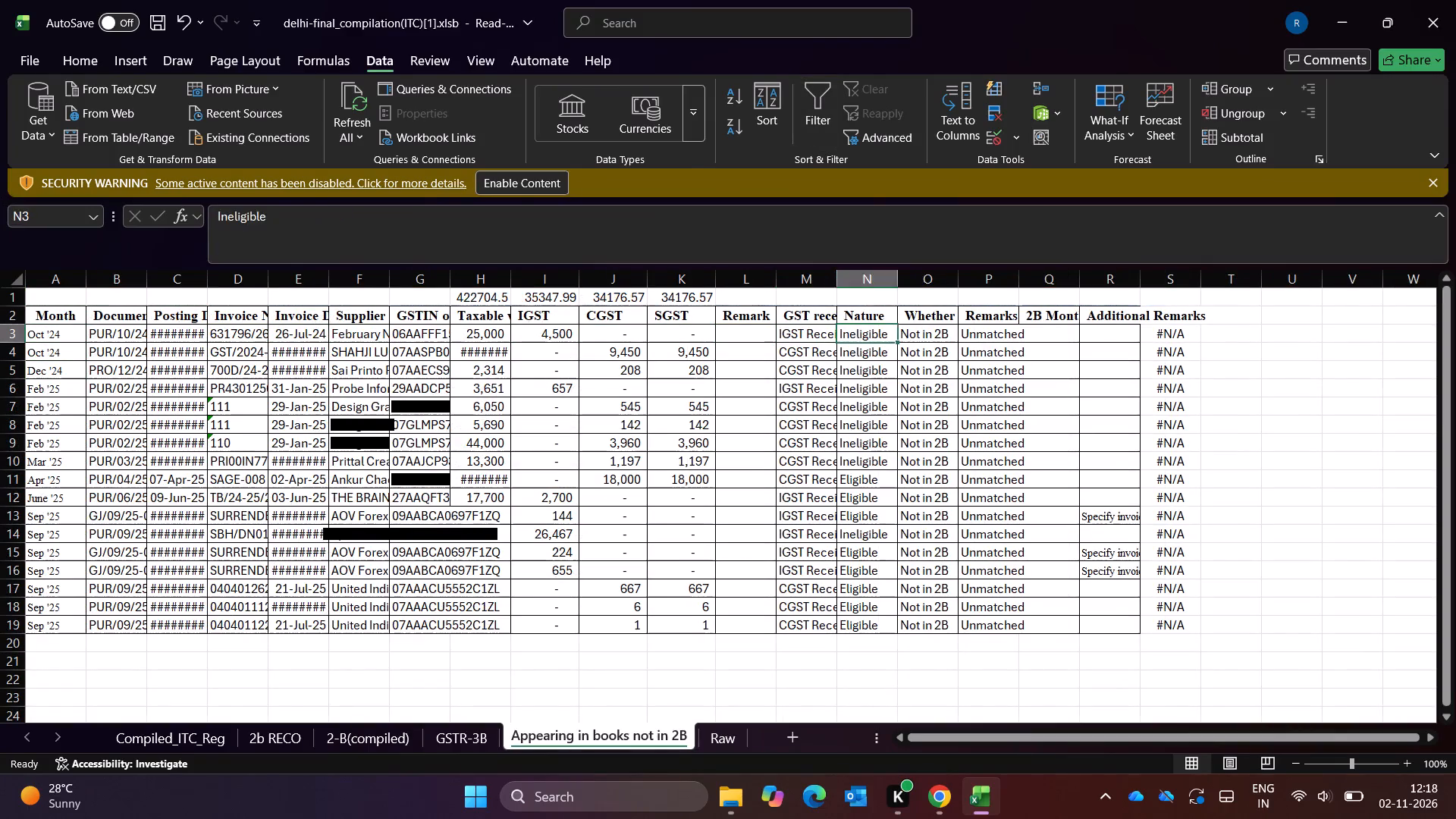
key("Right")
key("Right")
key("Right")
key("Right")
key("Right")
key("Right")
key("Right")
key("Right")
key("ctrl+Left")
key("ctrl+Left")
key("ctrl+Left")
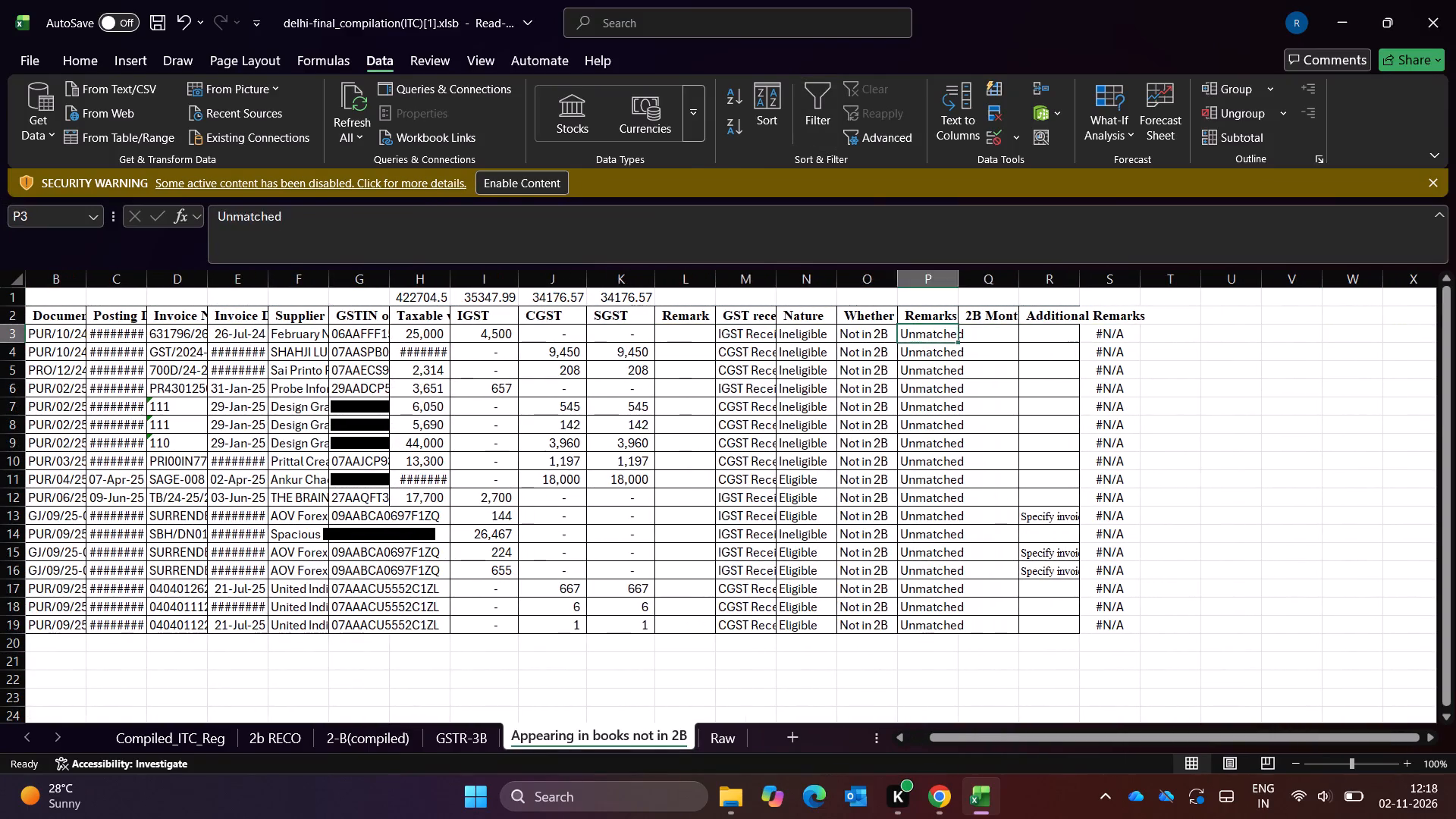
key("ctrl+Left")
Examine the Additional Remarks column of the unmatched invoices, including the September 2025 entries, and return to its header.
key("Right")
key("Down")
key("Down")
key("Right")
key("Right")
key("Down")
key("Right")
key("Right")
key("Right")
key("Right")
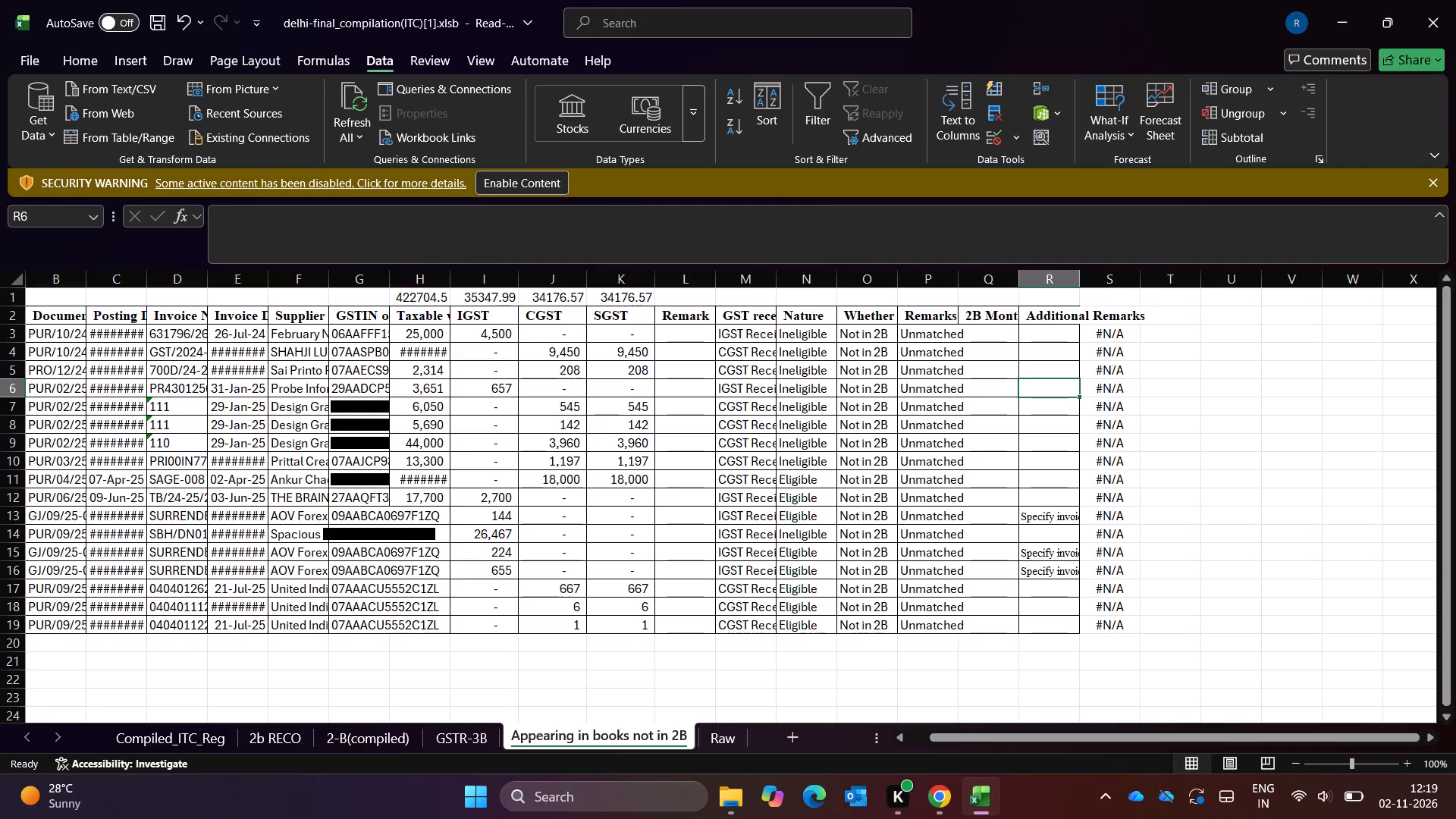
key("ctrl+Up")
key("ctrl+Down")
key("Down")
key("Down")
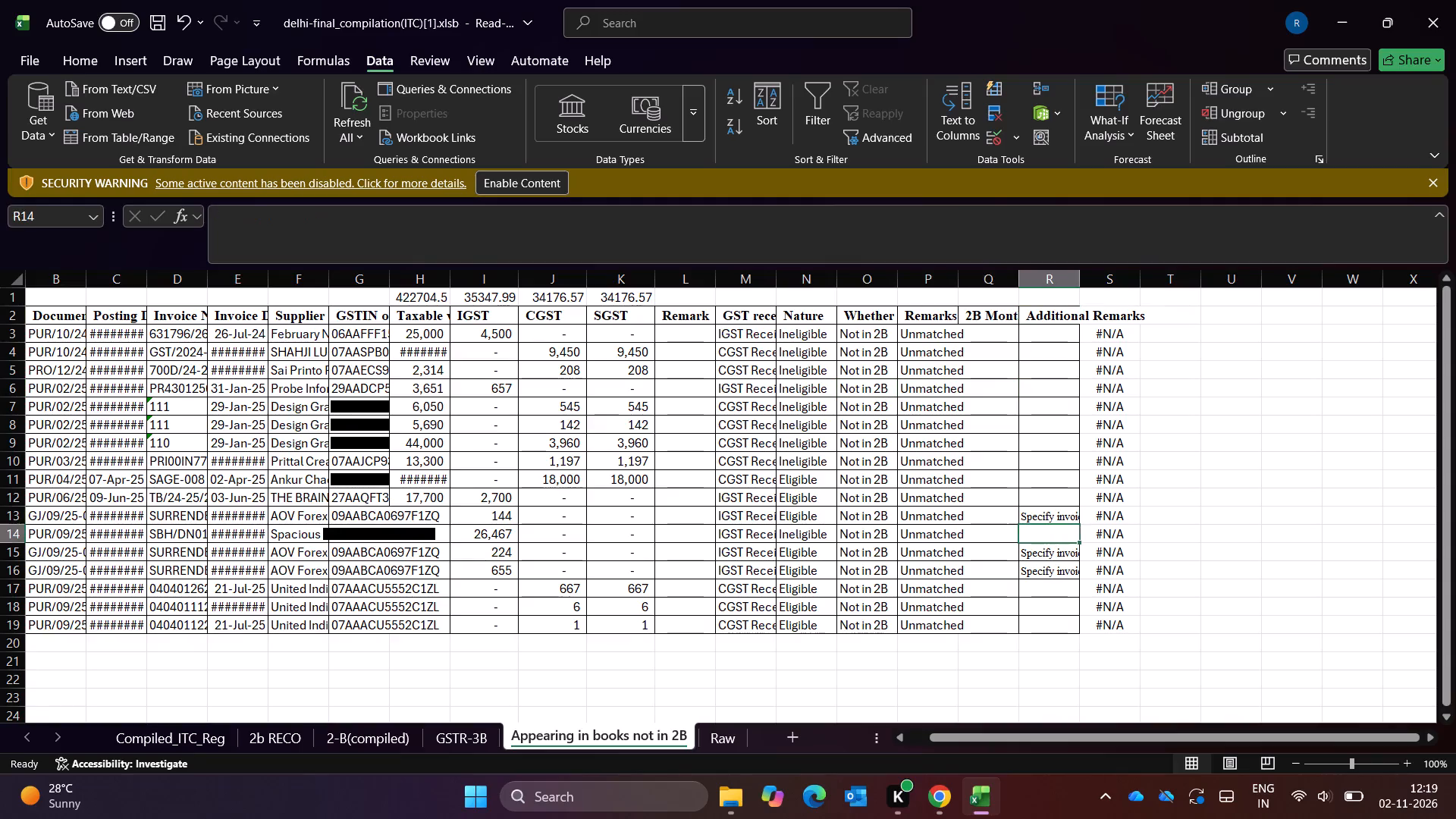
key("Down")
key("Down")
key("Up")
key("Up")
key("Up")
key("Up")
key("Up")
key("ctrl+Up")
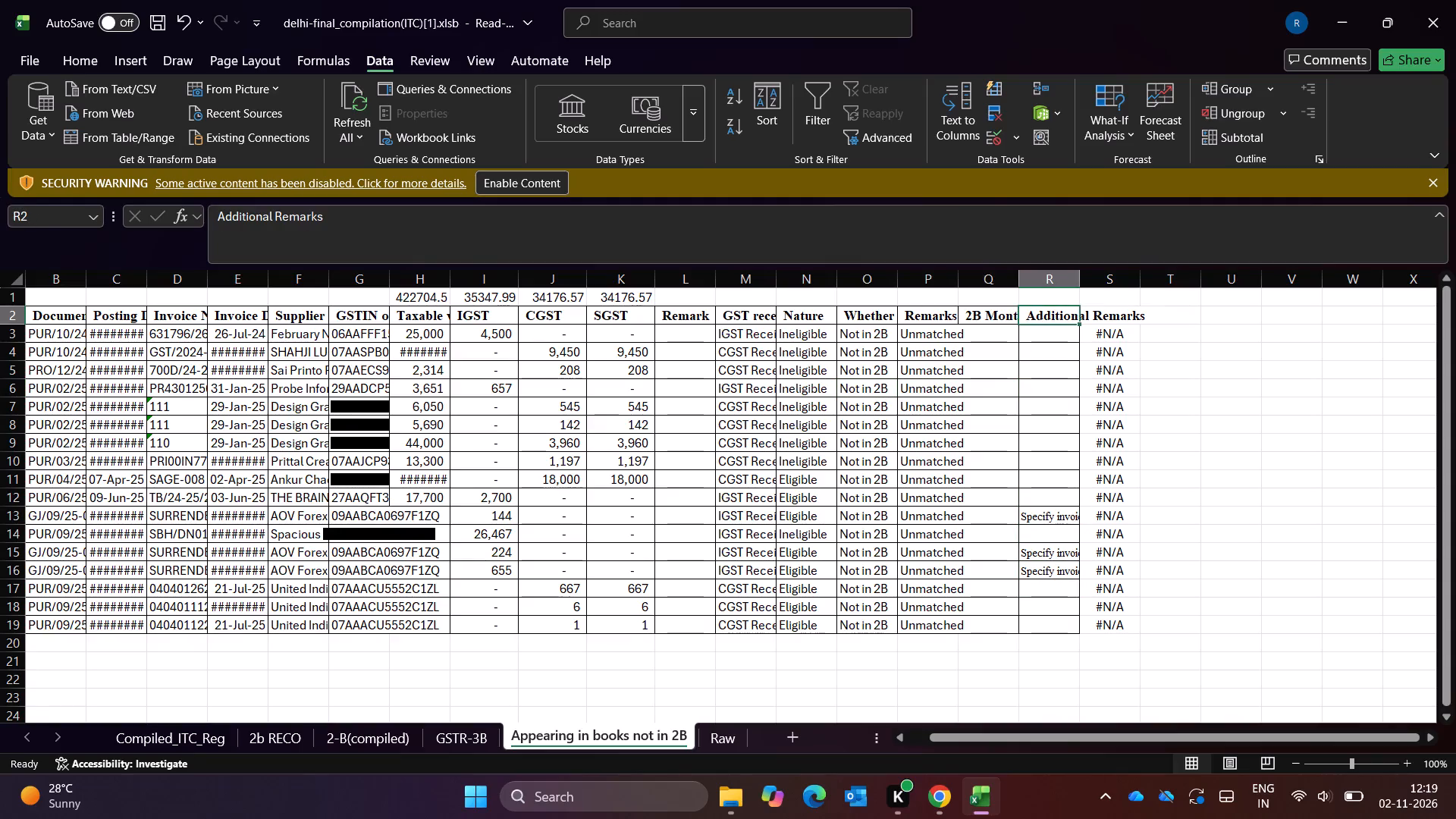
Check the first column headers on the Appearing in books not in 2B sheet.
key("ctrl+Left")
key("ctrl+Left")
key("Right")
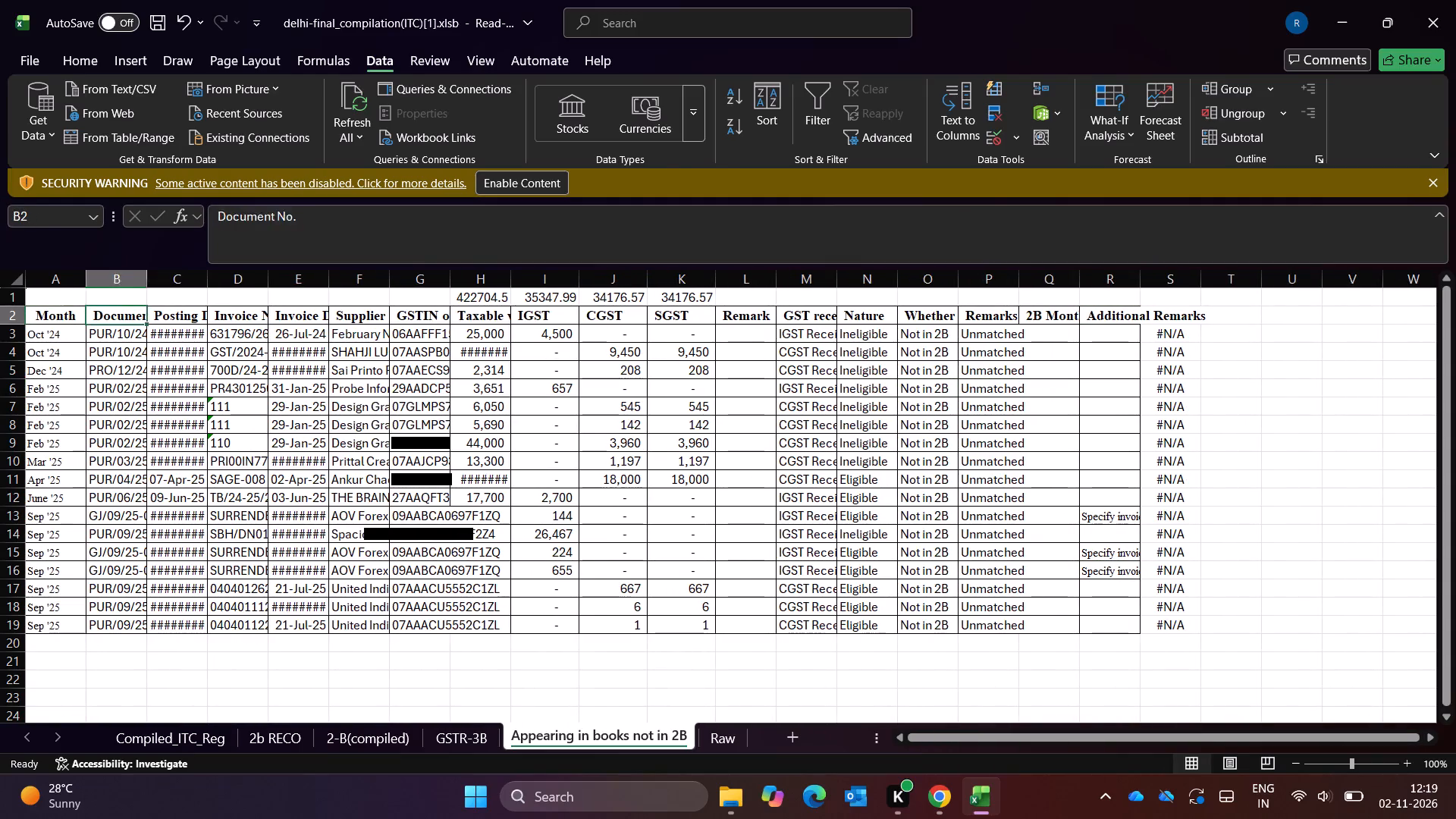
key("Right")
key("Right")
Return to the 2b RECO sheet and read across the header row from the As per PR table to the difference table's Remark column.
key("ctrl+Page_Up")
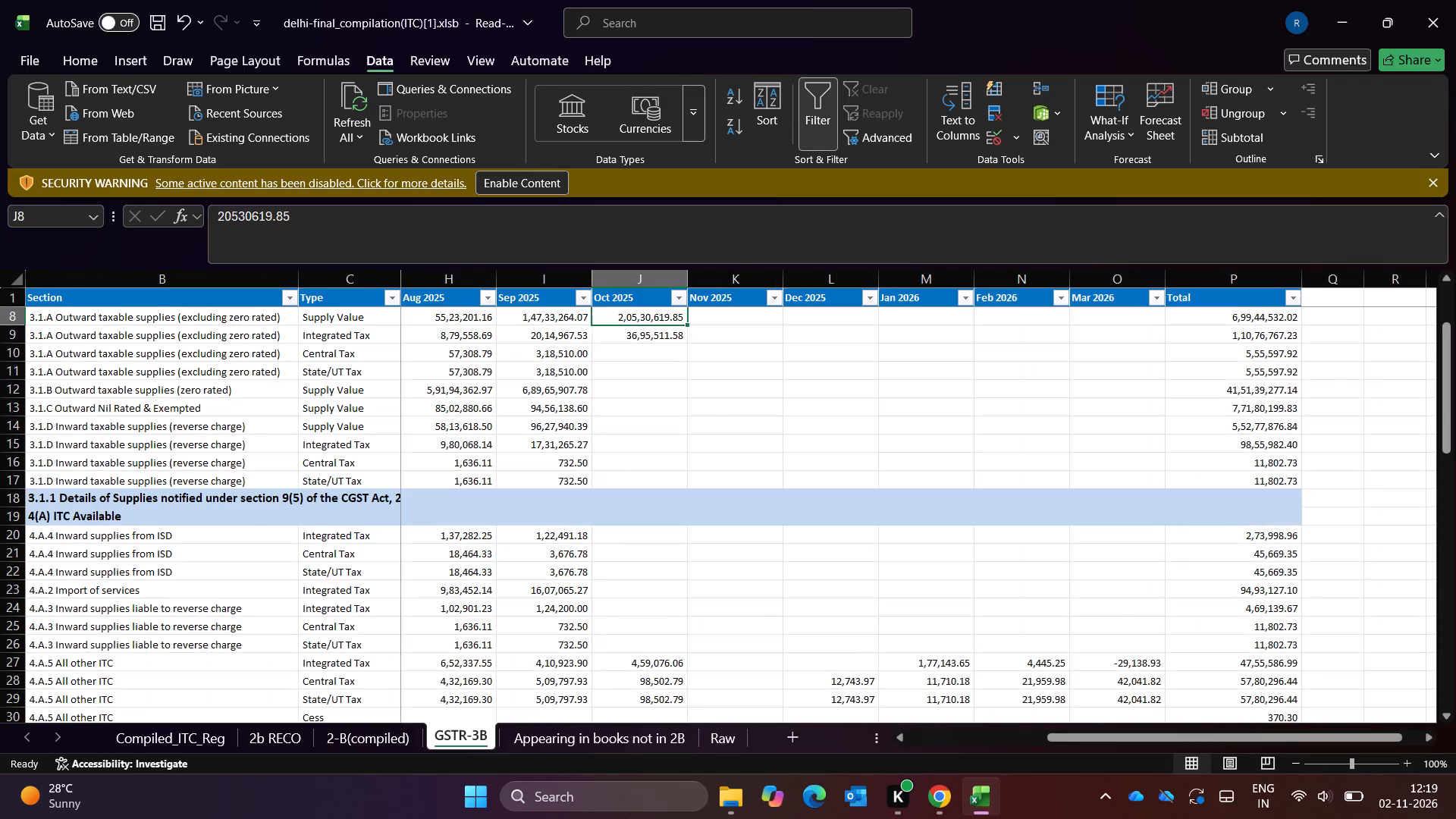
key("ctrl+Page_Up")
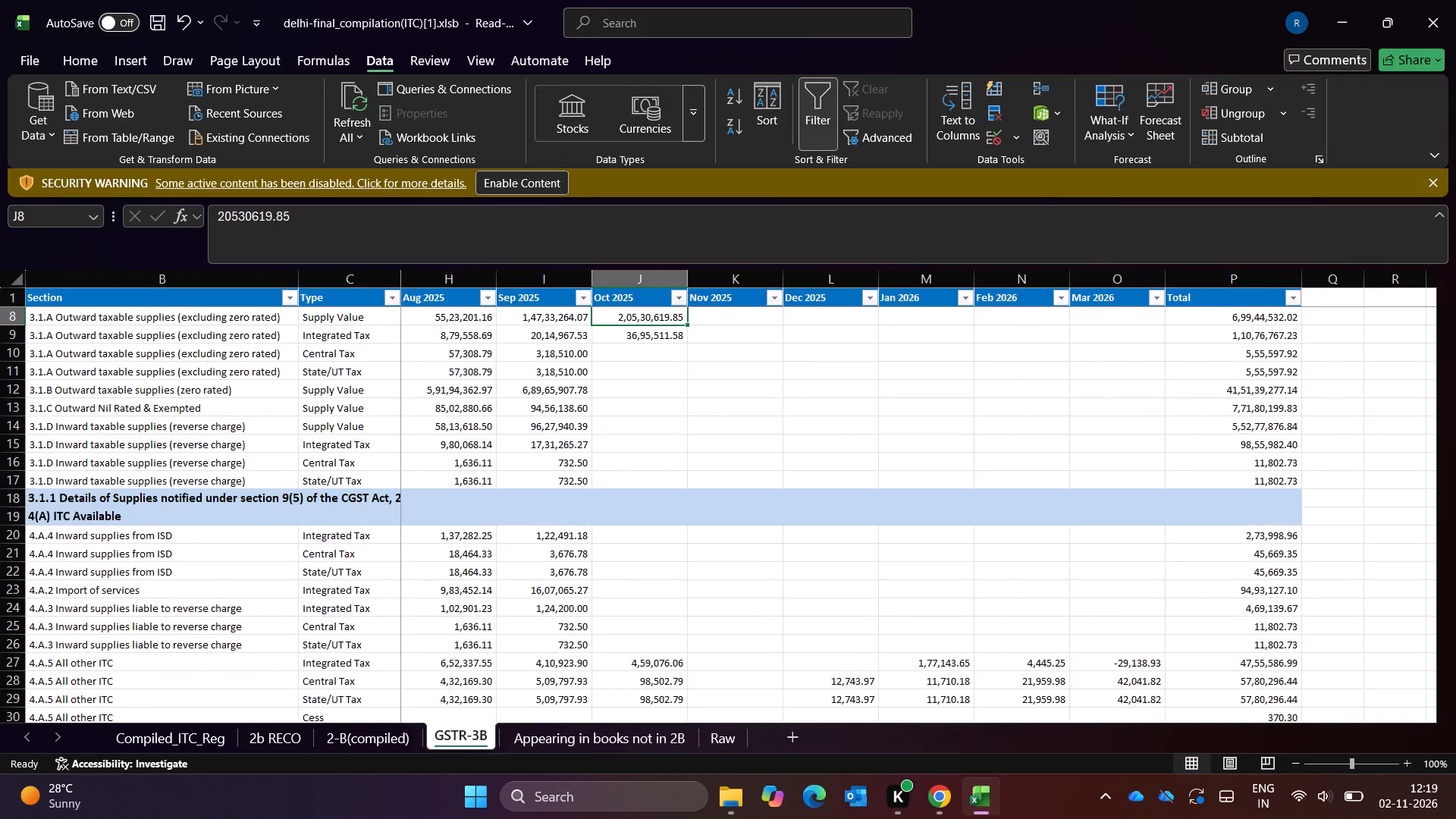
key("ctrl+Page_Up")
key("ctrl+Page_Up")
key("ctrl+Page_Down")
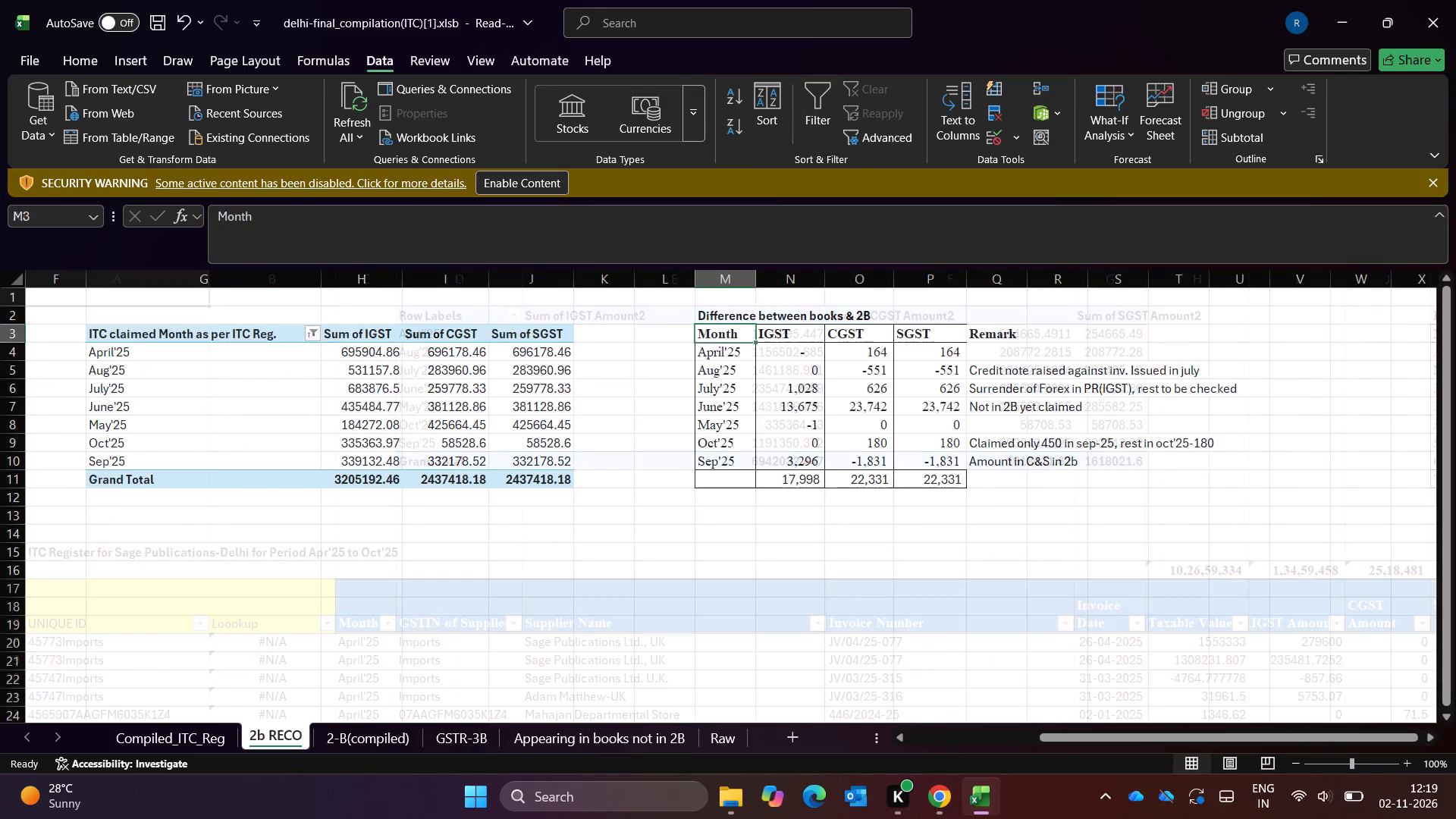
key("ctrl+Left")
key("ctrl+Left")
key("ctrl+Left")
key("ctrl+Left")
key("Right")
key("Right")
key("Right")
key("Right")
key("Right")
key("Right")
key("Right")
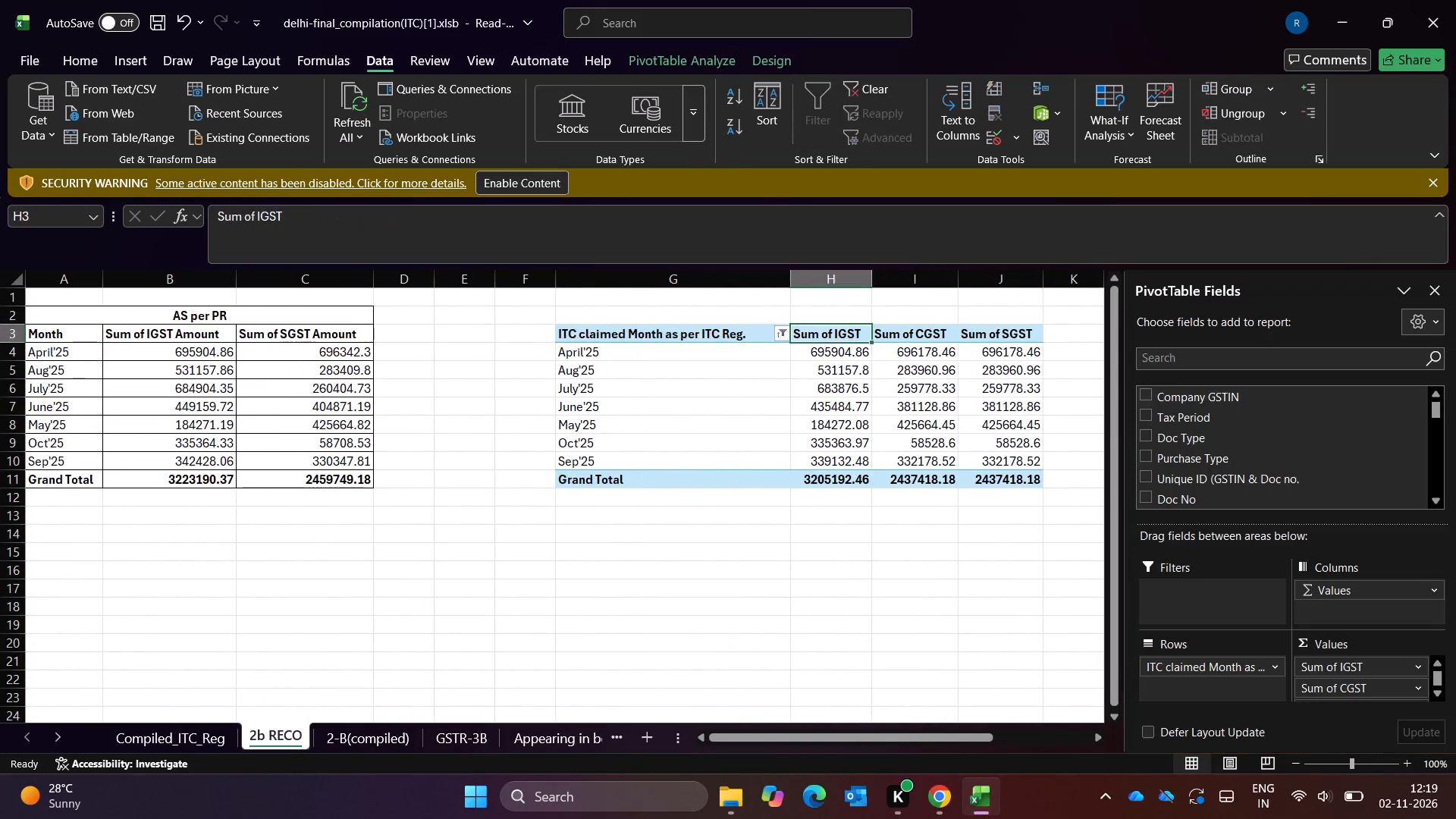
key("Right")
key("Right")
key("Right")
key("Right")
key("Right")
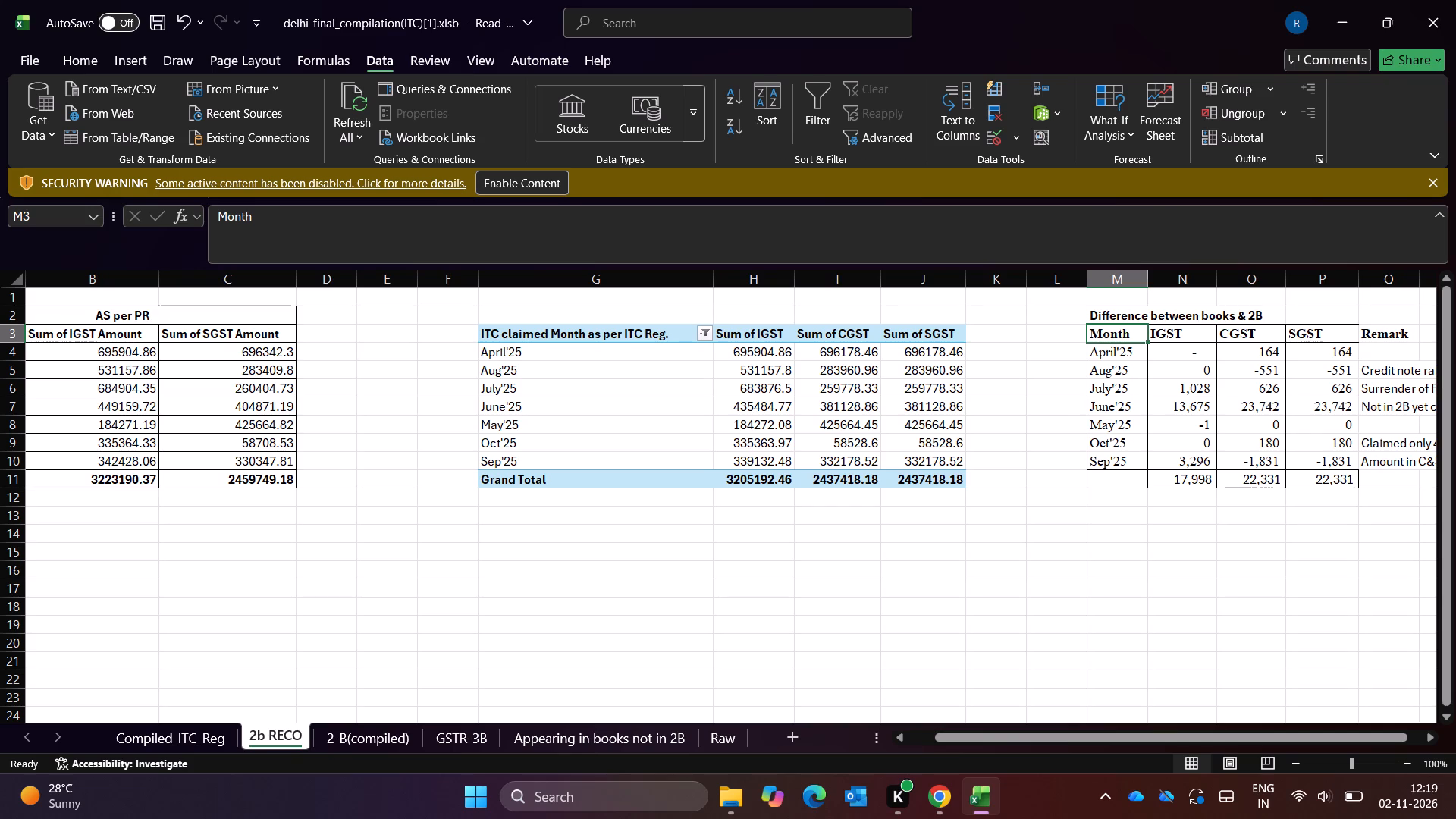
key("Right")
key("Right")
key("Right")
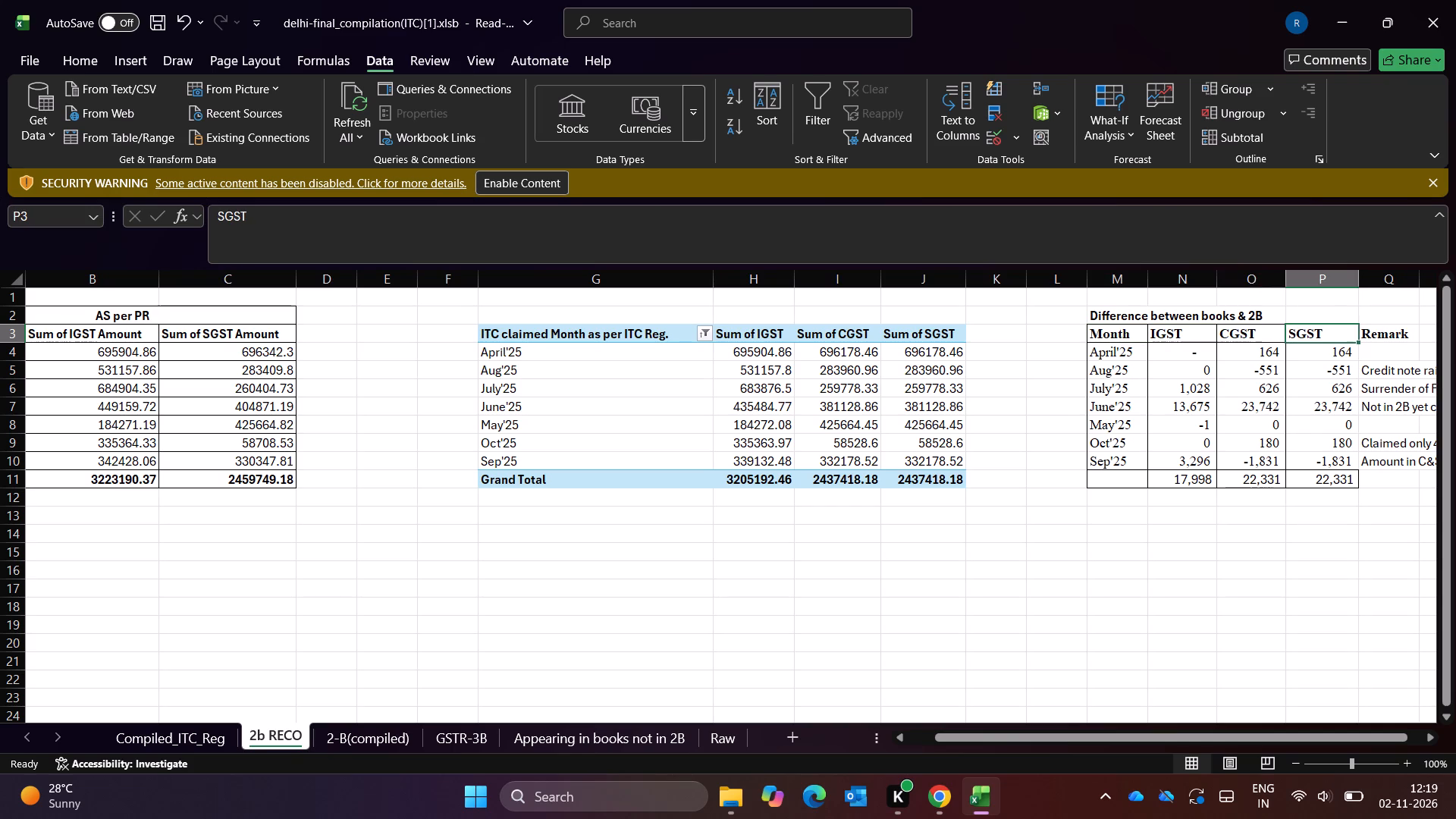
key("Right")
key("Right")
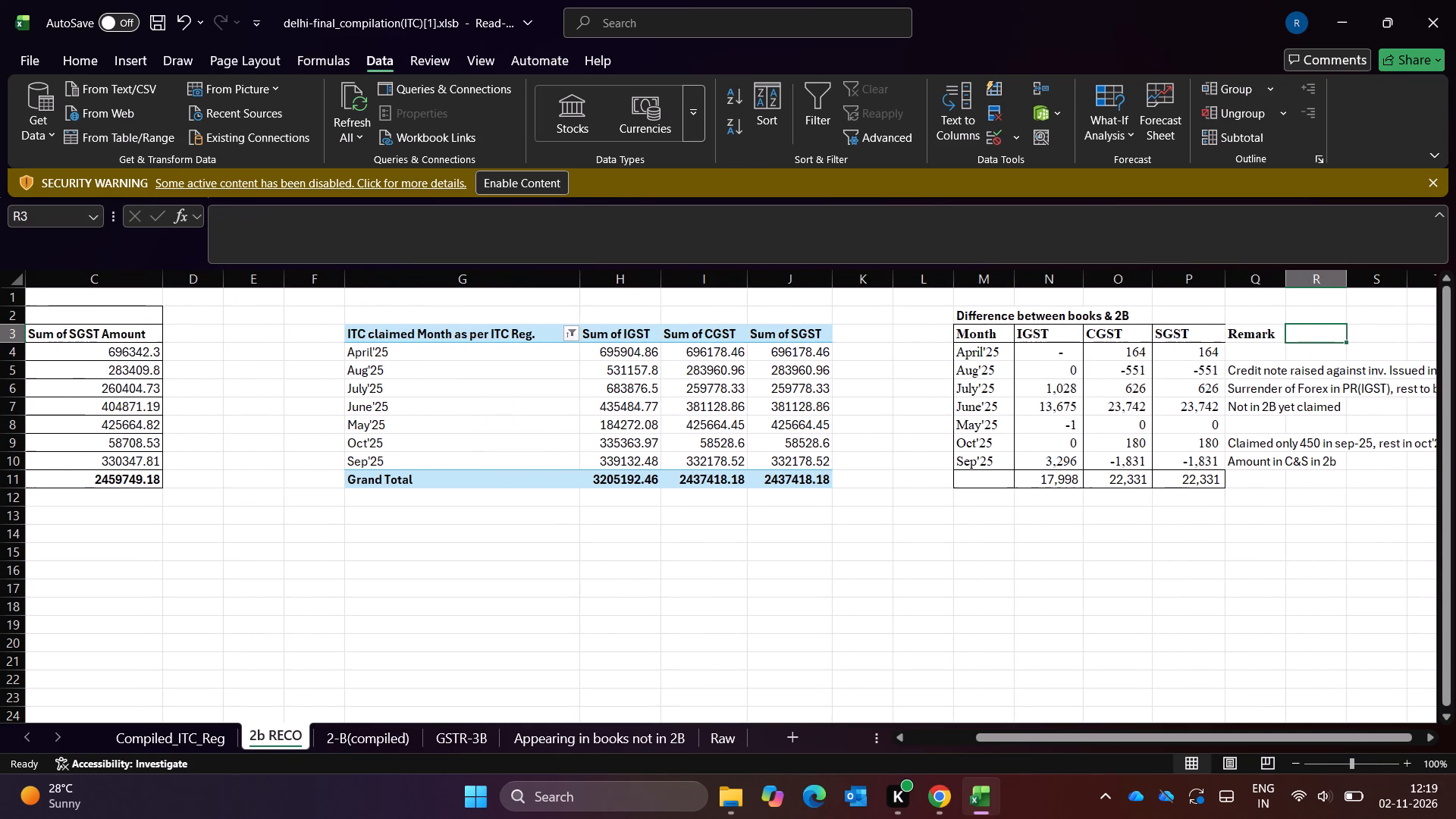
Compare the header columns of the ITC claimed Month pivot with those of the Difference between books & 2B table.
key("Left")
key("Left")
key("Left")
key("Left")
key("Left")
key("Left")
key("Left")
key("Left")
key("Left")
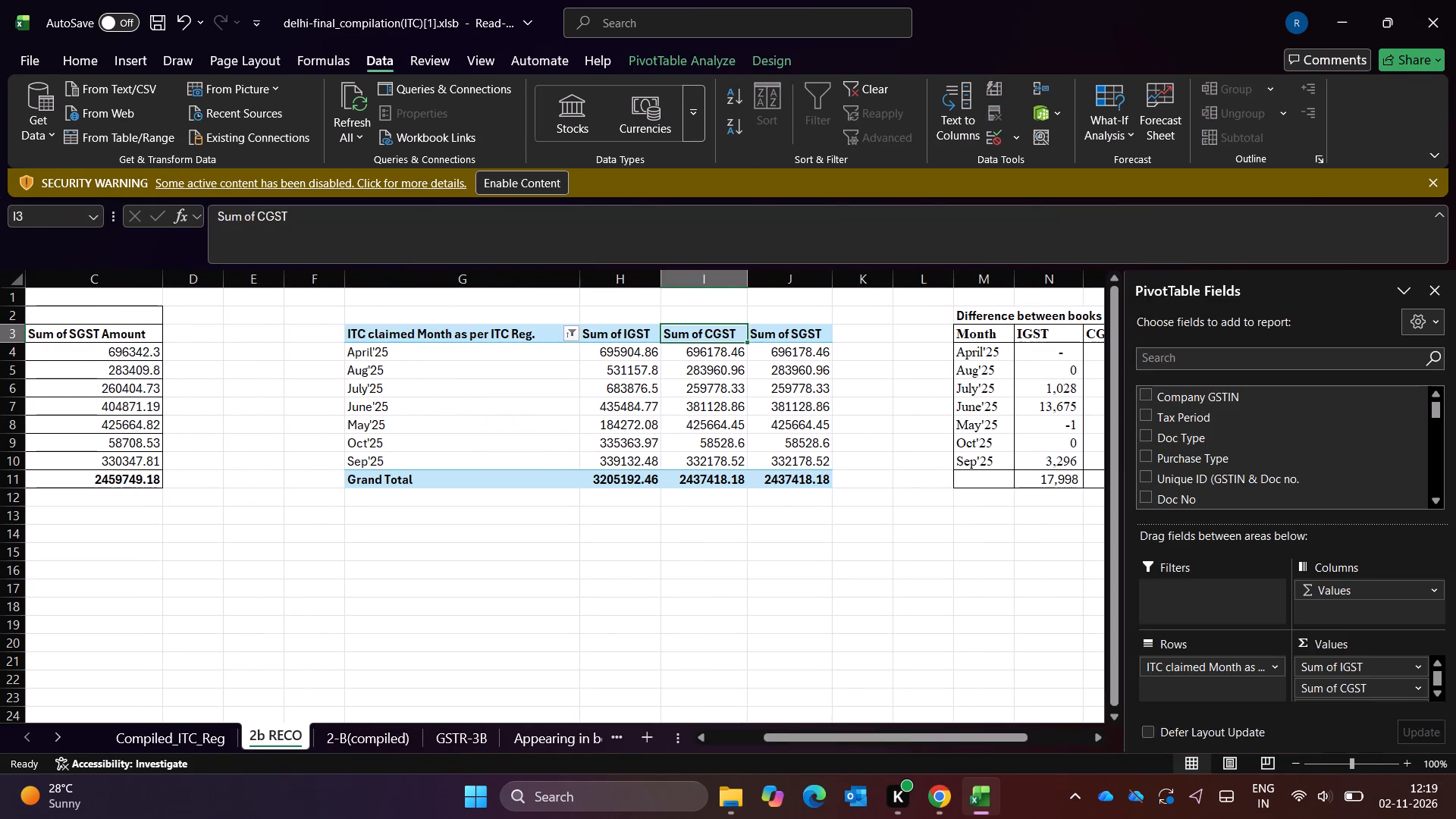
key("Left")
key("Left")
key("Left")
key("Right")
key("Right")
key("Right")
key("Right")
key("Right")
key("Right")
key("Right")
key("Right")
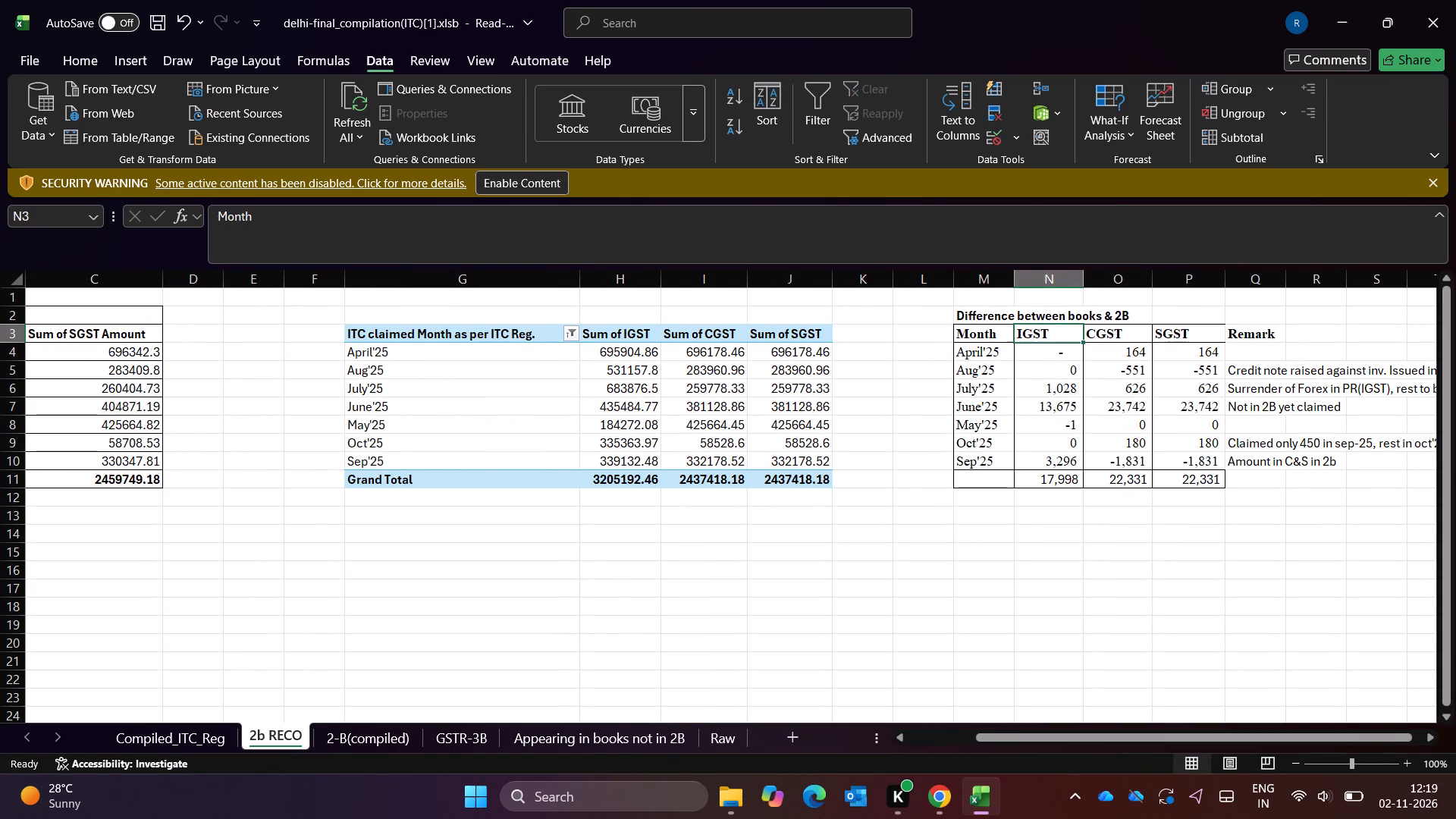
key("Right")
key("Right")
key("Right")
key("Right")
key("Right")
key("Right")
key("ctrl+Left")
key("ctrl+Left")
key("ctrl+Left")
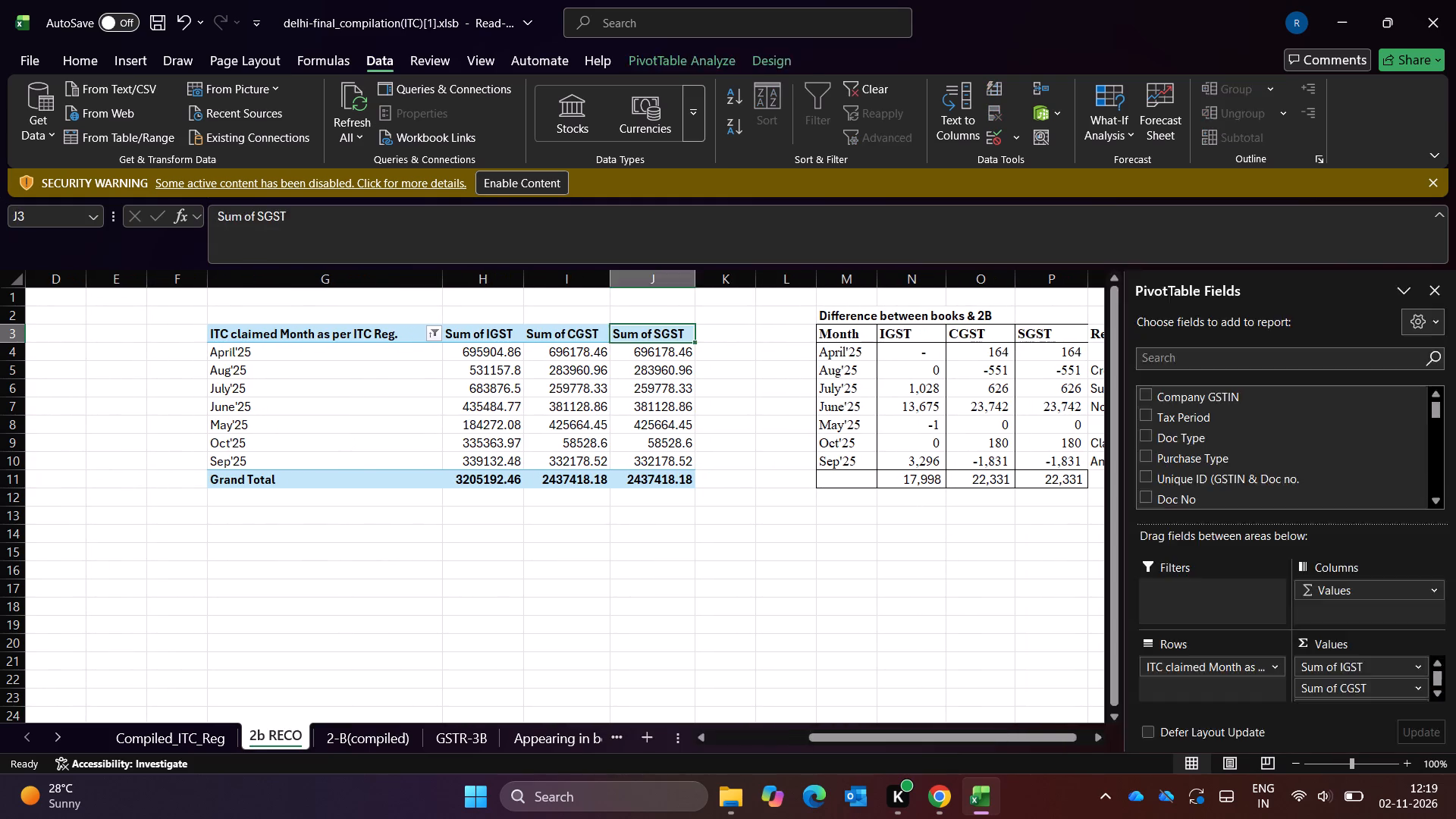
Go back to the AS per PR table's Month column, check the 2-B(compiled) sheet and finish on the Compiled_ITC_Reg sheet.
key("ctrl+Left")
key("ctrl+Left")
key("ctrl+Left")
key("ctrl+Left")
key("ctrl+Left")
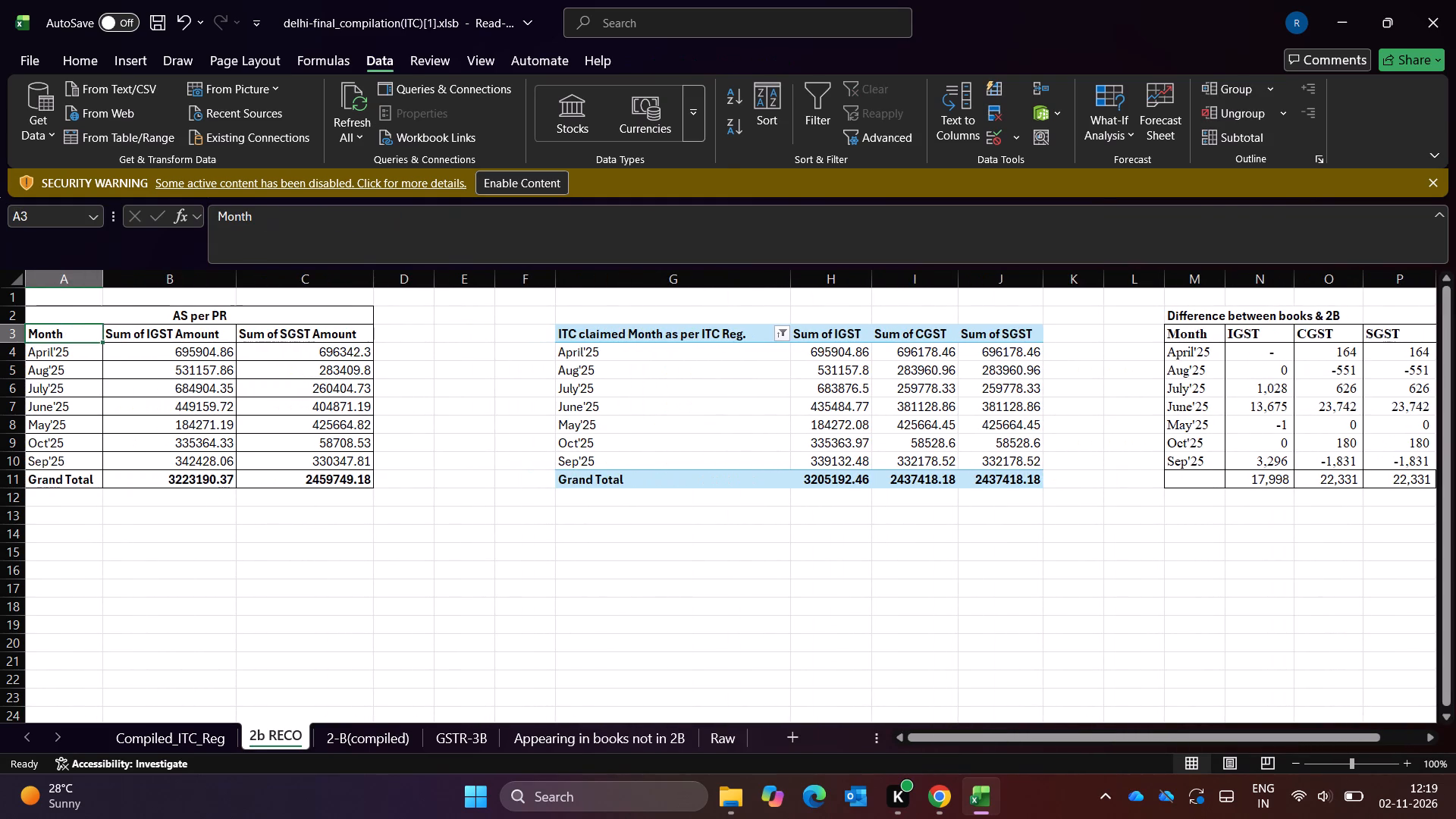
key("ctrl+Page_Up")
key("ctrl+Page_Up")
key("ctrl+Page_Down")
key("ctrl+Page_Down")
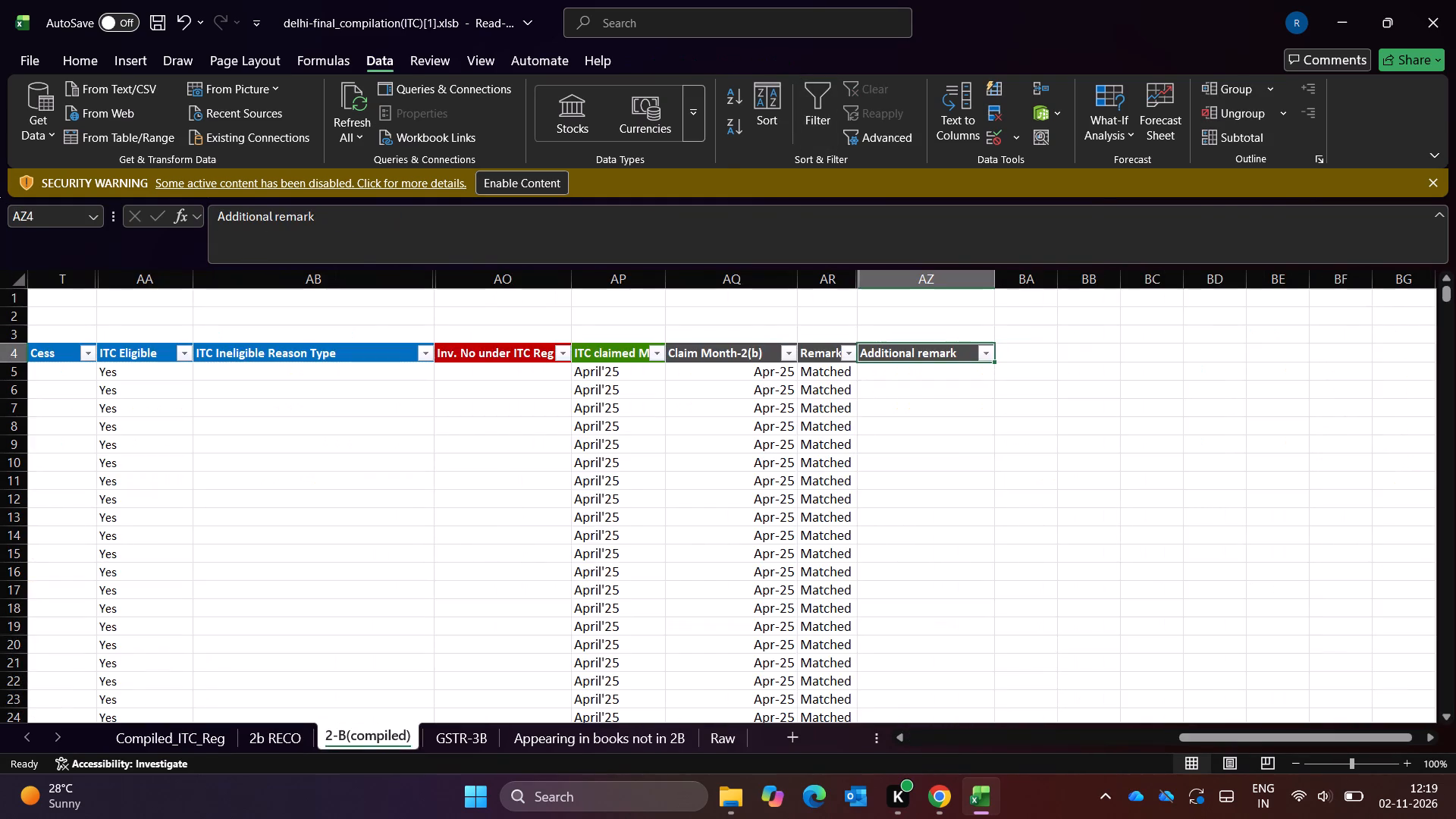
key("ctrl+Page_Up")
key("ctrl+Page_Up")
key("ctrl+Page_Up")
key("ctrl+Page_Up")
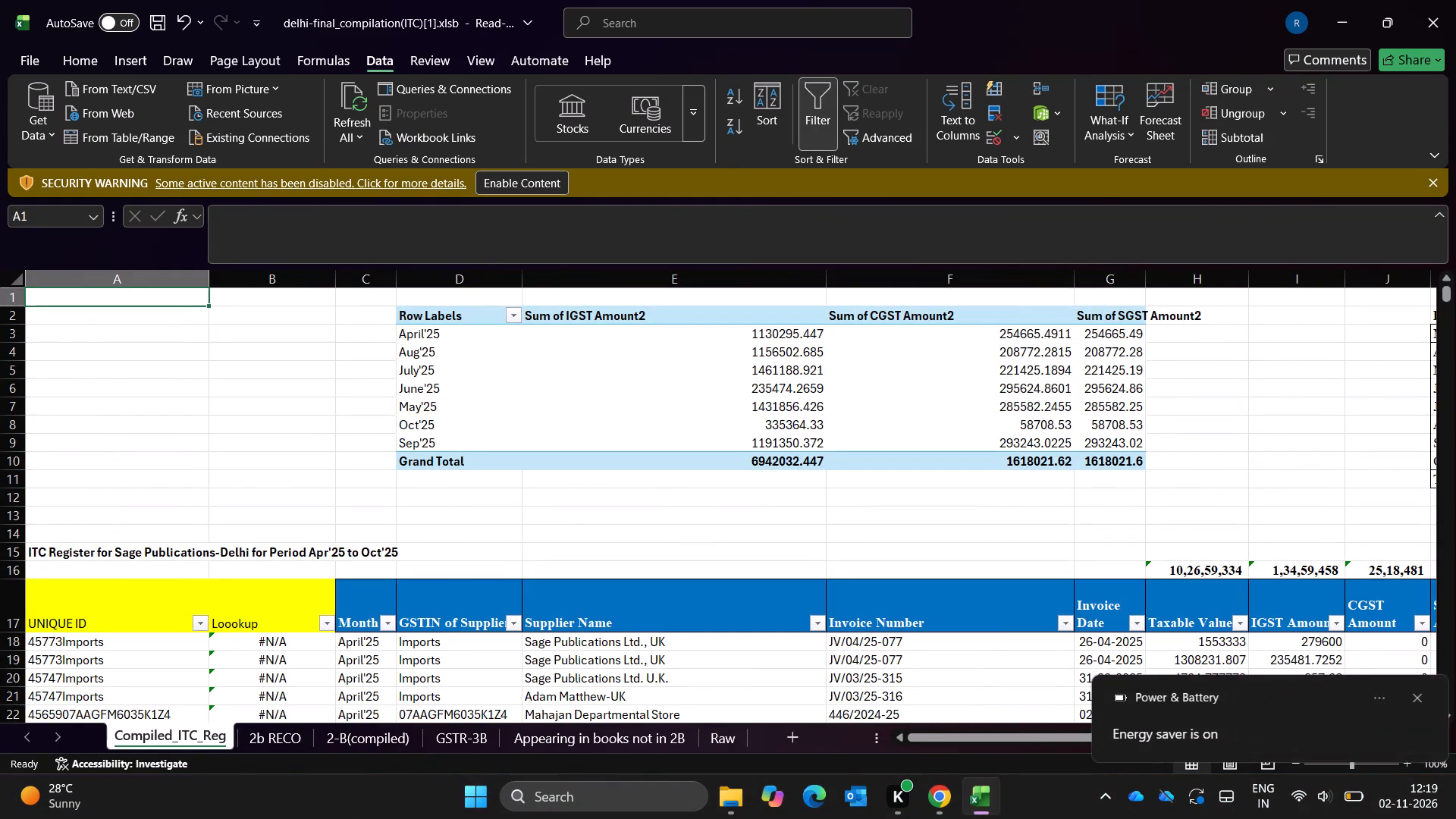
Enable the workbook's disabled active content.
key("F6")
key("F6")
key("F6")
key("F6")
key("F6")
key("F6")
key("F6")
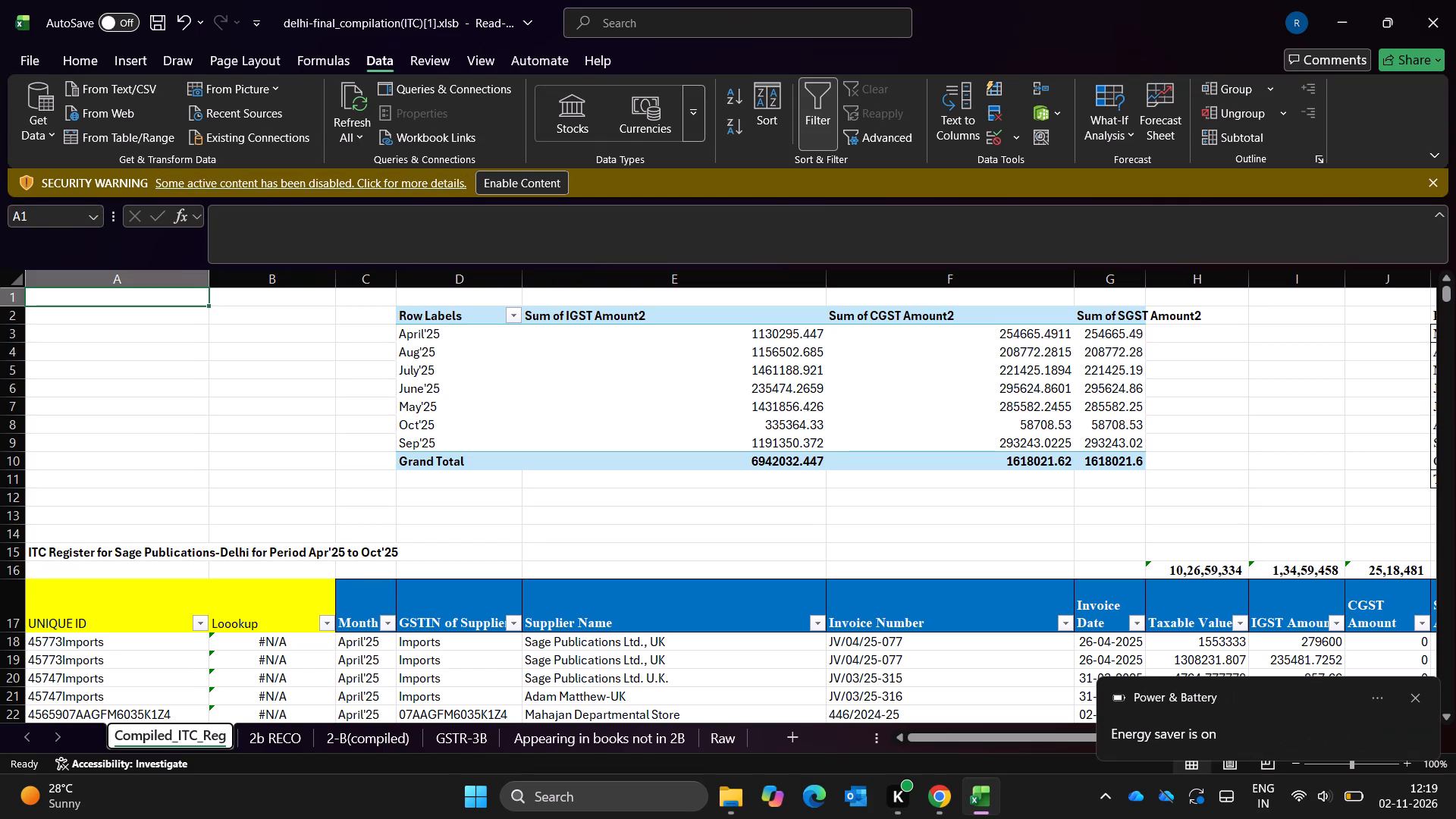
key("F6")
key("F6")
key("F6")
key("F6")
key("F6")
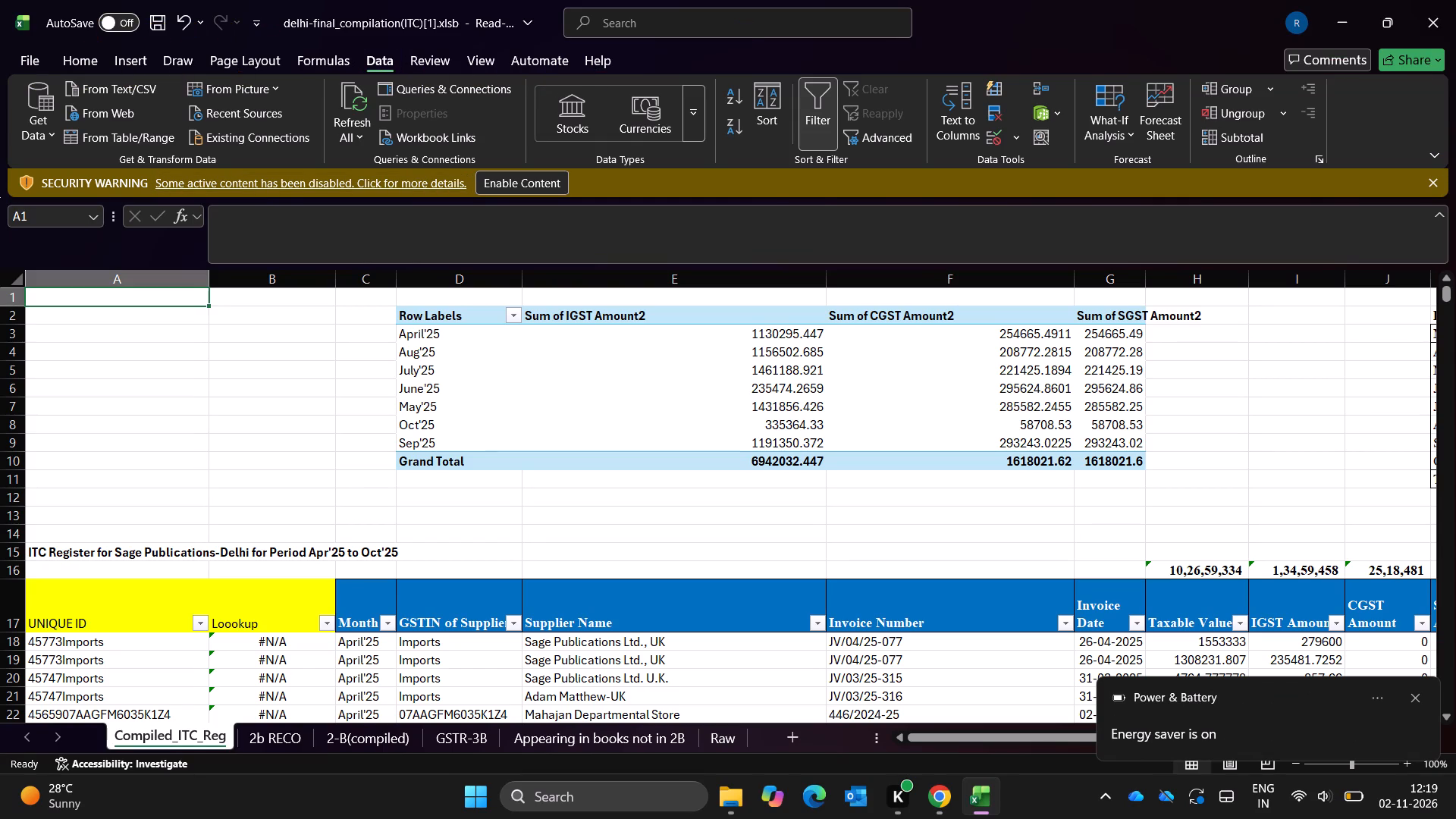
key("Escape")
left_click(507, 177)
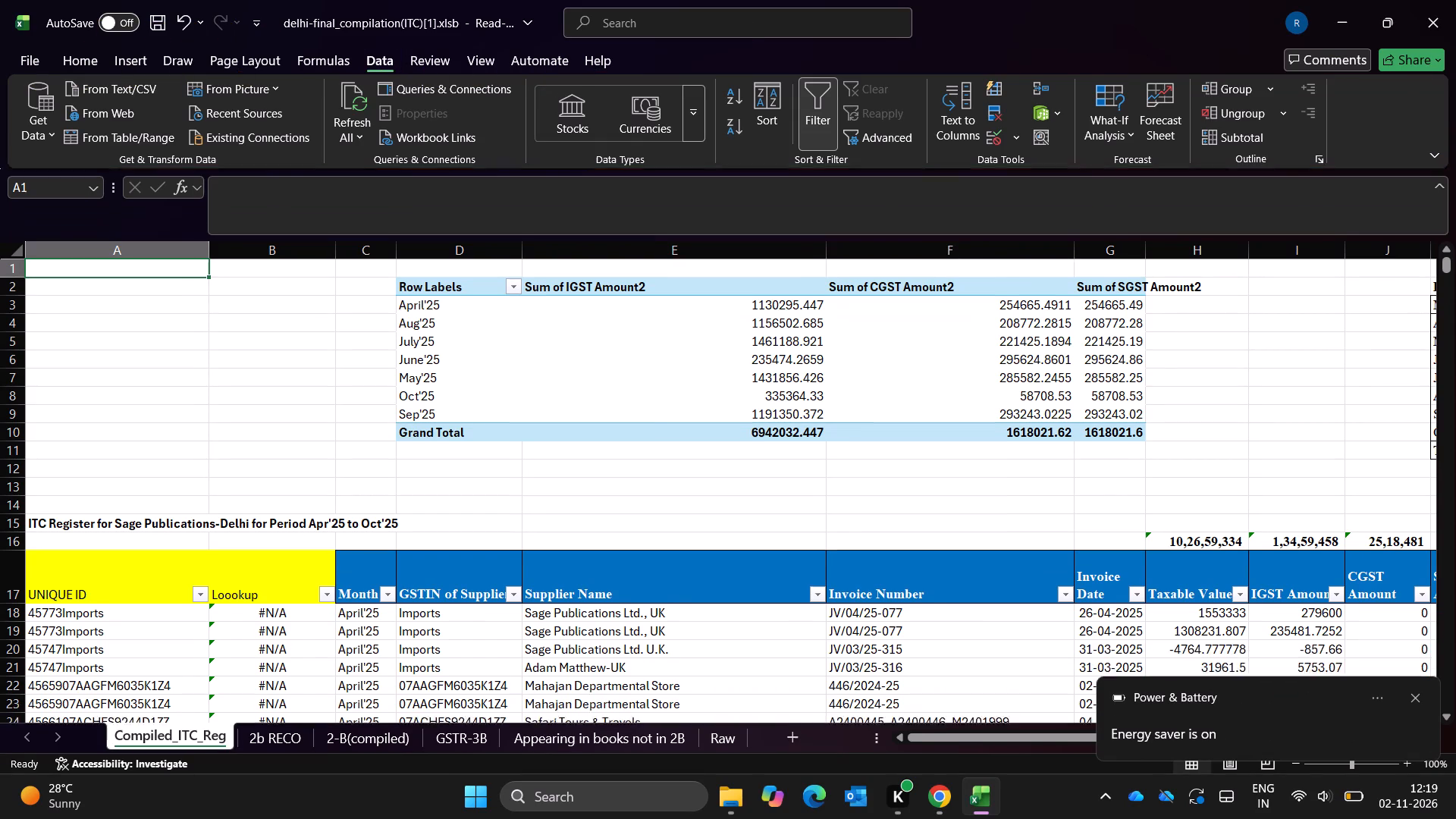
Dismiss the Power & Battery notification.
left_click(1414, 698)
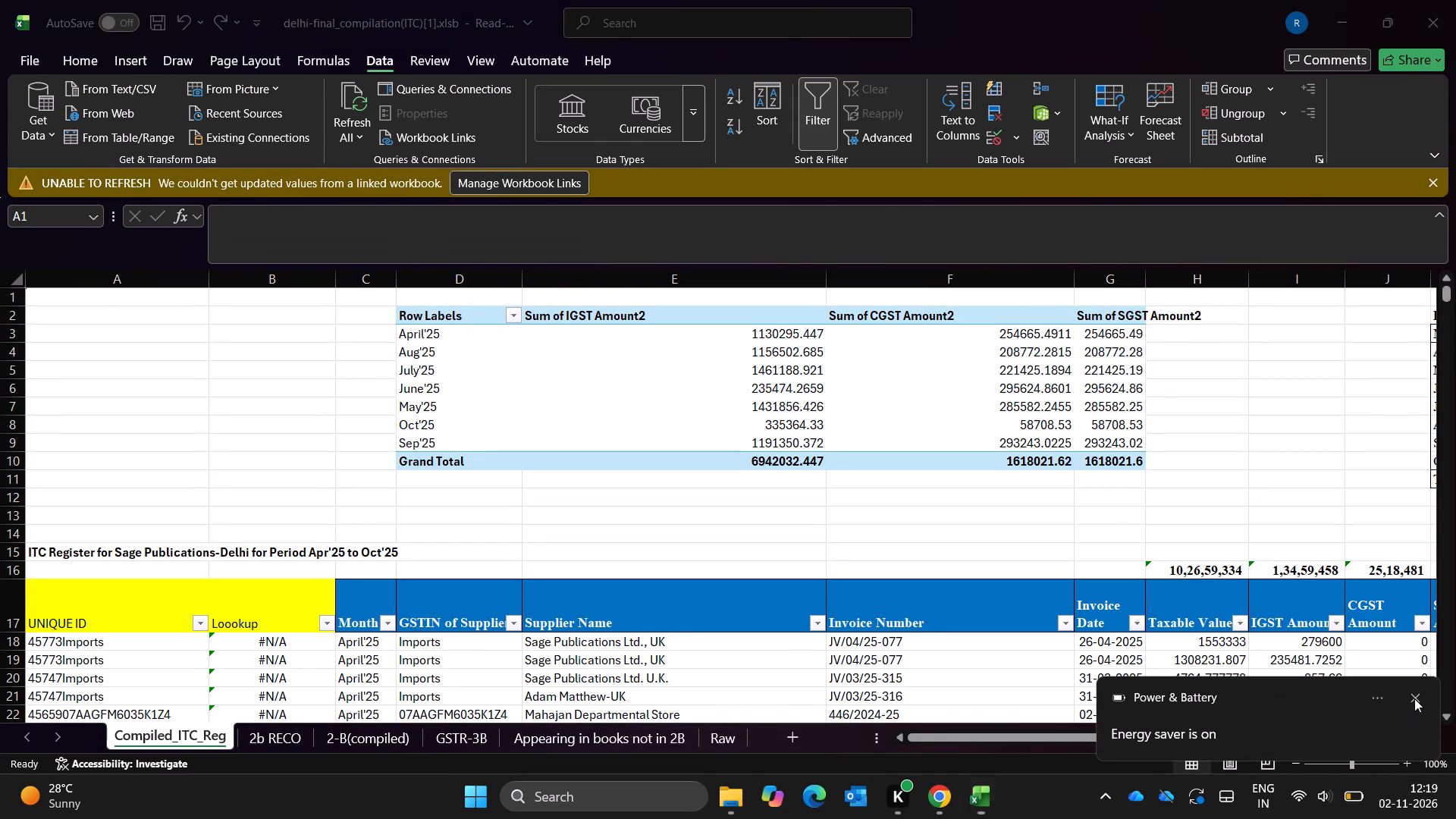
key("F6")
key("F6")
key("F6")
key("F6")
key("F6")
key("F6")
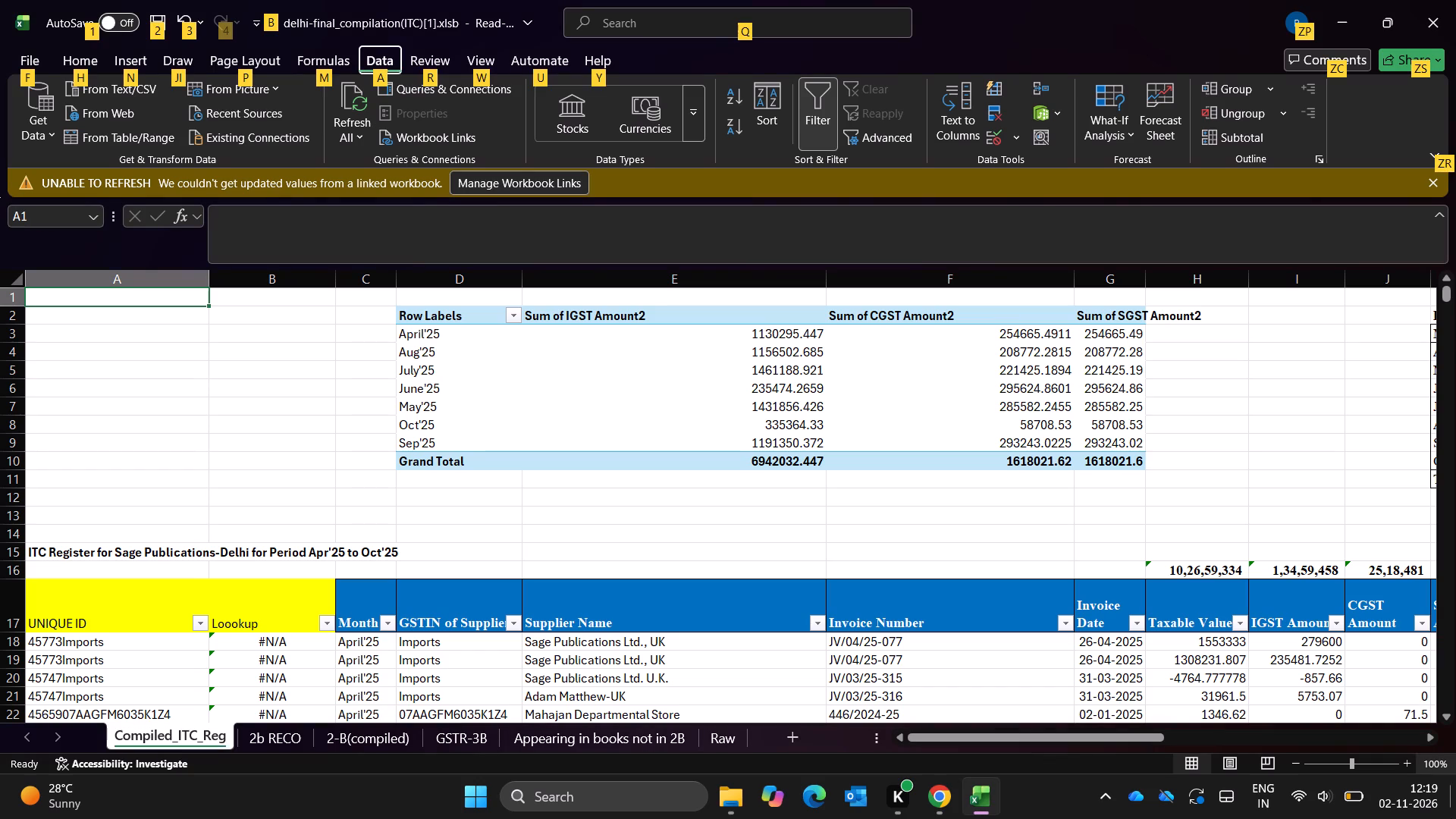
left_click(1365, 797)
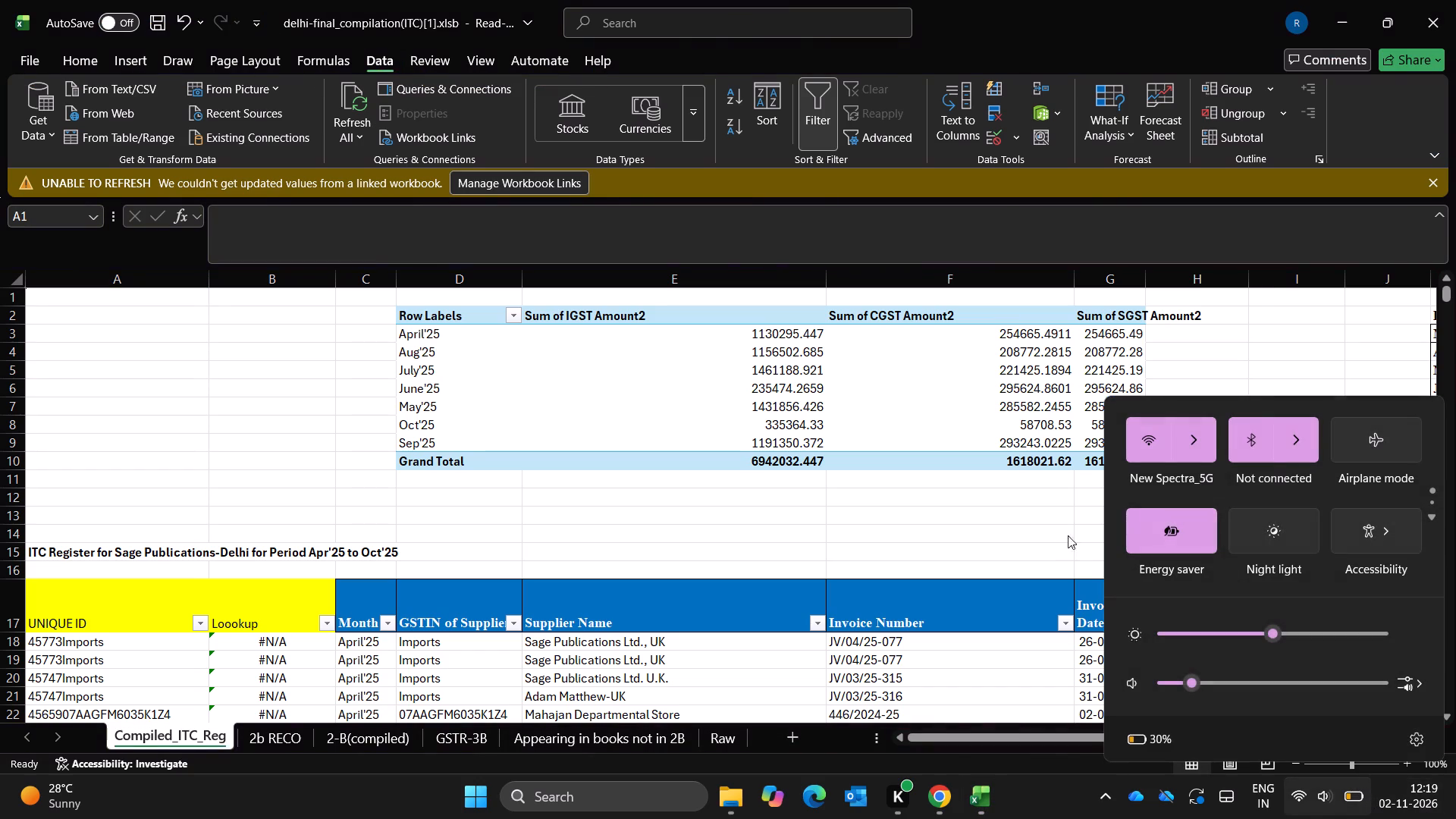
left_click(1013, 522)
Examine the Sum of IGST Amount2 column of the monthly pivot on the Compiled_ITC_Reg sheet, down to the May'25 row.
key("Down")
key("Down")
key("Right")
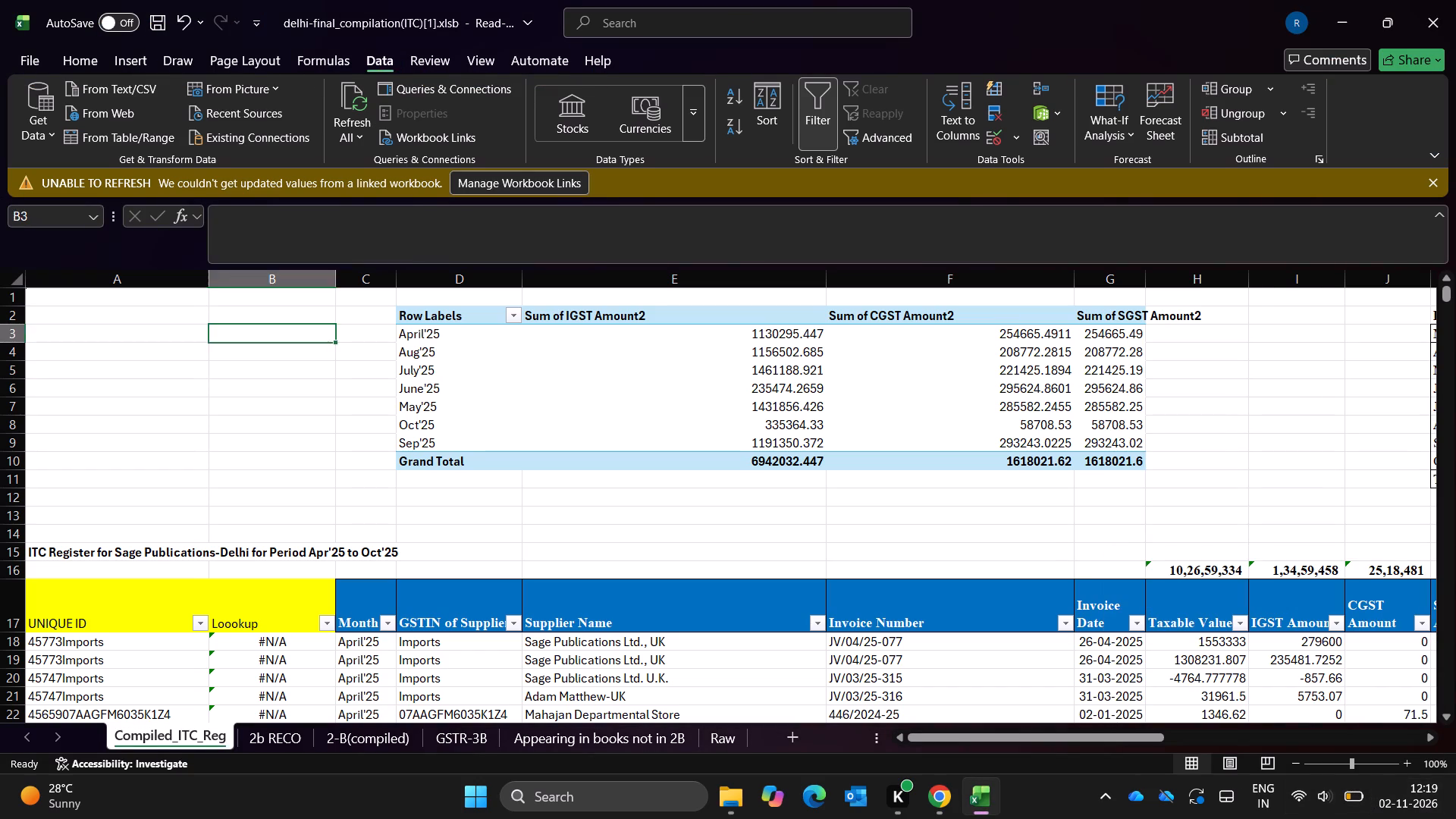
key("Right")
key("Right")
key("Right")
key("Down")
key("Down")
key("Down")
key("Down")
Return to the 2b RECO sheet and read across from the AS per PR table to the difference table's Remark column.
key("ctrl+Page_Down")
key("Up")
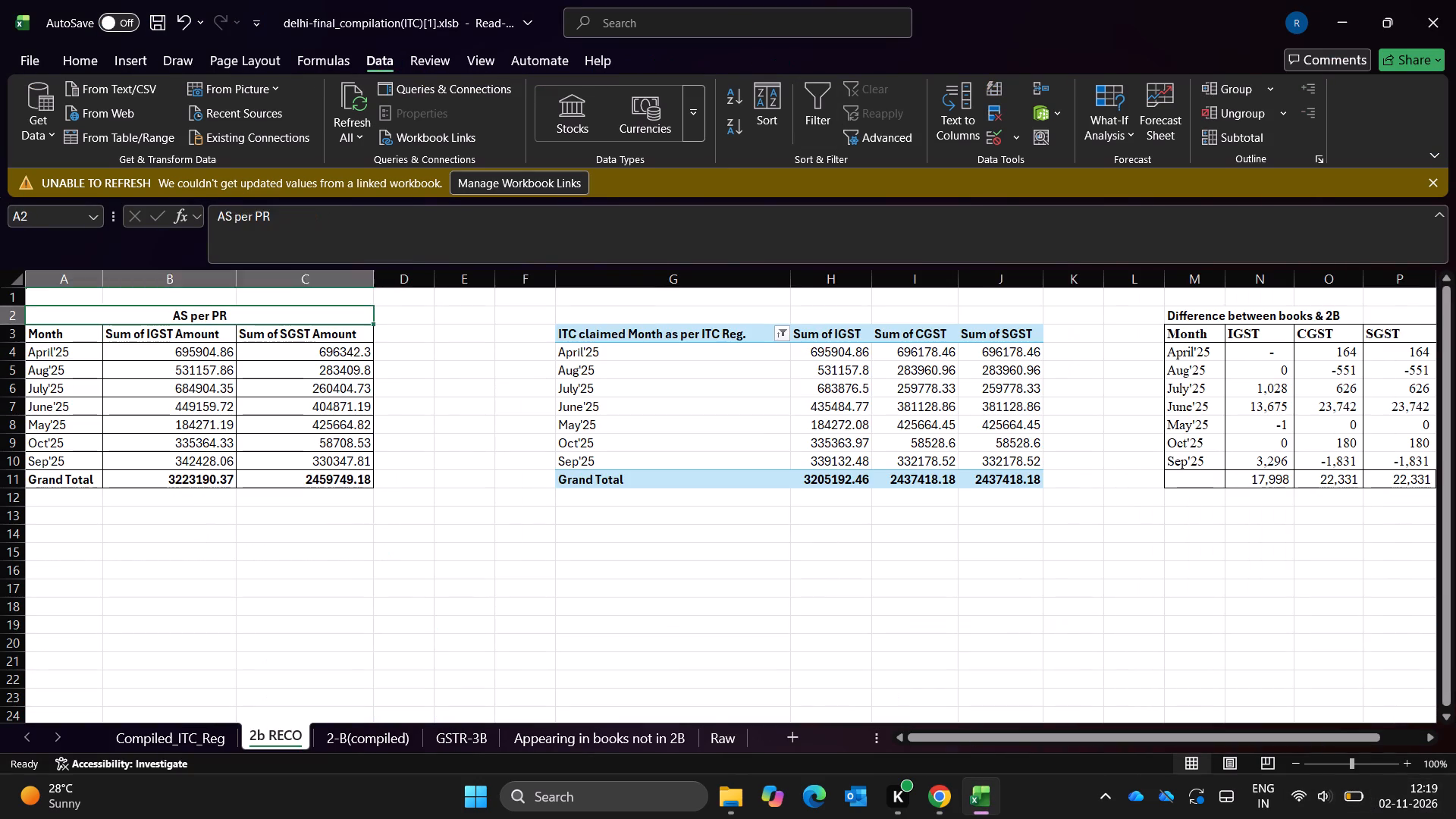
key("Right")
key("Right")
key("Right")
key("Right")
key("Down")
key("Right")
key("Right")
key("Right")
key("Right")
key("Right")
key("Right")
key("Right")
key("Right")
key("Right")
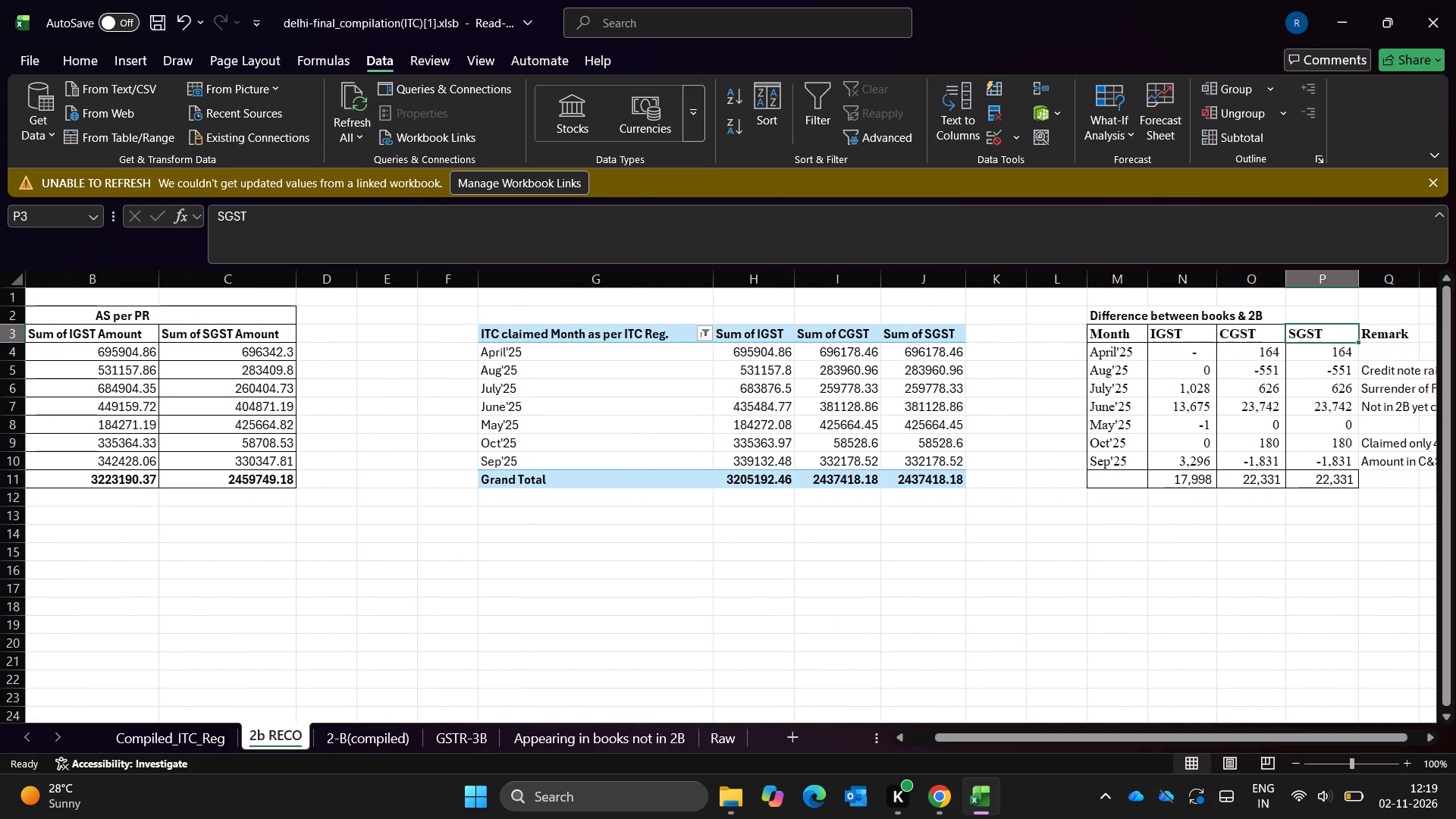
key("Right")
key("Right")
key("Right")
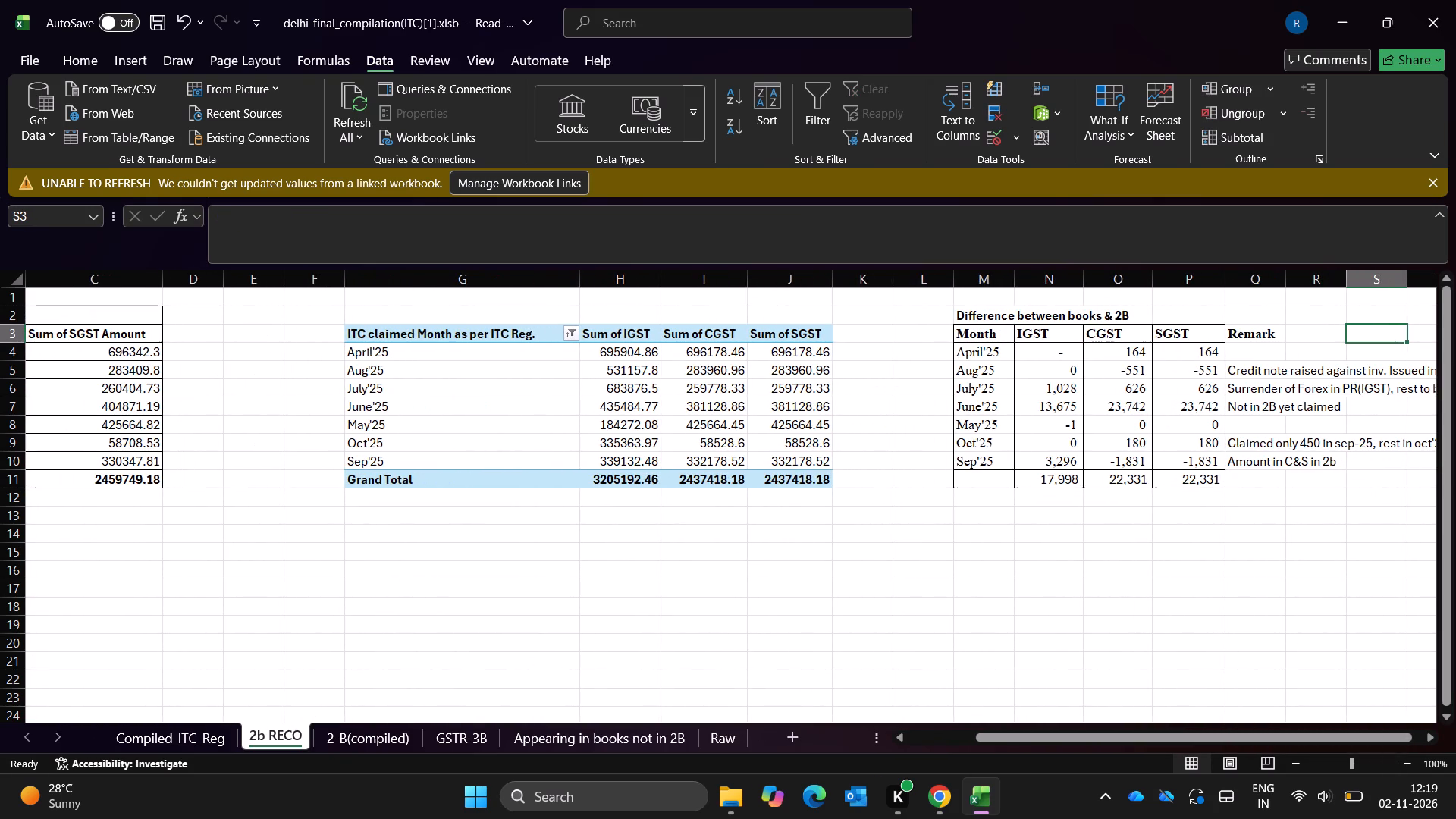
Examine the CGST column of the Difference between books & 2B table month by month, down to its total.
key("Left")
key("Left")
key("Left")
key("Left")
key("Down")
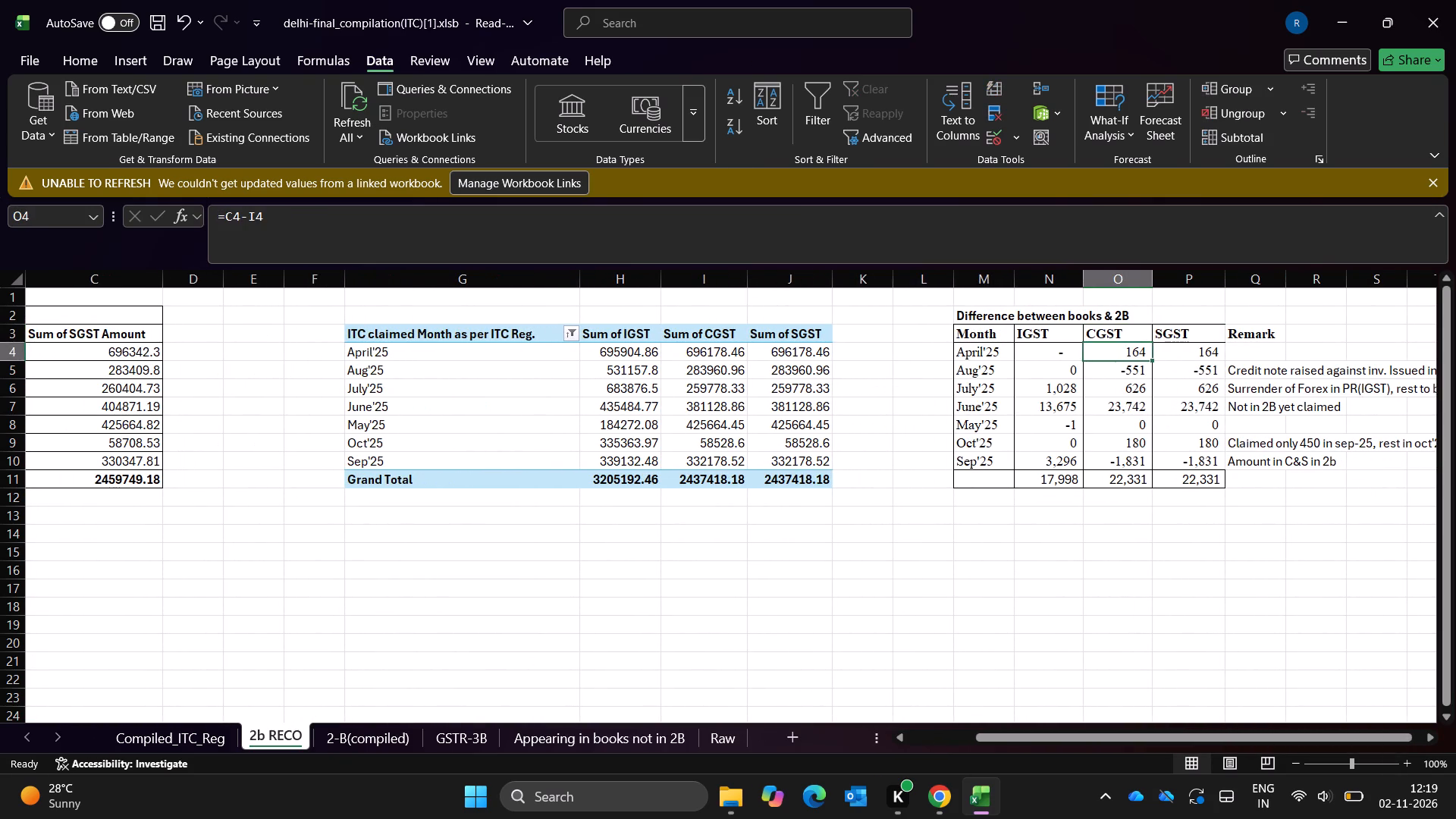
key("Down")
key("Down")
key("Down")
key("Down")
key("Down")
key("Down")
key("Down")
key("ctrl+Up")
key("Up")
key("Down")
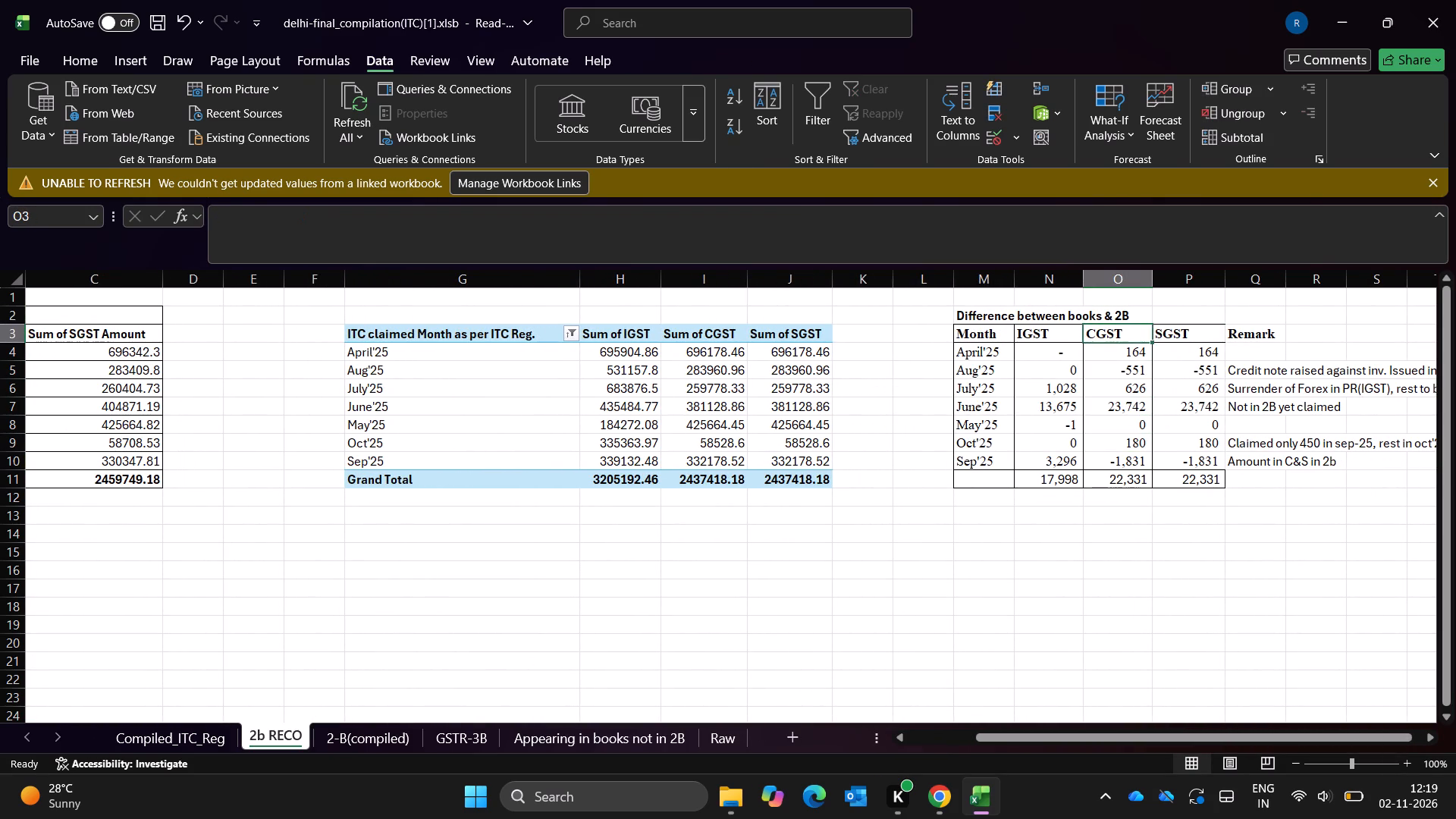
key("Down")
key("Right")
key("Right")
key("Up")
key("Left")
key("Left")
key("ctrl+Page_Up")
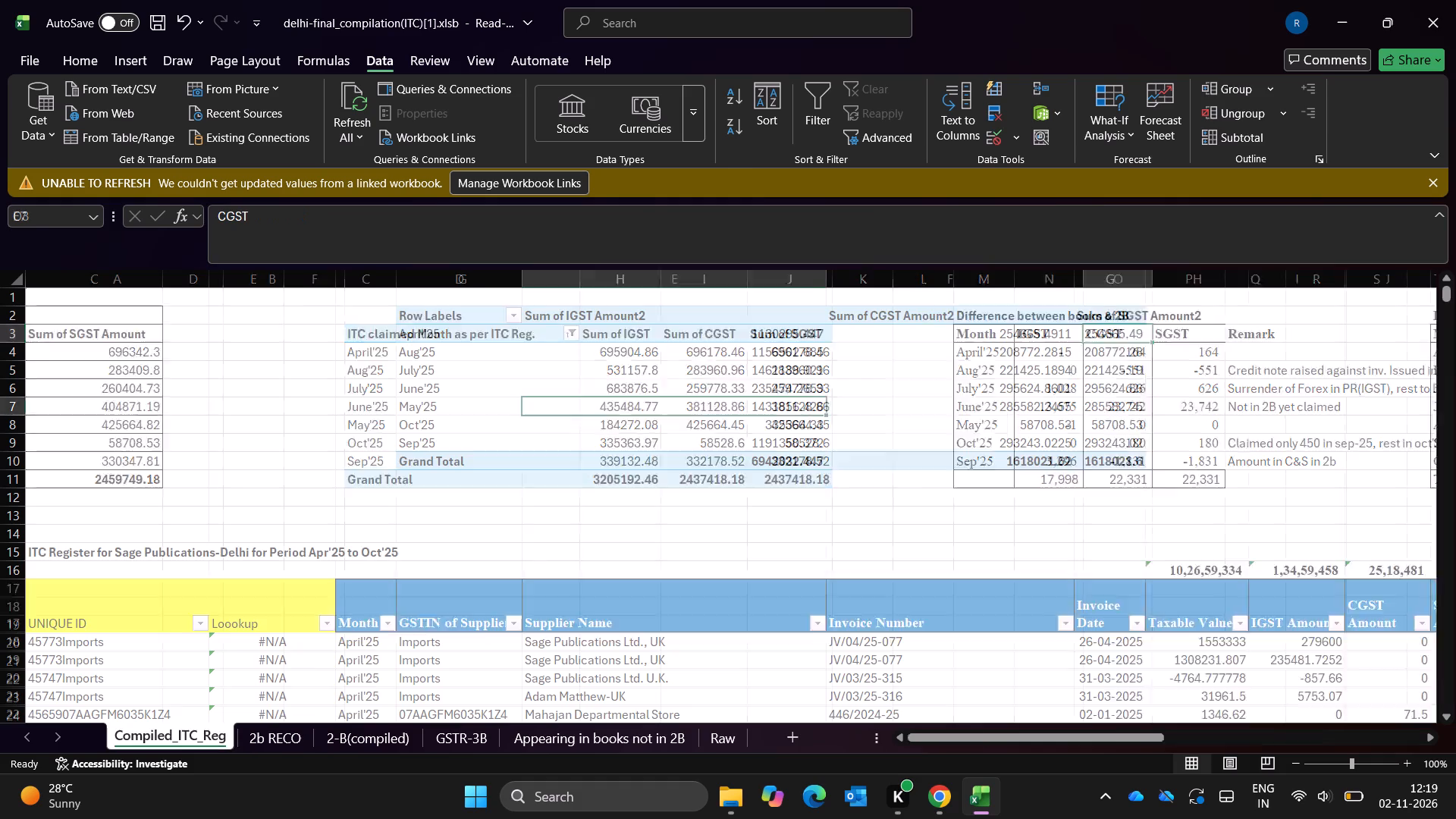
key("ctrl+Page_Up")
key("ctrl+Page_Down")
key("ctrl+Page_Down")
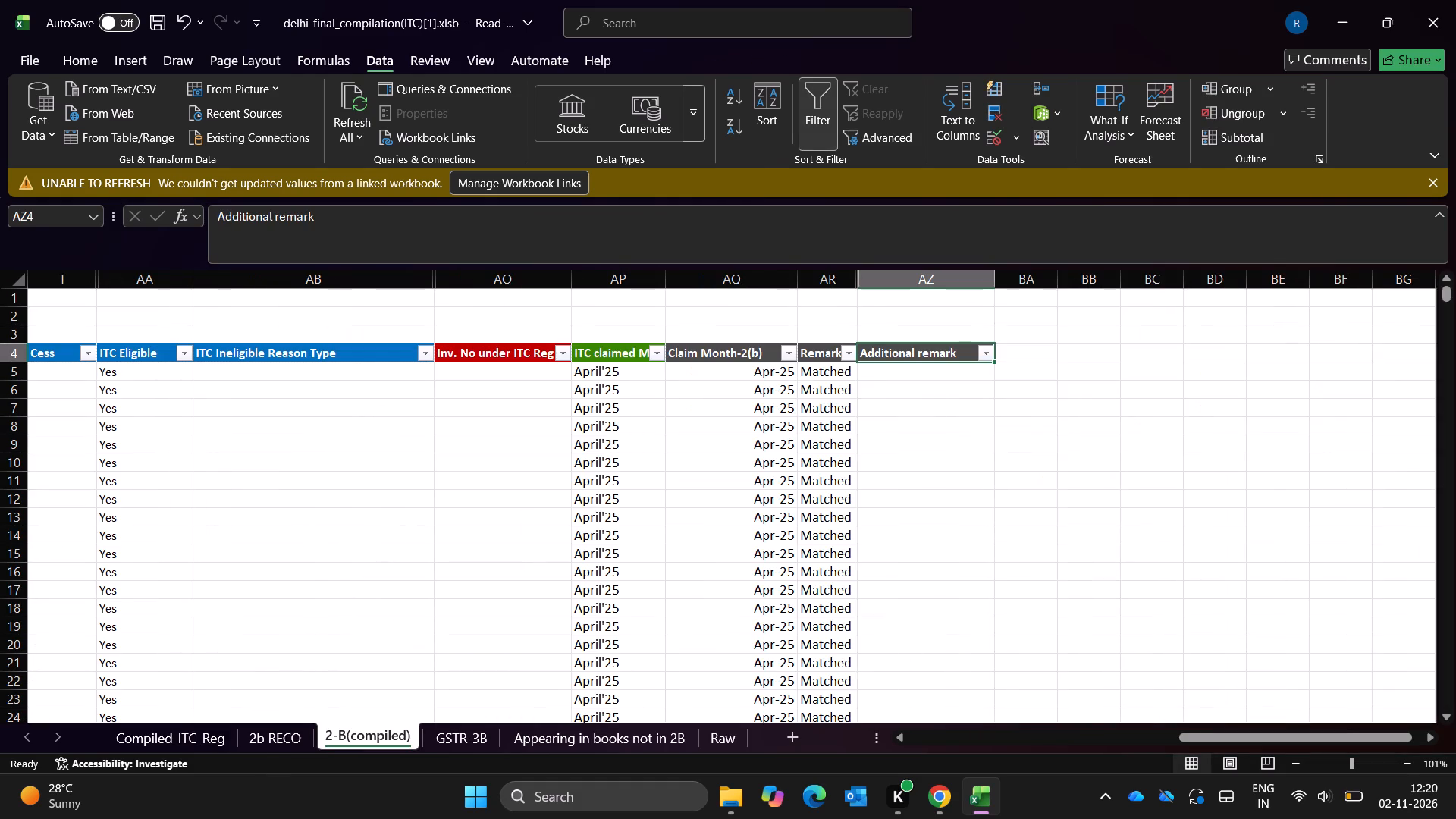
Inspect the last entries of the ITC register's Month column on Compiled_ITC_Reg, and return to the column's header.
key("ctrl+Page_Up")
key("ctrl+Page_Up")
key("Down")
key("Down")
key("Down")
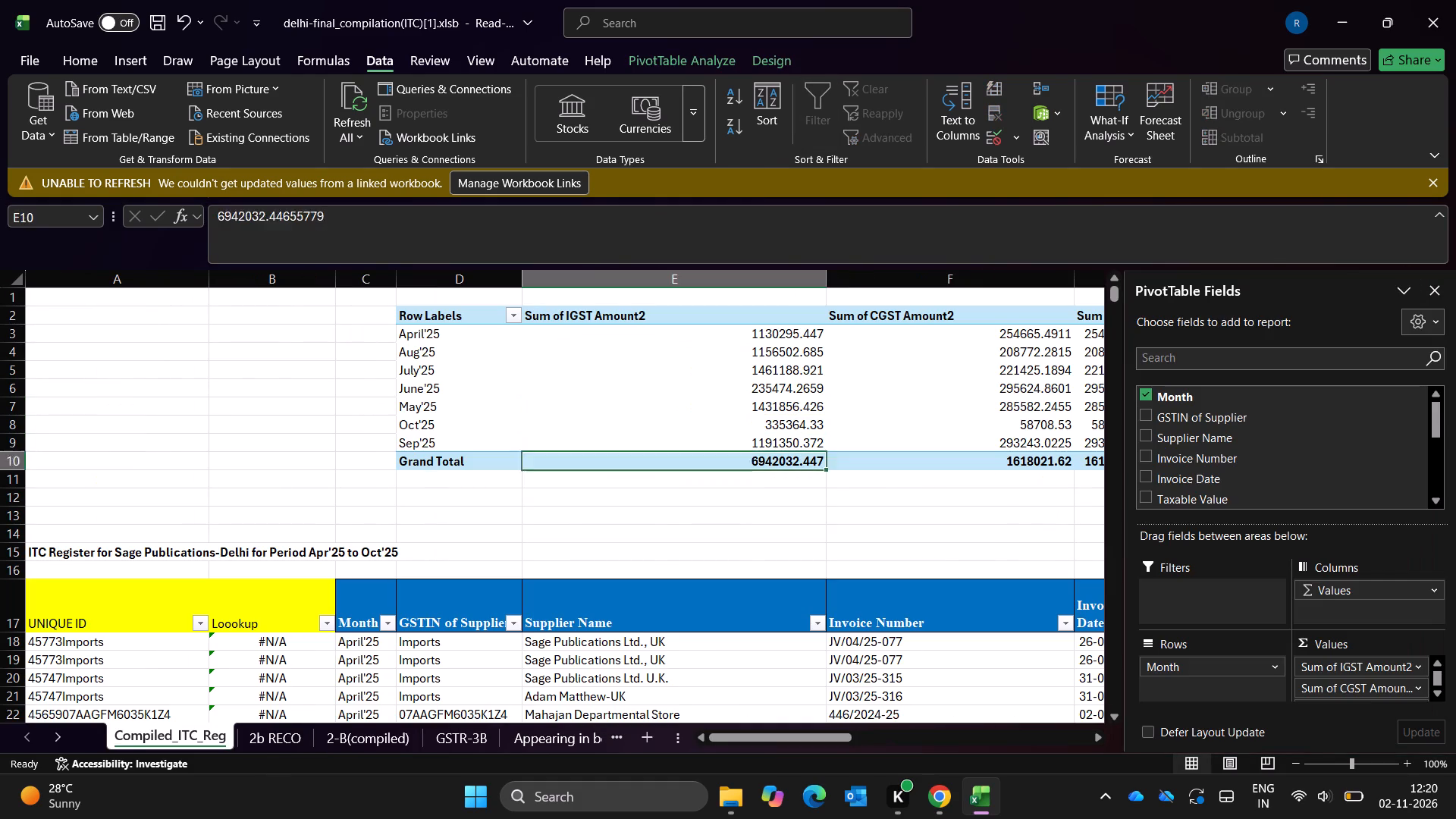
key("Down")
key("Down")
key("Down")
key("Down")
key("Down")
key("Down")
key("Down")
key("Left")
key("Left")
key("Down")
key("Down")
key("ctrl+Down")
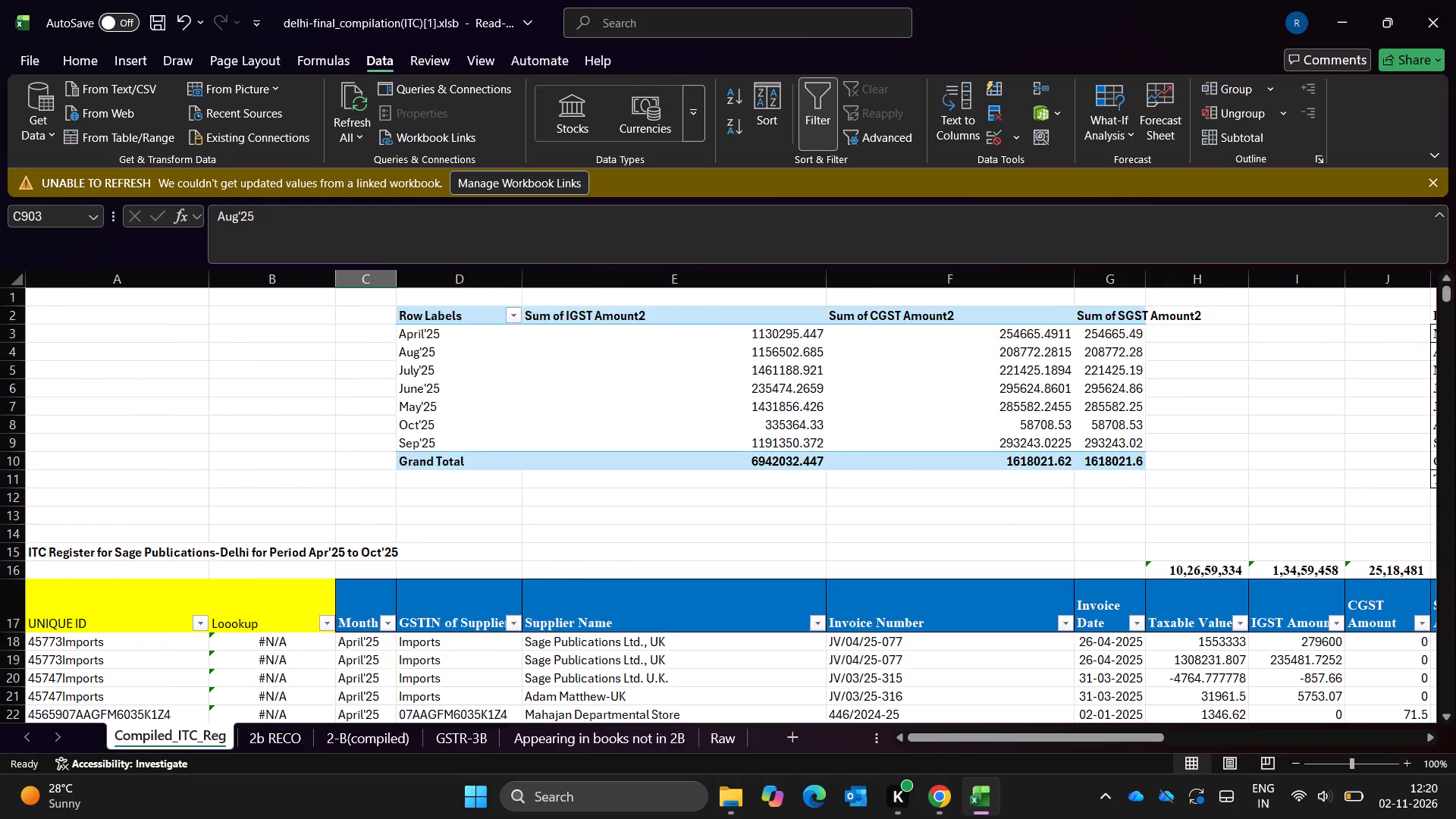
key("Up")
key("Up")
key("Up")
key("Down")
key("Down")
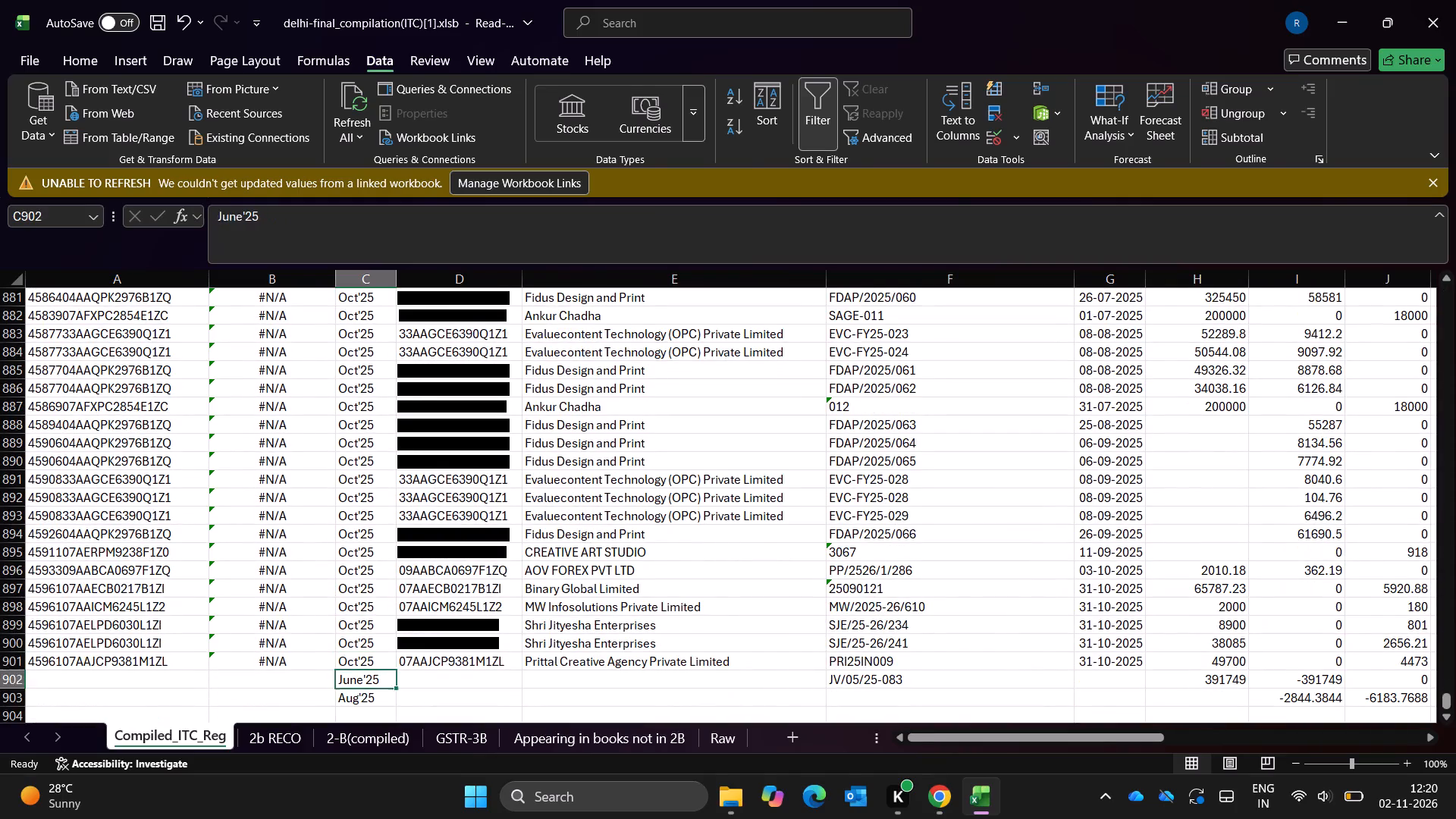
key("Down")
key("Down")
key("Up")
key("Up")
key("ctrl+Up")
key("Up")
key("Up")
key("Down")
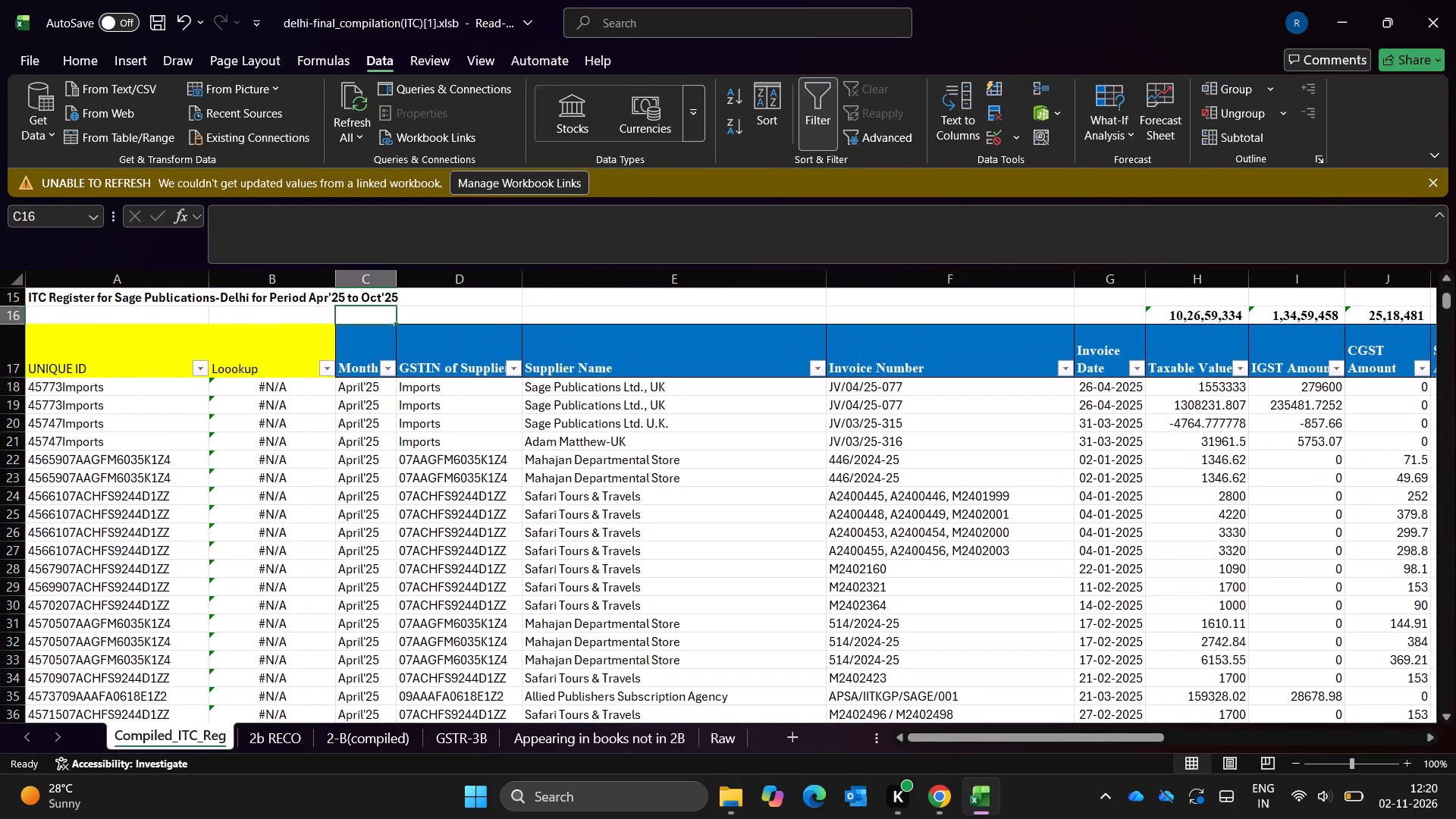
key("Down")
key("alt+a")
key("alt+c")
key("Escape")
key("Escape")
Check the UNIQUE ID formula and neighbouring cells in the first rows of the ITC register.
key("Up")
key("Up")
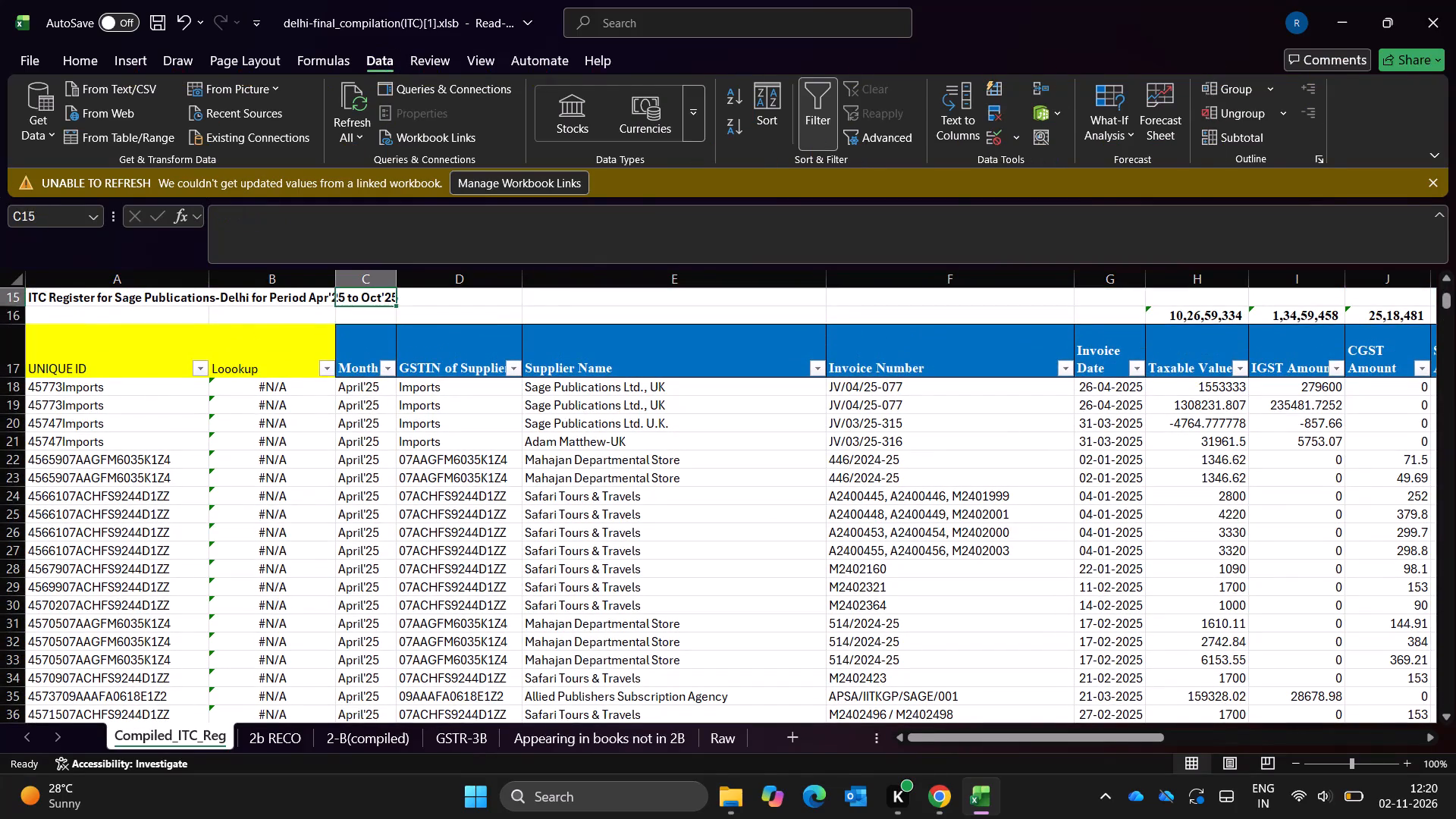
key("Down")
key("Down")
key("ctrl+Left")
key("ctrl+Left")
key("Down")
key("Down")
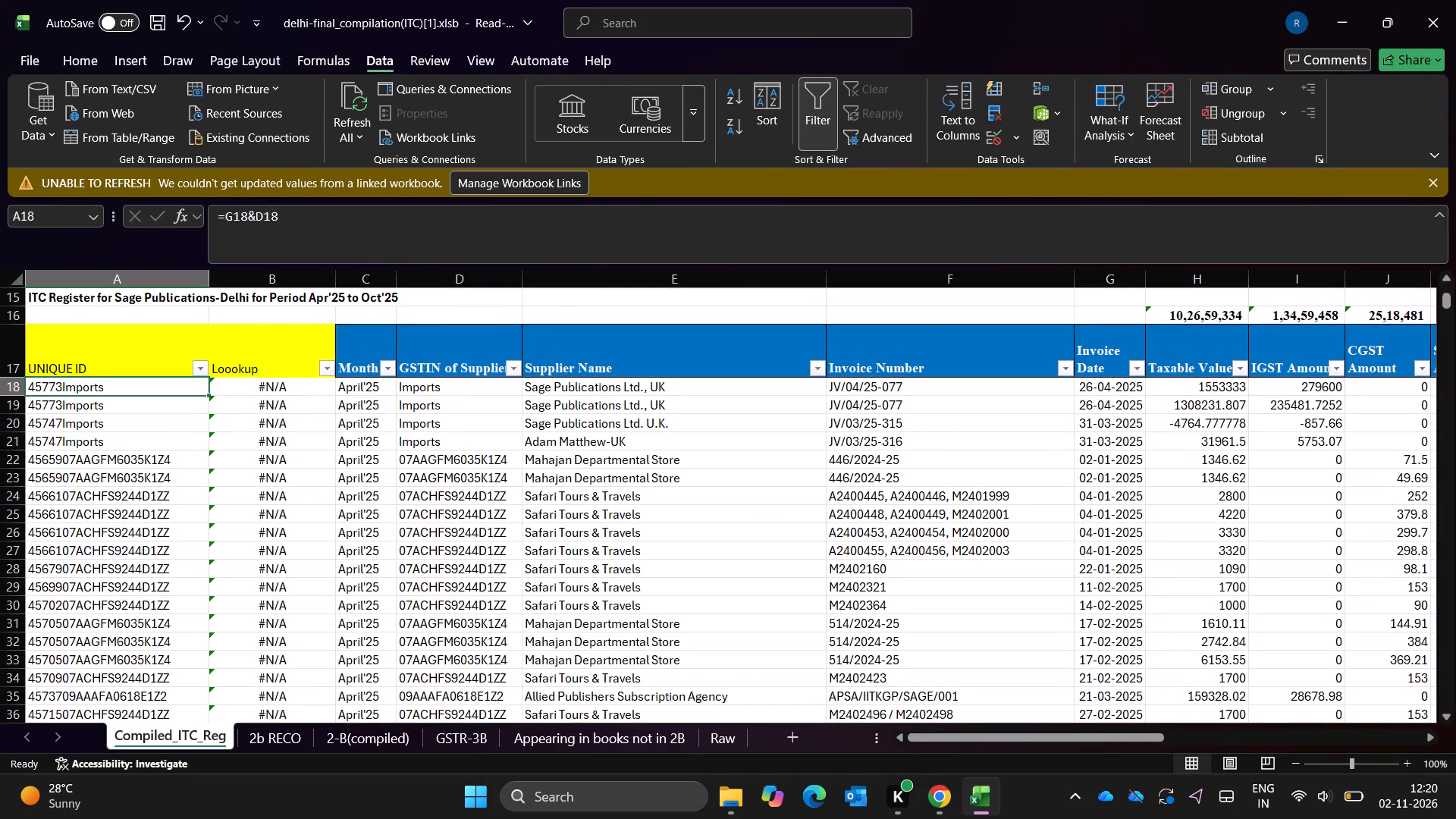
key("Down")
key("Right")
key("Right")
Review the area above the ITC register up to the top of the sheet, and the first entries of its Month column.
key("Up")
key("Up")
key("Up")
key("Up")
key("Up")
key("Up")
key("Up")
key("ctrl+Up")
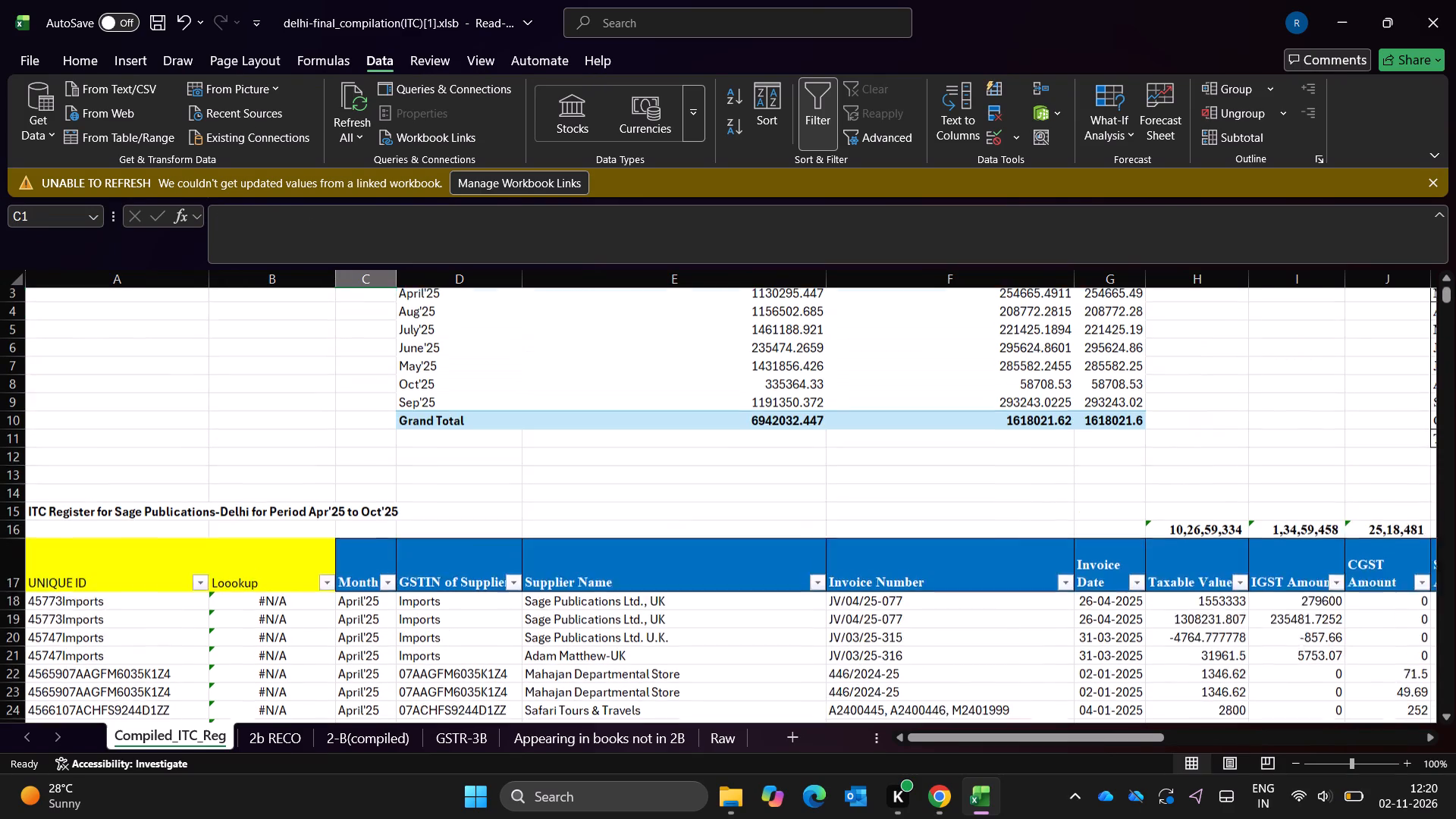
key("Up")
key("ctrl+Up")
key("Down")
key("Down")
key("ctrl+Down")
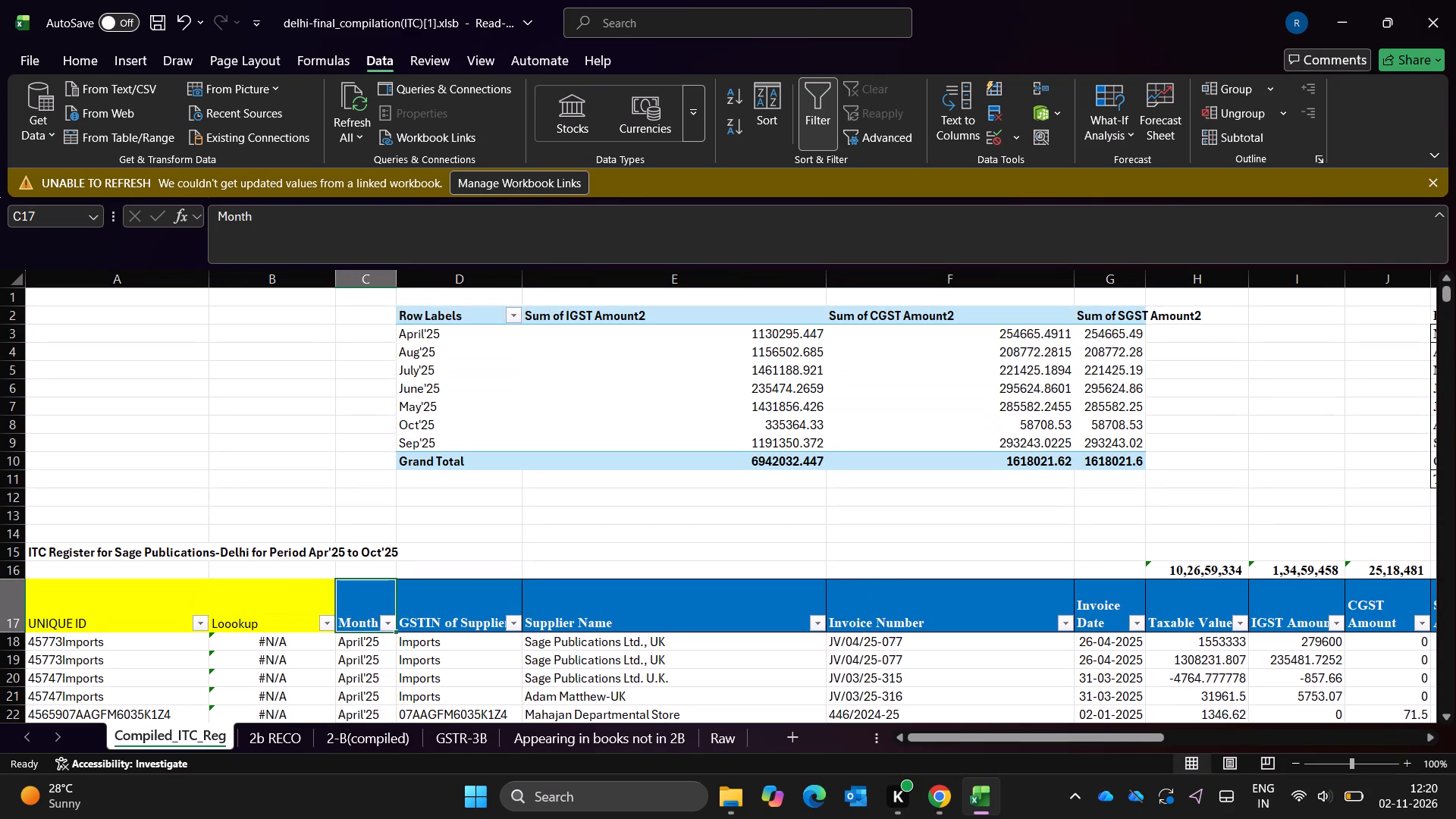
key("Down")
key("Down")
key("Down")
key("Down")
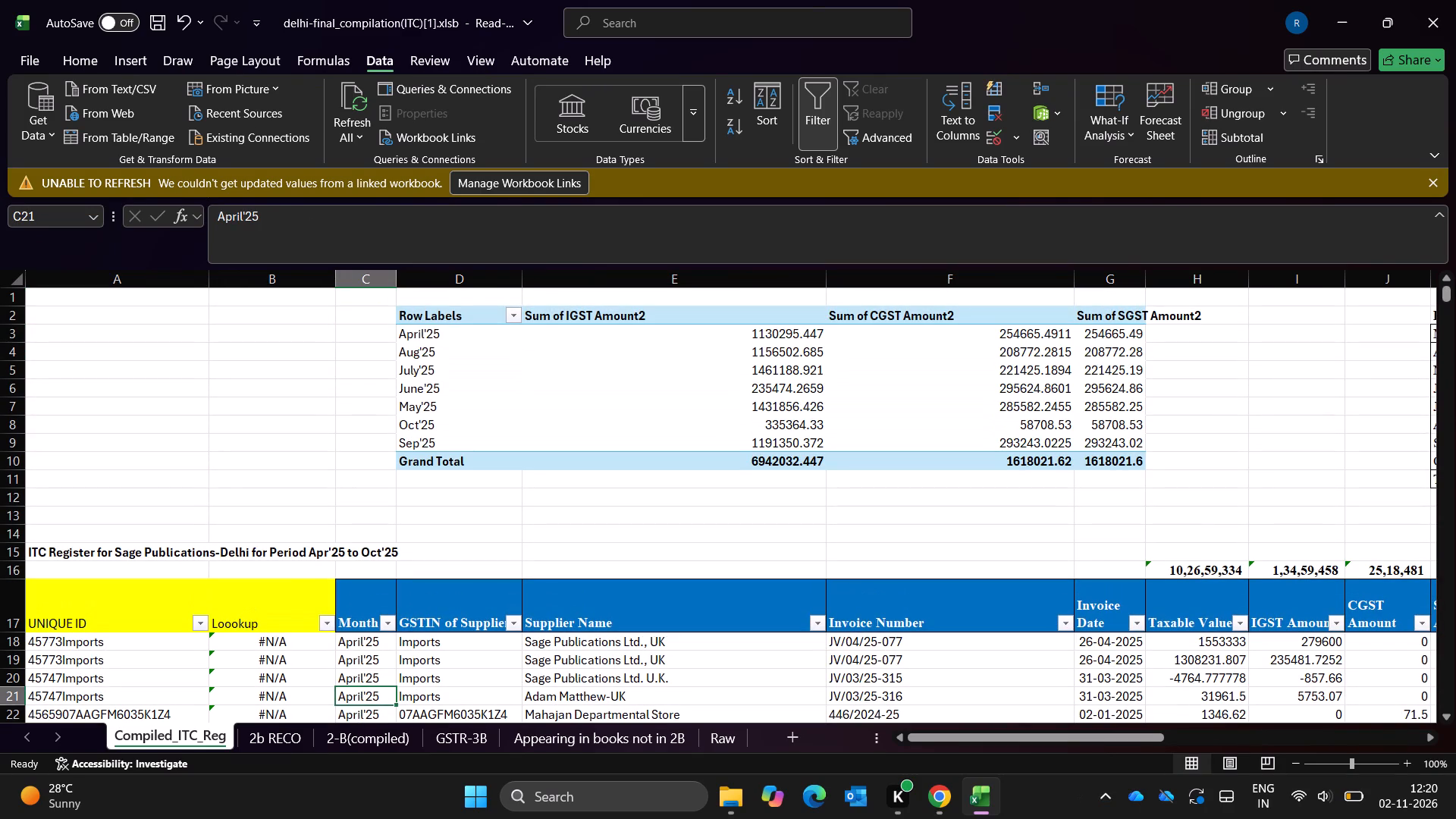
Examine the April'25 entries of the ITC register row by row down the Month column on Compiled_ITC_Reg.
key("Down")
key("Down")
key("Down")
key("Down")
key("Down")
key("Down")
key("Down")
key("Down")
key("Down")
key("Down")
key("Down")
key("Down")
key("Down")
key("Down")
key("Down")
key("Down")
key("Down")
key("Down")
key("Down")
key("Down")
key("Down")
key("Down")
key("Down")
key("Down")
key("Down")
key("Down")
key("Down")
key("Down")
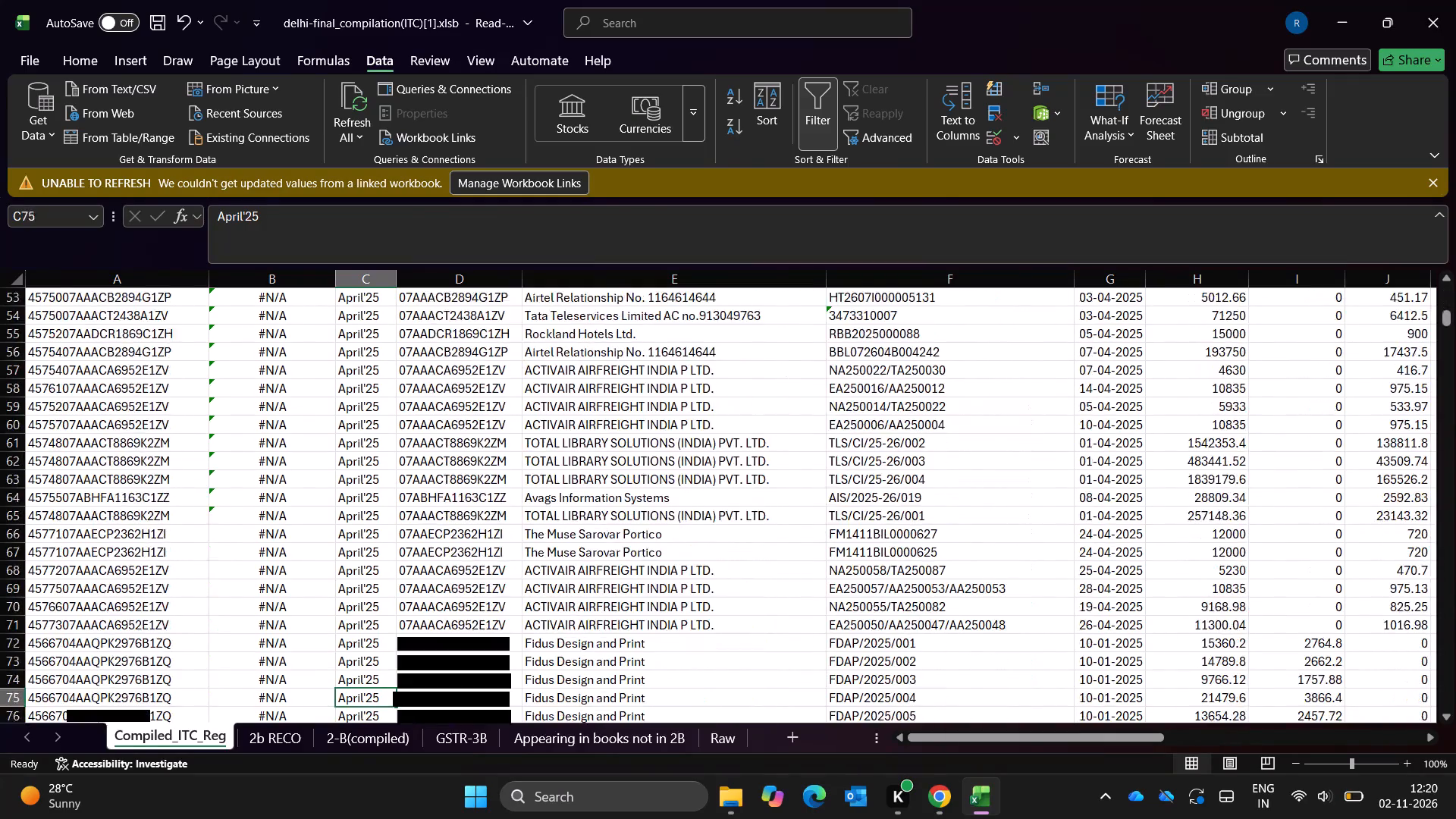
key("Down")
key("Down")
key("Down")
key("Down")
key("Down")
key("Down")
key("Down")
key("Down")
key("Down")
key("Down")
key("Down")
key("Down")
key("Down")
key("Down")
key("Down")
key("Down")
key("Down")
key("Down")
key("Down")
key("Down")
key("Down")
key("Down")
key("Down")
key("Down")
key("Down")
key("Down")
key("Down")
key("Down")
key("Down")
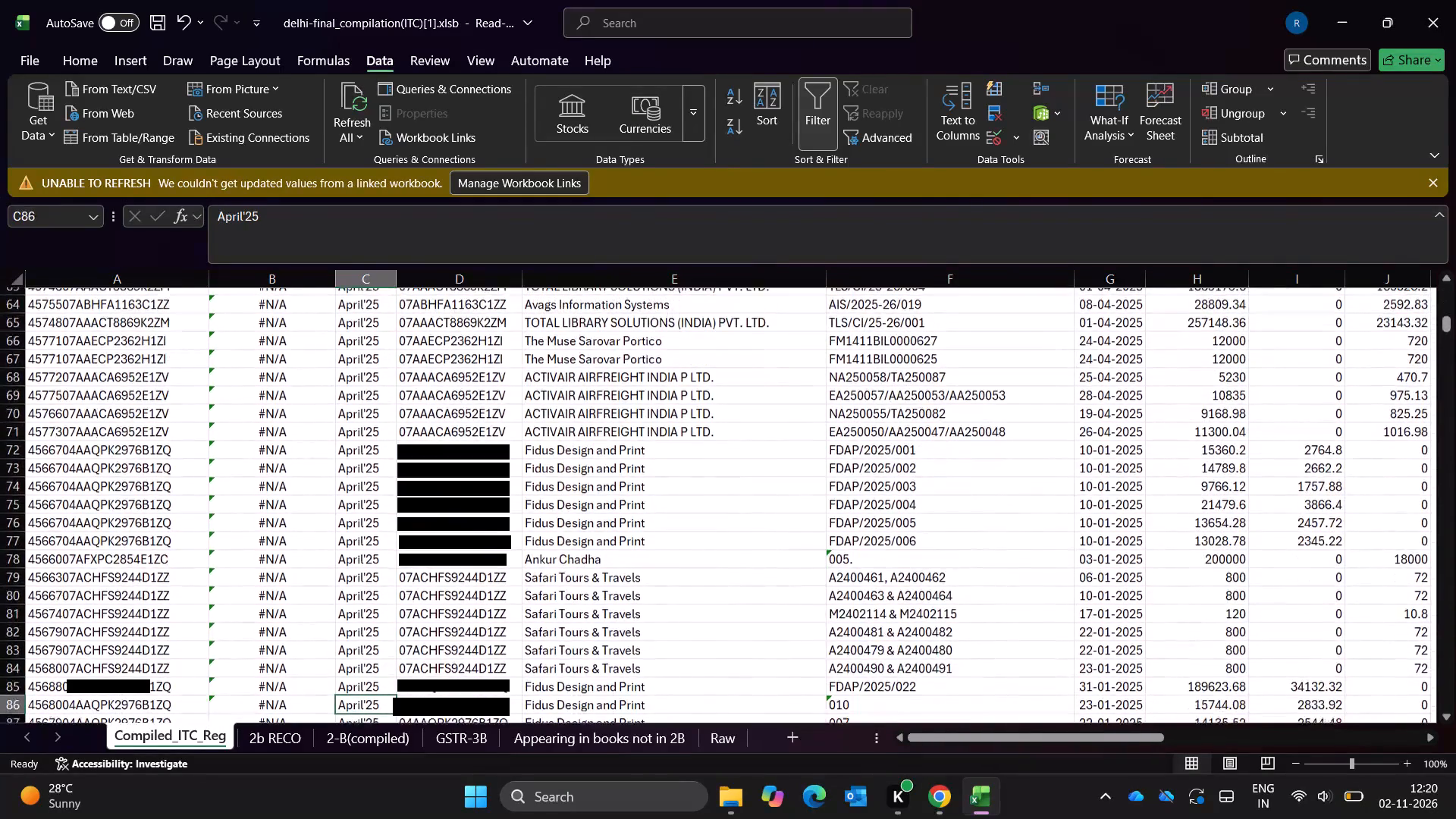
key("Down")
key("Down")
Inspect the last entries of the ITC register's Month column, and return to the top of the sheet.
key("ctrl+Down")
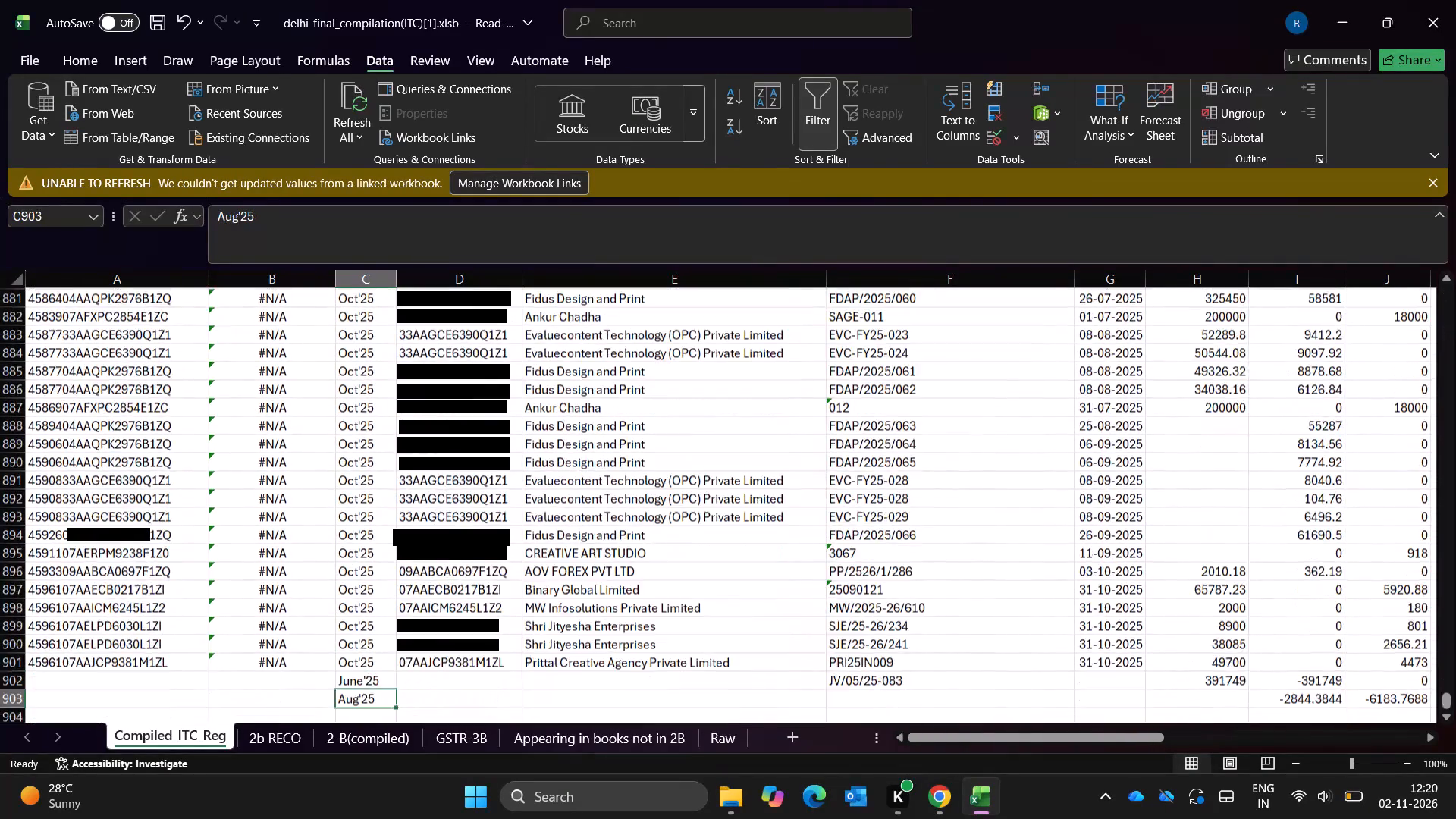
key("Down")
key("Down")
key("Up")
key("Up")
key("Up")
key("ctrl+Up")
key("ctrl+Up")
key("Down")
key("Down")
key("Down")
key("Down")
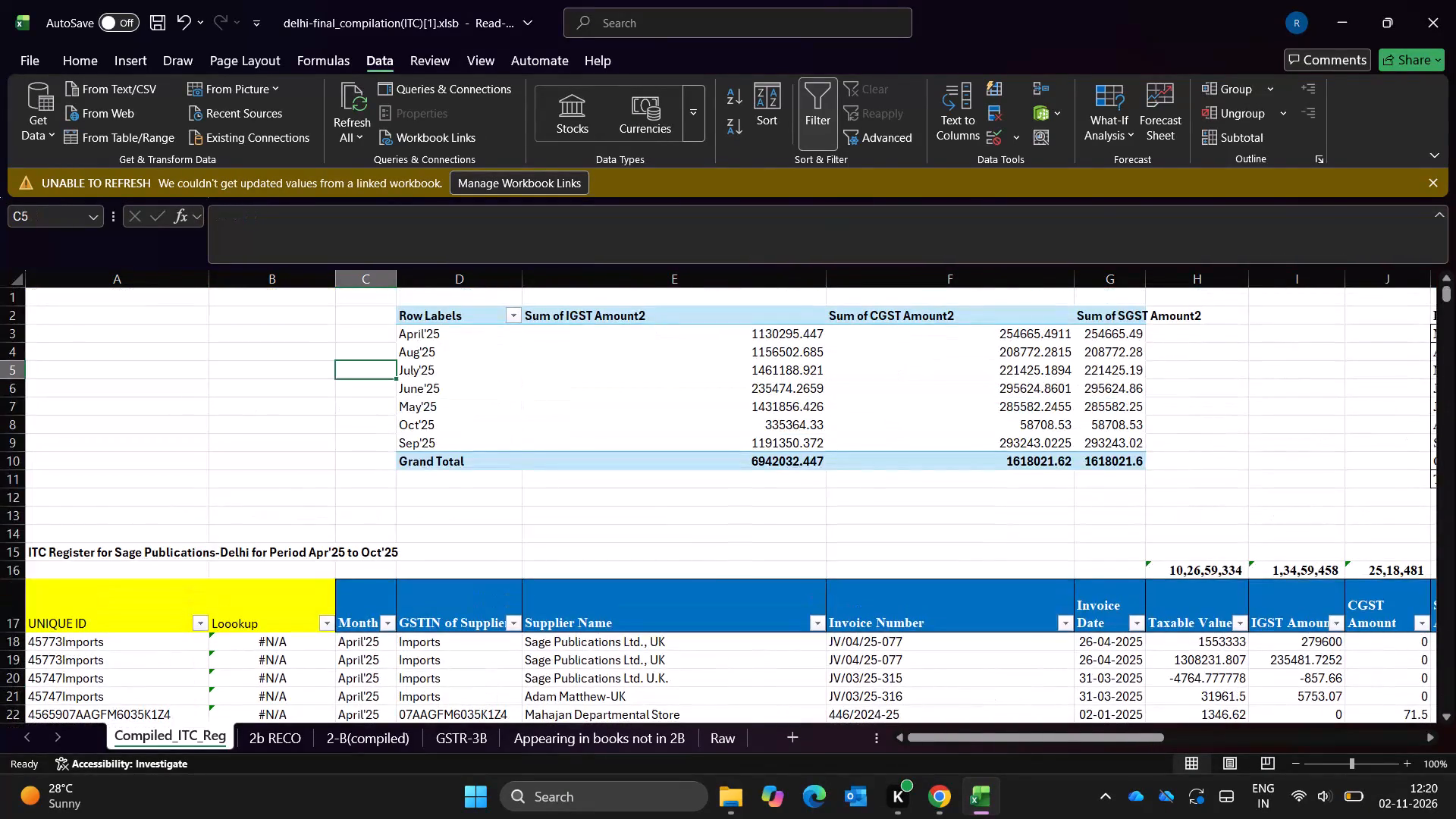
Review the months offered in the filter of the ITC register's Month column without applying a filter.
key("ctrl+Down")
key("alt+Down")
key("alt+Down")
key("alt+Down")
key("alt+Down")
key("alt+Down")
key("alt+Down")
key("alt+Down")
key("alt+Down")
key("Down")
key("Down")
key("space")
key("Down")
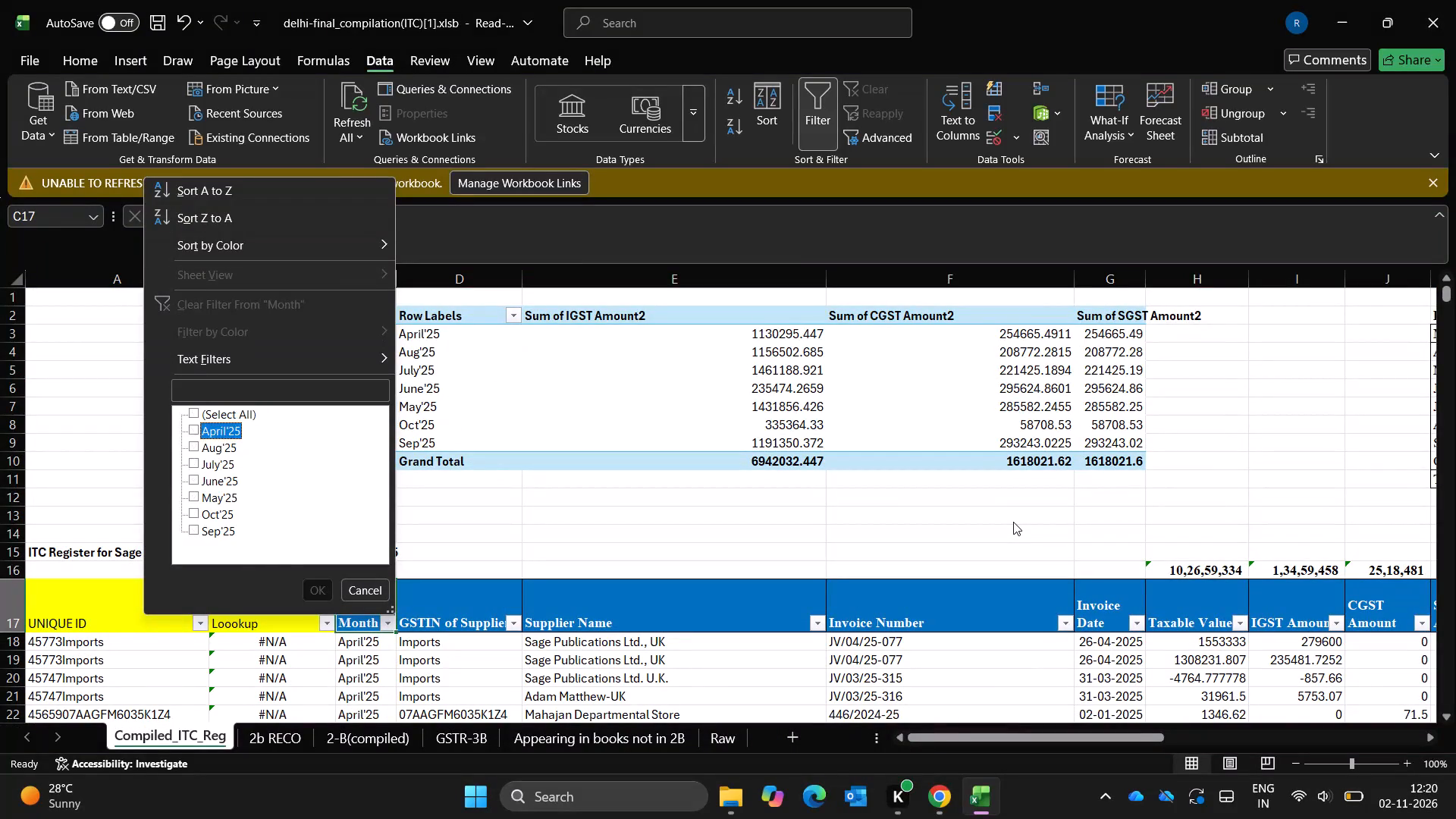
key("Down")
key("Down")
key("Down")
key("Escape")
Examine the ITC register's column headers from UNIQUE ID across to the Net ITC Claimed, 2-B month and remark columns.
key("Down")
key("Down")
key("Down")
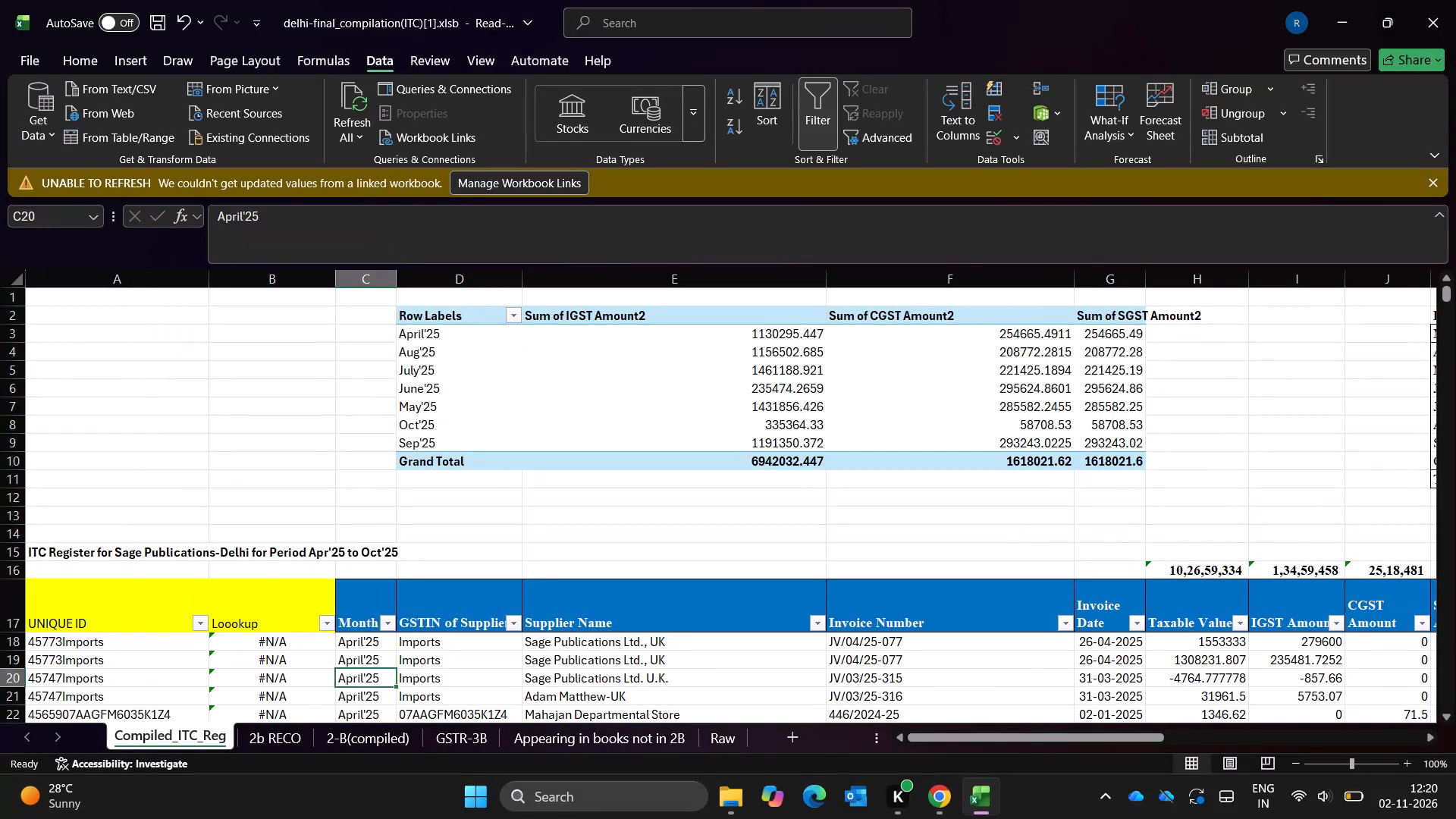
key("Down")
key("ctrl+Left")
key("ctrl+Left")
key("Up")
key("Up")
key("Up")
key("Up")
key("Right")
key("Right")
key("Right")
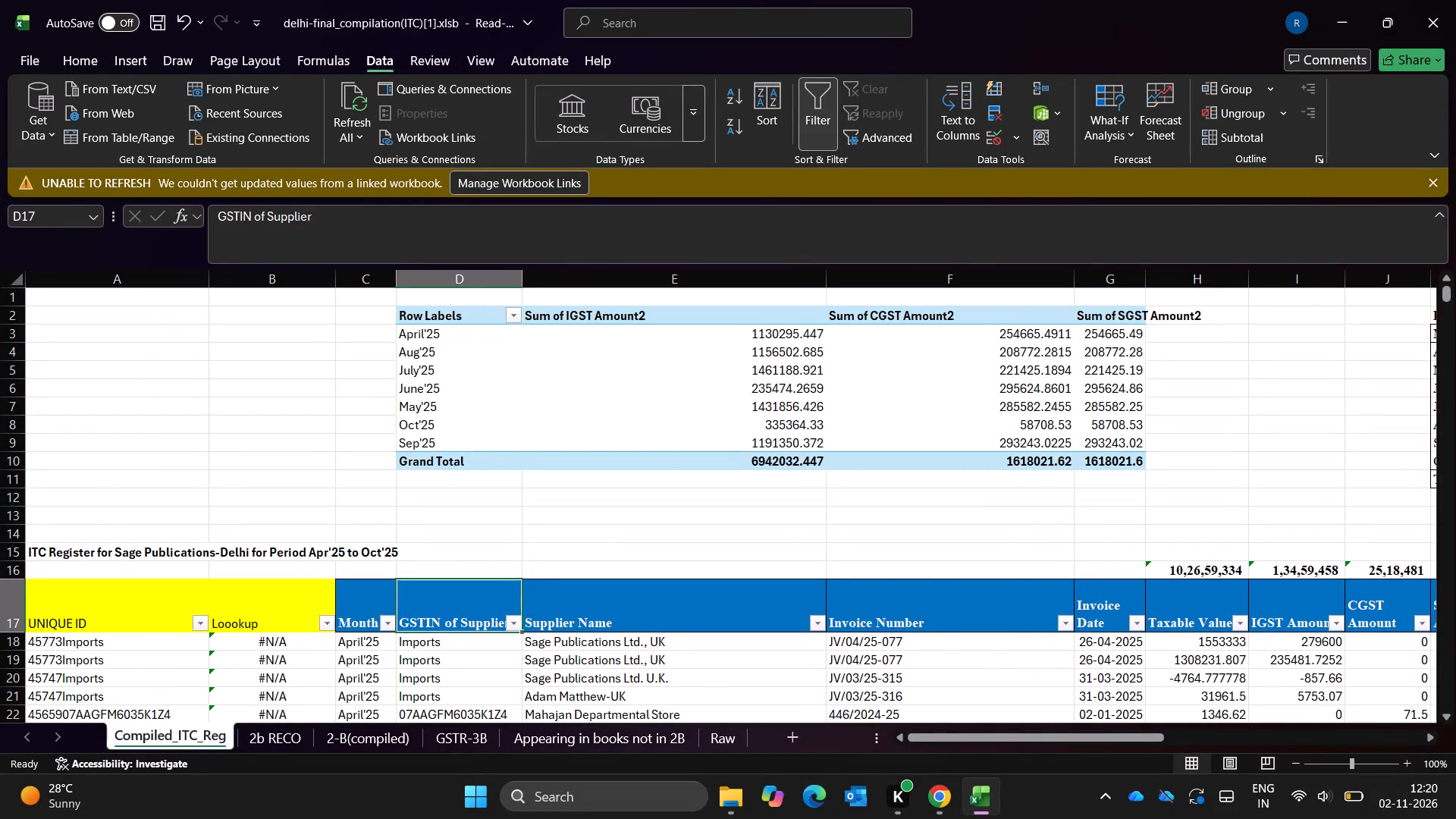
key("Right")
key("ctrl+Right")
key("Left")
key("Left")
key("Left")
key("Left")
key("Left")
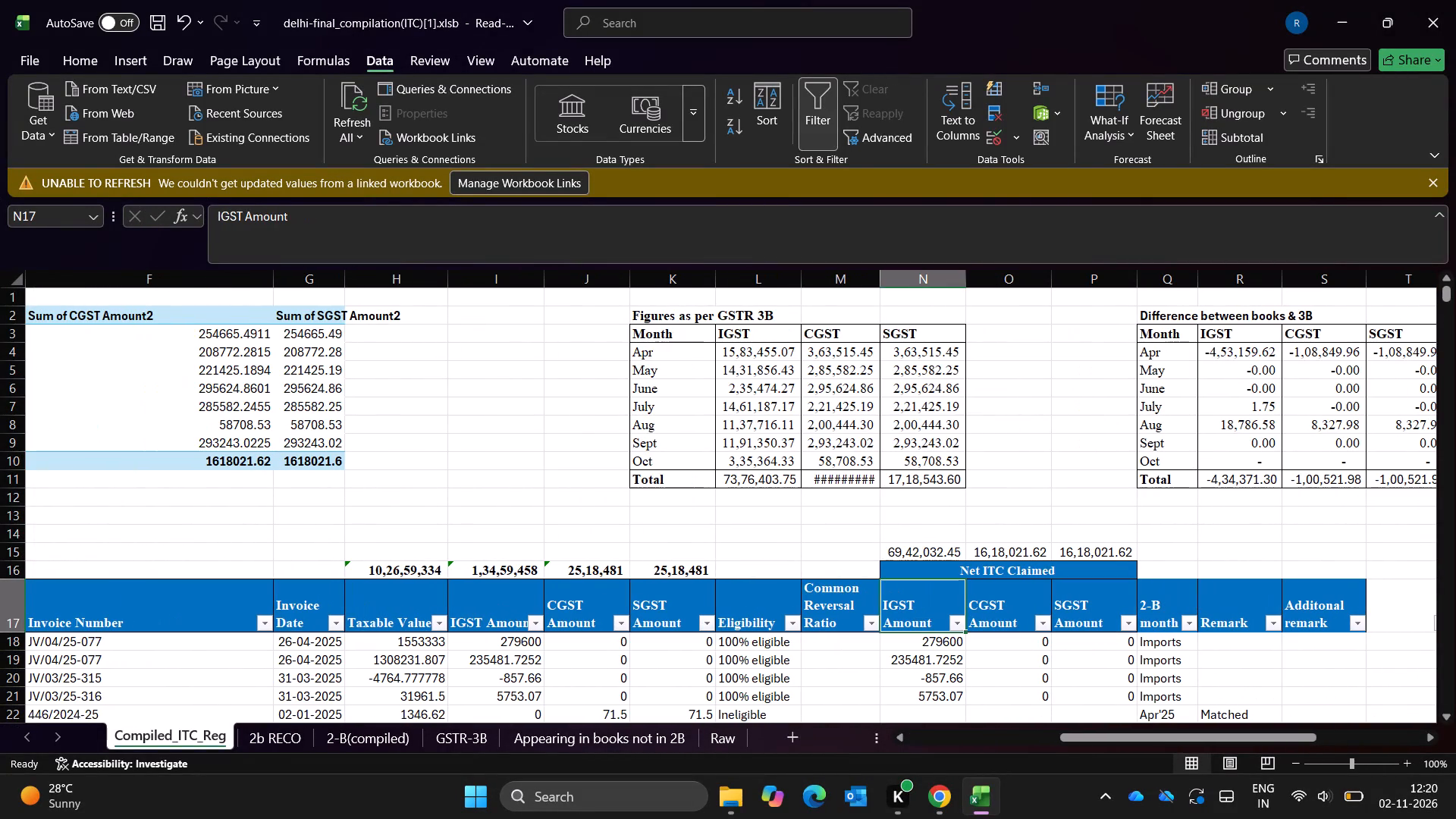
Review the first column headers of the ITC register again, from UNIQUE ID to Supplier Name.
key("ctrl+Left")
key("Right")
key("Right")
key("Right")
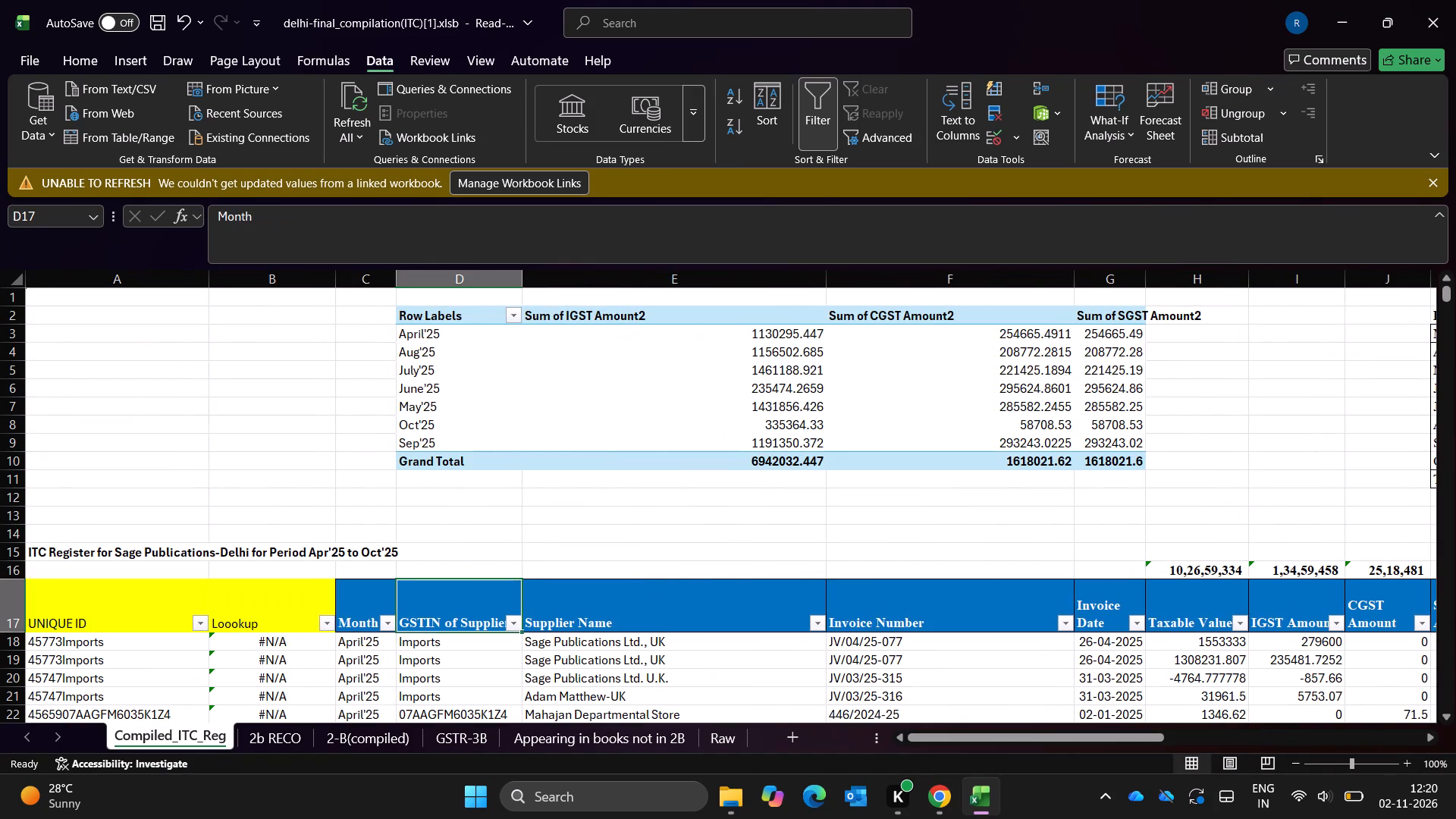
key("ctrl+Left")
key("ctrl+Left")
key("ctrl+Left")
key("ctrl+Left")
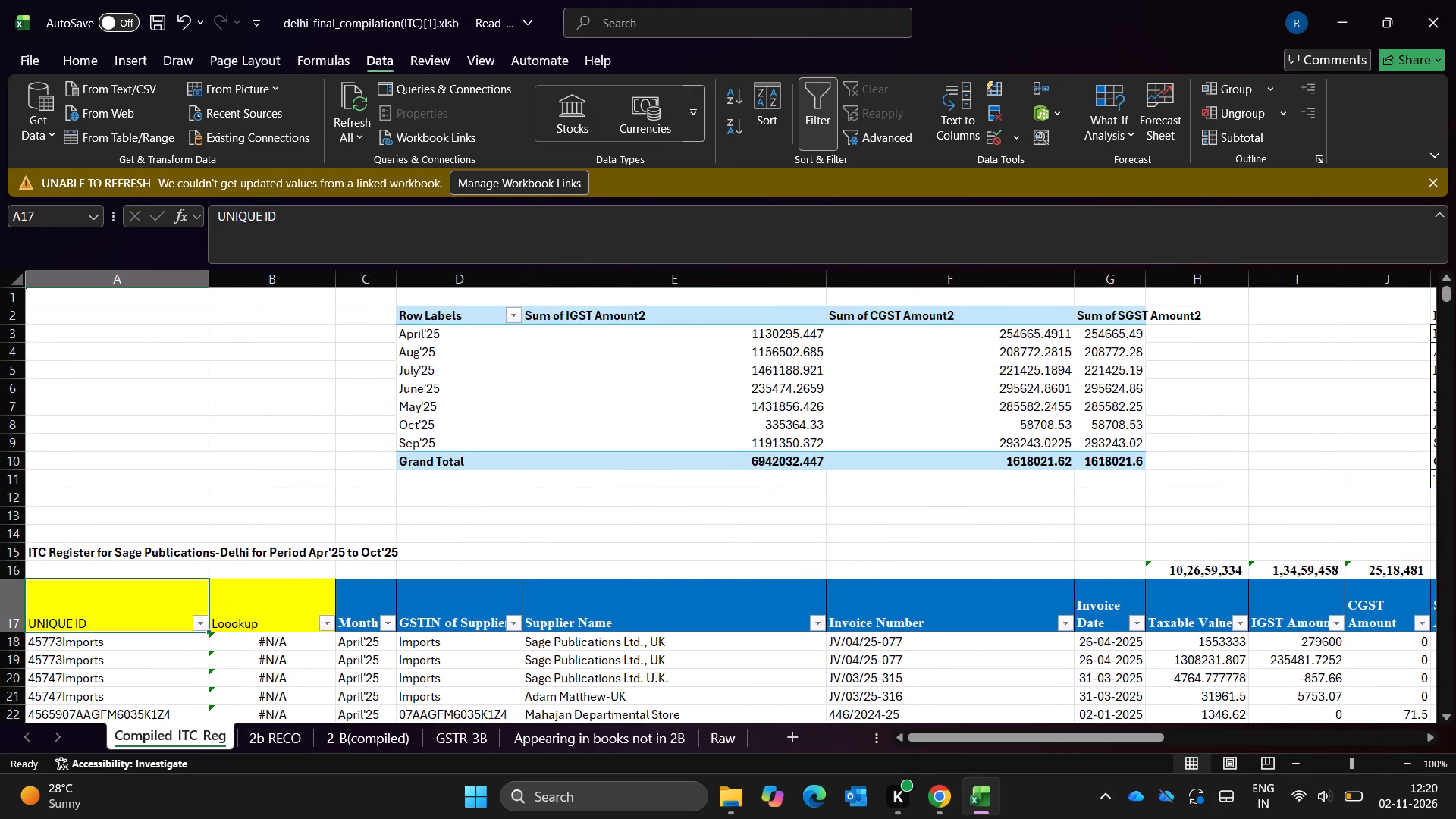
key("ctrl+Left")
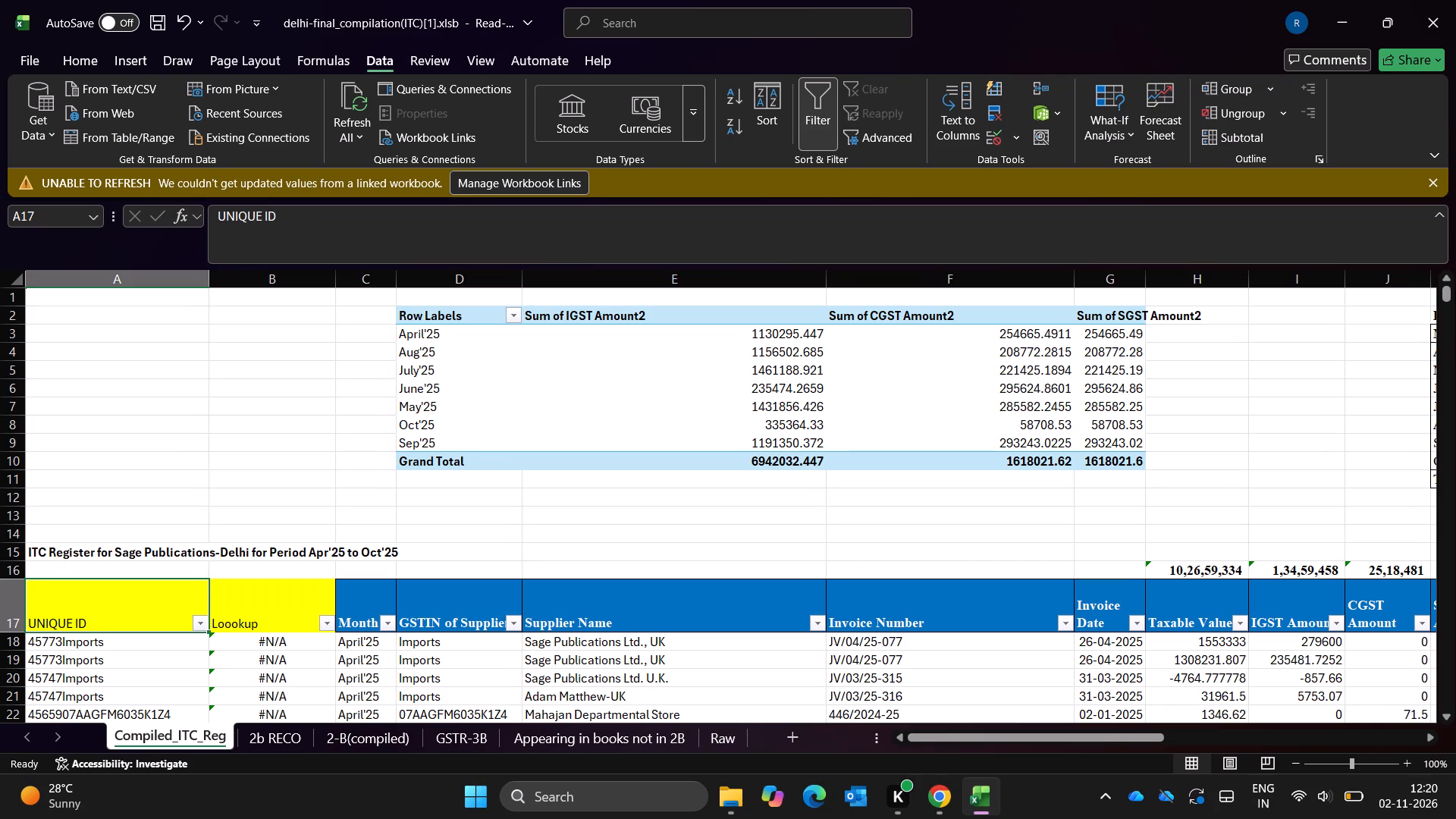
key("Right")
key("Right")
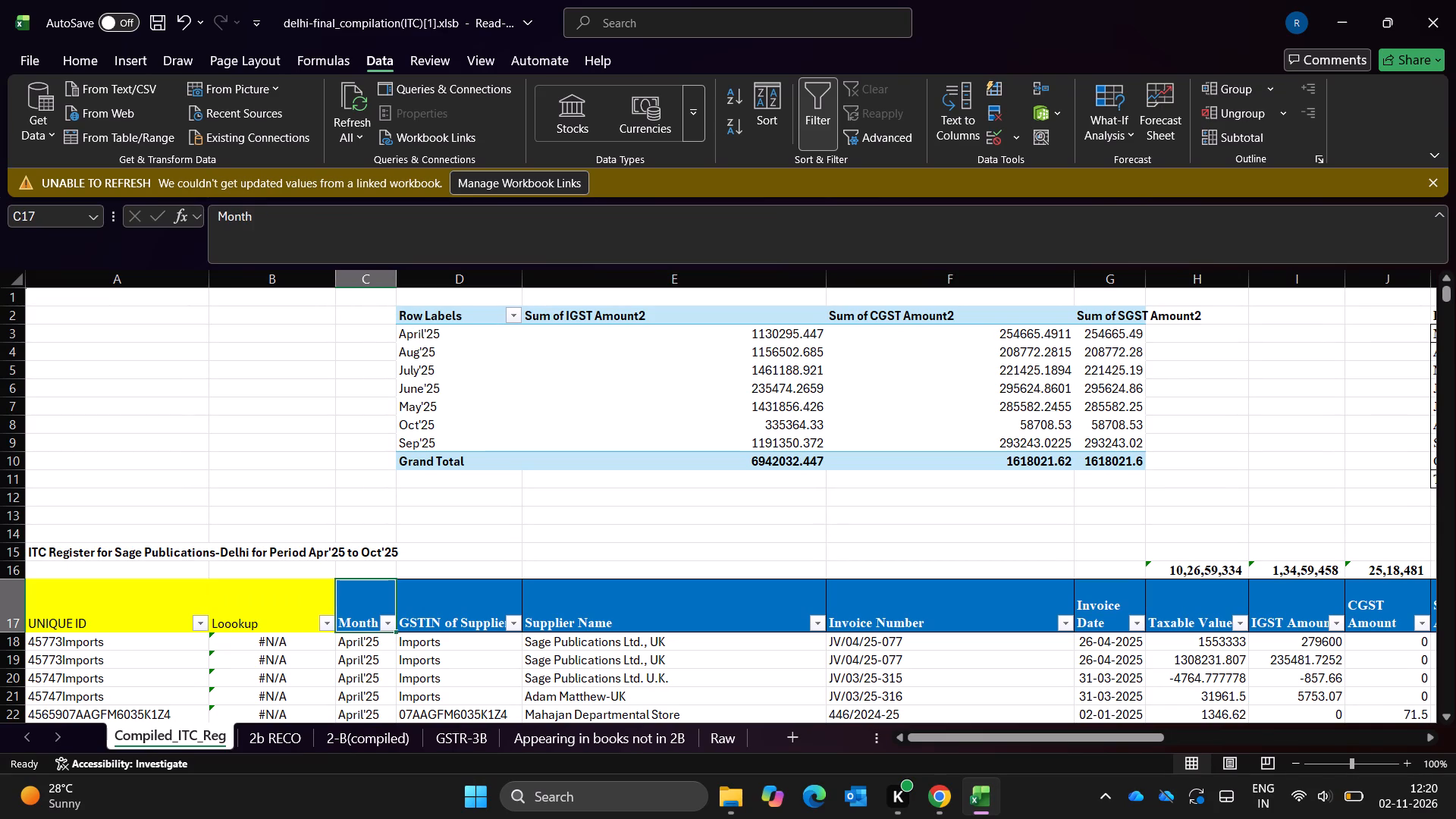
key("Right")
key("Right")
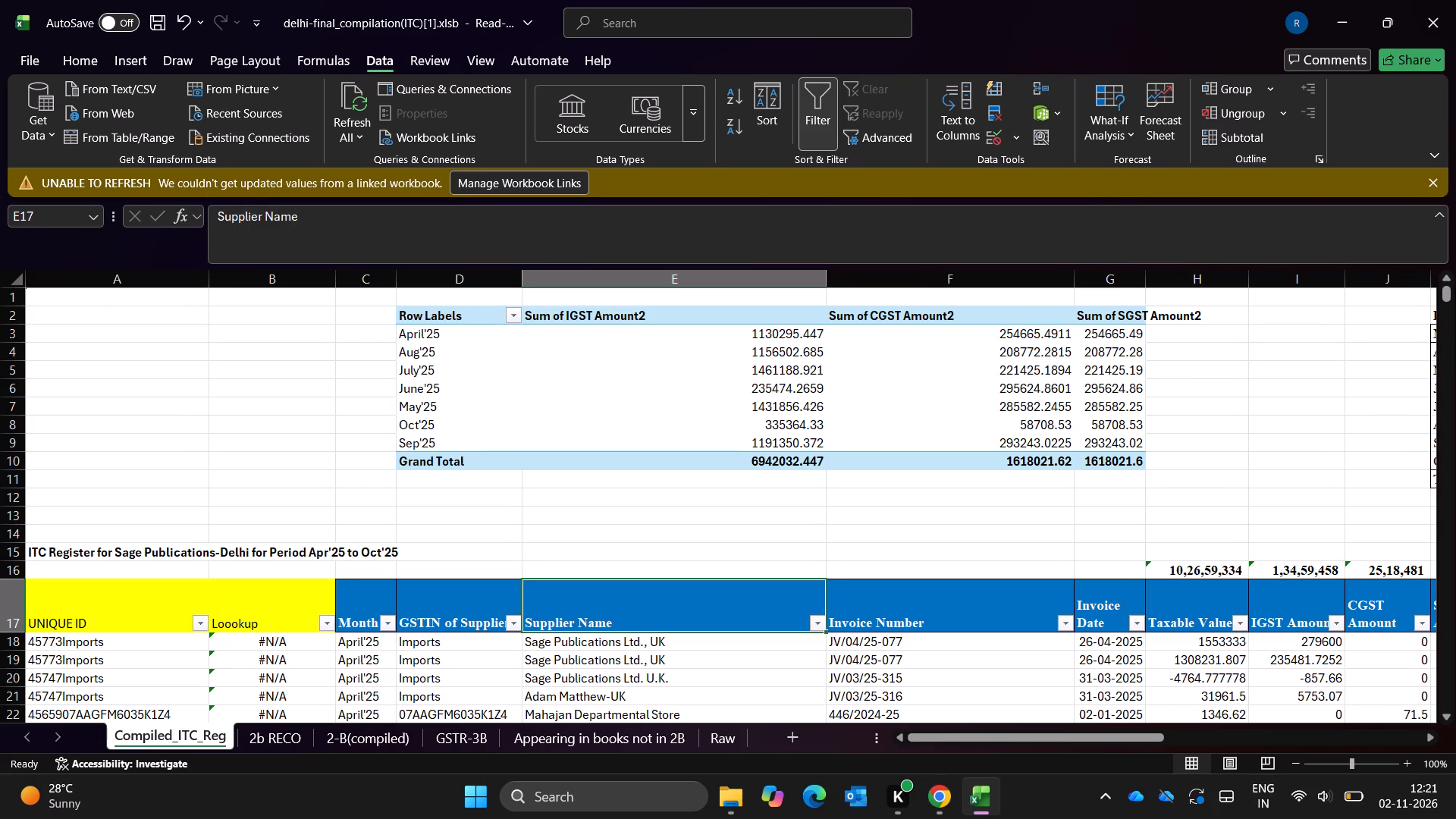
Go through the workbook's sheets in order from Compiled_ITC_Reg to the Raw sheet.
key("ctrl+Page_Down")
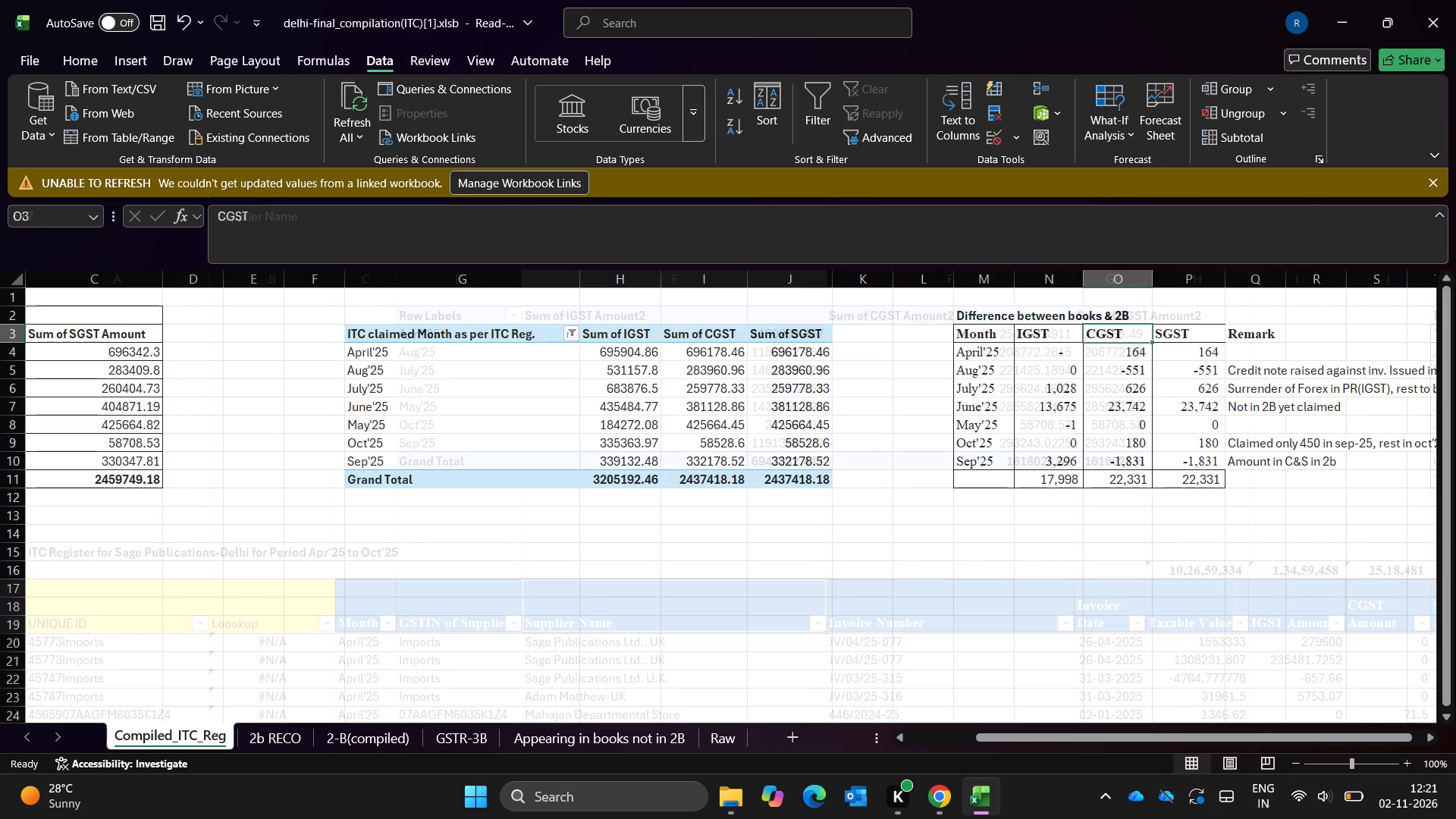
key("ctrl+Page_Down")
key("ctrl+Page_Down")
key("ctrl+Page_Down")
key("ctrl+Page_Down")
key("ctrl+Page_Down")
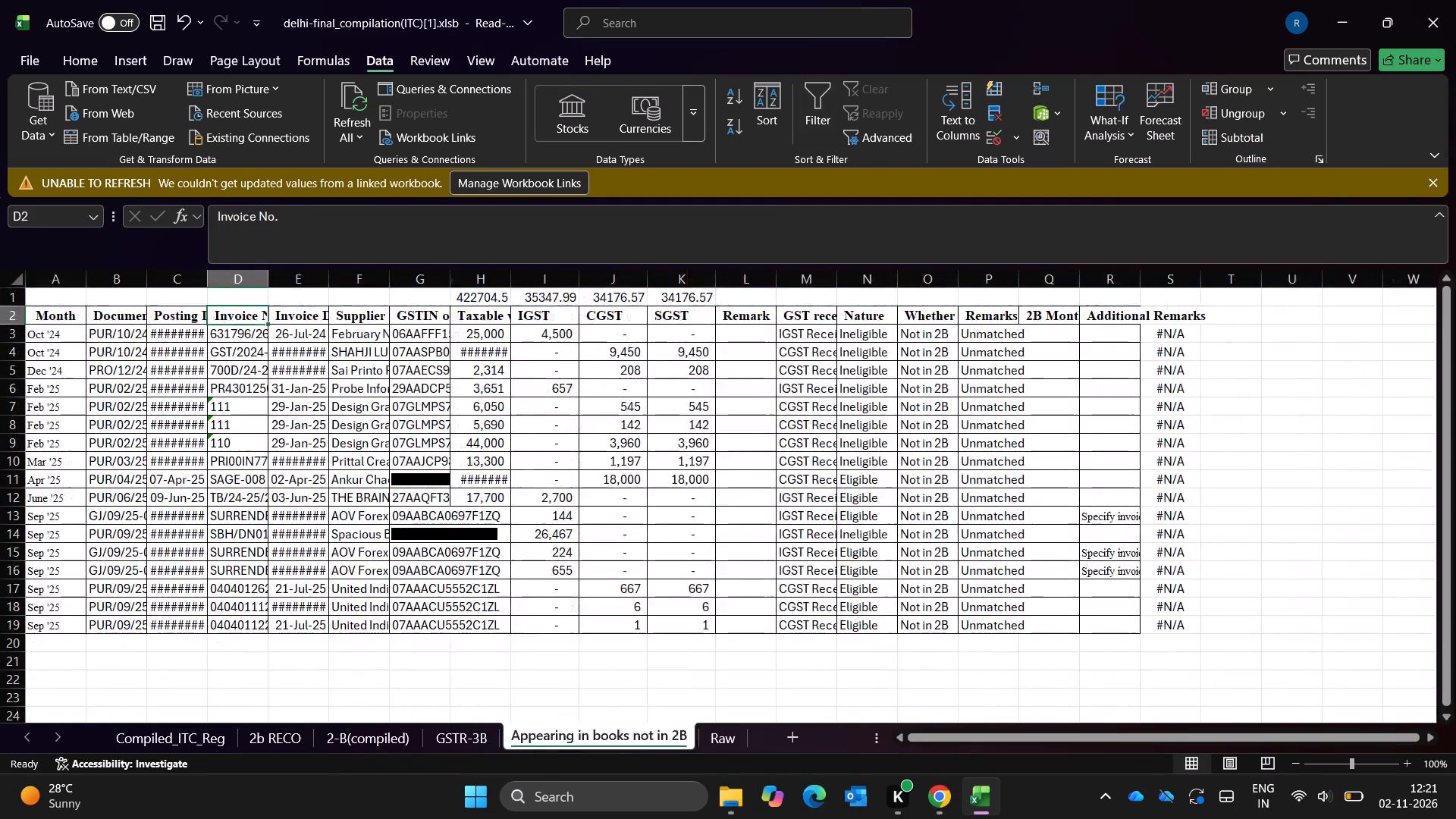
key("ctrl+Page_Down")
key("ctrl+Page_Down")
key("ctrl+Page_Down")
key("ctrl+Page_Down")
key("ctrl+Page_Down")
key("ctrl+Page_Down")
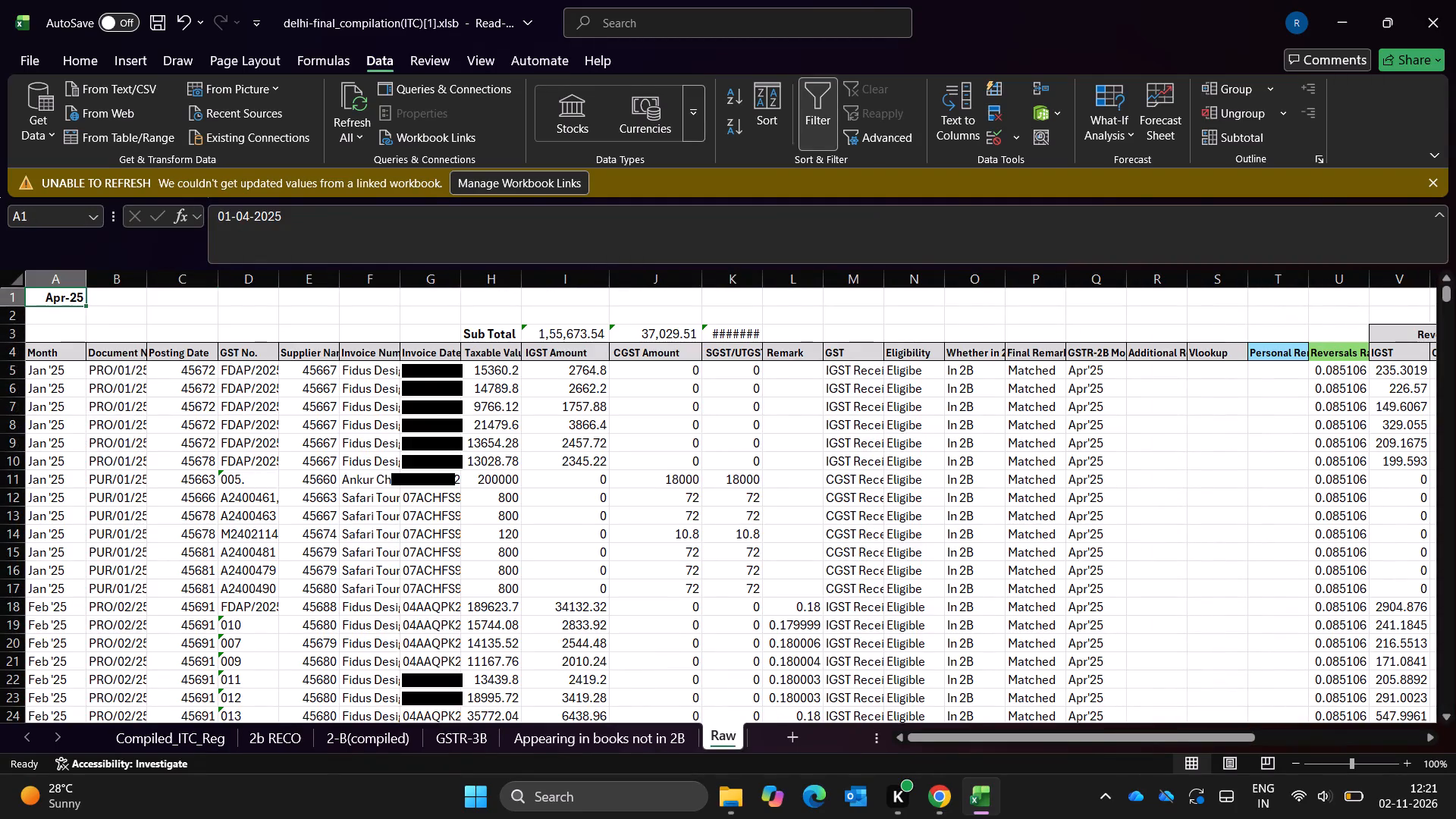
Examine the first column headers of the Apr-25 data on the Raw sheet.
key("Down")
key("Down")
key("Right")
key("Right")
key("Right")
key("Down")
key("Right")
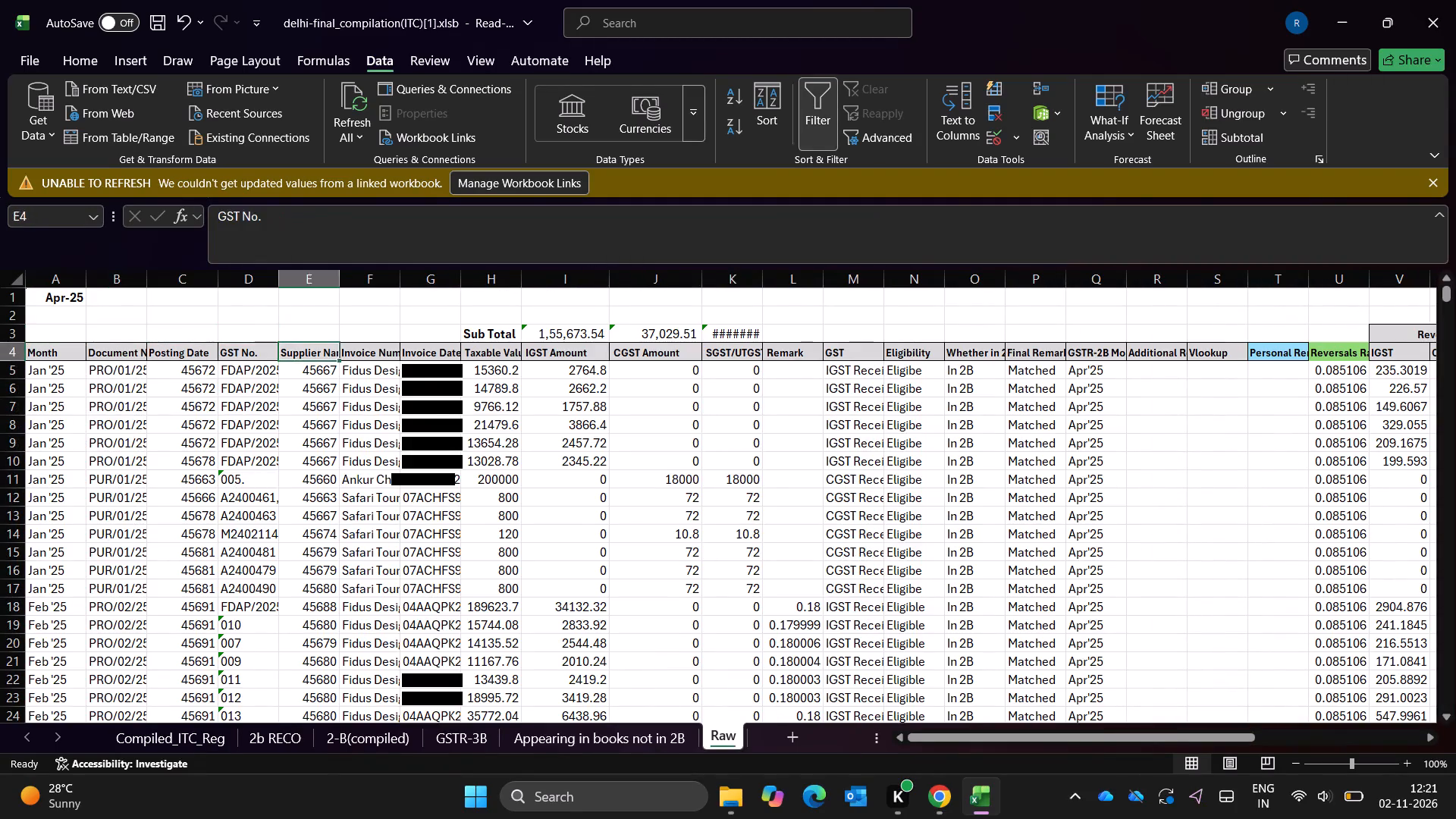
key("Right")
Inspect the Raw sheet's Month column down to the end of its first data block, and return to the top.
key("ctrl+Left")
key("ctrl+Left")
key("Down")
key("ctrl+Down")
key("Down")
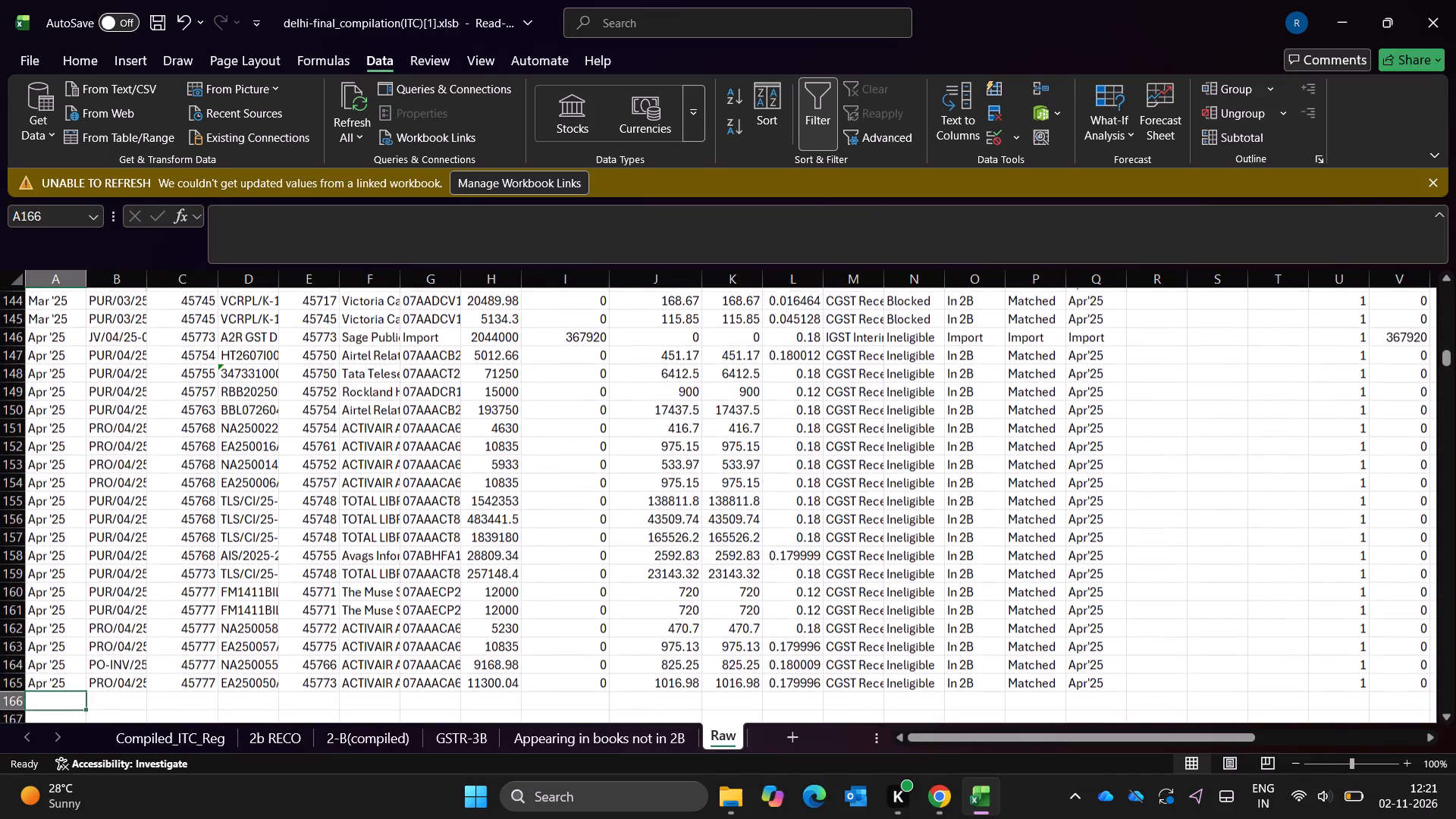
key("Down")
key("Up")
key("Up")
key("ctrl+Up")
key("ctrl+Up")
Enter Apr '25 in cell A3, directly above the Month header on the Raw sheet.
key("Down")
key("Down")
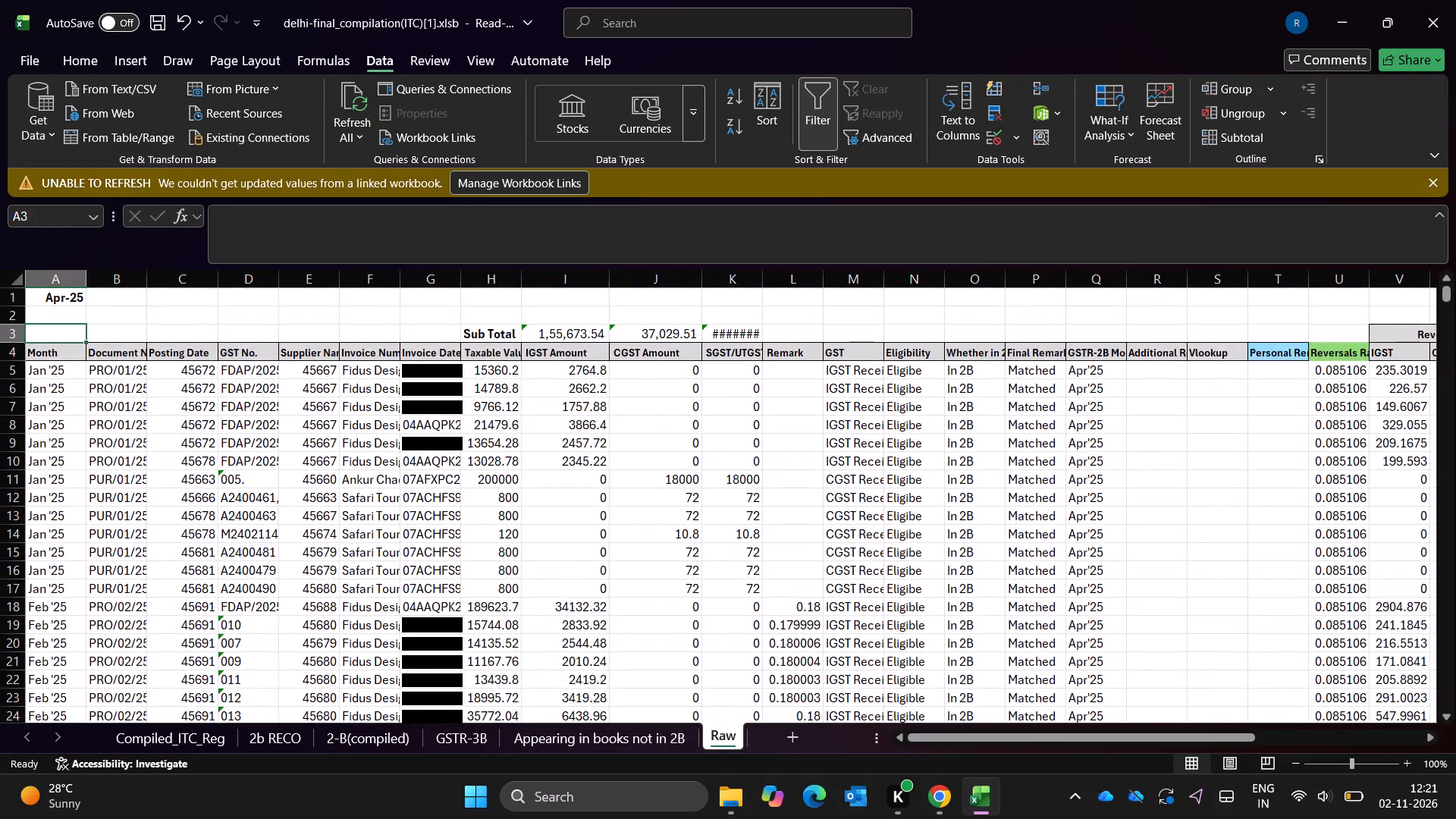
key("a")
key("alt+c")
key("Escape")
key("Escape")
key("Down")
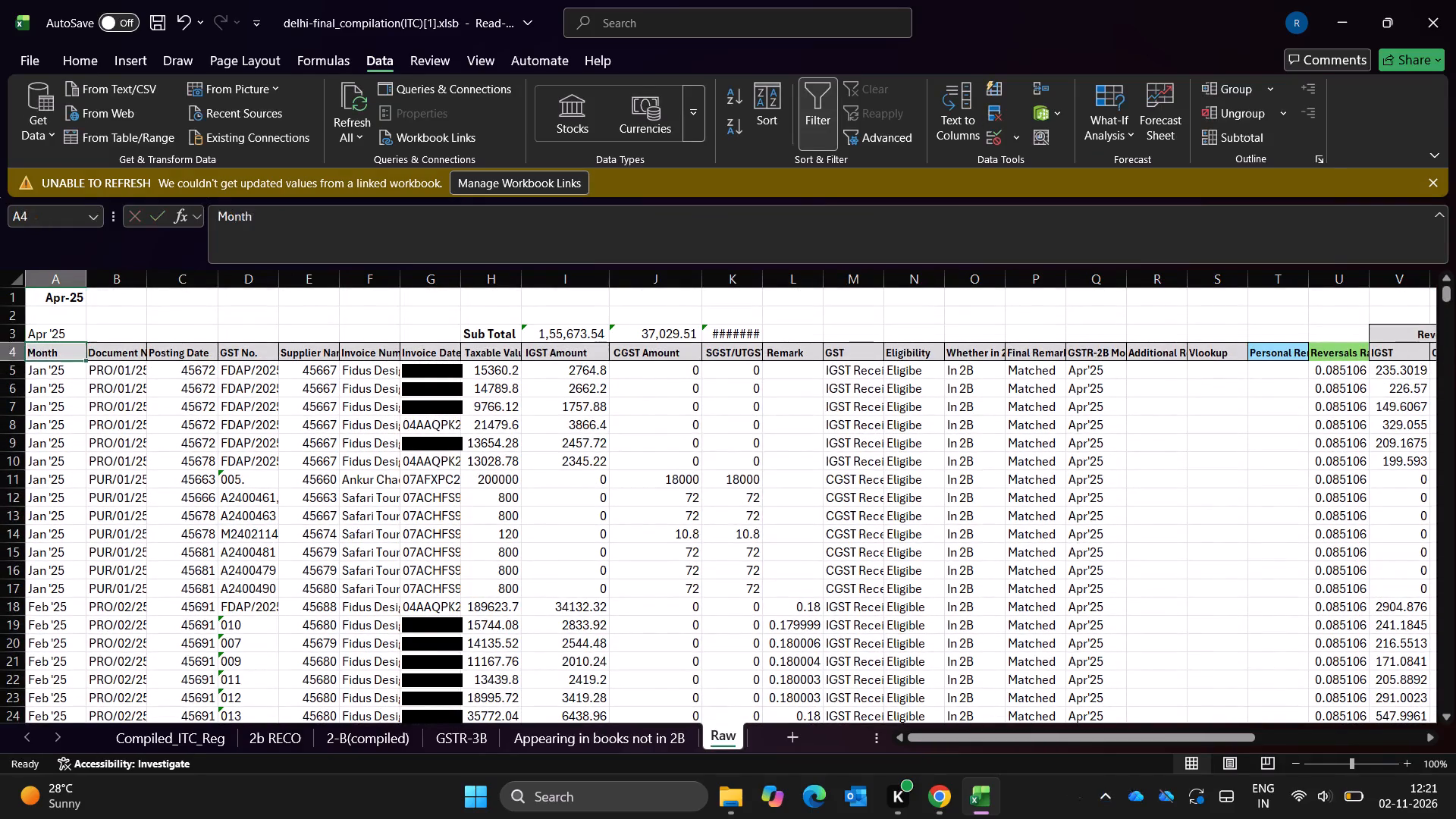
Undo the Apr '25 entry in cell A3 of the Raw sheet.
key("ctrl+z")
key("a")
key("alt+c")
key("Escape")
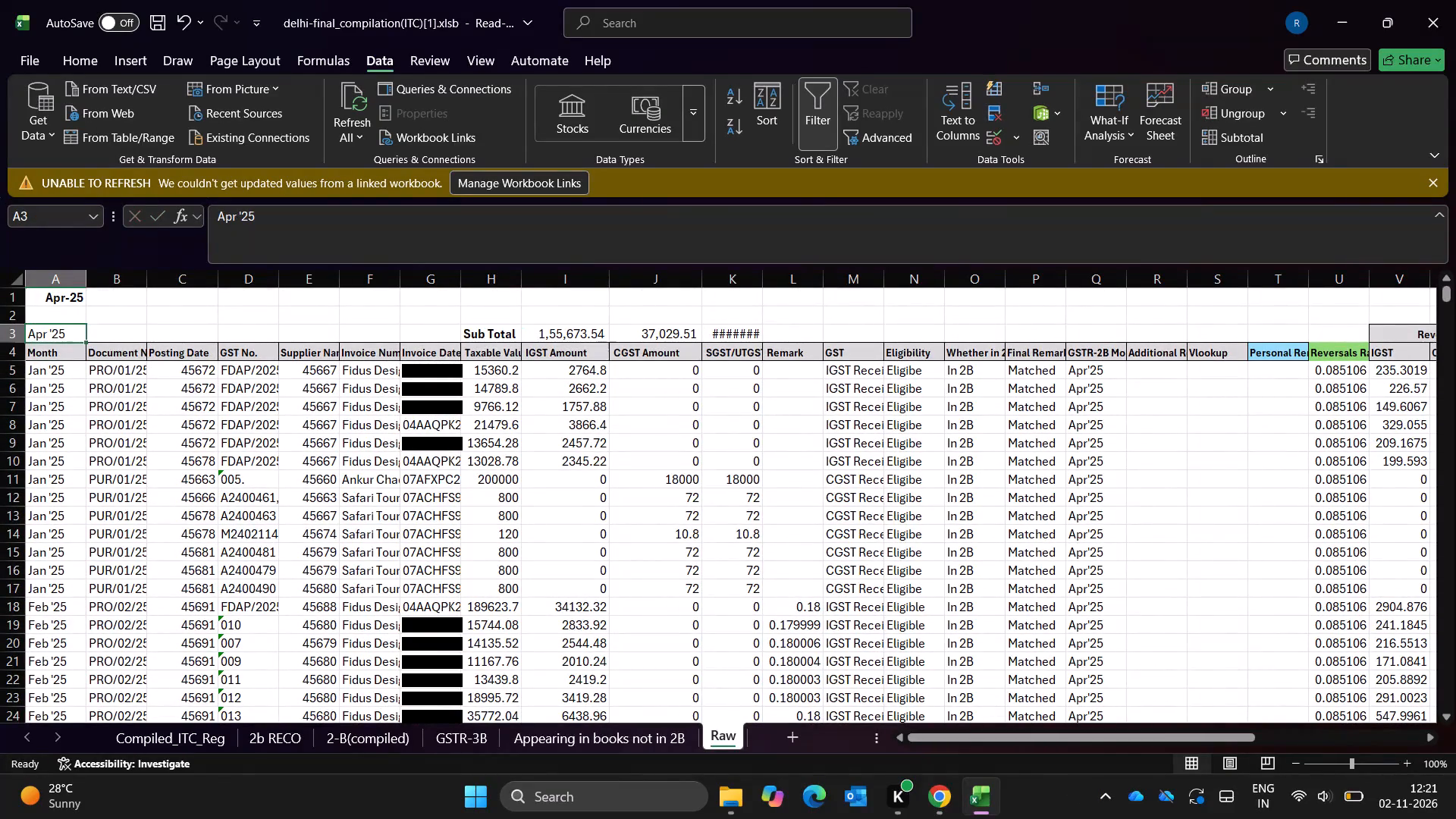
key("Escape")
key("Down")
key("Up")
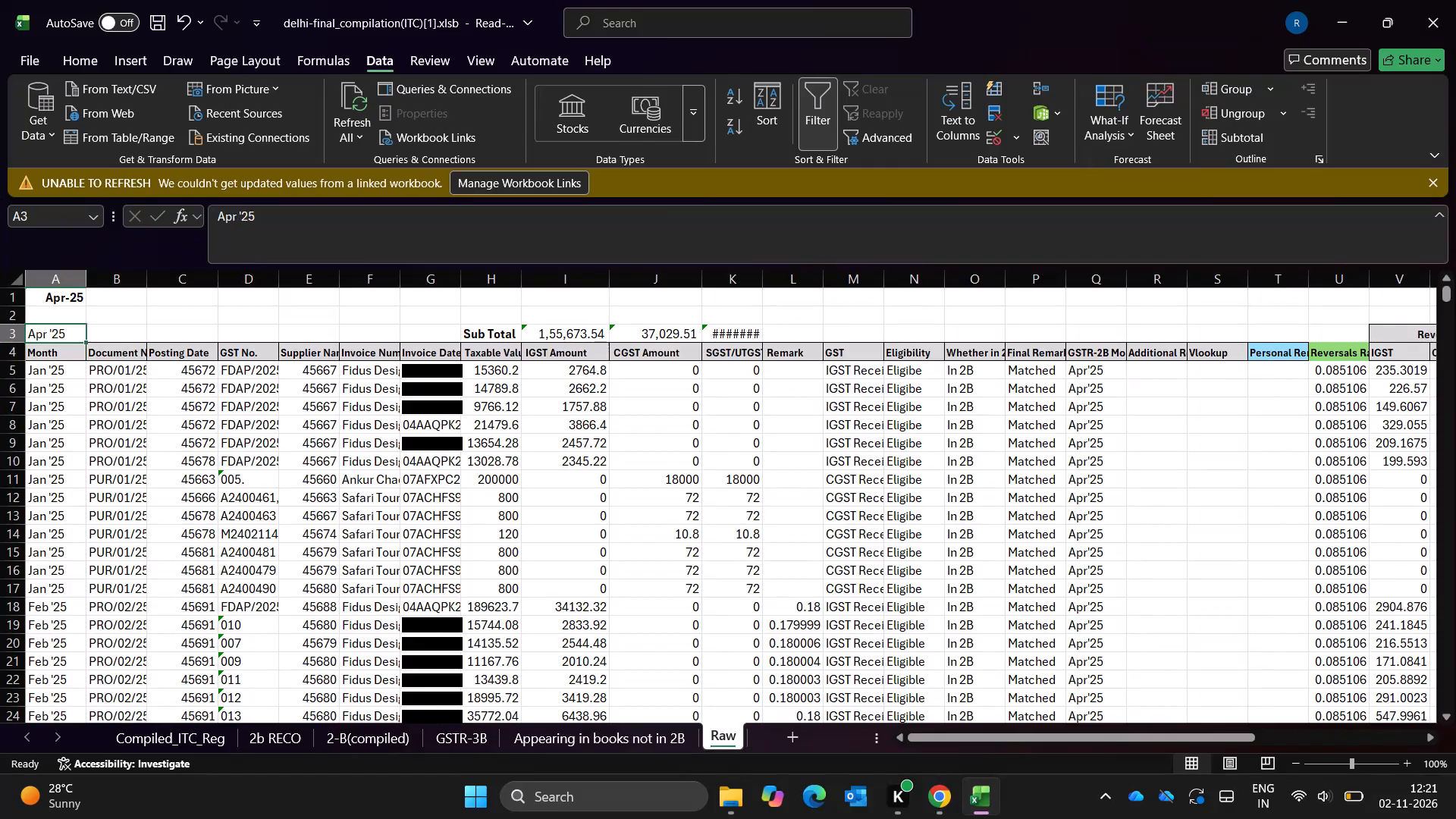
key("ctrl+z")
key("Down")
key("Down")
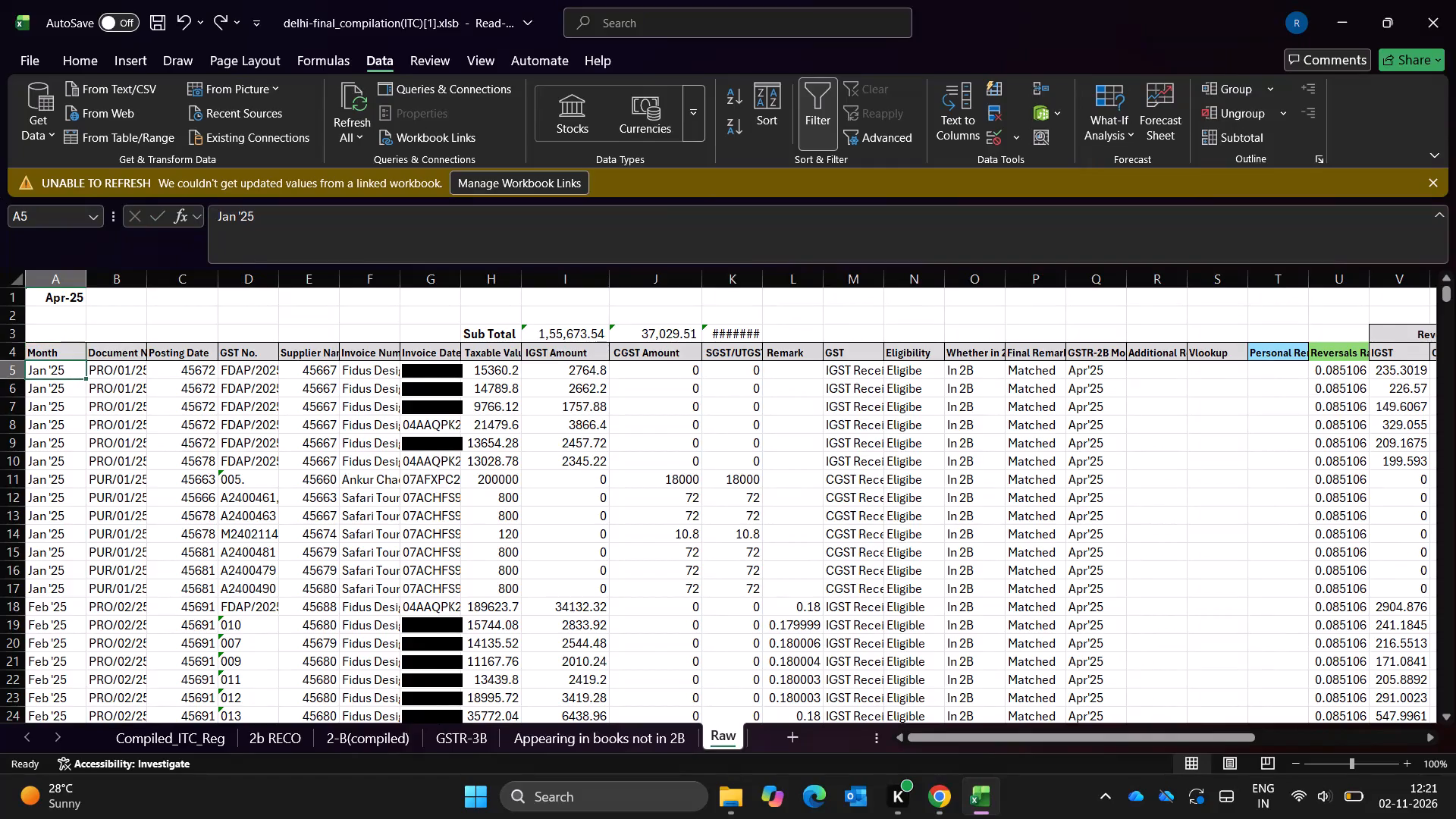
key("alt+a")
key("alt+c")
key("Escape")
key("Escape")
Examine the Raw sheet's row 4 headers across the reversal, claim and net difference columns, and return to the Month column.
key("Up")
key("Right")
key("ctrl+Right")
key("Right")
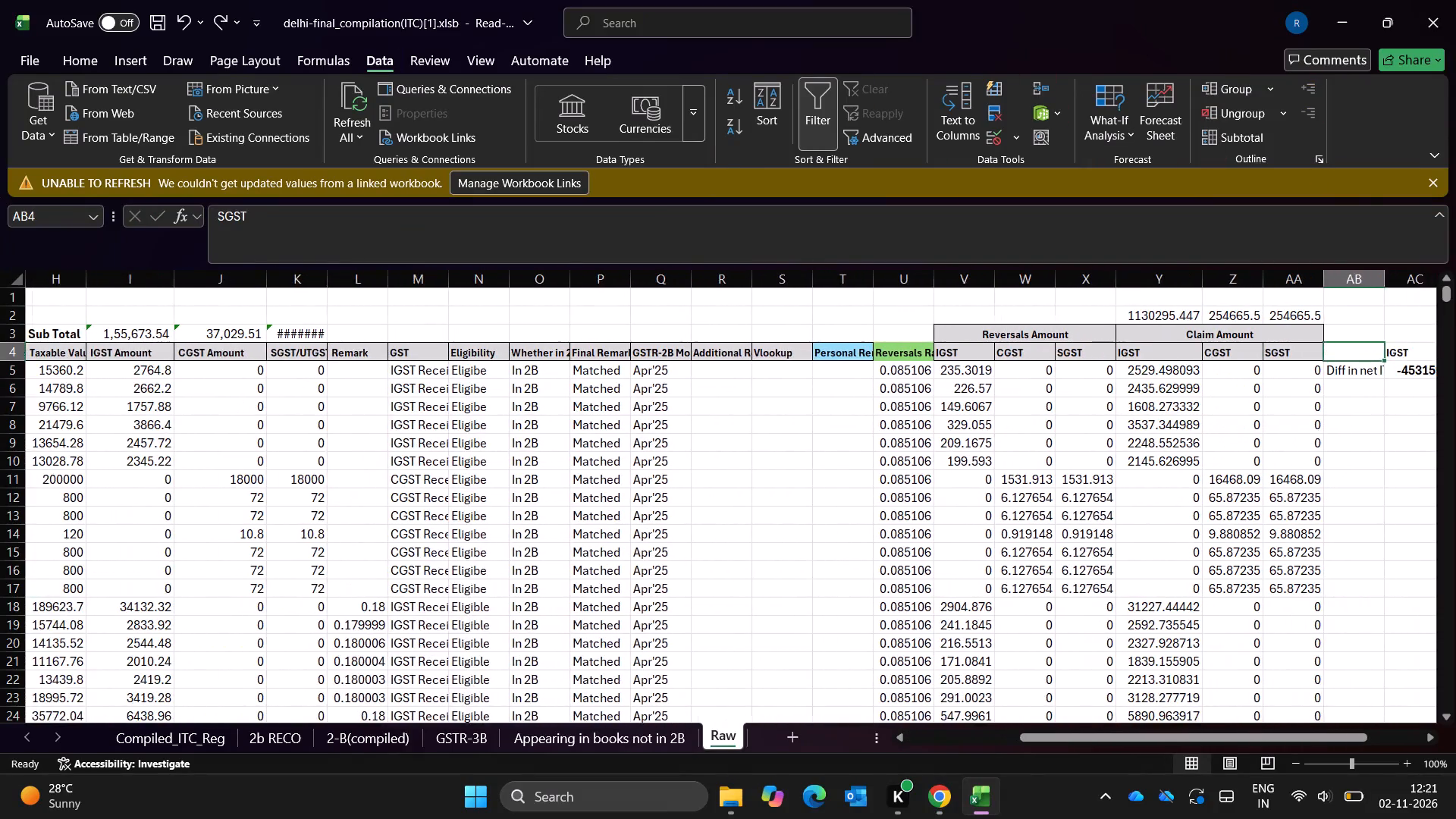
key("Right")
key("Right")
key("Right")
key("Right")
key("Right")
key("Right")
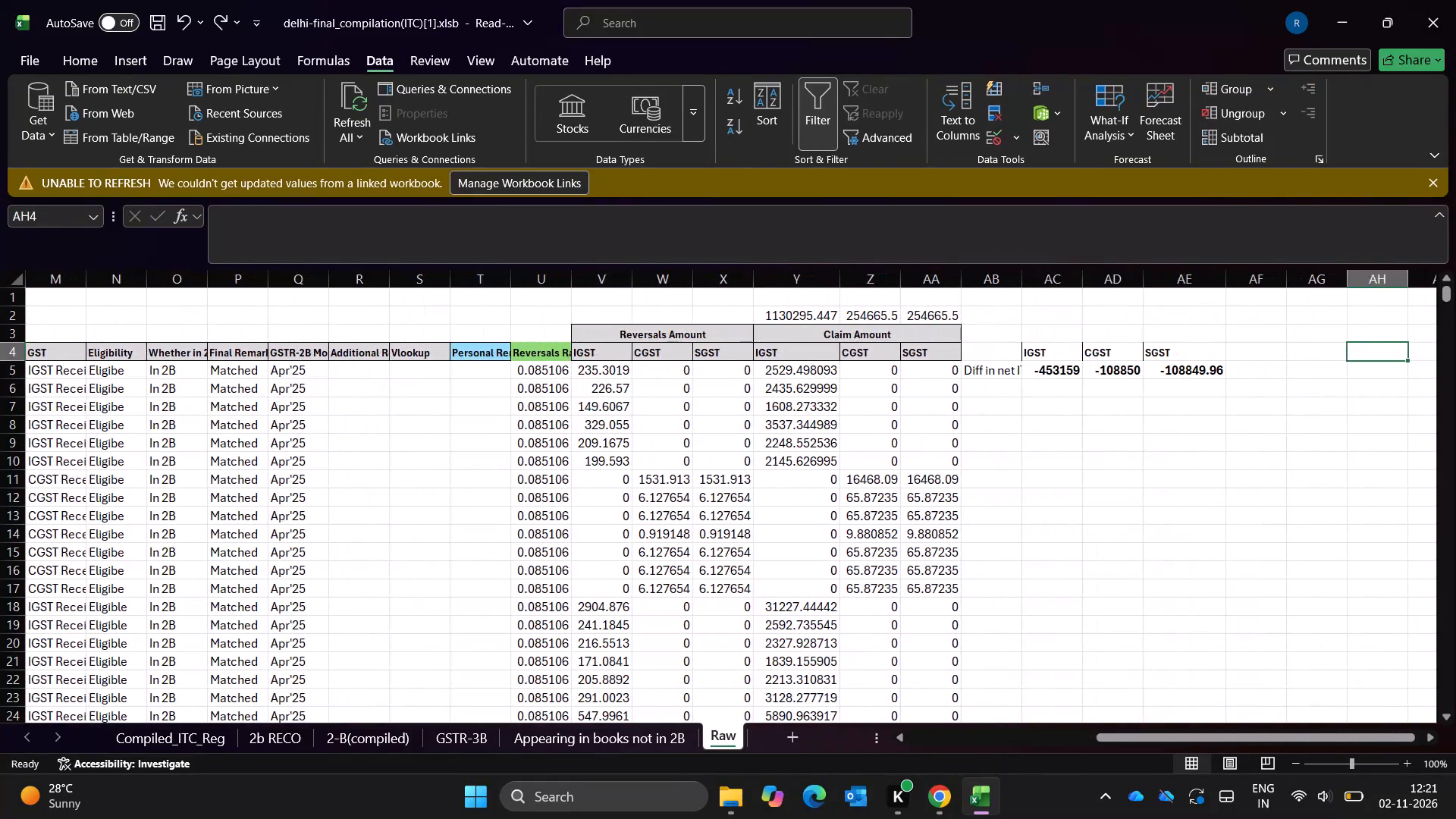
key("ctrl+Left")
key("ctrl+Left")
key("Left")
key("Left")
key("Left")
key("ctrl+Left")
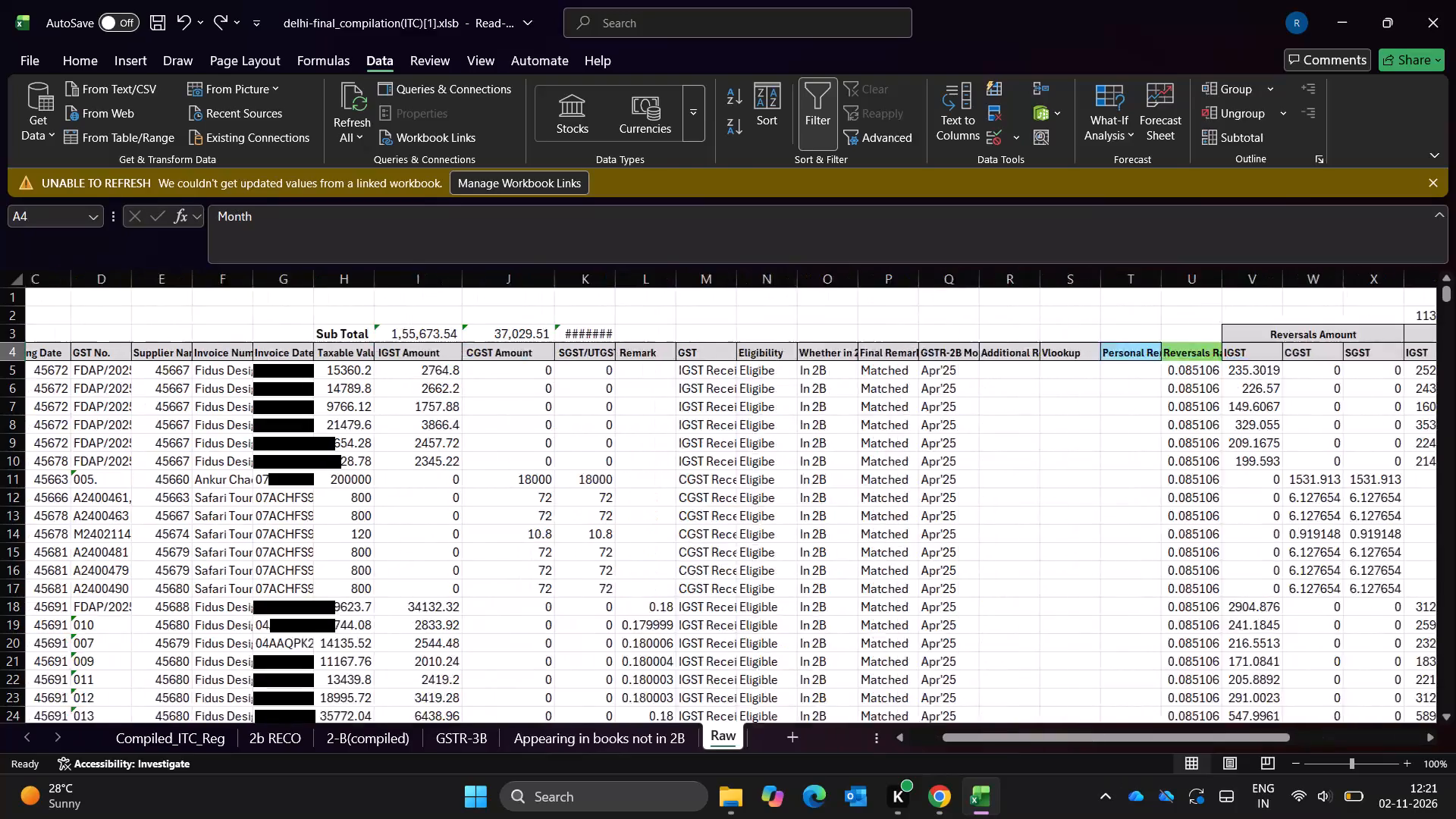
key("ctrl+Left")
key("ctrl+Left")
Inspect the Raw sheet's Month column down to the end of its first data block, and return to the top.
key("Down")
key("Down")
key("ctrl+Down")
key("Down")
key("Down")
key("Up")
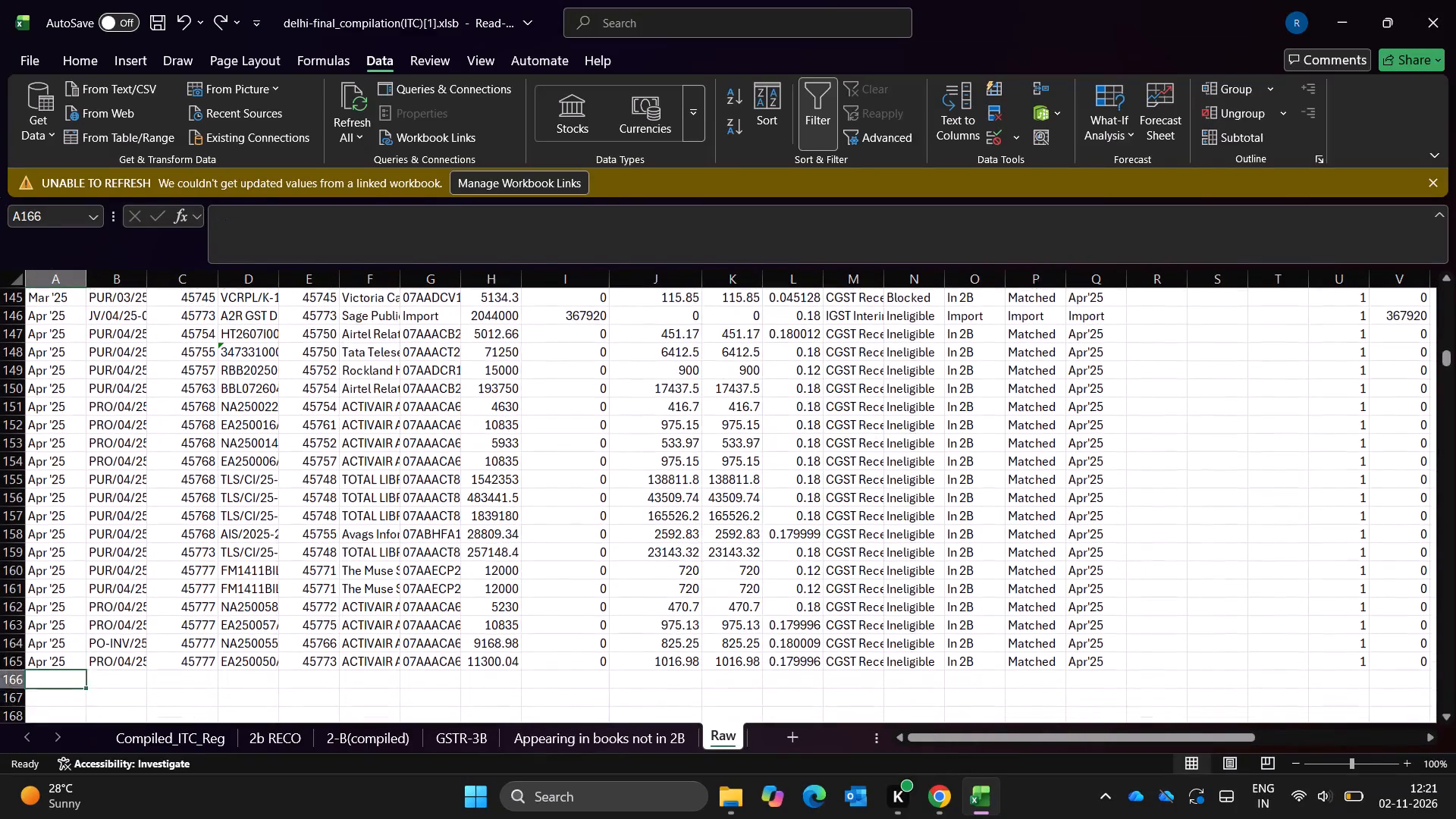
key("Up")
key("ctrl+Up")
key("ctrl+Up")
Go back through the workbook's sheets in reverse order from Raw to Compiled_ITC_Reg.
key("ctrl+Page_Up")
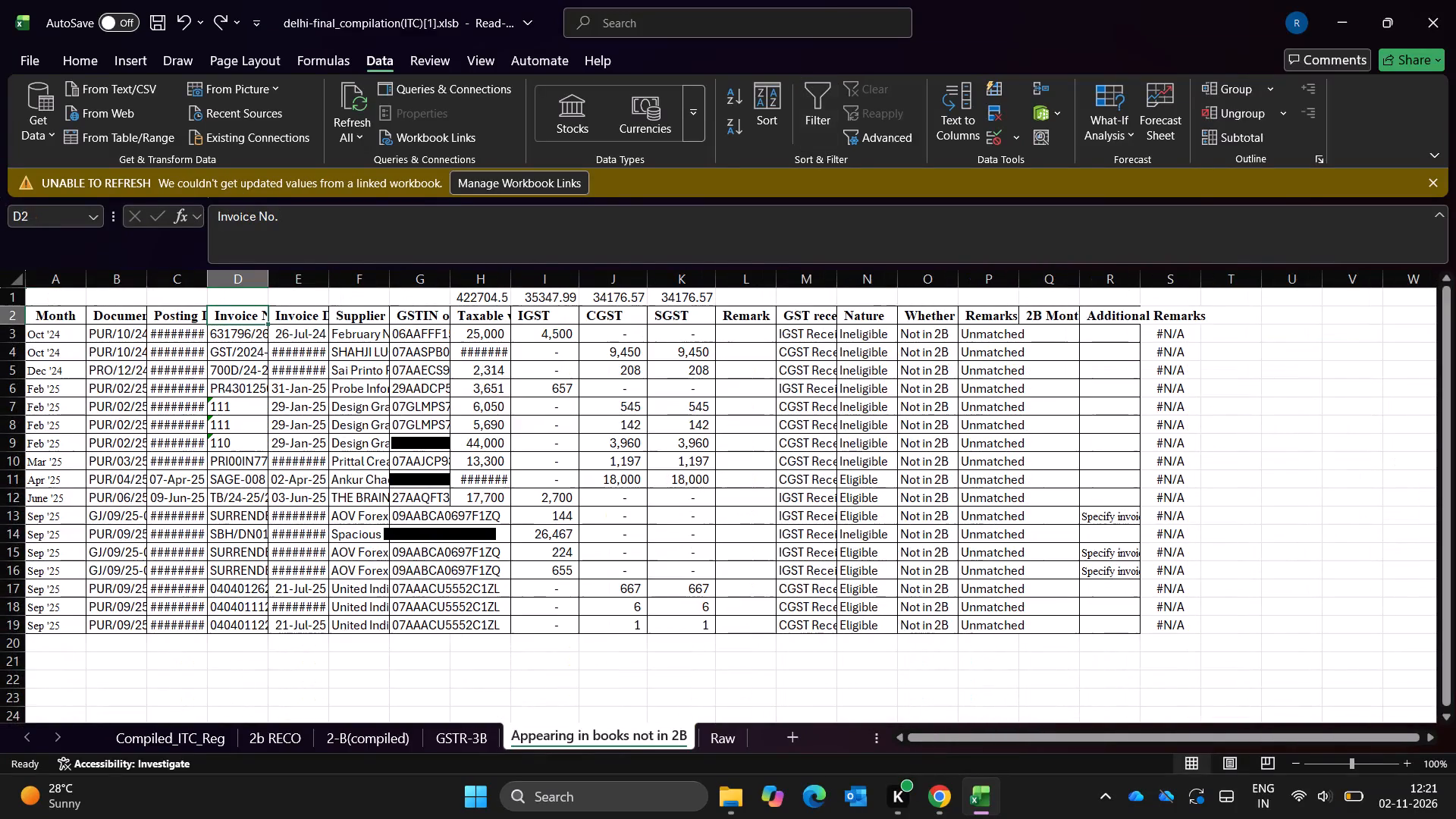
key("ctrl+Page_Up")
key("ctrl+Page_Up")
key("ctrl+Page_Up")
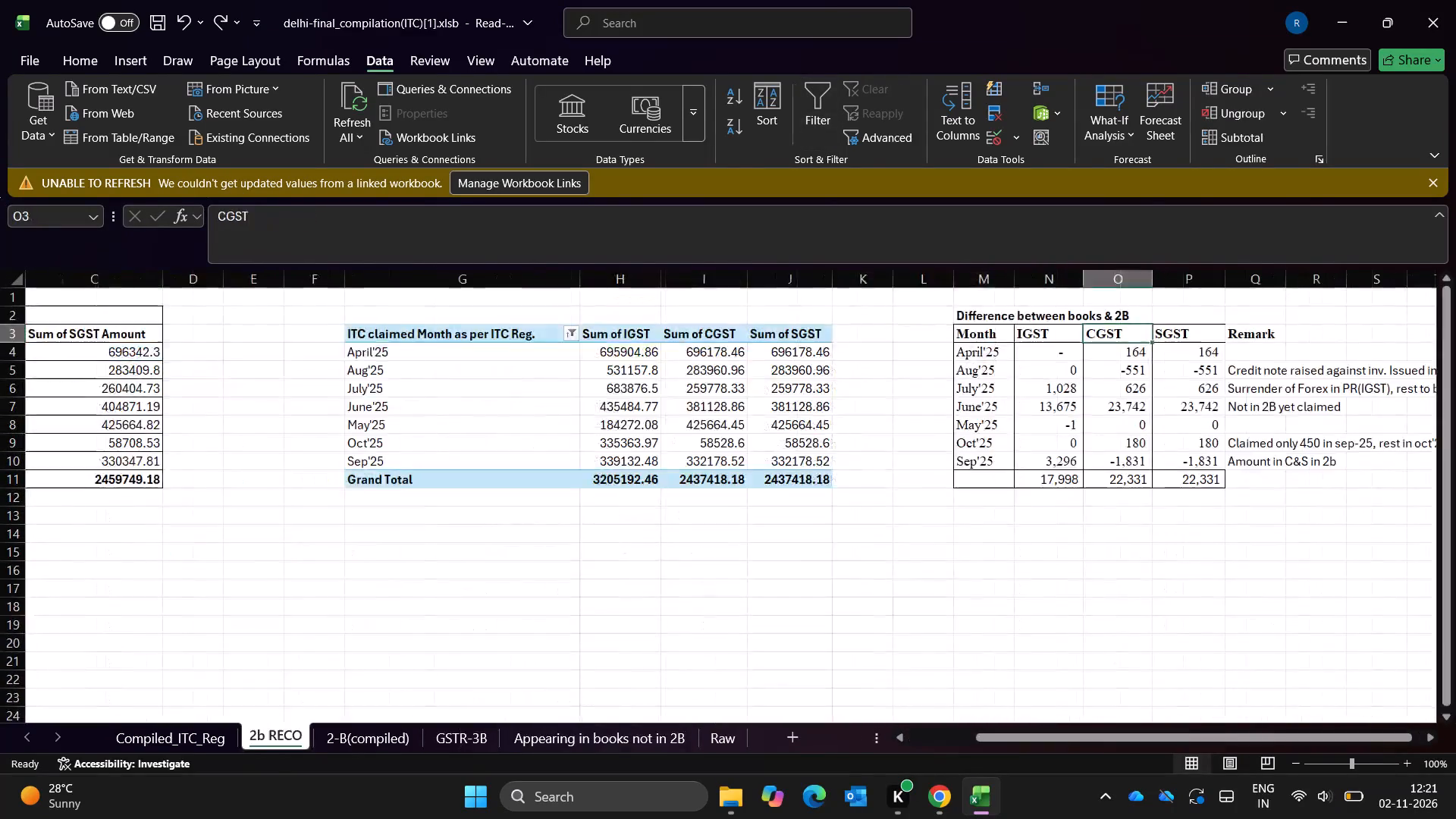
key("ctrl+Page_Up")
key("ctrl+Page_Up")
key("ctrl+Page_Up")
key("ctrl+Page_Up")
key("ctrl+Page_Up")
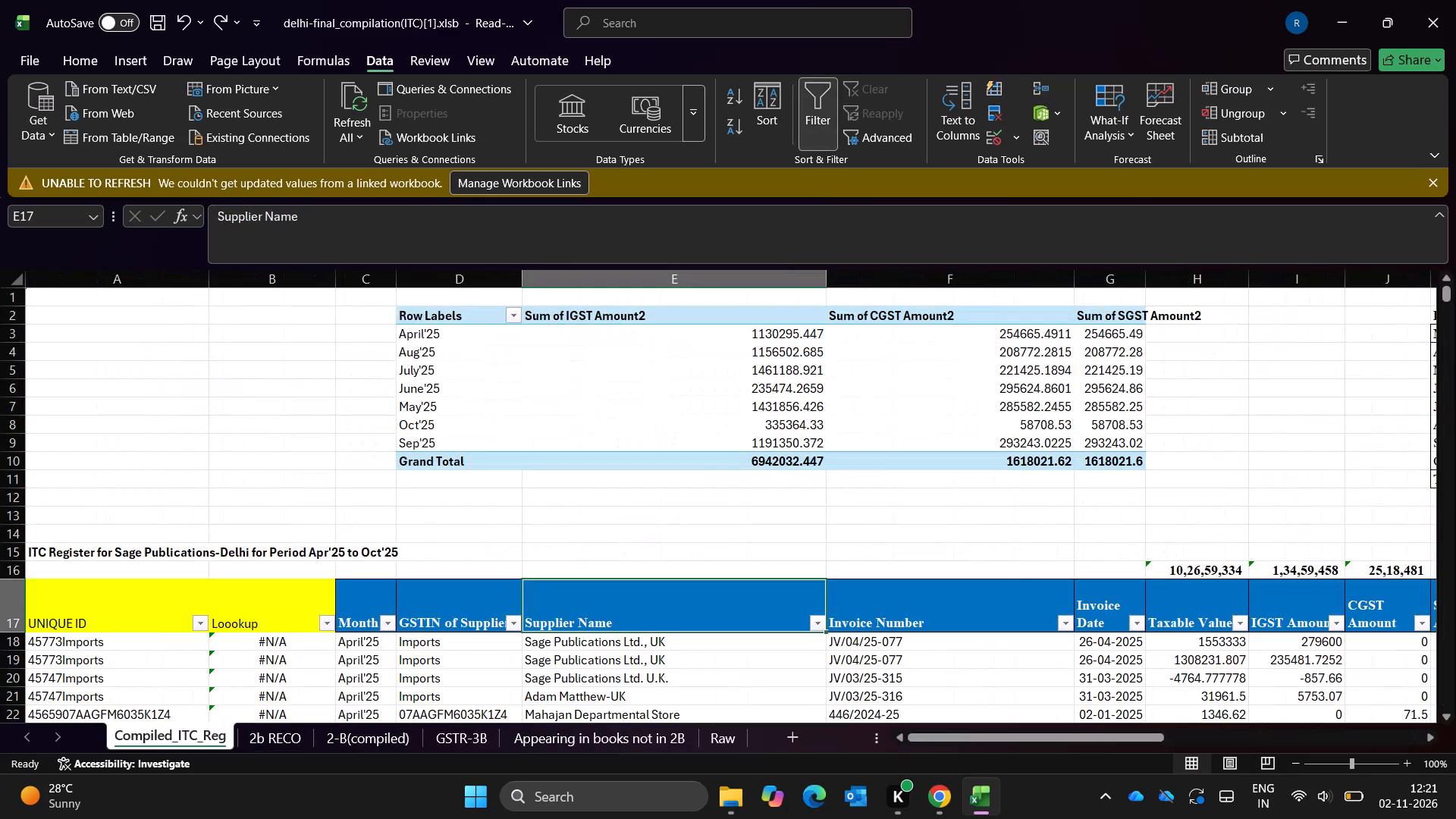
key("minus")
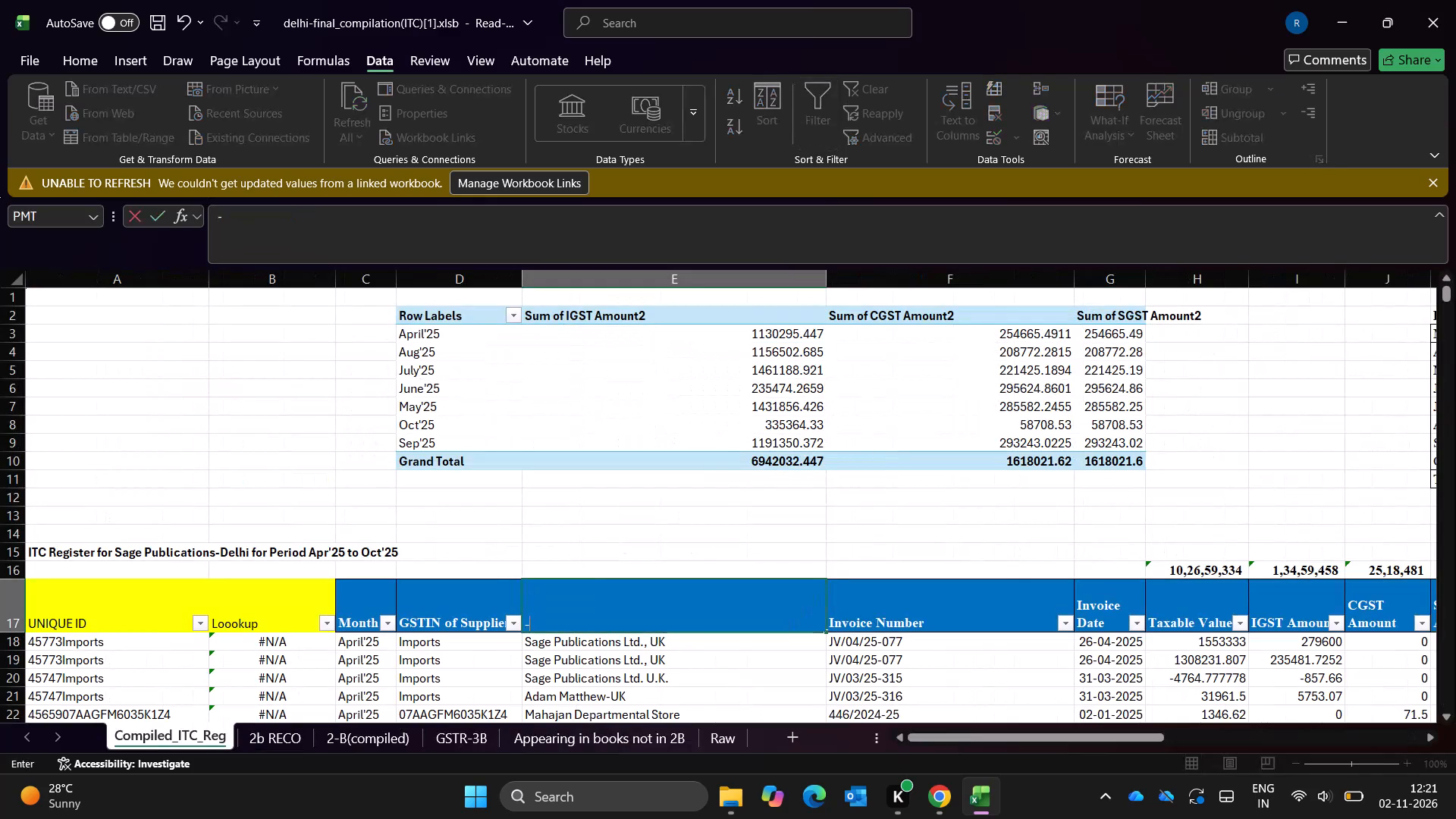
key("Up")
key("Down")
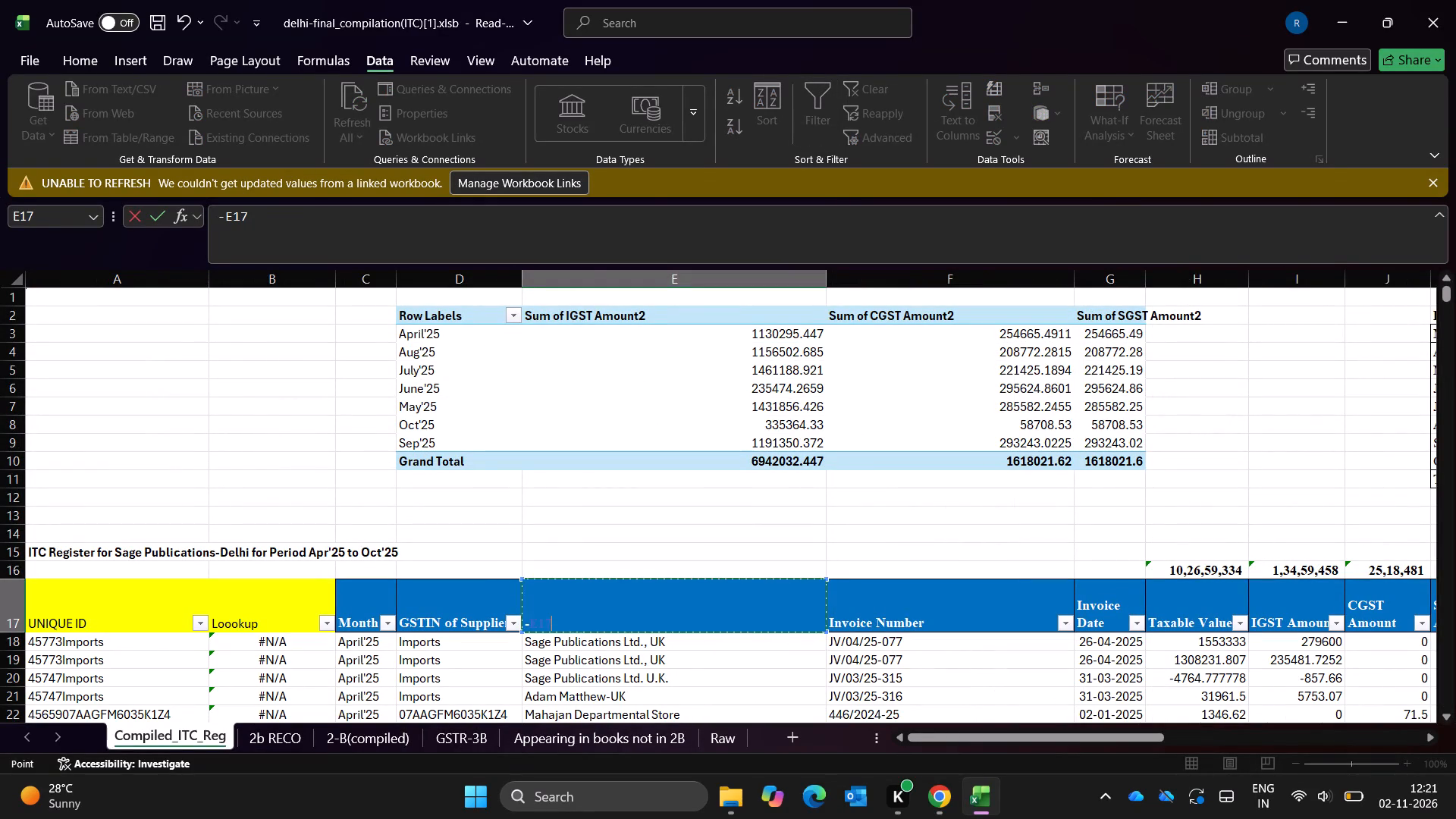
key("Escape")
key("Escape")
Go to the Loookup column header of the ITC register on Compiled_ITC_Reg.
key("Left")
key("Left")
key("Left")
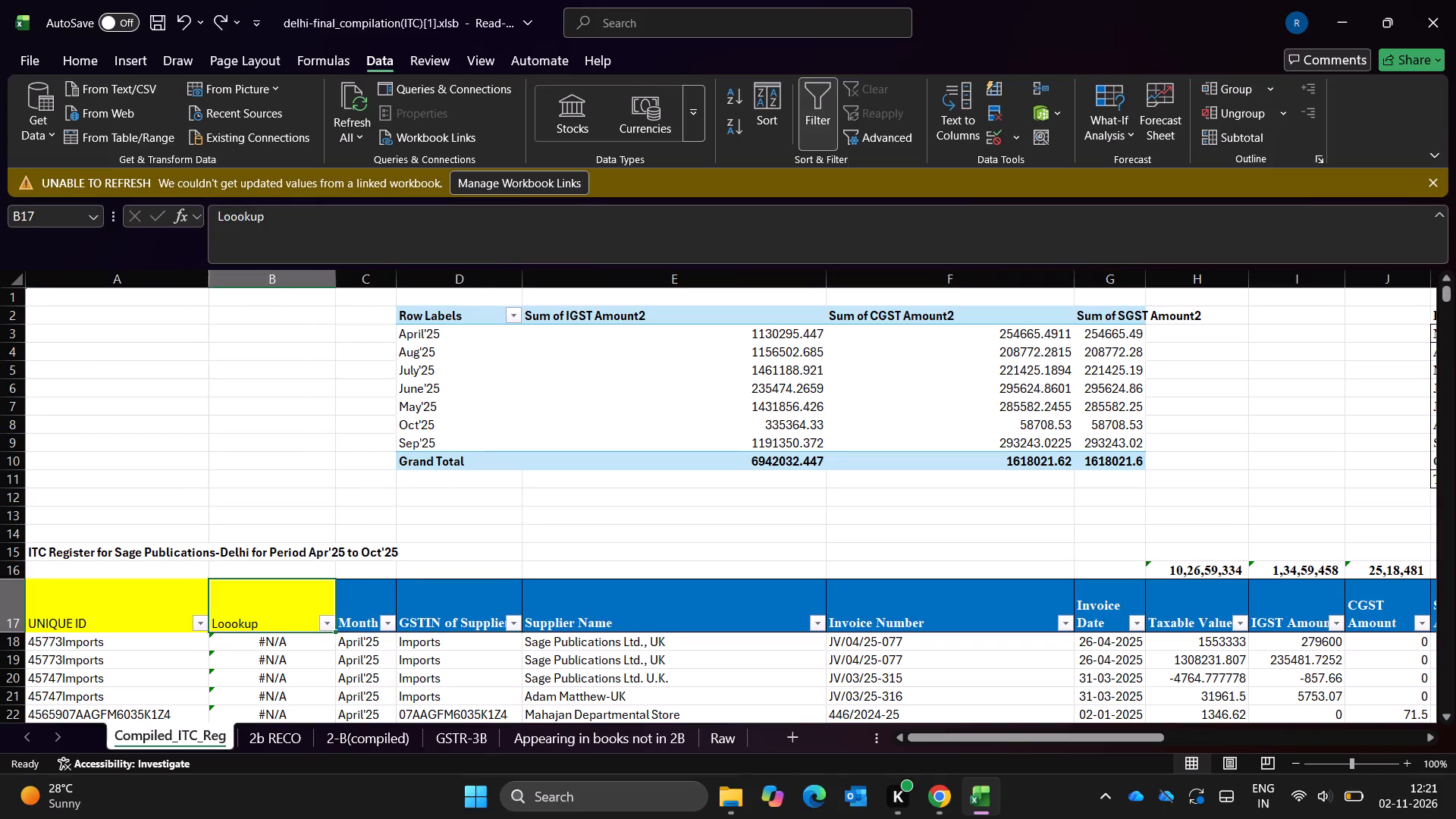
Go to the Month column header of the ITC register on Compiled_ITC_Reg.
key("ctrl+Left")
key("Right")
key("Right")
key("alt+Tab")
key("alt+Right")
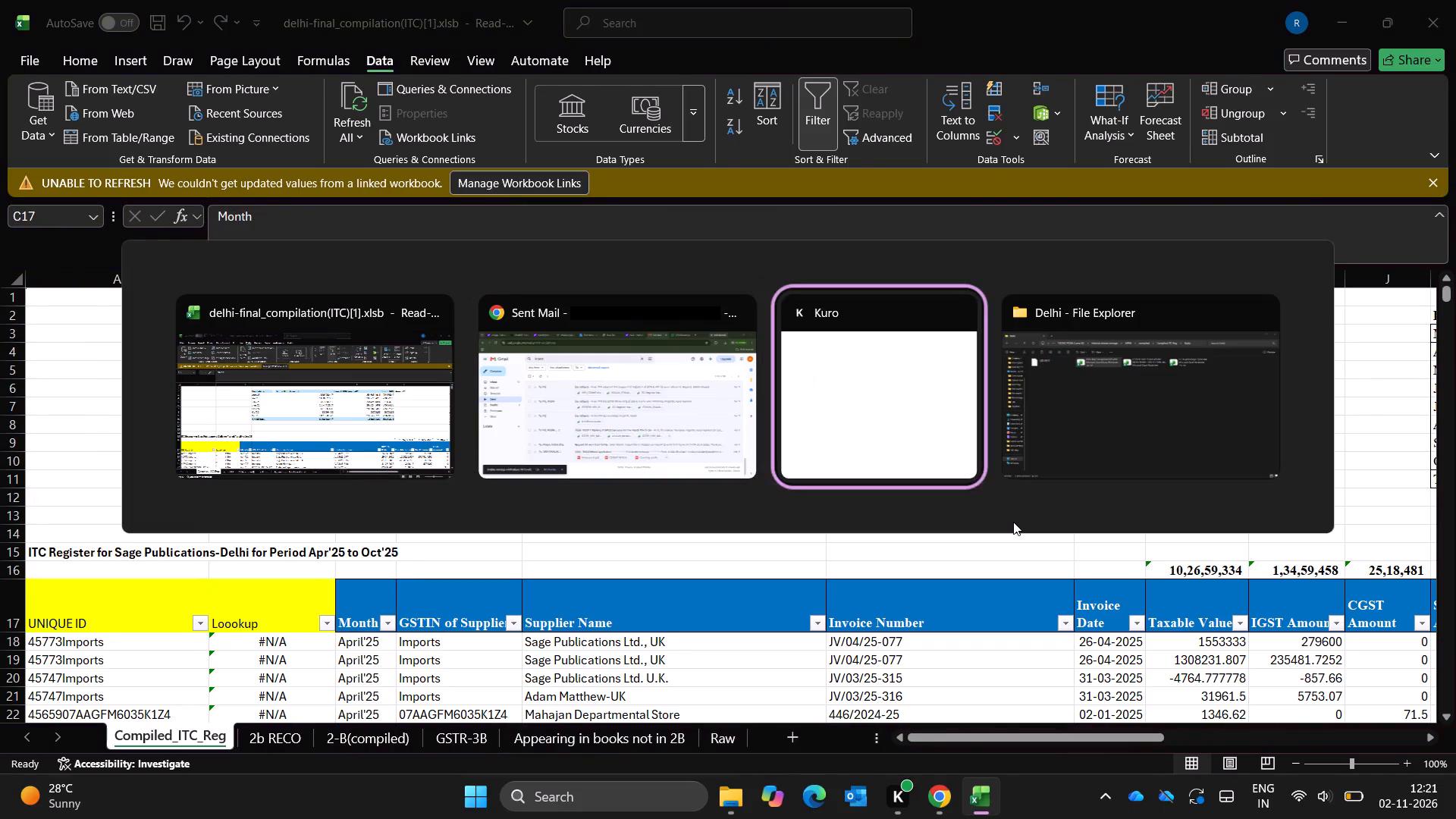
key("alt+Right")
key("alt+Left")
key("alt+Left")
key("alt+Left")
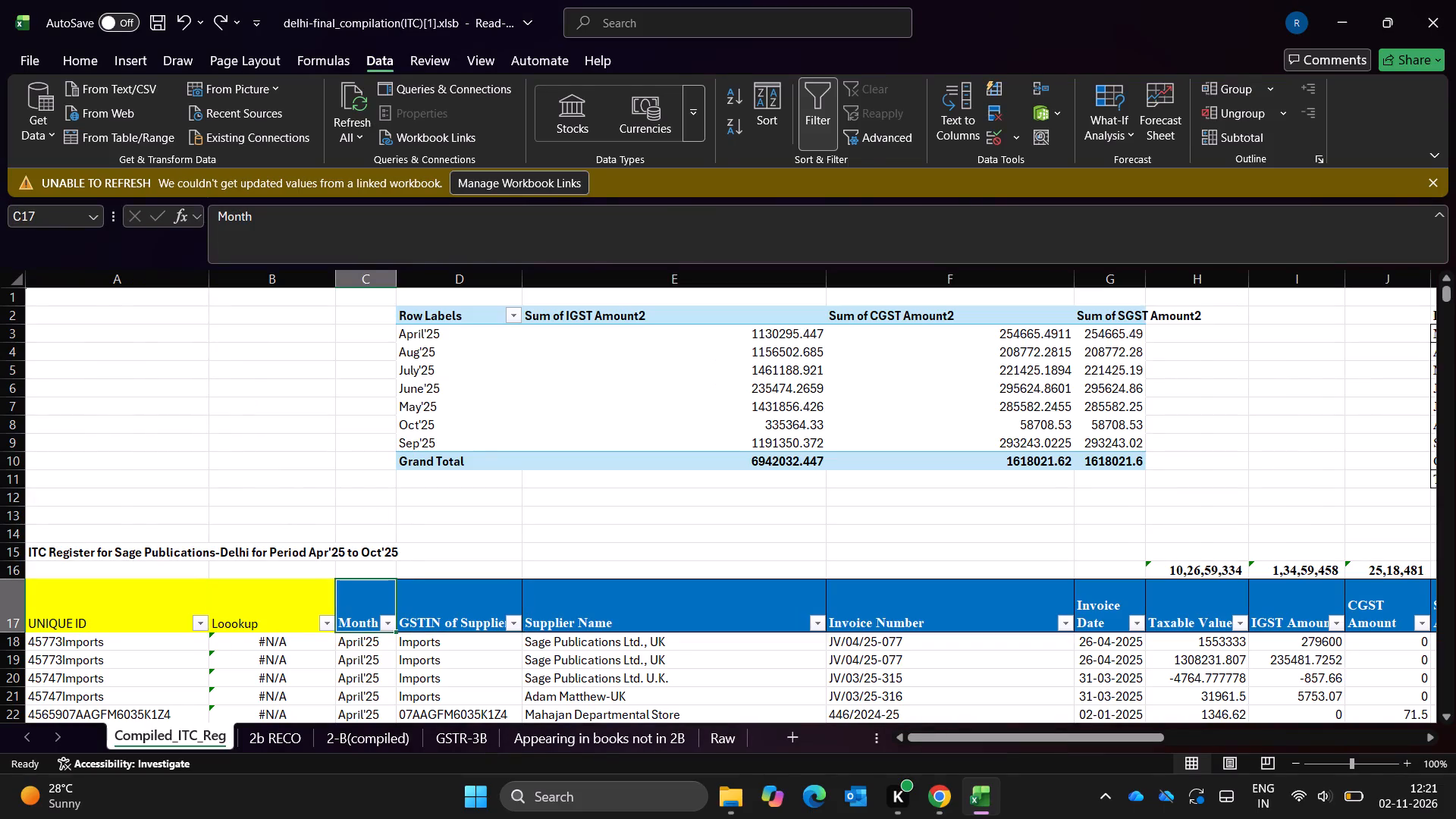
Inspect the ITC register's Month column from its header down through the monthly entries to the last row.
scroll(913, 566, "down", 2)
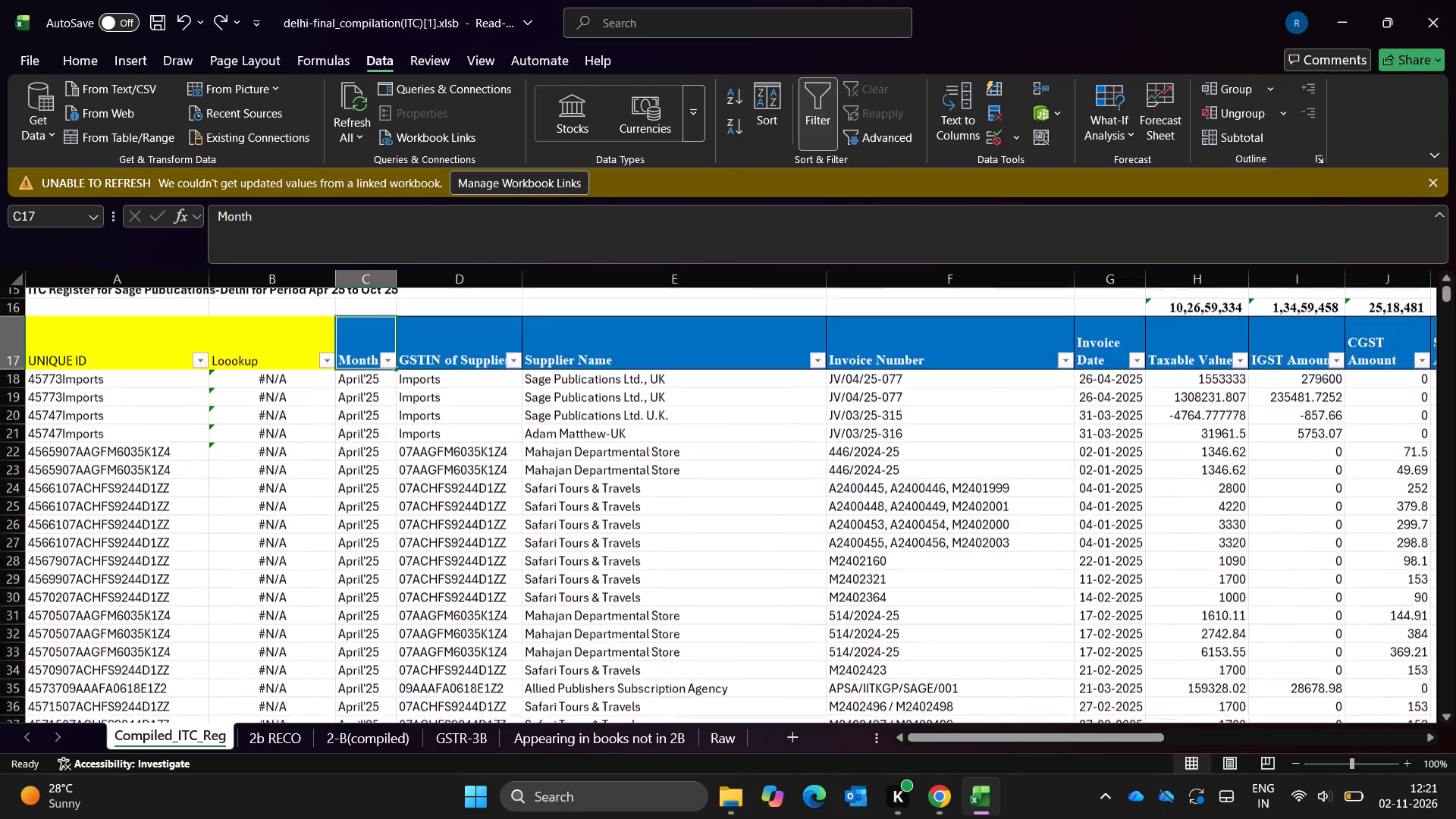
scroll(913, 566, "down", 5)
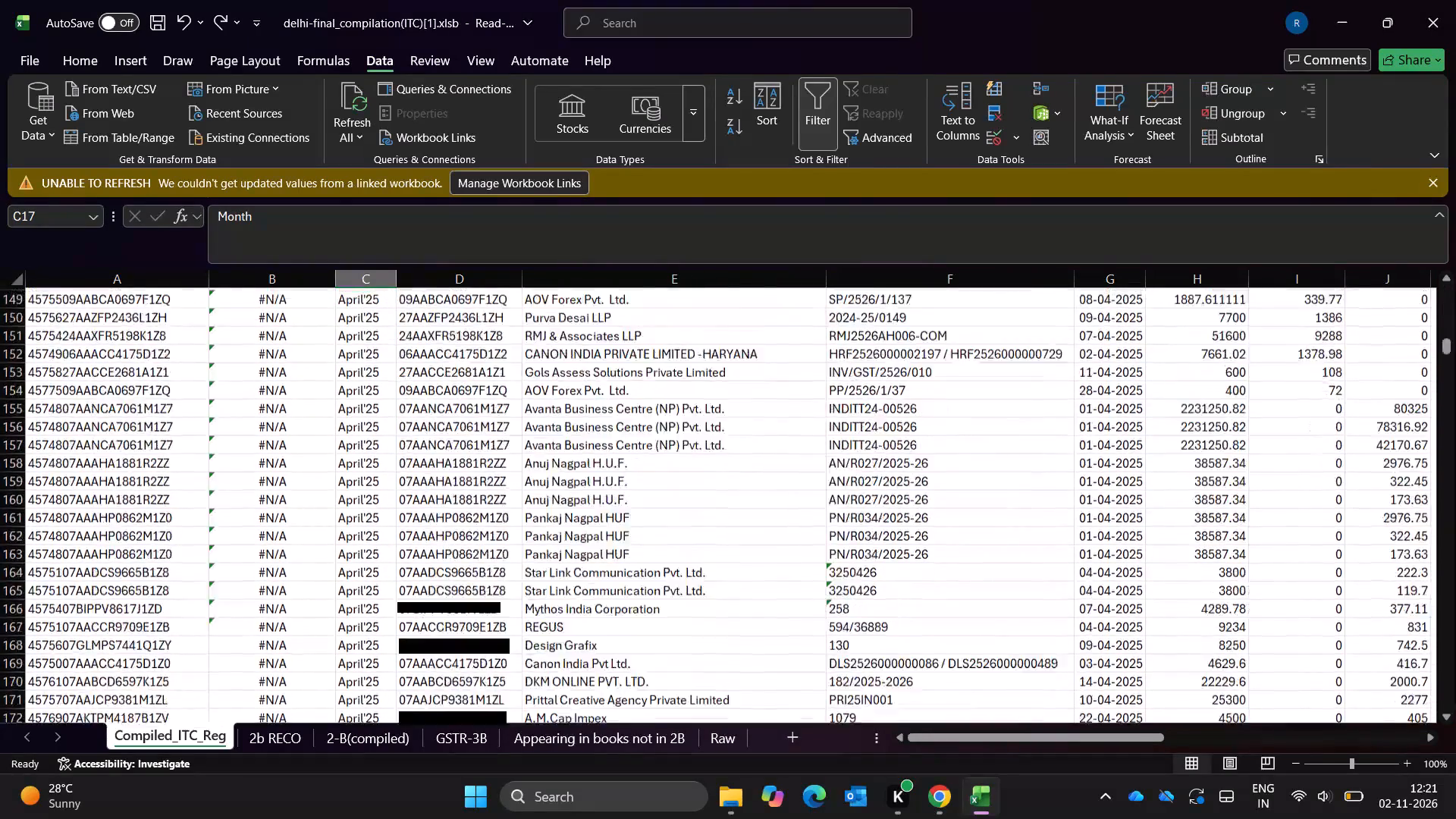
scroll(913, 566, "down", 2)
double_click(364, 538)
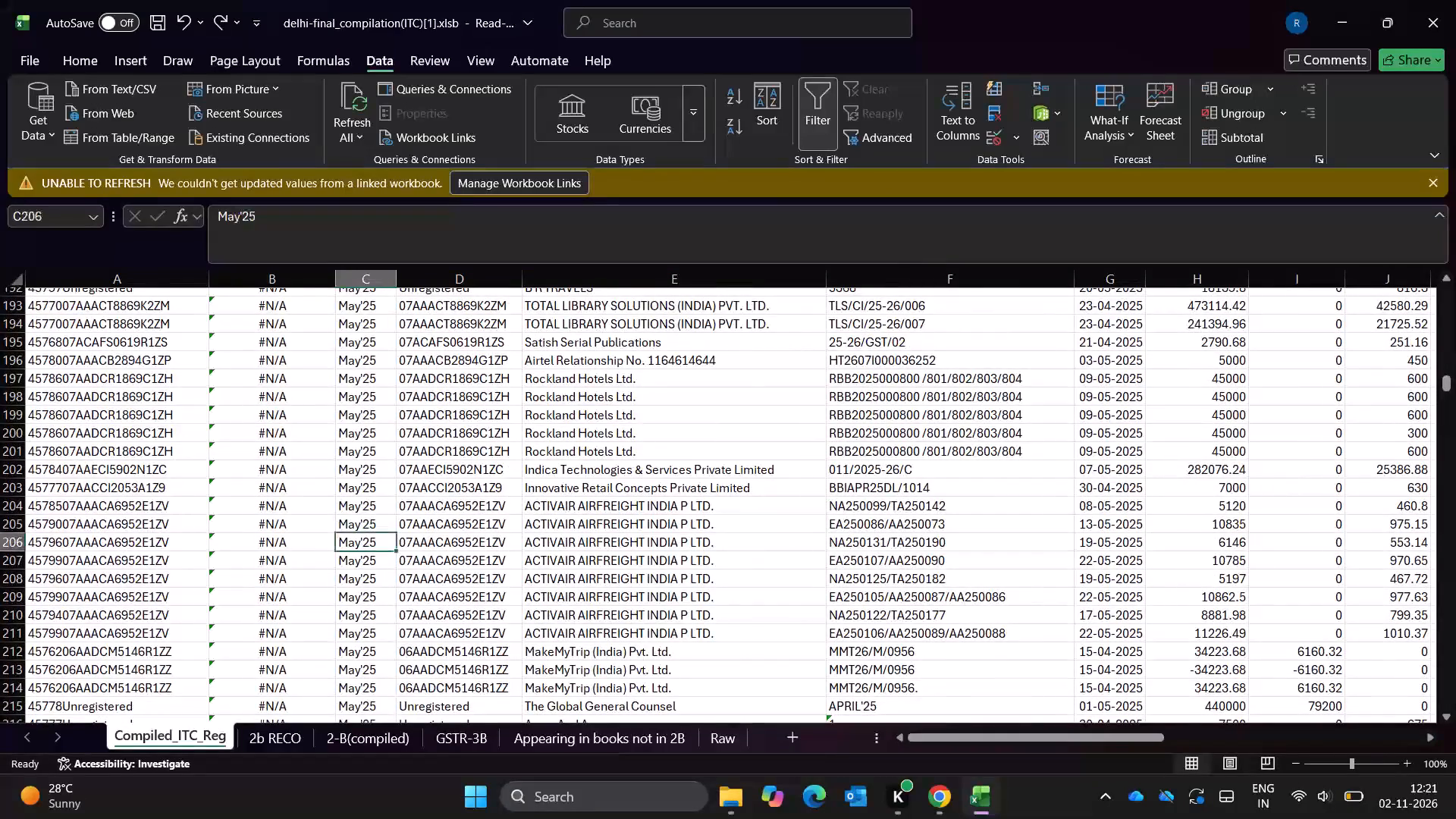
key("Down")
key("Down")
key("Escape")
key("Down")
key("Down")
key("Down")
key("ctrl+Down")
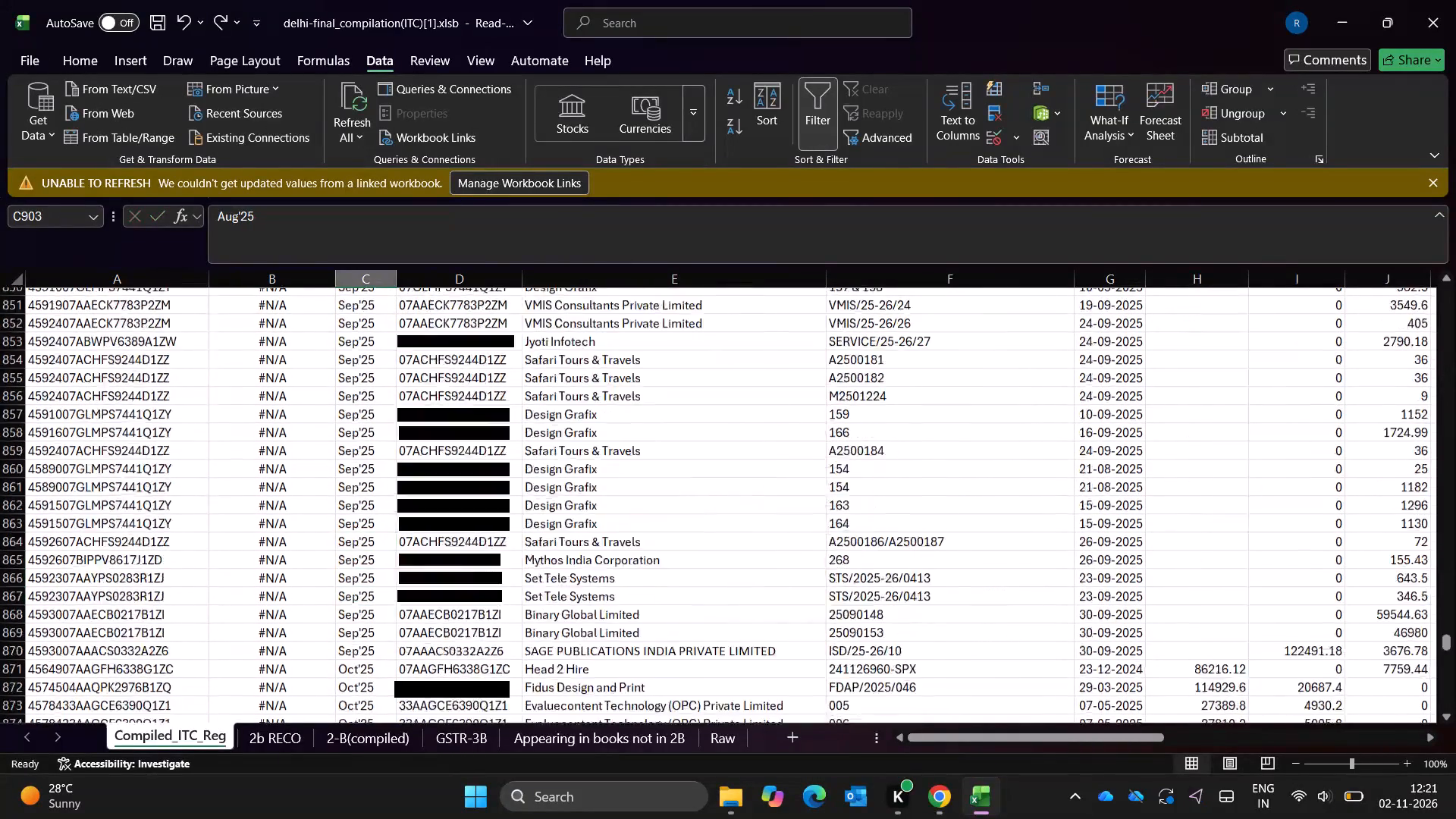
key("Down")
key("Down")
key("Up")
key("Up")
Return to the first data row beneath the ITC register's Month header.
key("ctrl+Up")
key("ctrl+Up")
key("ctrl+Up")
key("ctrl+Up")
key("Up")
key("Down")
key("Down")
key("Down")
key("Down")
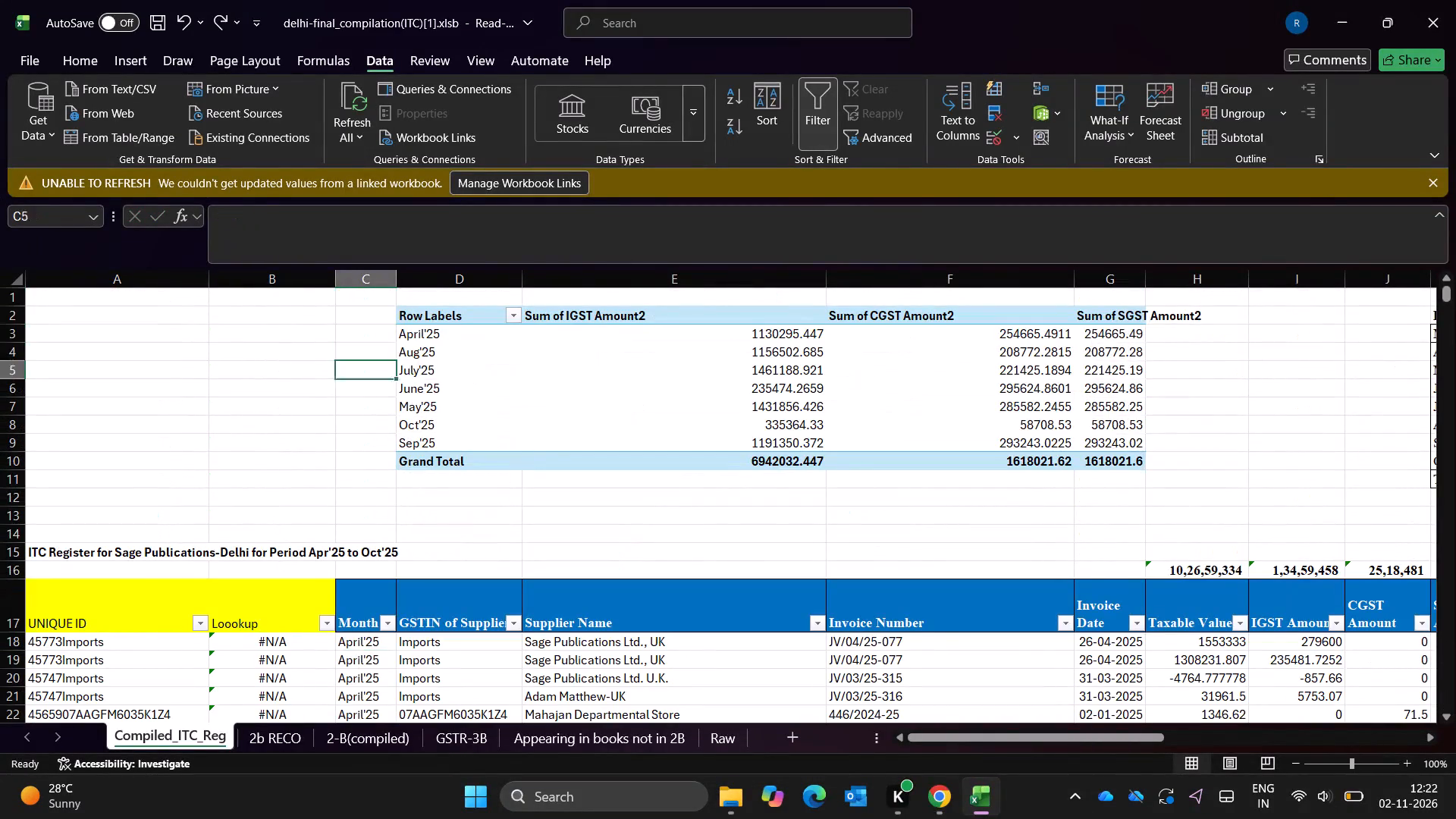
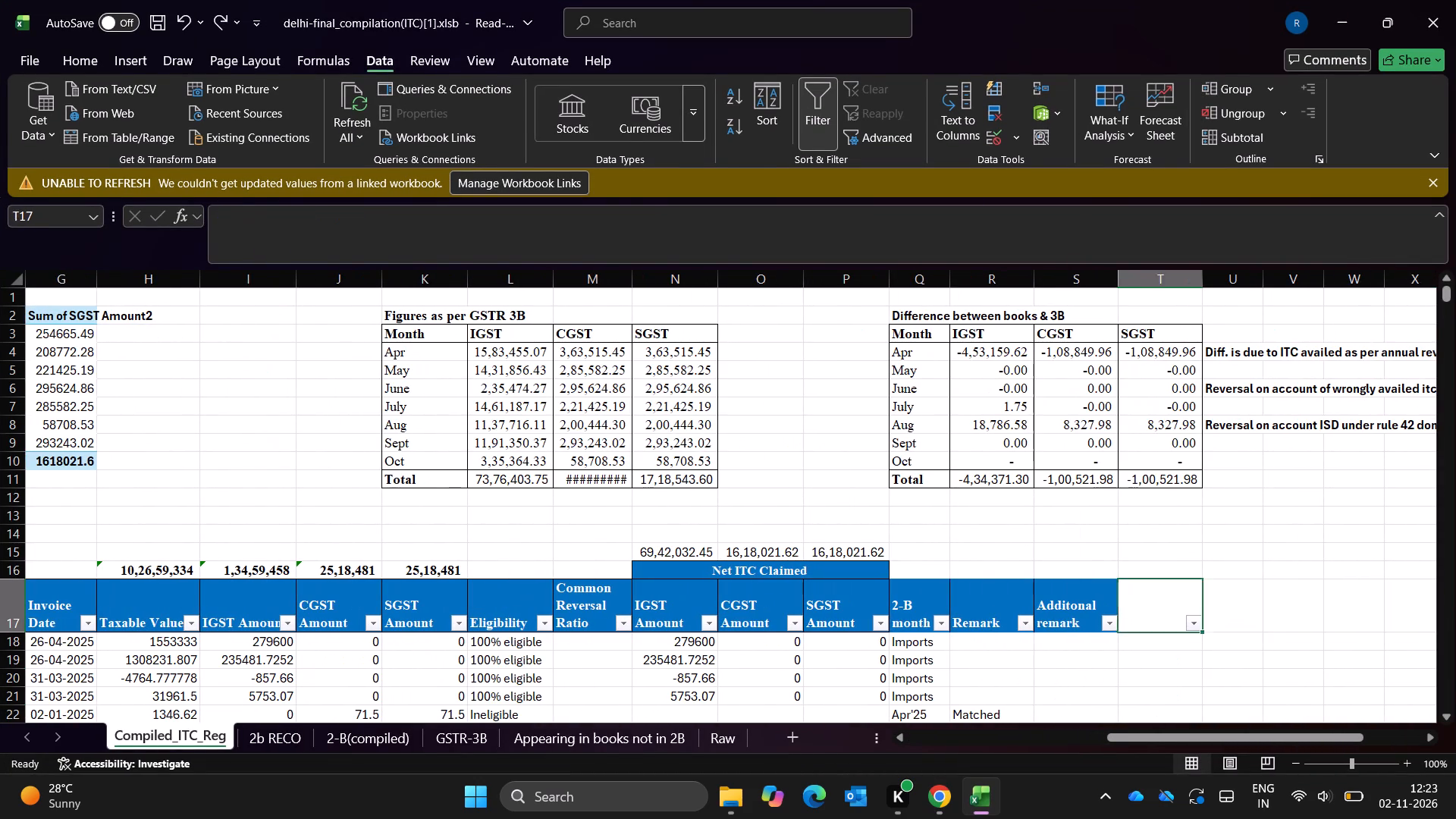
Examine the notes beside the Difference between books & 3B table, and return to the Net ITC Claimed CGST Amount header.
key("Left")
key("Right")
key("Right")
key("Right")
key("Right")
key("Right")
key("Right")
key("Right")
key("Right")
key("Left")
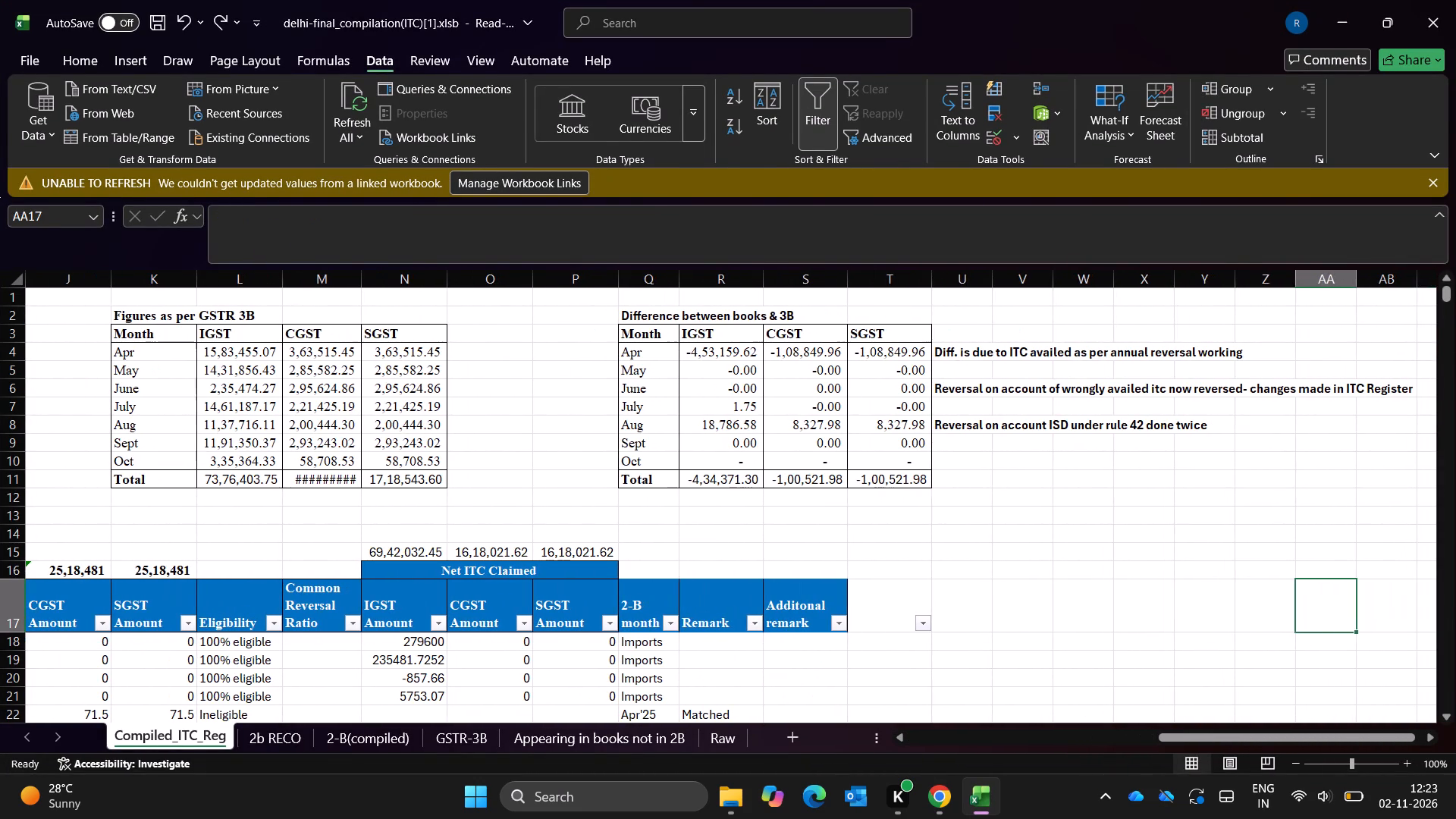
key("Left")
key("Left")
key("Left")
key("Left")
key("Left")
key("Left")
key("Left")
key("Left")
key("Left")
key("Left")
key("Left")
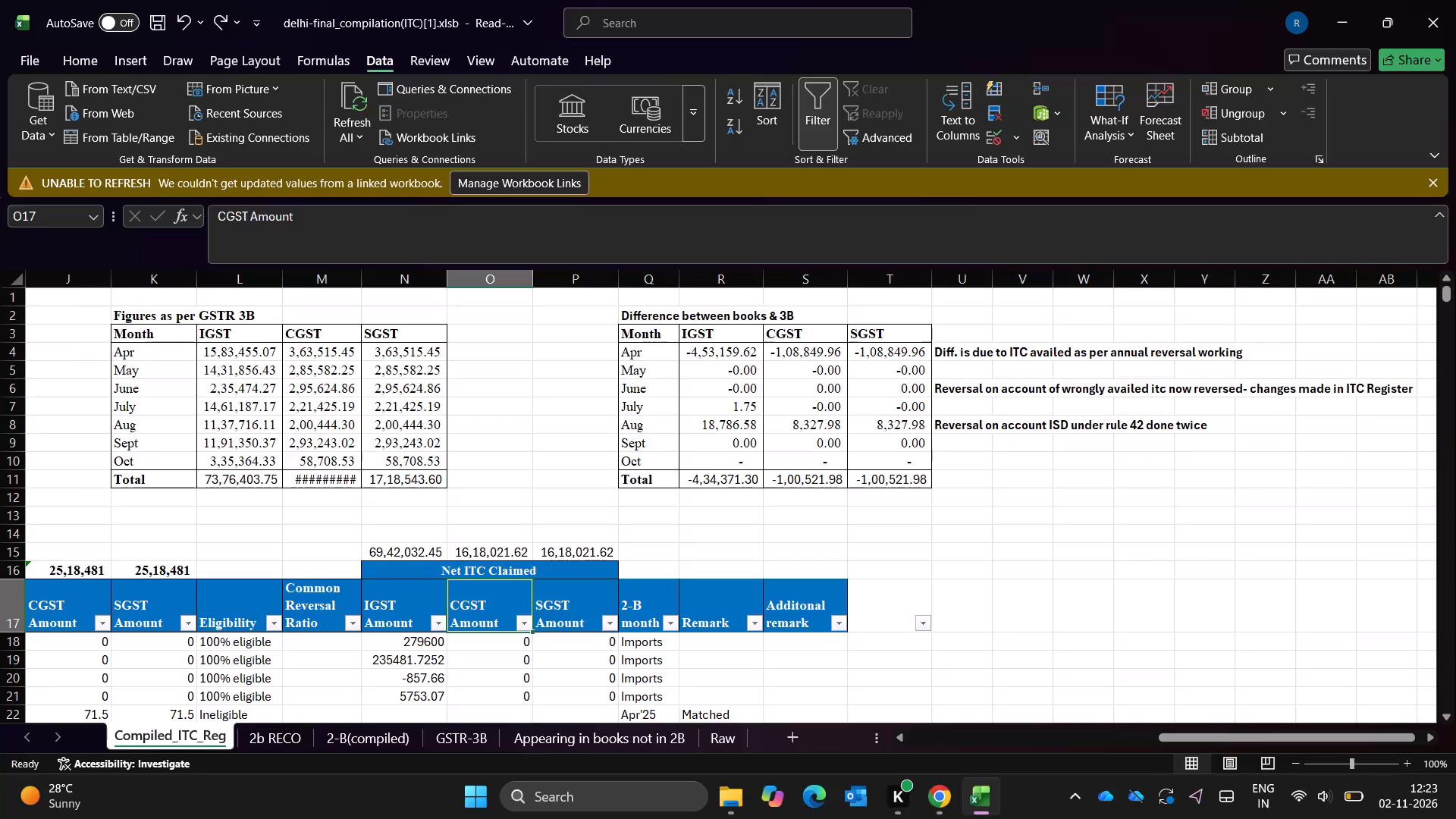
Review the ITC register's row 17 headers from its first columns through Additonal remark, ending on the Remark header.
key("ctrl+Left")
key("ctrl+Left")
key("ctrl+Left")
key("Right")
key("Right")
key("ctrl+Right")
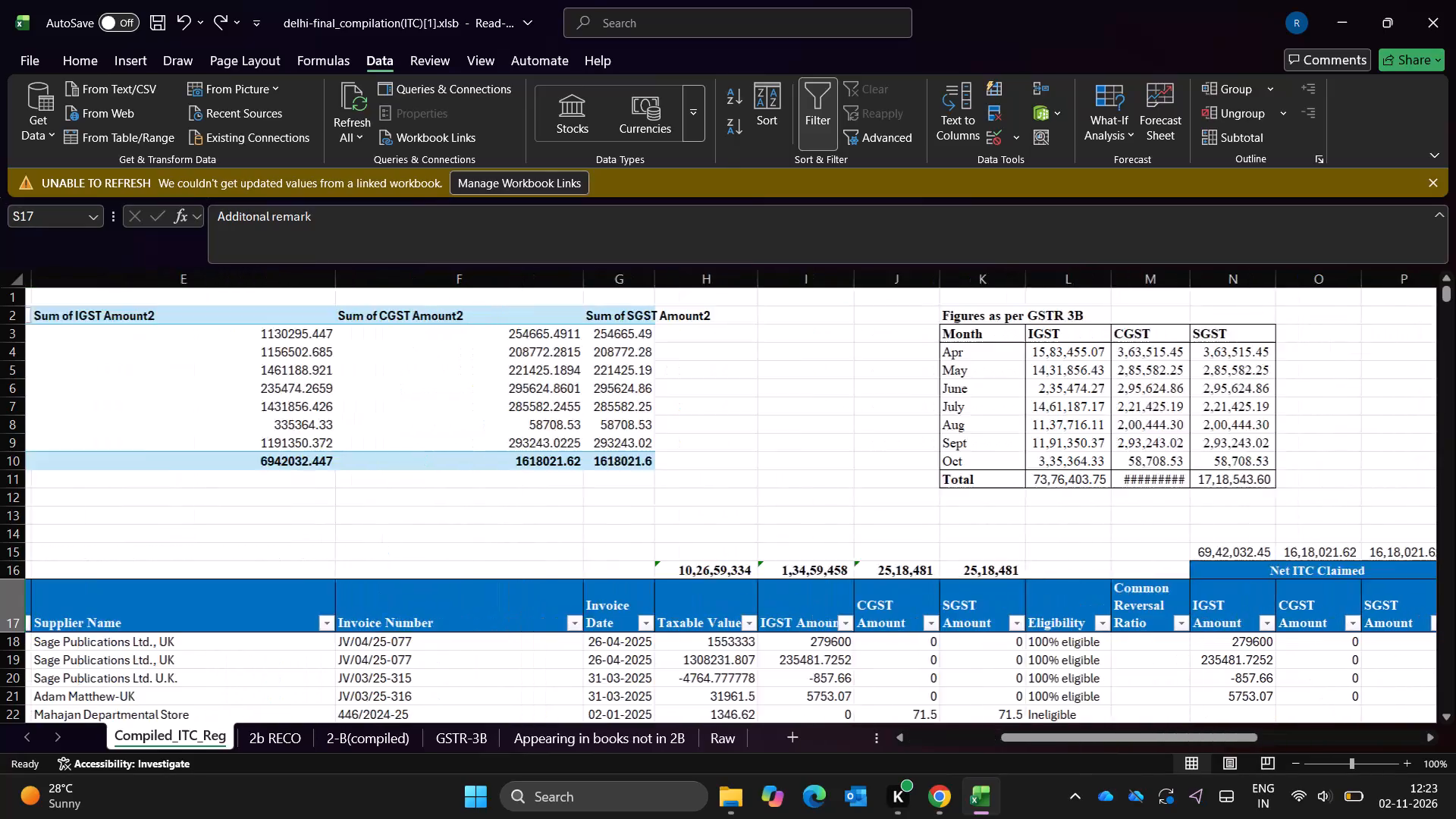
key("Right")
key("Right")
key("Right")
key("Left")
key("Left")
key("Left")
key("Left")
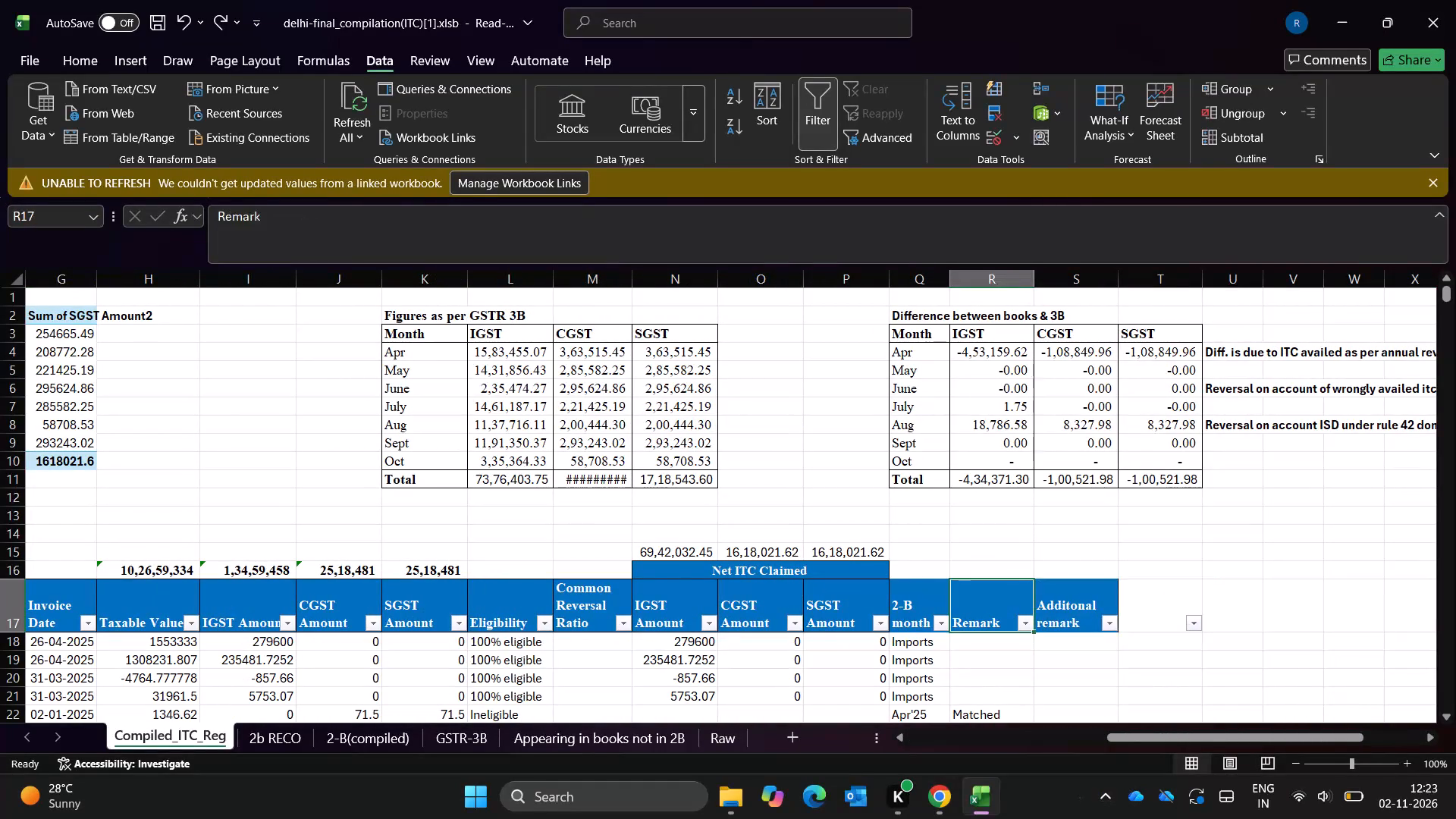
Return to the UNIQUE ID column header at the start of the ITC register's header row on Compiled_ITC_Reg.
key("ctrl+Left")
key("ctrl+Left")
key("ctrl+Left")
key("ctrl+Left")
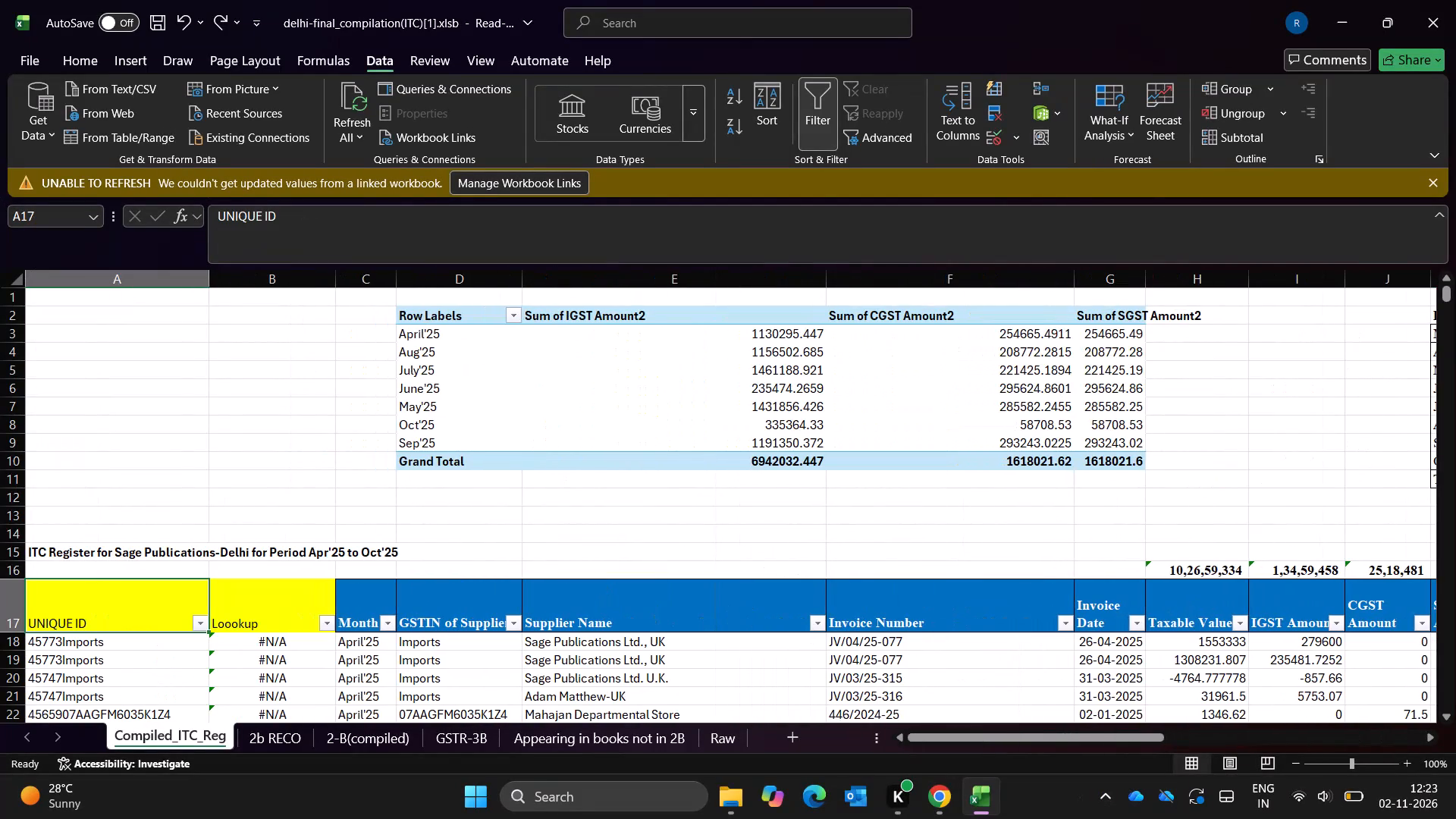
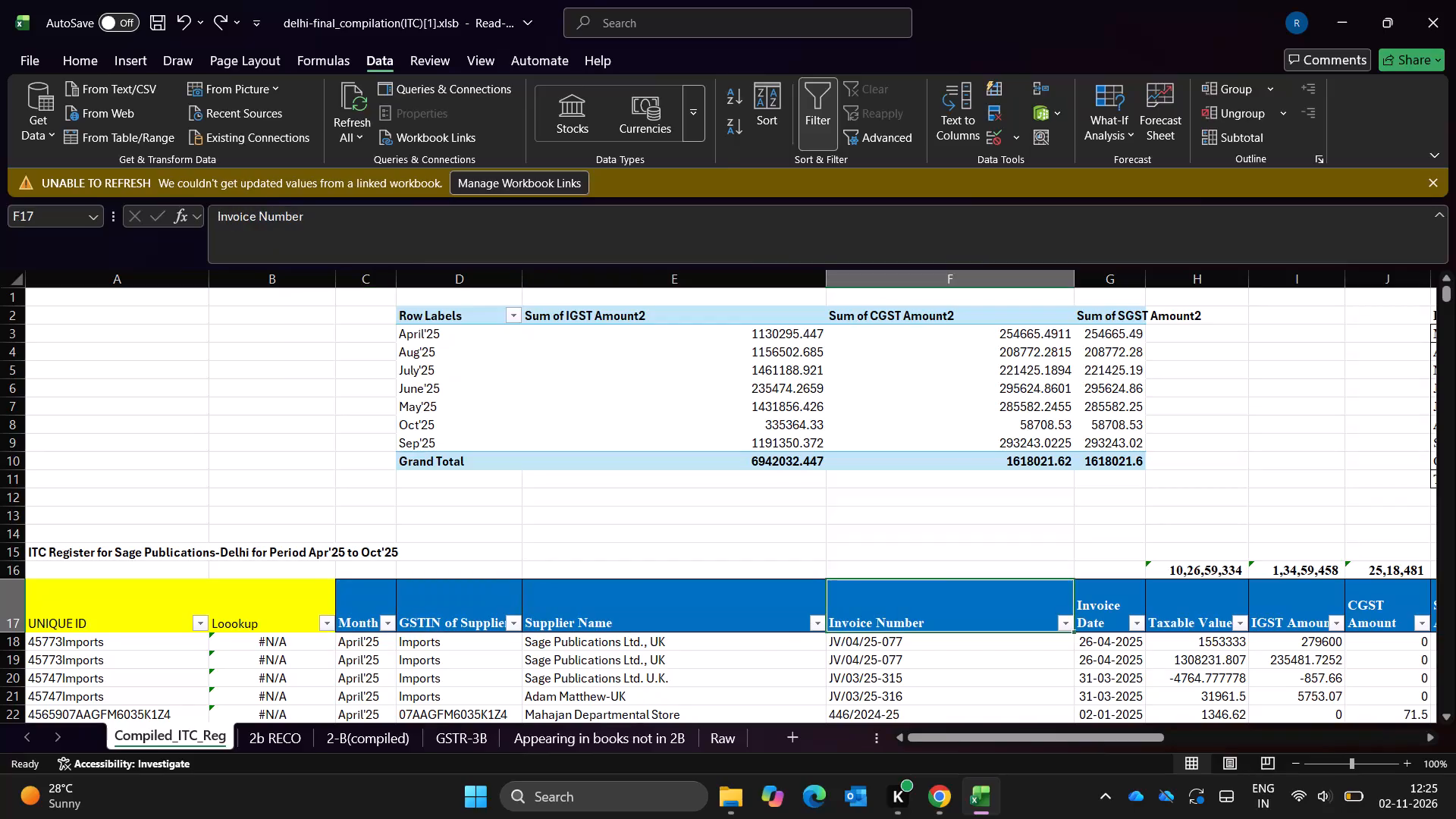
Examine the ITC register's column headers from Invoice Number across Eligibility and Common Reversal Ratio to the Net ITC Claimed amounts.
key("Right")
key("Right")
key("Right")
key("Right")
key("Right")
key("Right")
key("Right")
key("Right")
key("Right")
key("Right")
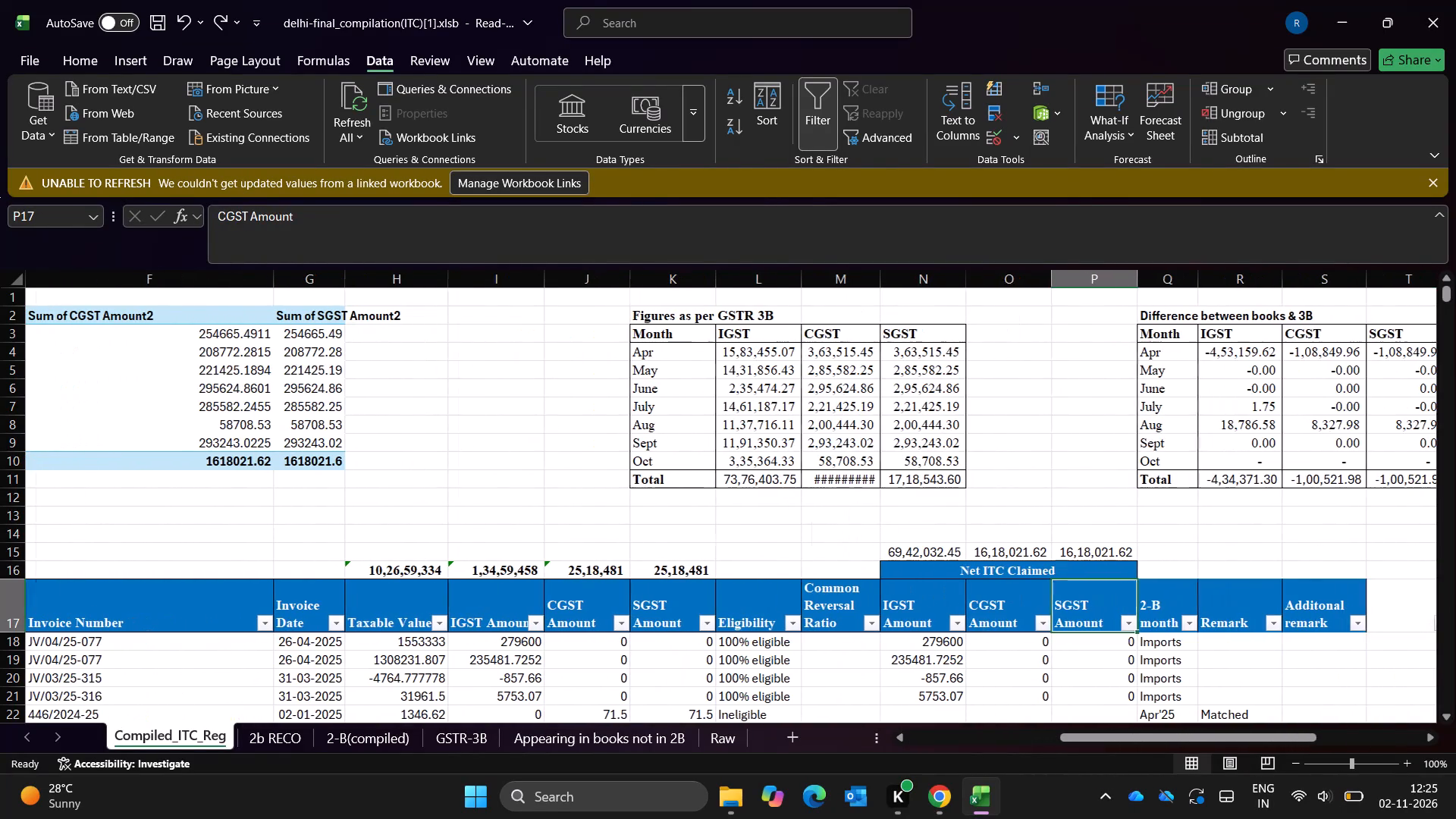
key("Left")
key("Left")
key("Left")
key("Left")
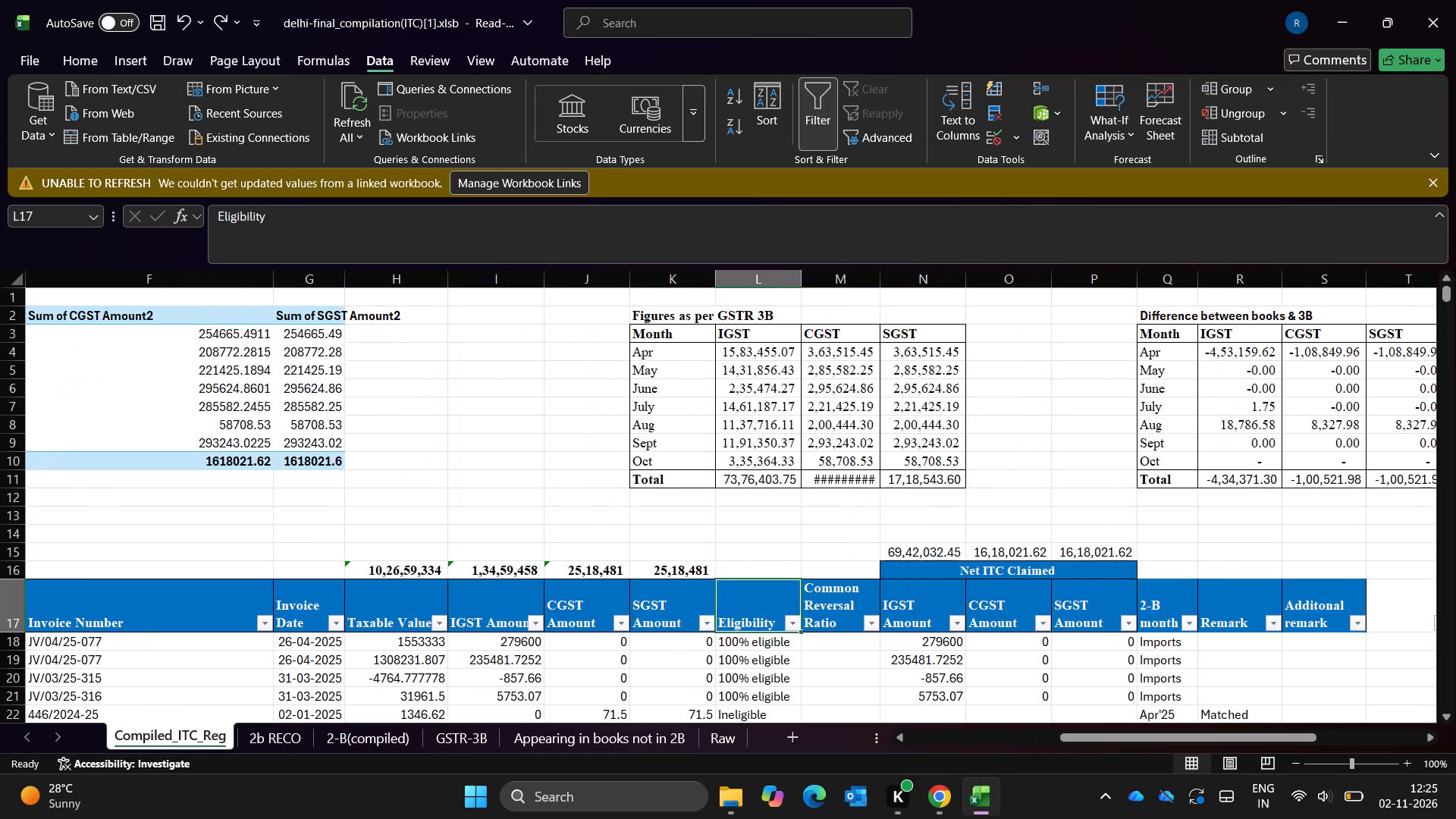
key("Right")
key("Right")
key("Right")
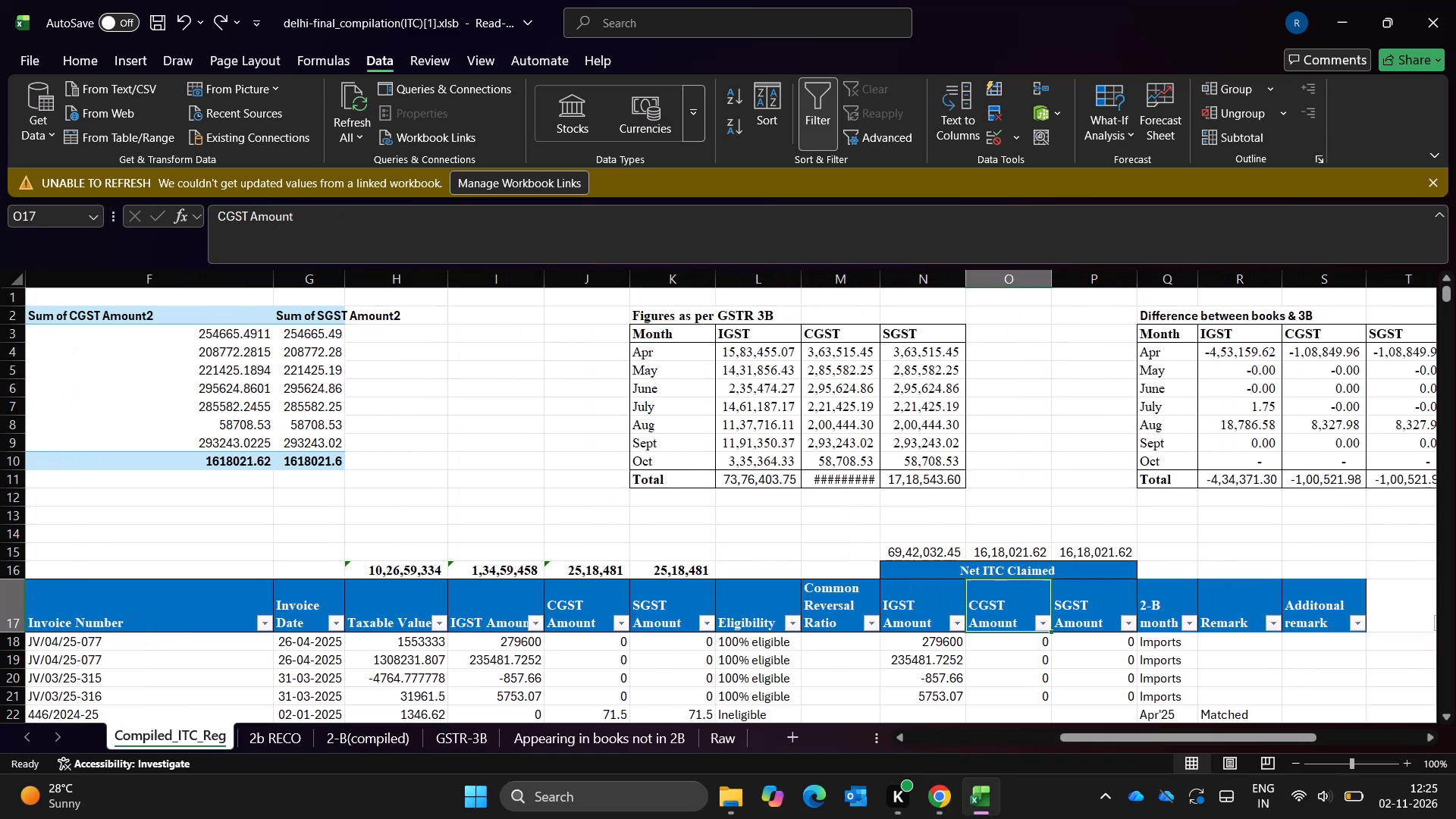
key("Left")
key("Left")
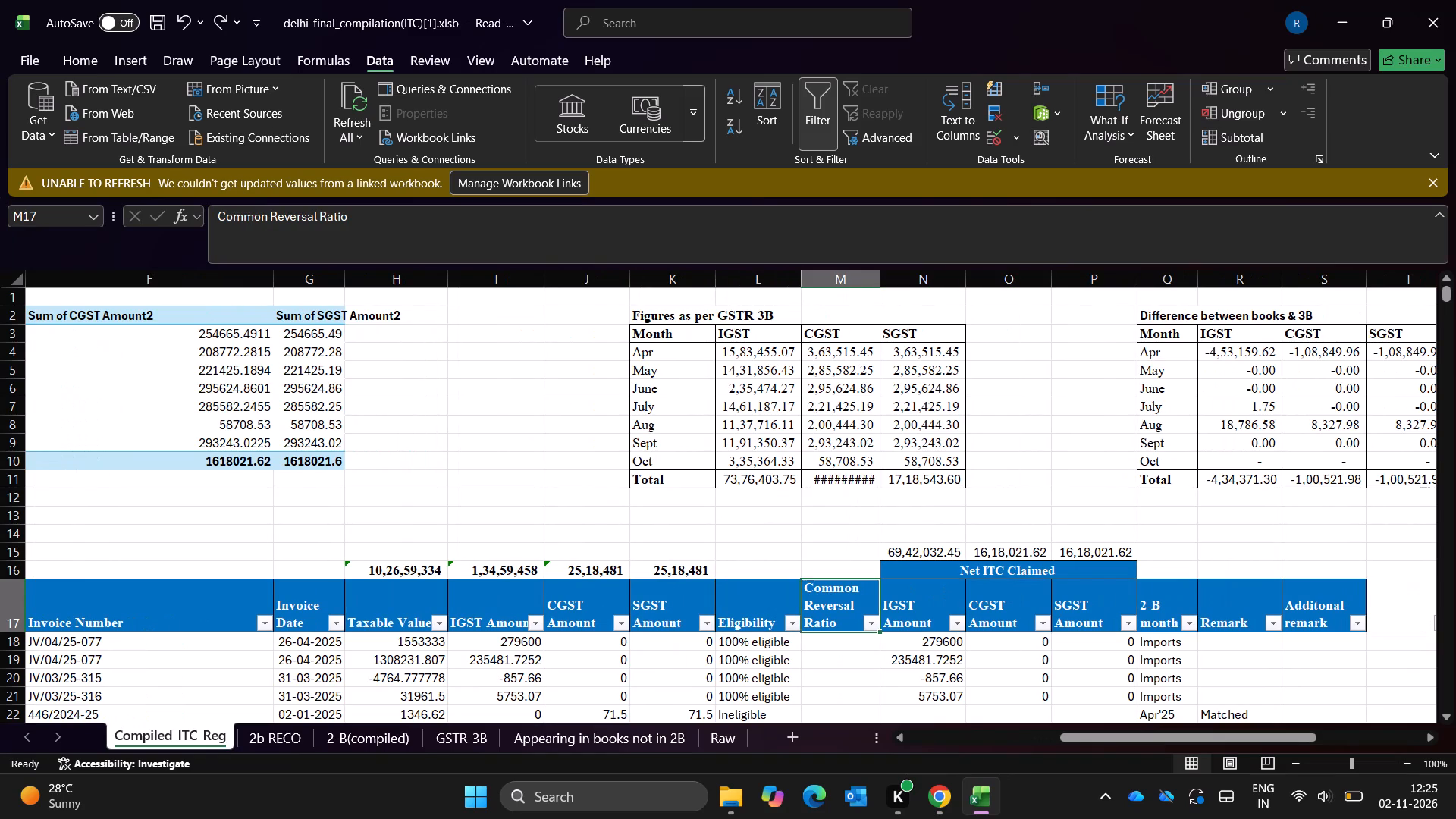
key("ctrl+Page_Up")
Check the Month column down to the register's final rows, and return to the header row at Invoice Date.
key("Left")
key("ctrl+Left")
key("ctrl+Left")
key("Right")
key("Right")
key("Down")
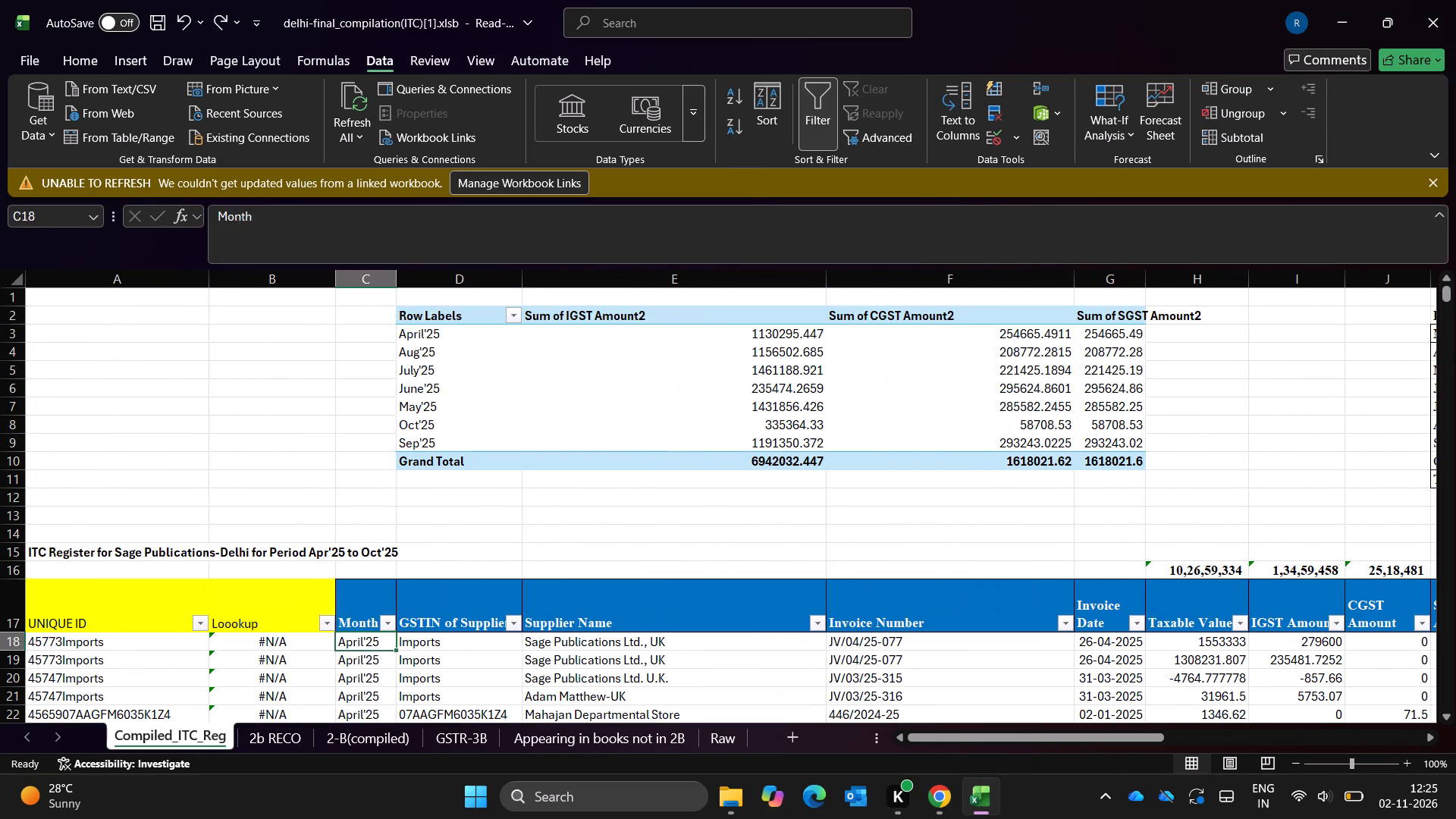
key("Down")
key("ctrl+Down")
key("Down")
key("Down")
key("Up")
key("Up")
key("Up")
key("Up")
key("Up")
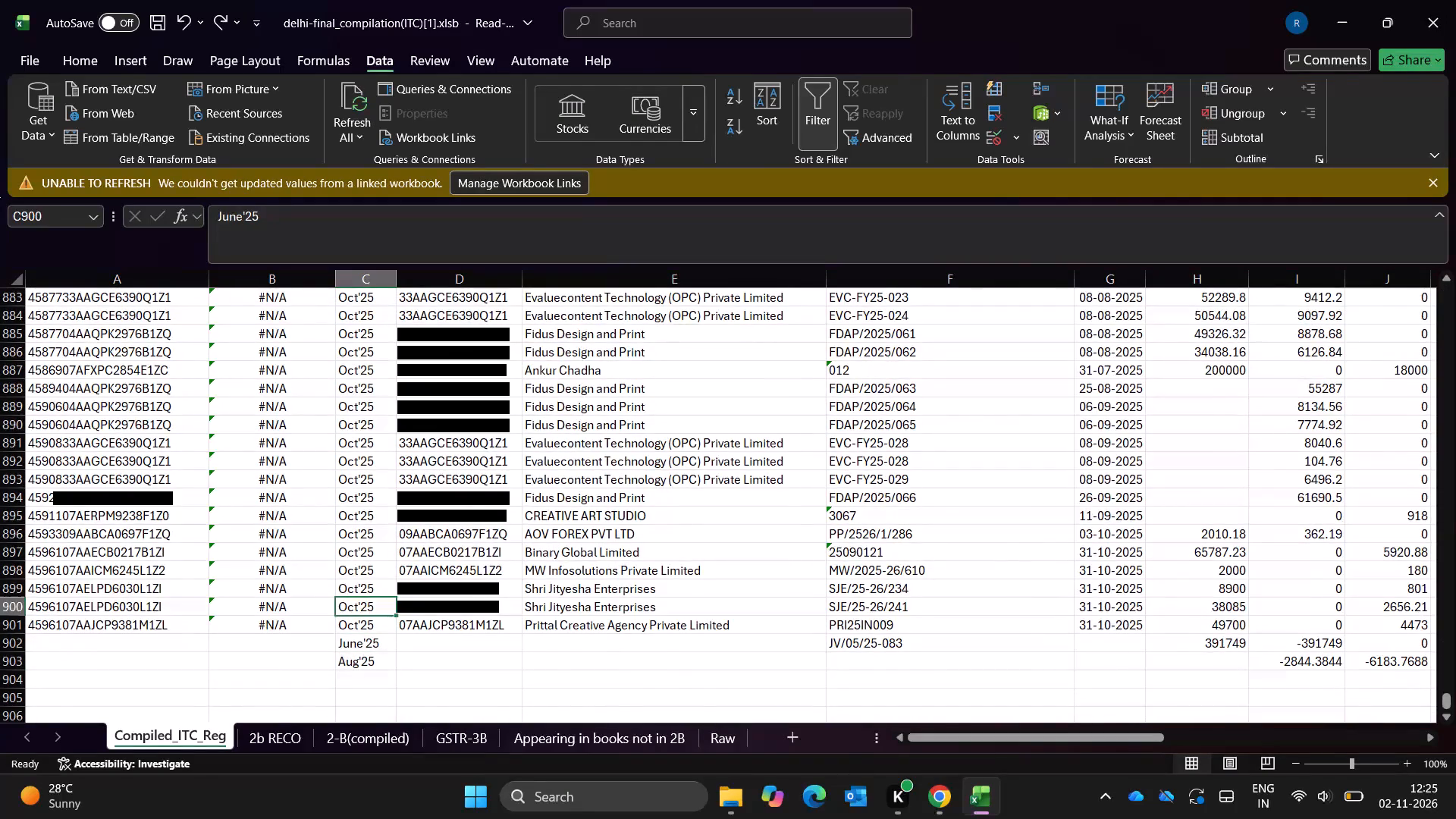
key("ctrl+Up")
key("Up")
key("Up")
key("Right")
key("Right")
key("Right")
key("Right")
key("Down")
key("Down")
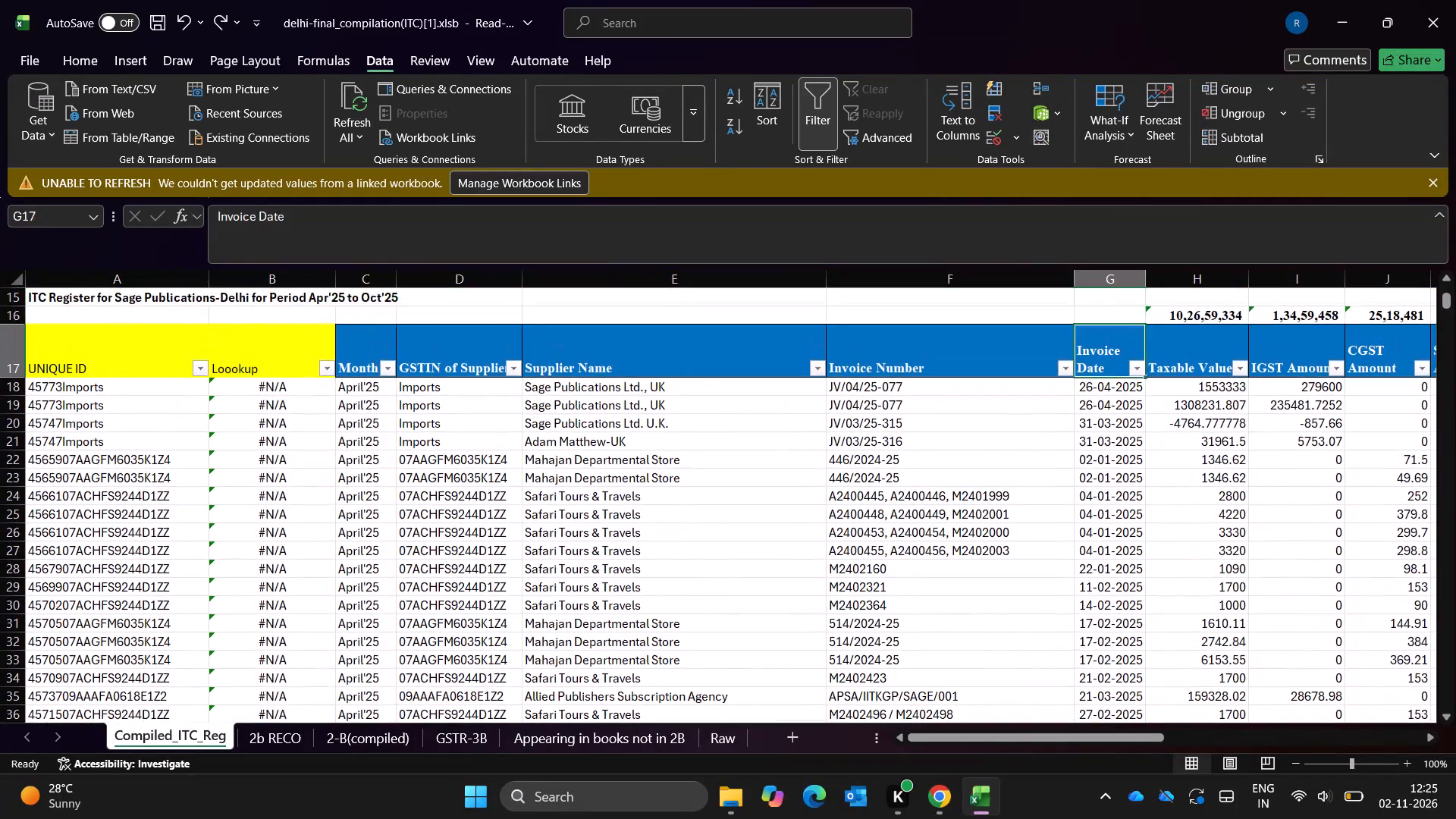
Switch to File Explorer and go back from the Delhi folder through APRA to Internal shared storage.
key("alt+Tab")
key("alt+Right")
key("alt+Right")
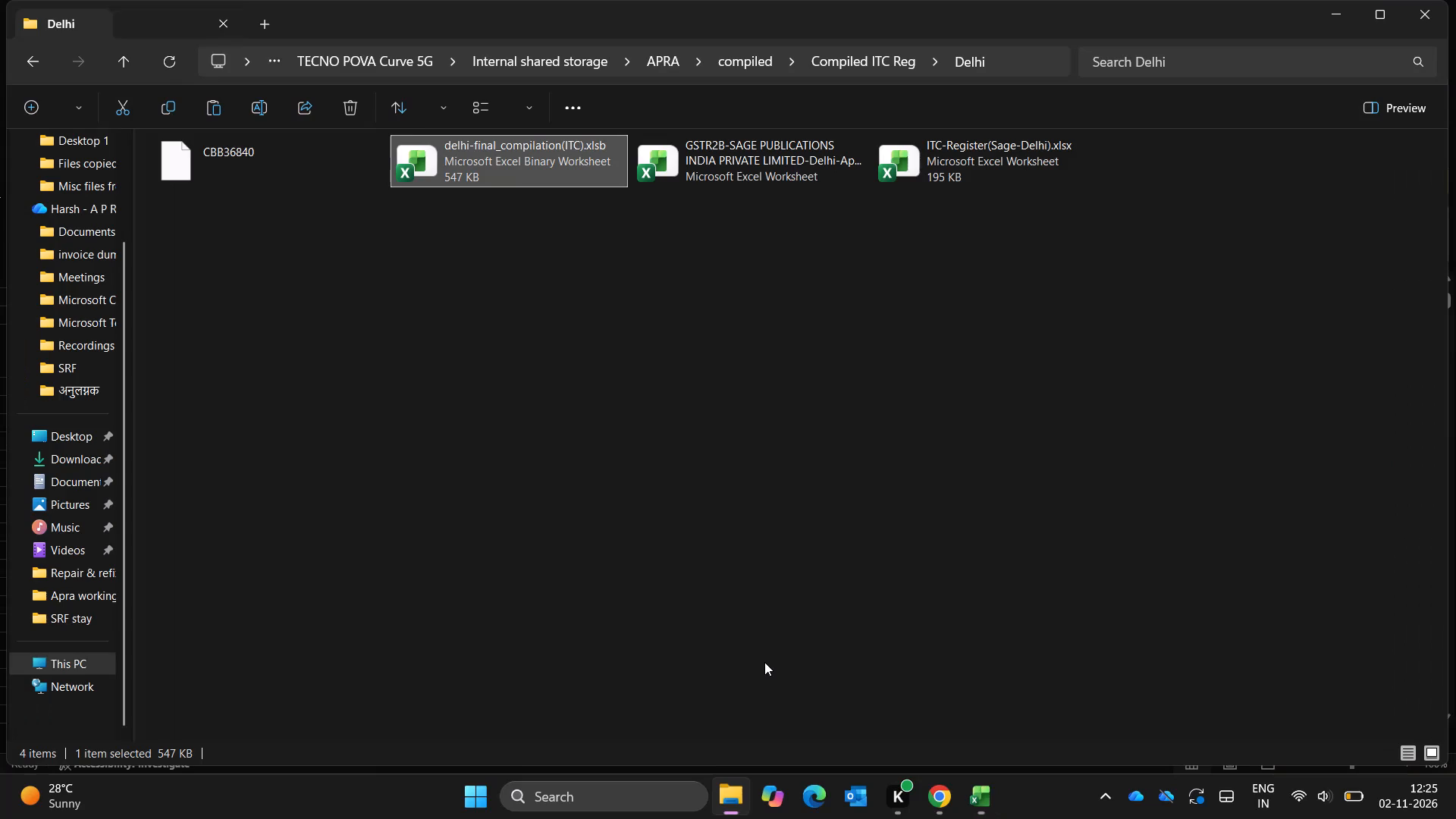
key("alt+Left")
key("Up")
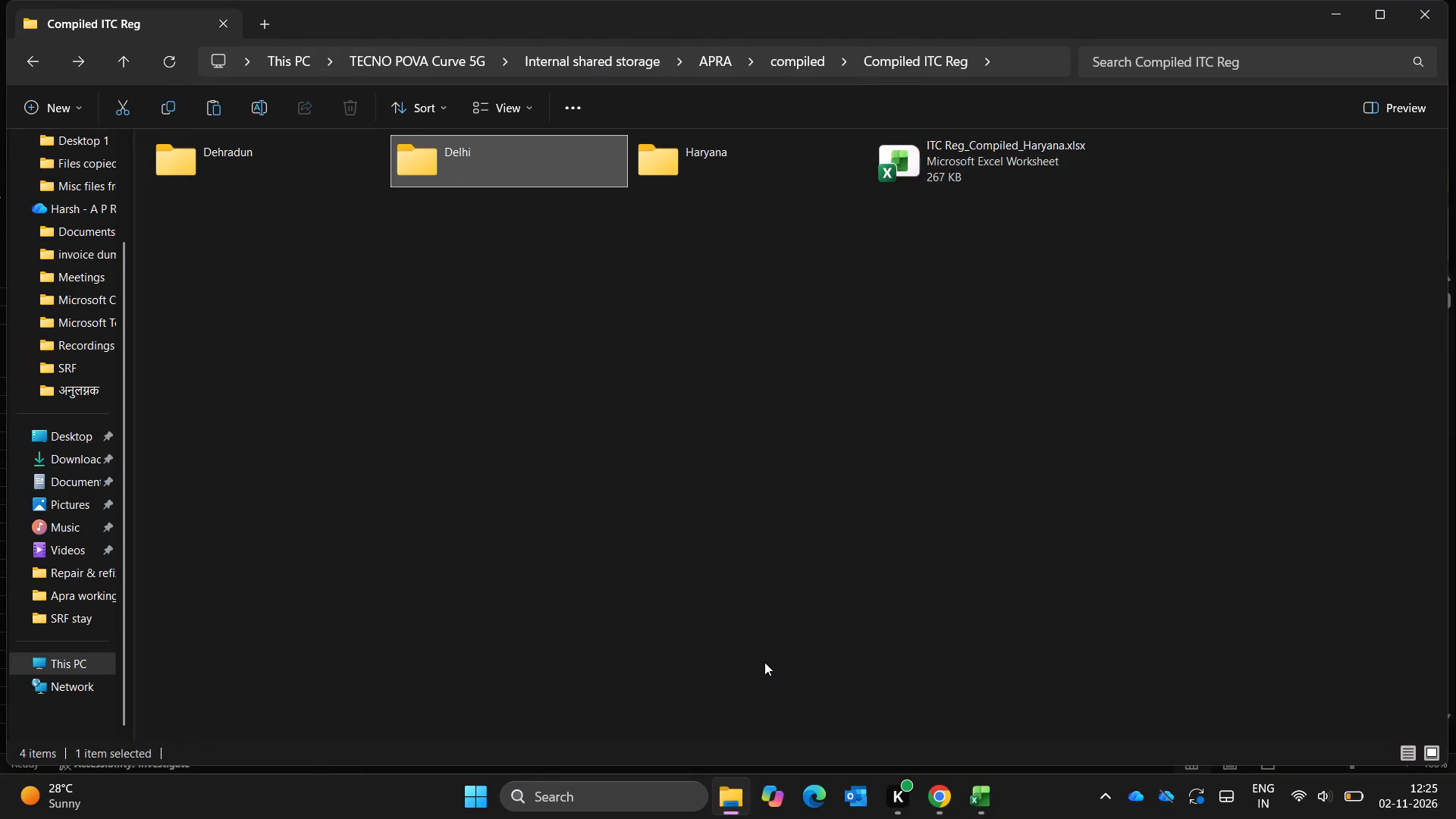
key("alt+Left")
key("Down")
key("Down")
key("alt+Left")
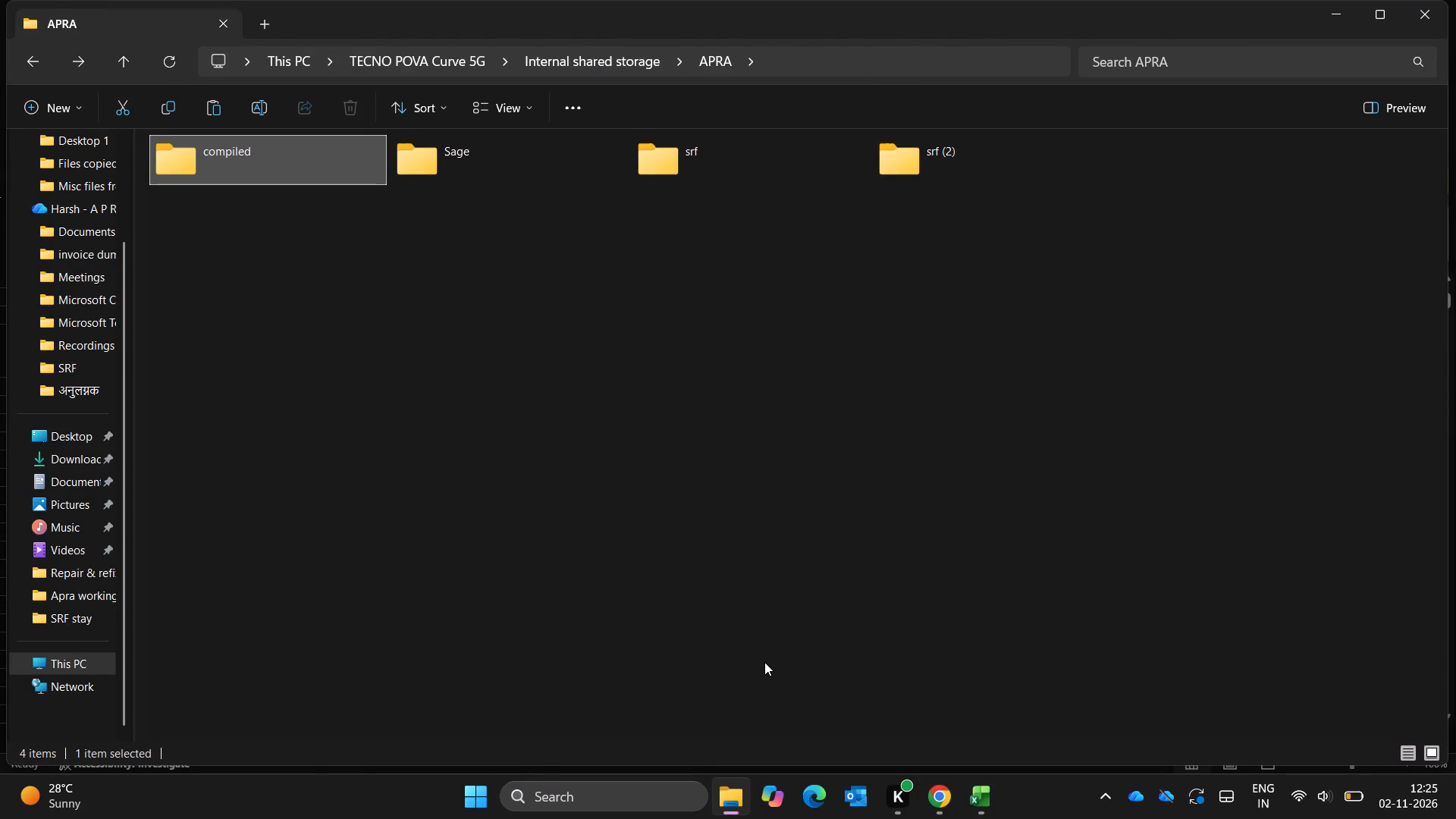
key("Down")
key("Right")
key("Right")
key("Right")
key("Right")
key("Left")
key("Left")
key("Left")
key("Left")
key("alt+Left")
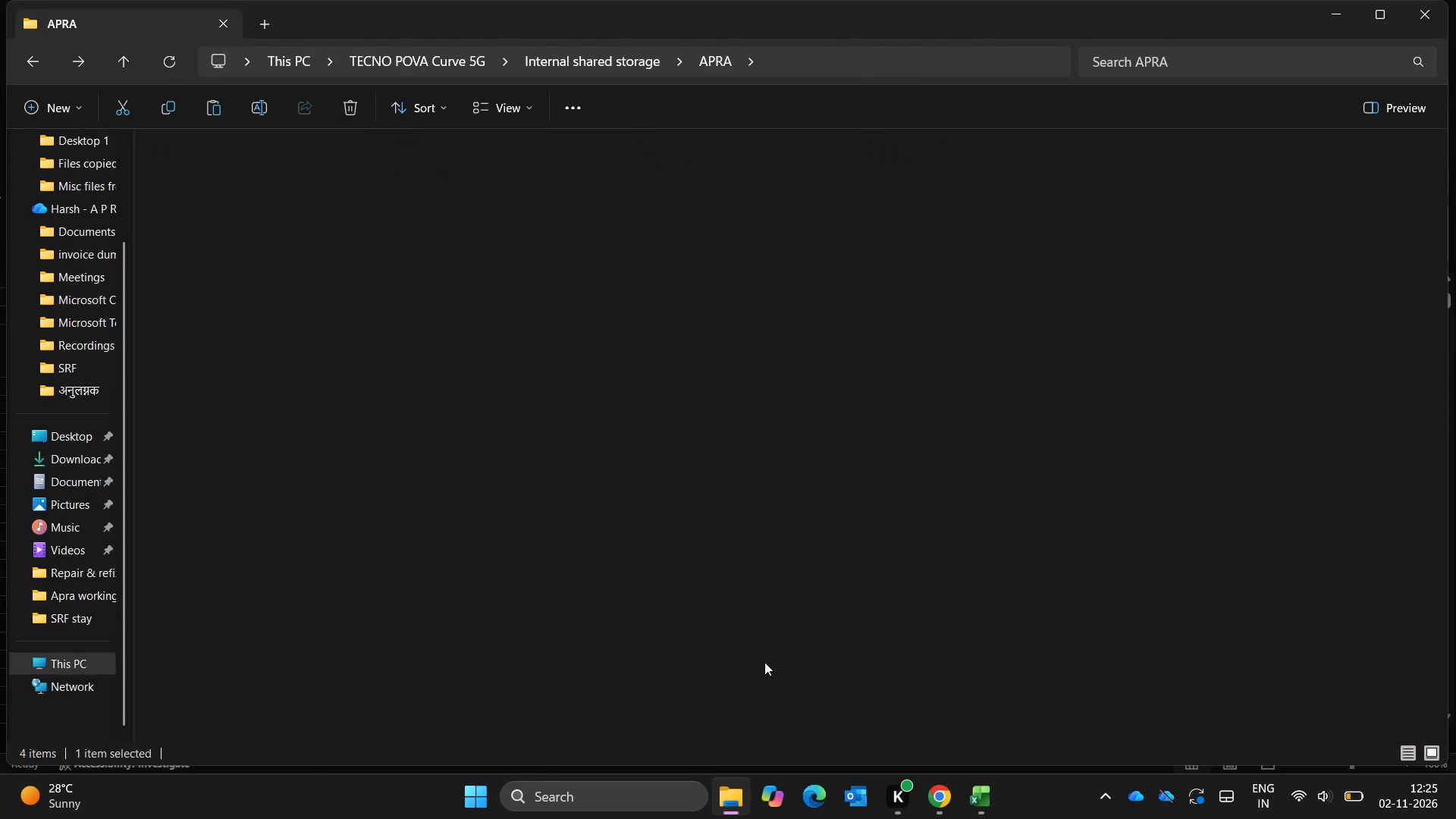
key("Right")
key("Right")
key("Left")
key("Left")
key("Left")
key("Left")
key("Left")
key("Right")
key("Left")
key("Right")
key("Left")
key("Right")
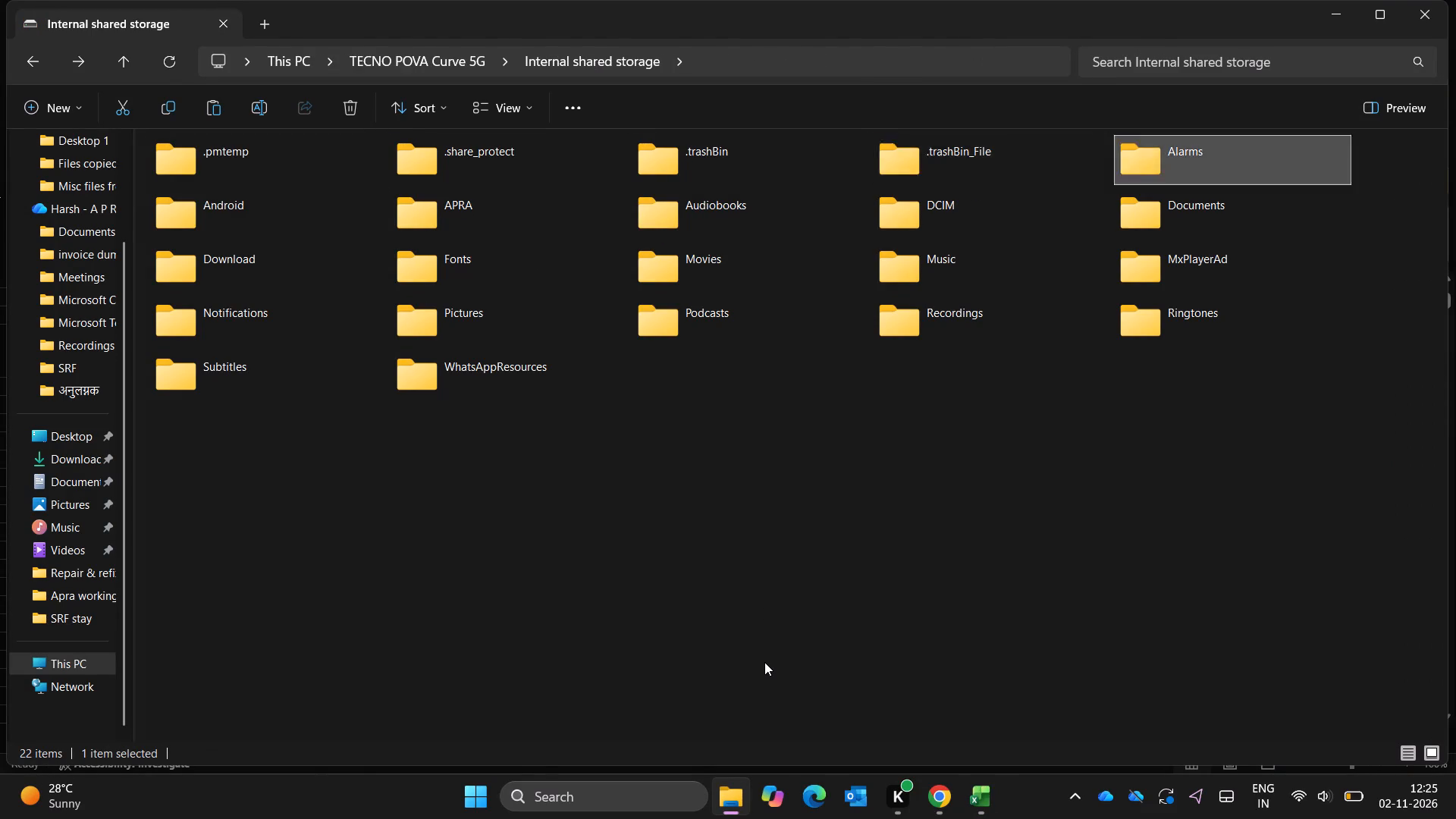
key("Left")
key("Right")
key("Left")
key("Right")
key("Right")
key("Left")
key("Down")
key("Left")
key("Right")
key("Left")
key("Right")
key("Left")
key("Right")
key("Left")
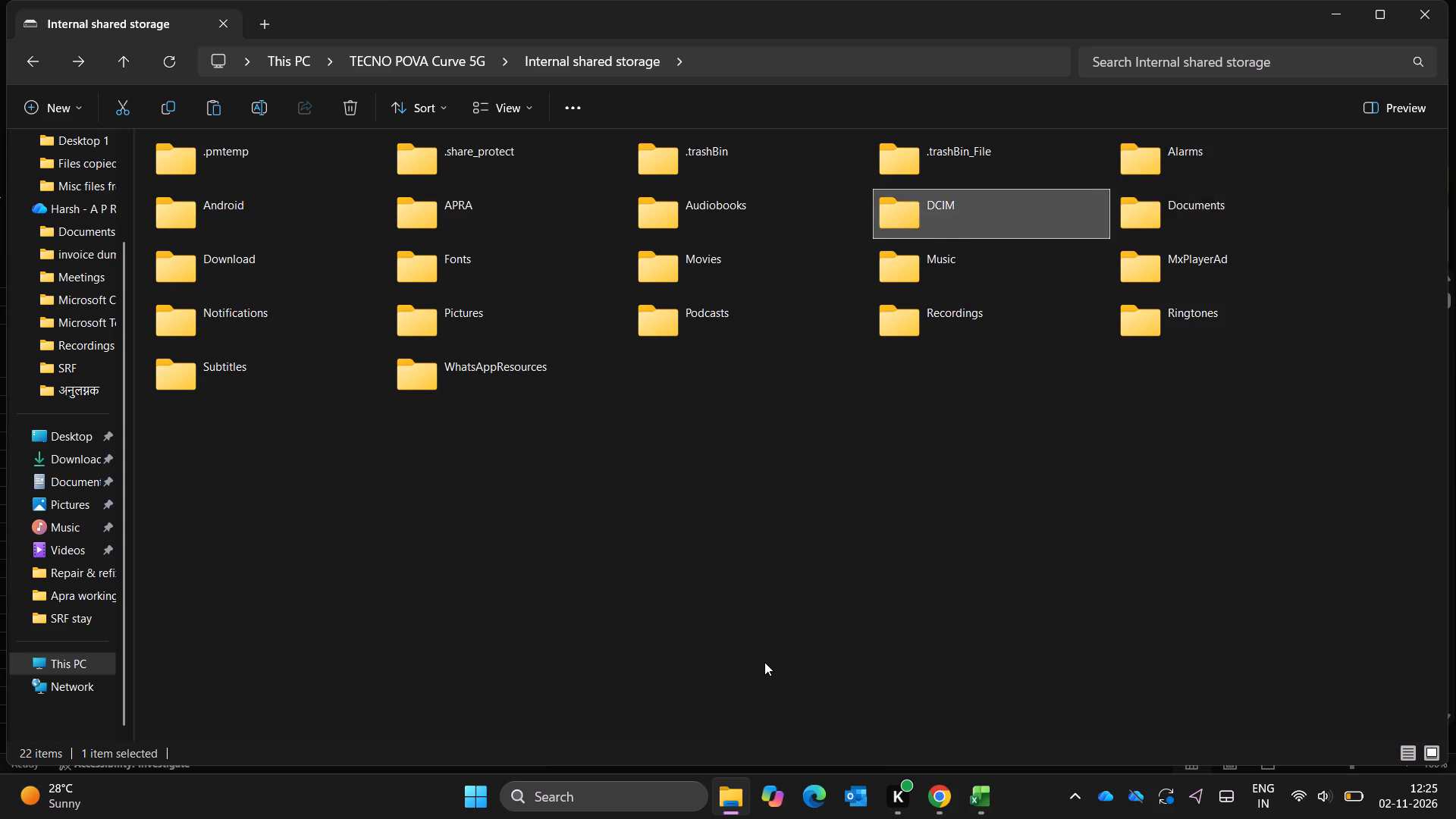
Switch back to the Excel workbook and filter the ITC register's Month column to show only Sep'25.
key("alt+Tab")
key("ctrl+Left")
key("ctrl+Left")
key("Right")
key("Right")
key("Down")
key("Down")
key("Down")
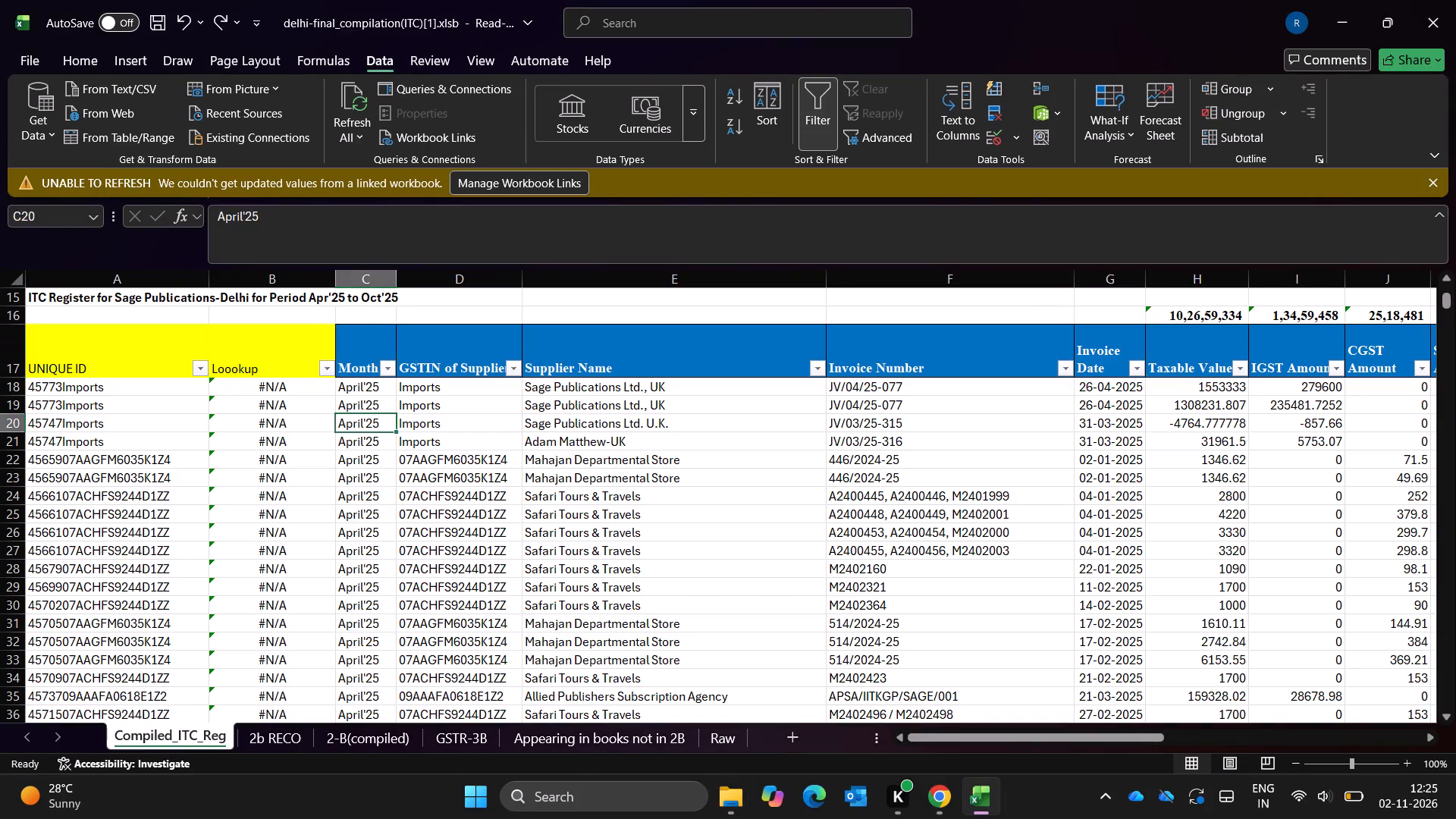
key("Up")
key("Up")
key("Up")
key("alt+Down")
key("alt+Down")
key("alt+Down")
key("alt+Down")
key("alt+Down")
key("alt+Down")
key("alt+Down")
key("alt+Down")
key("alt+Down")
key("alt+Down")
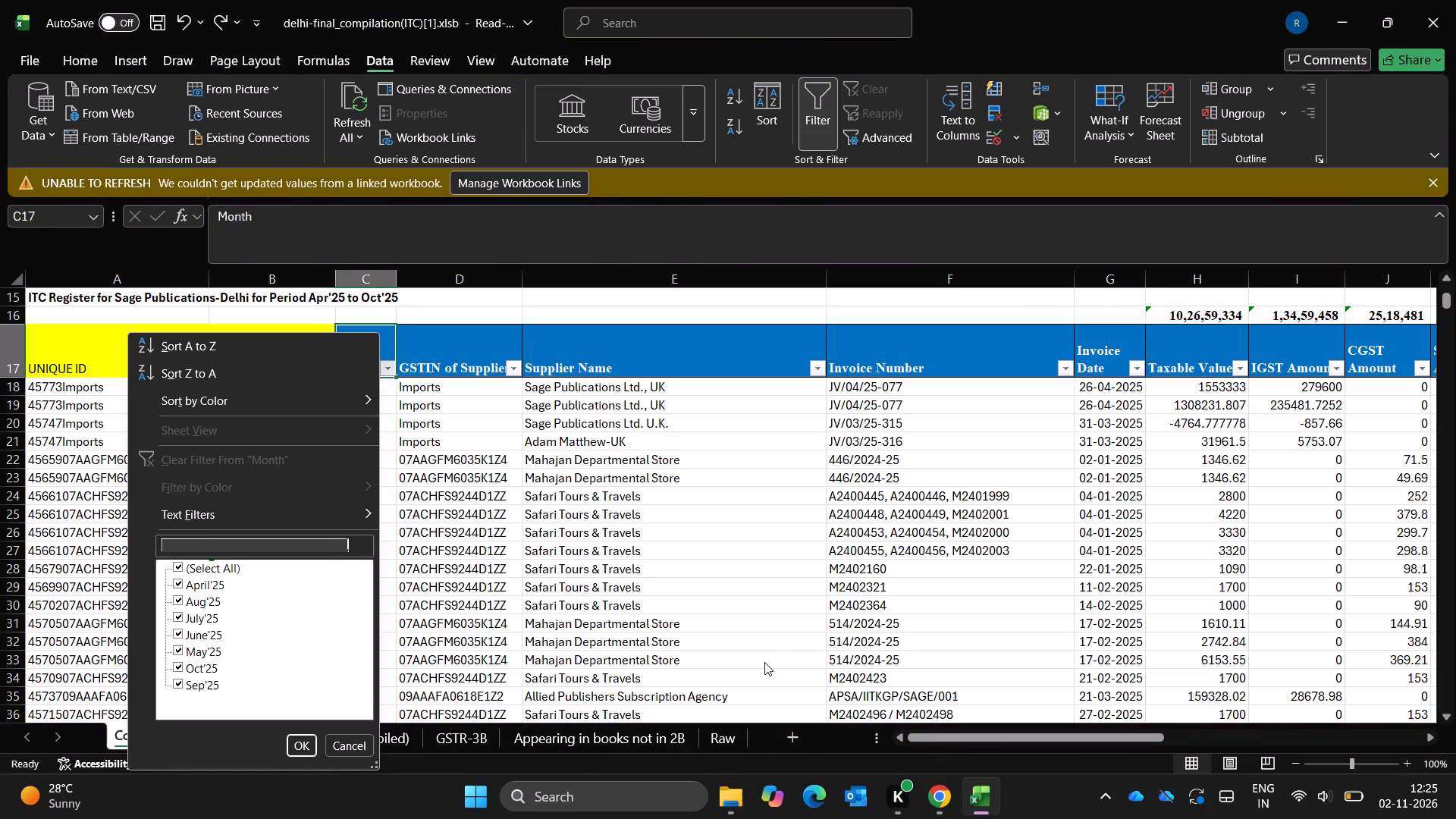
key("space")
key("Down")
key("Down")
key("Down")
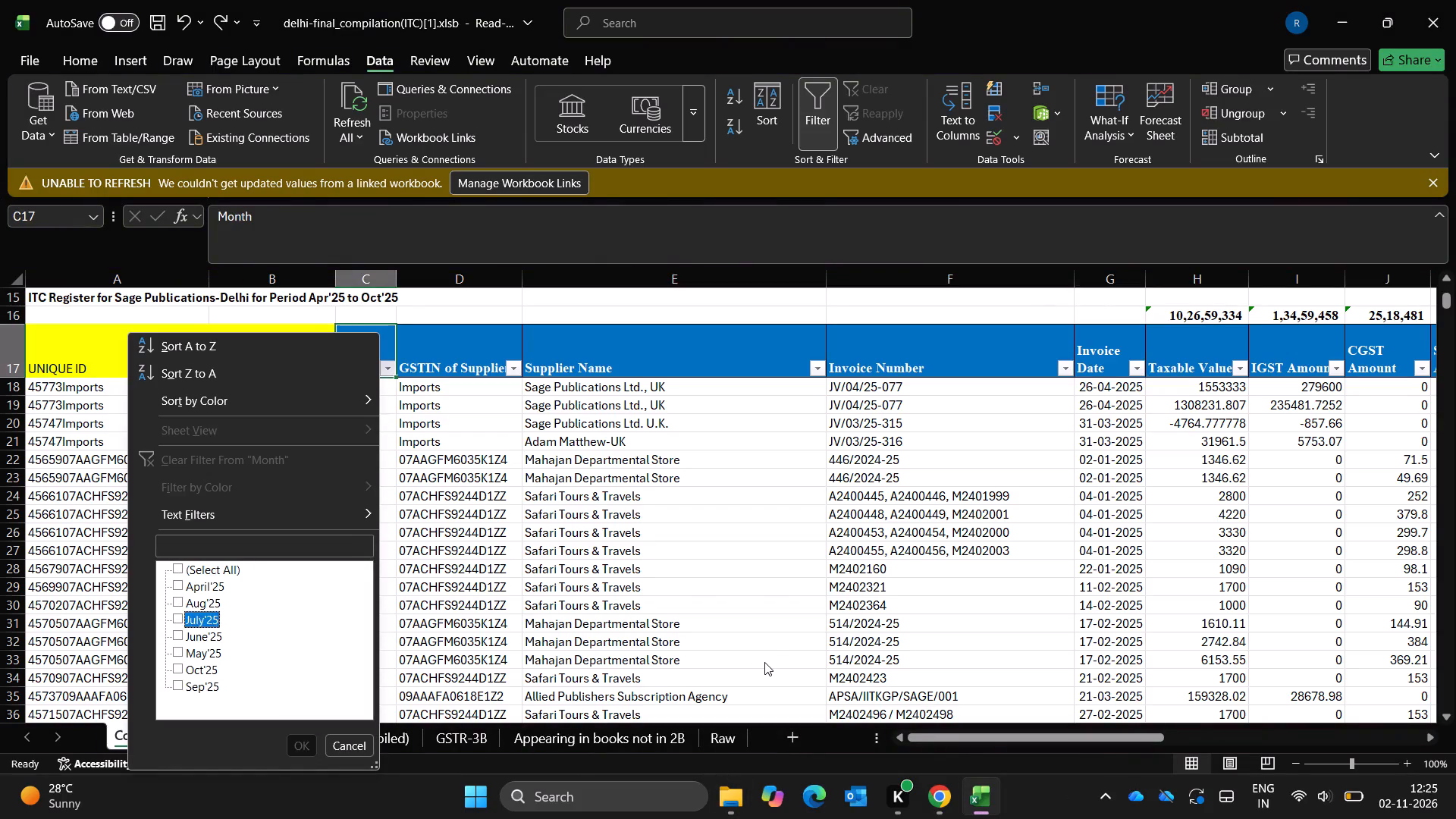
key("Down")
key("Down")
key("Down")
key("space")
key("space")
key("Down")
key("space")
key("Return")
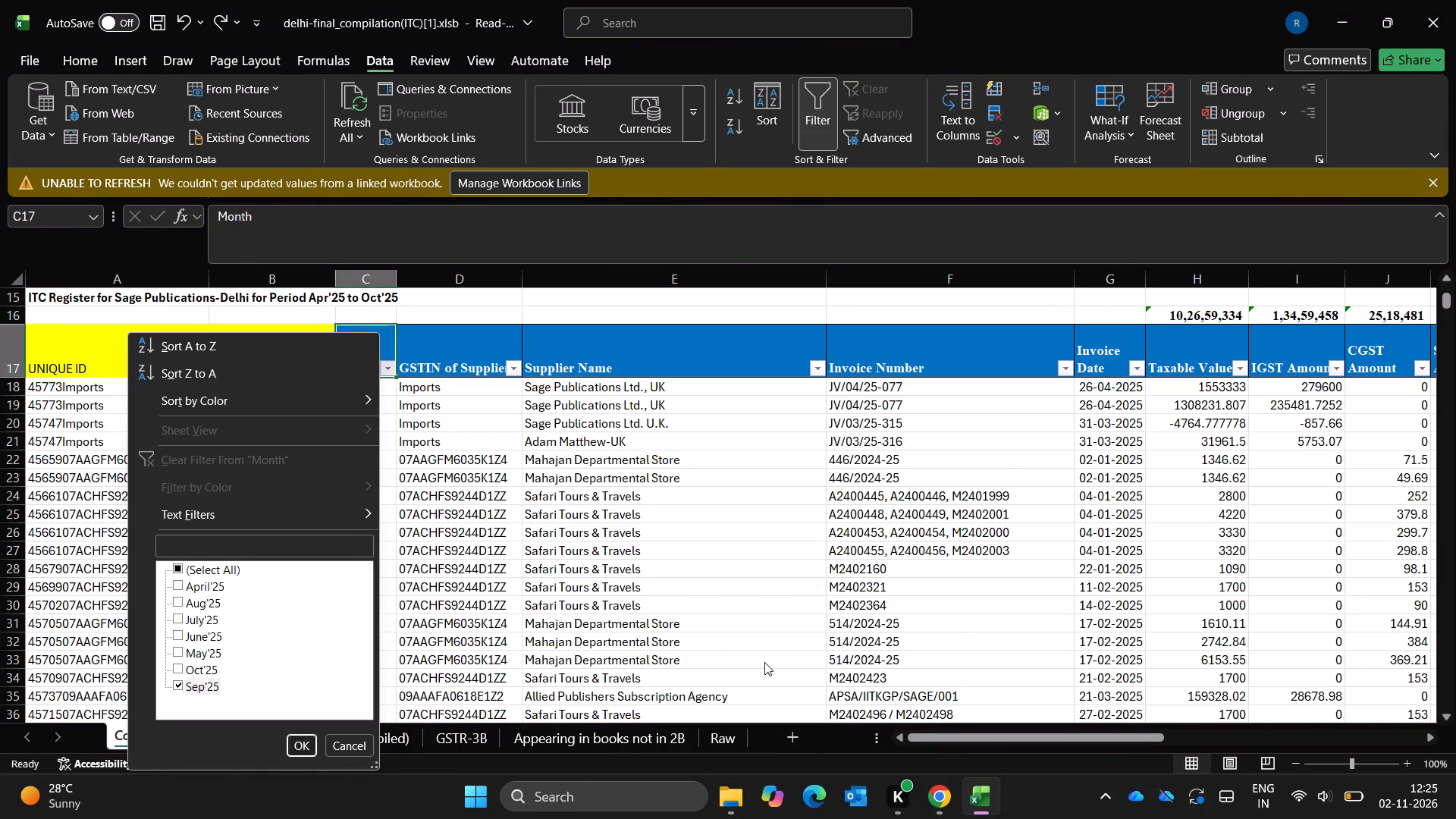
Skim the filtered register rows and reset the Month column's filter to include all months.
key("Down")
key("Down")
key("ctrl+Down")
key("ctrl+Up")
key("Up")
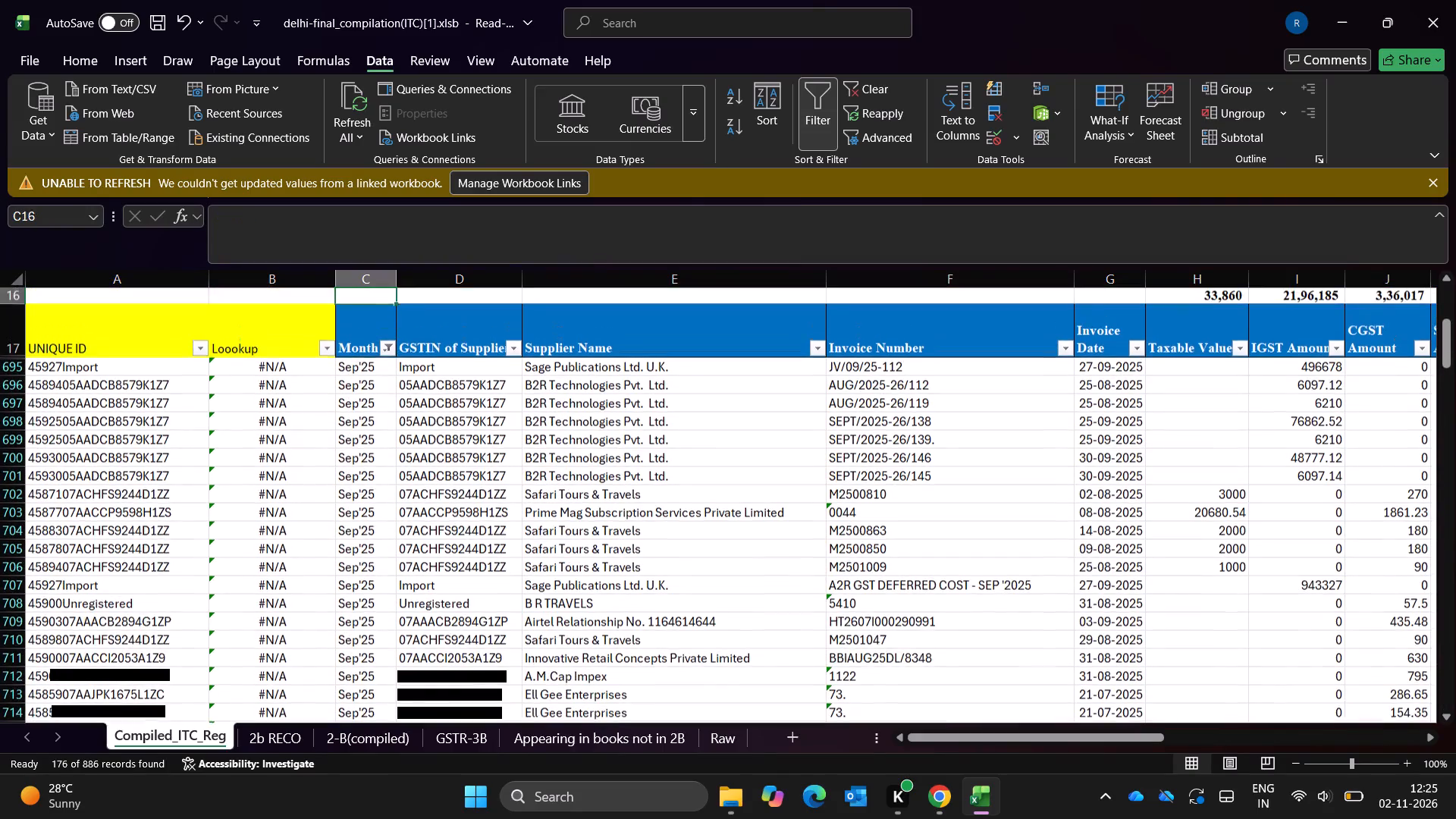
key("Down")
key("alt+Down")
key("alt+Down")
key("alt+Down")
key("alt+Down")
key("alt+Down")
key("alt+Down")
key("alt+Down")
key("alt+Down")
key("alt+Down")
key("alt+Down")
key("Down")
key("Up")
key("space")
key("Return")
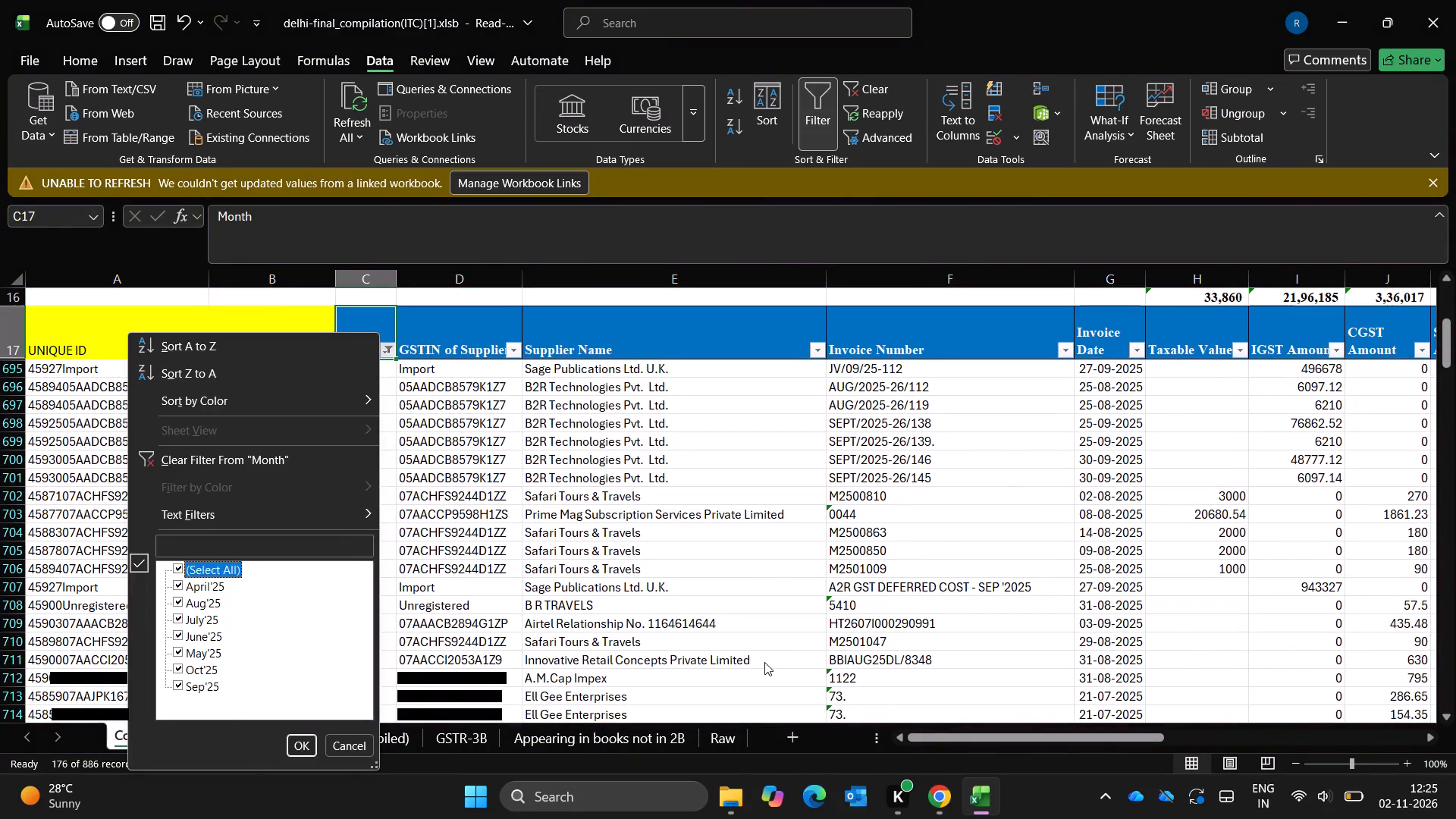
Review the monthly IGST, CGST and SGST summary above the ITC register, ending at the Month header.
key("Up")
key("ctrl+Up")
key("Down")
key("Down")
key("Down")
key("Down")
key("Down")
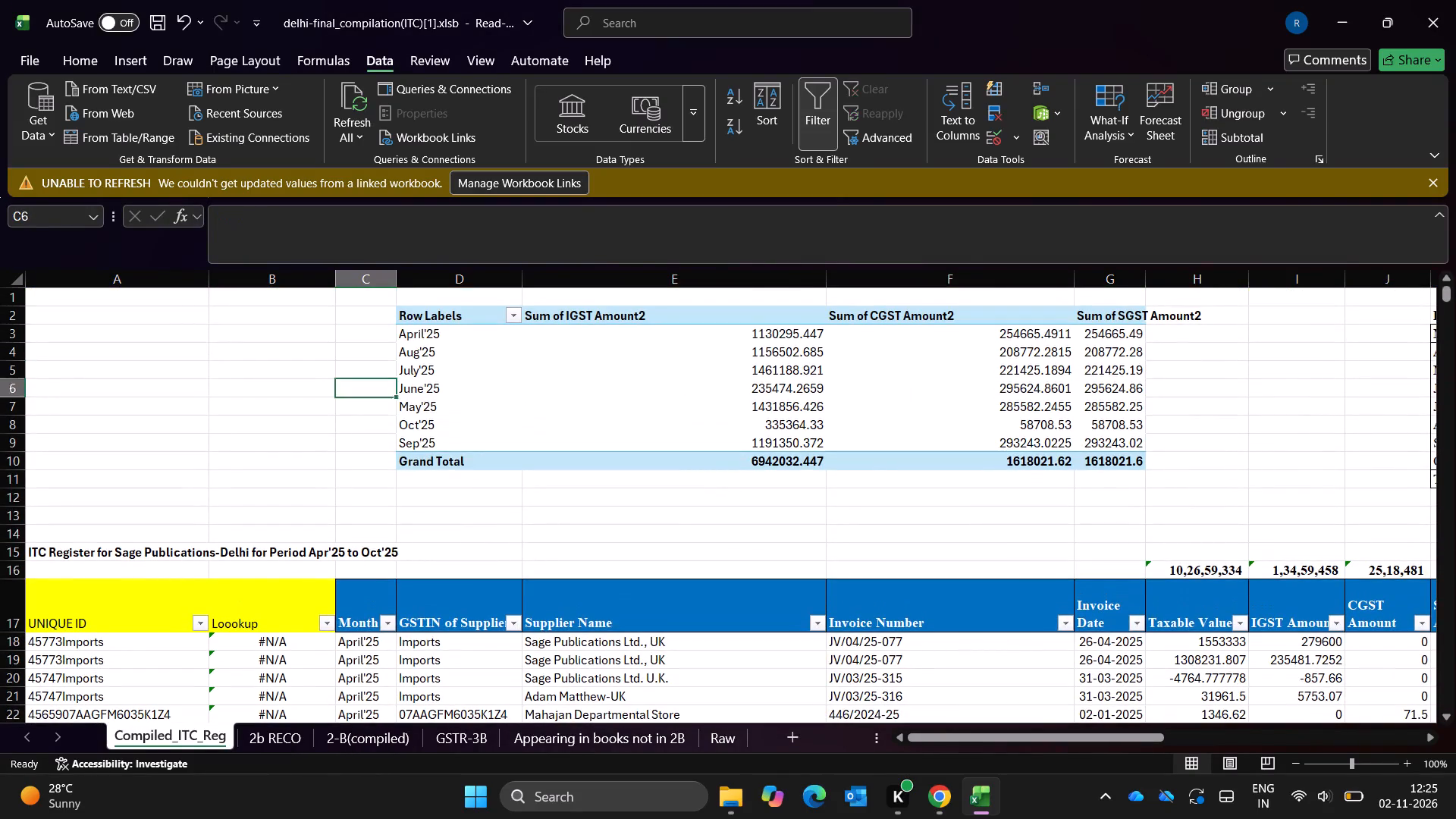
key("Down")
key("Down")
key("Down")
key("Down")
key("Down")
key("Down")
key("Down")
key("Down")
key("Down")
key("Down")
key("Down")
key("Down")
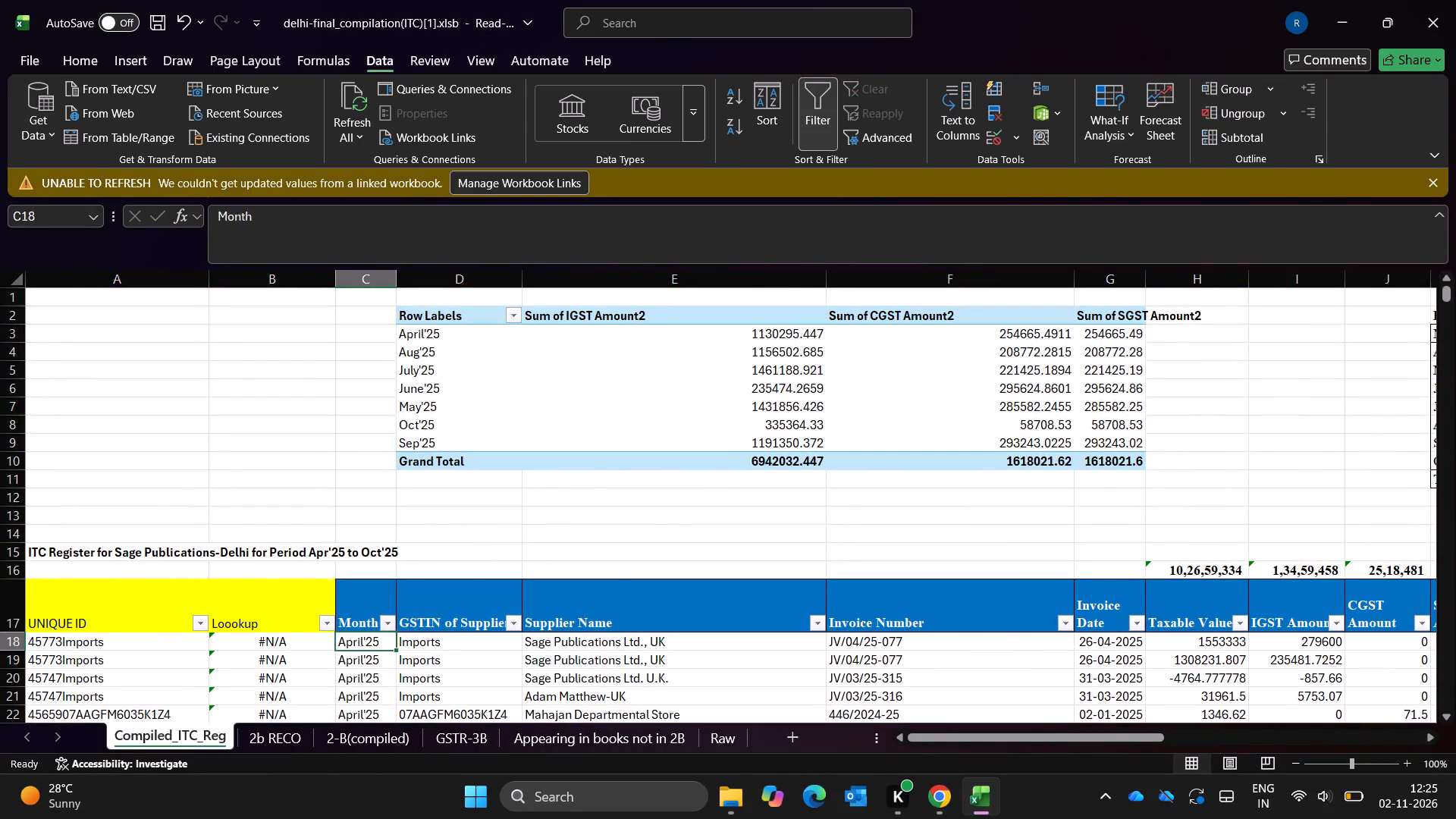
key("Up")
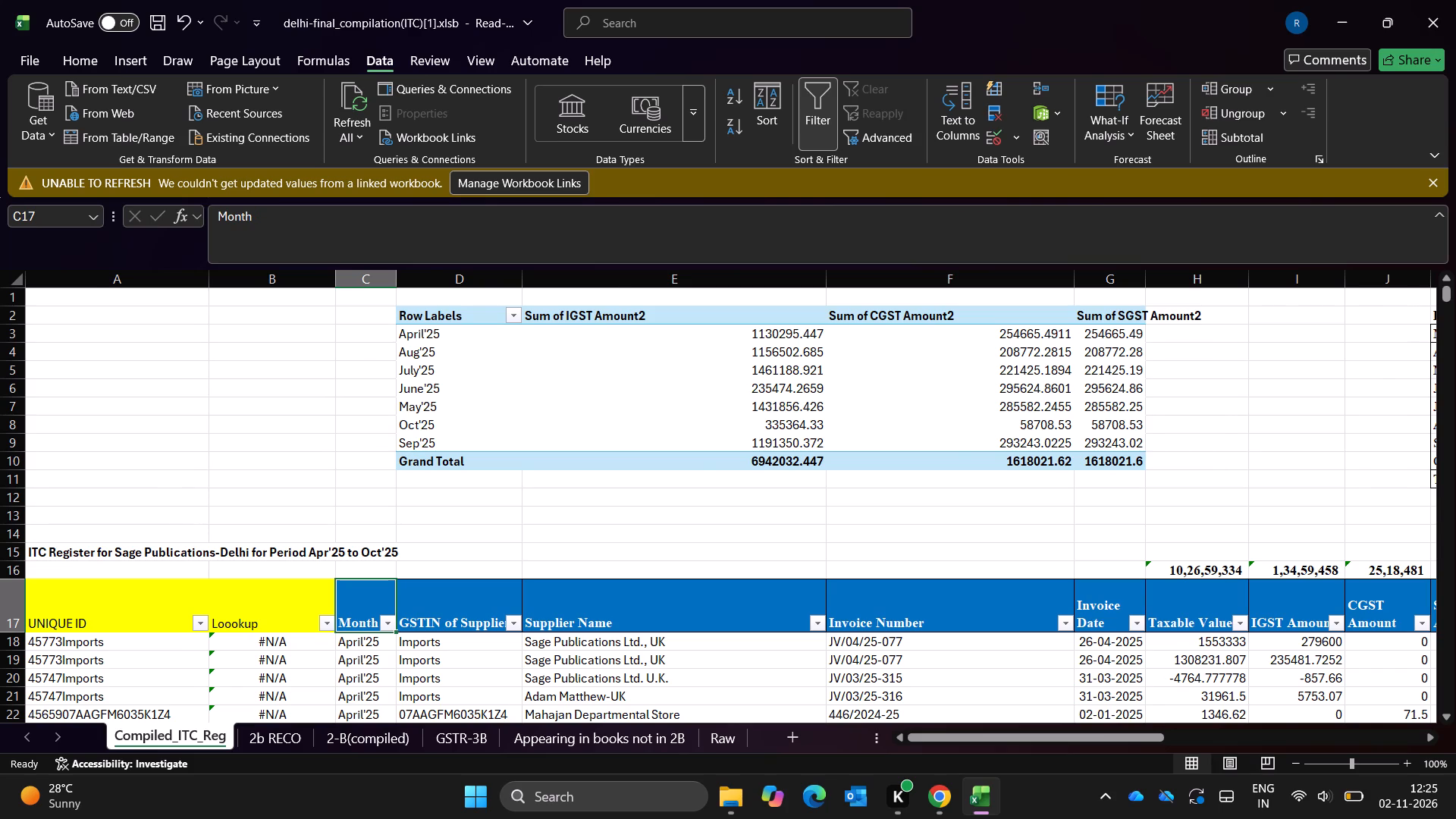
Go past the 2b RECO sheet to 2-B(compiled) and check the Remark column down to its last row.
key("ctrl+Page_Down")
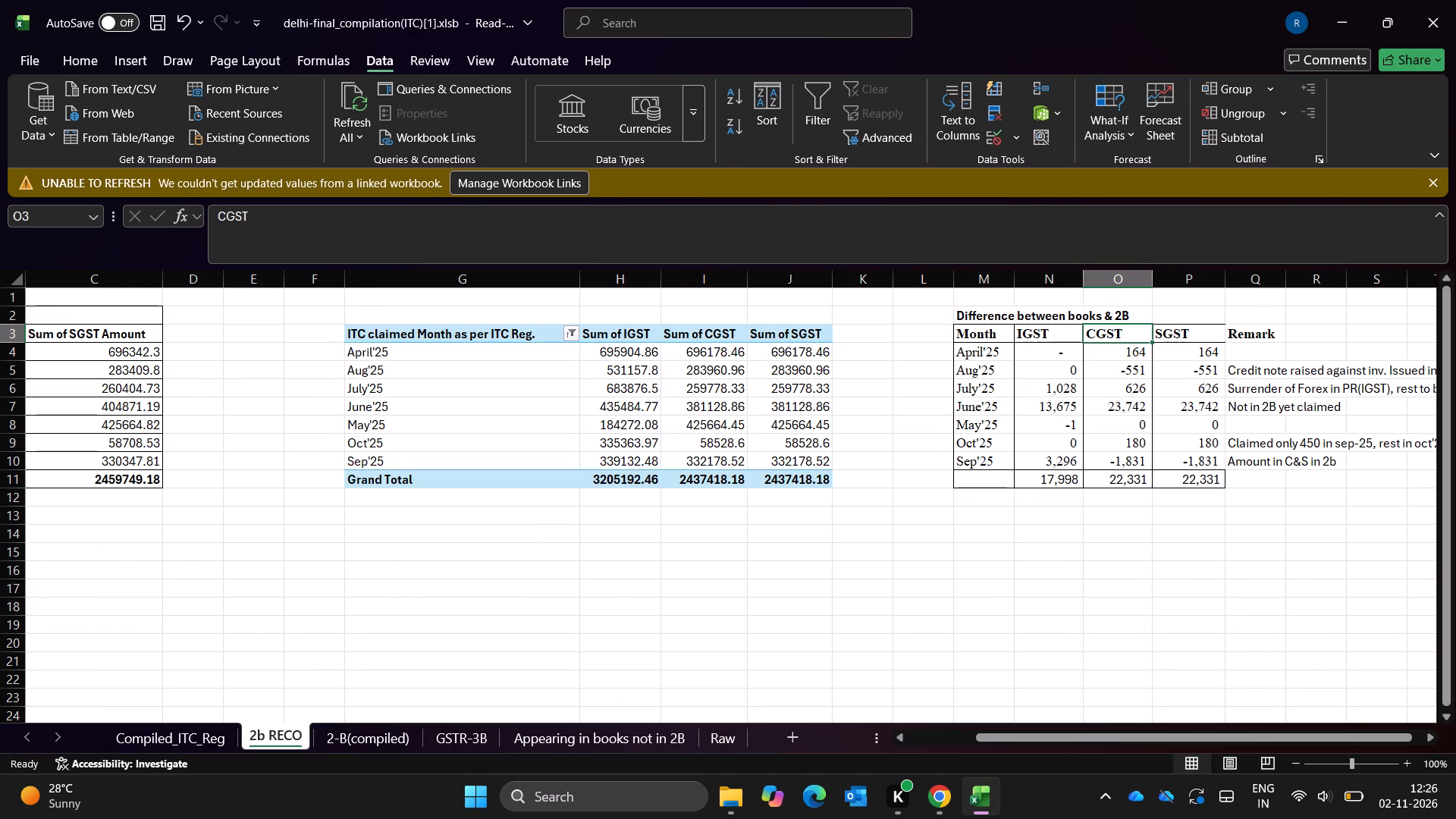
key("ctrl+Page_Down")
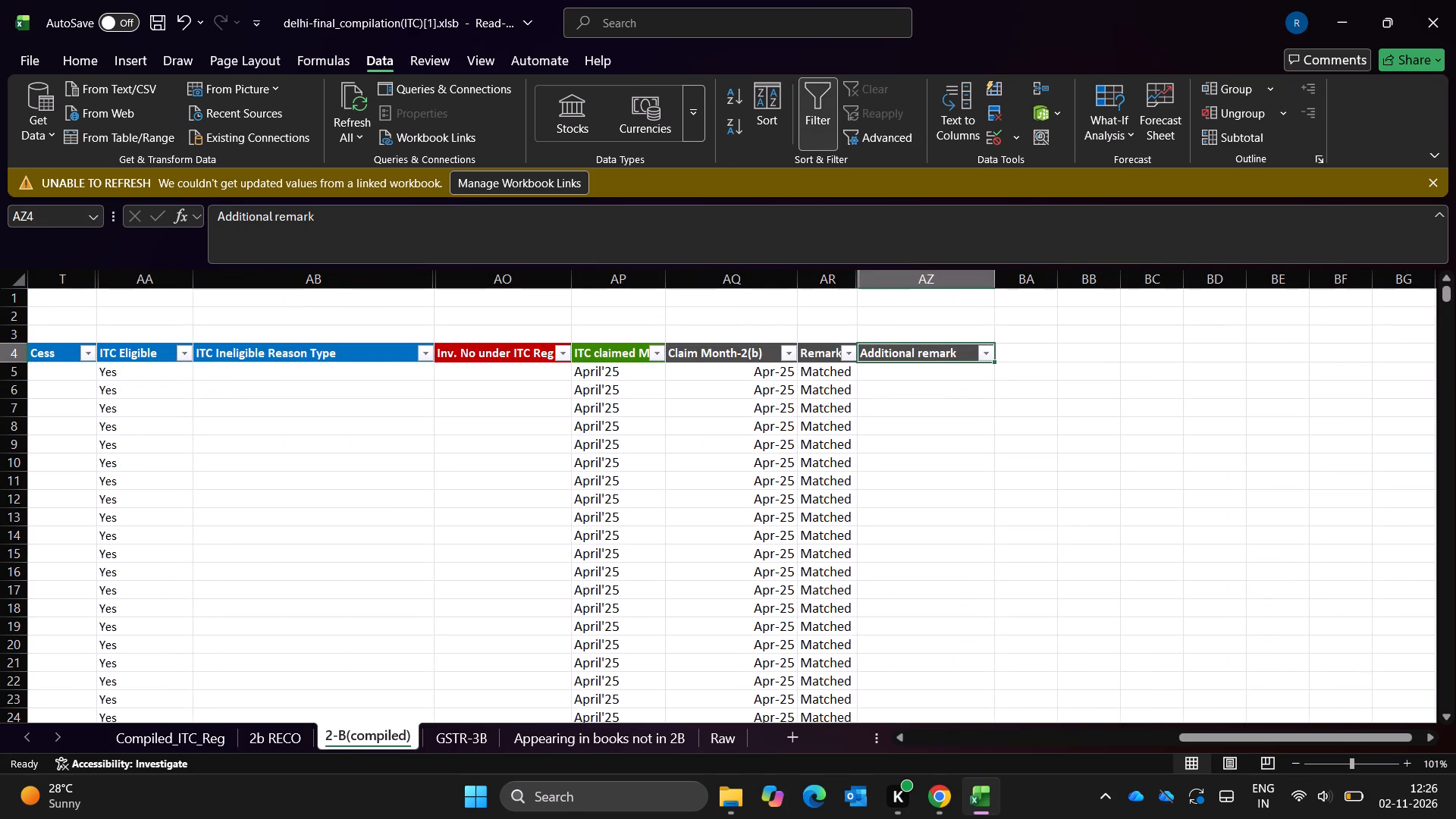
key("Down")
key("Down")
key("Up")
key("Up")
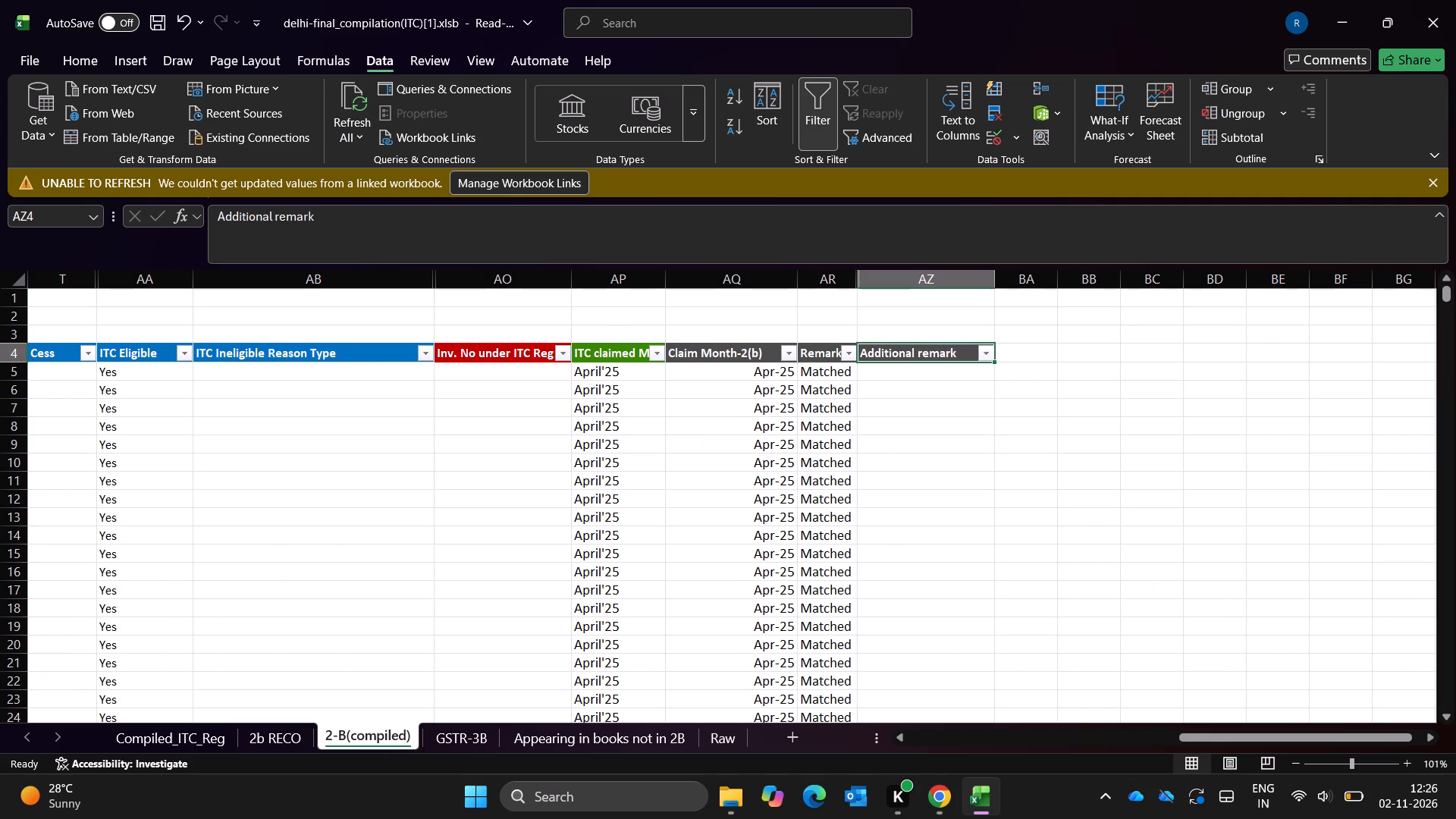
key("Left")
key("Down")
key("Down")
key("ctrl+Down")
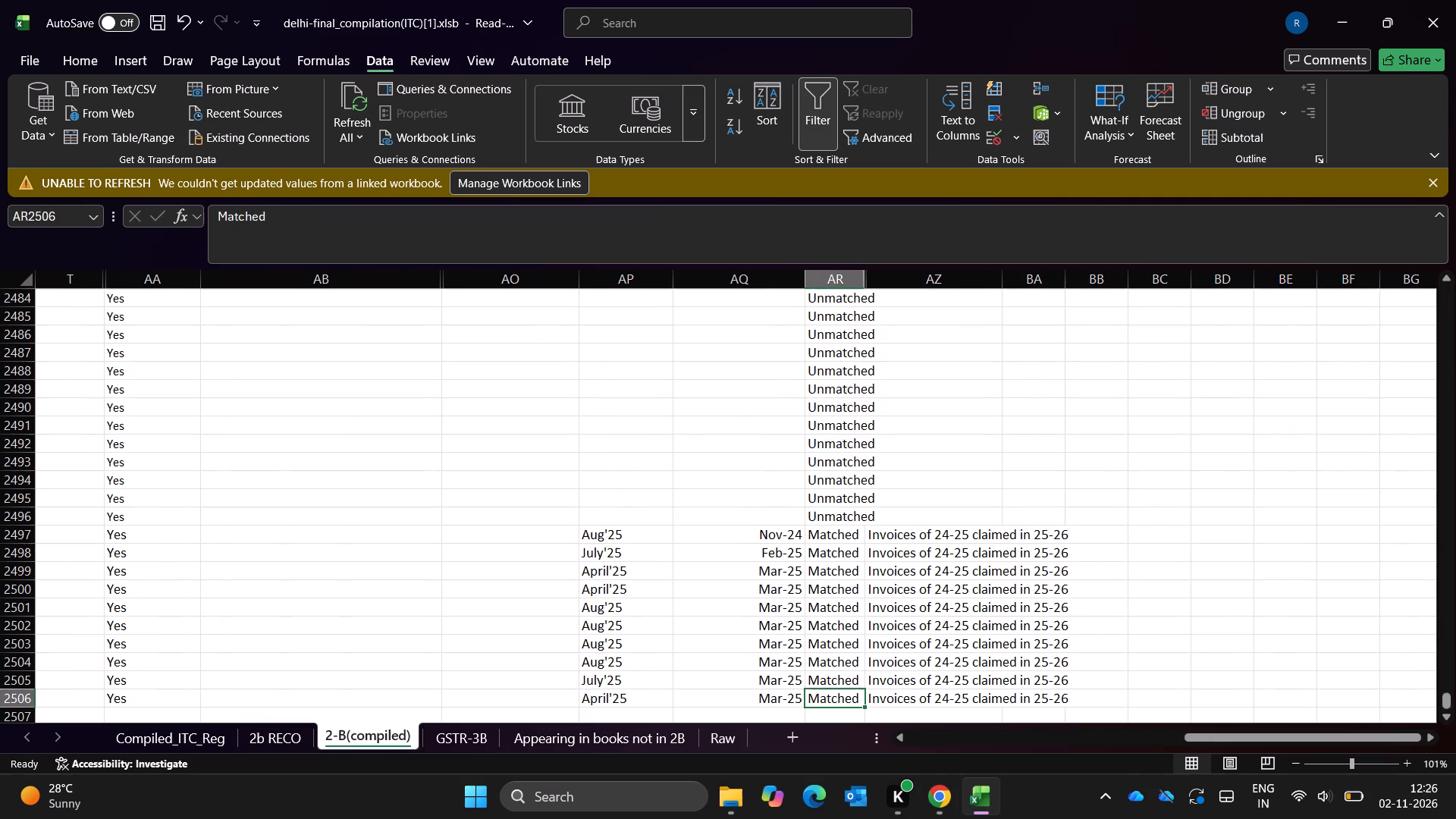
key("ctrl+Up")
key("ctrl+Up")
key("Down")
key("Down")
key("Down")
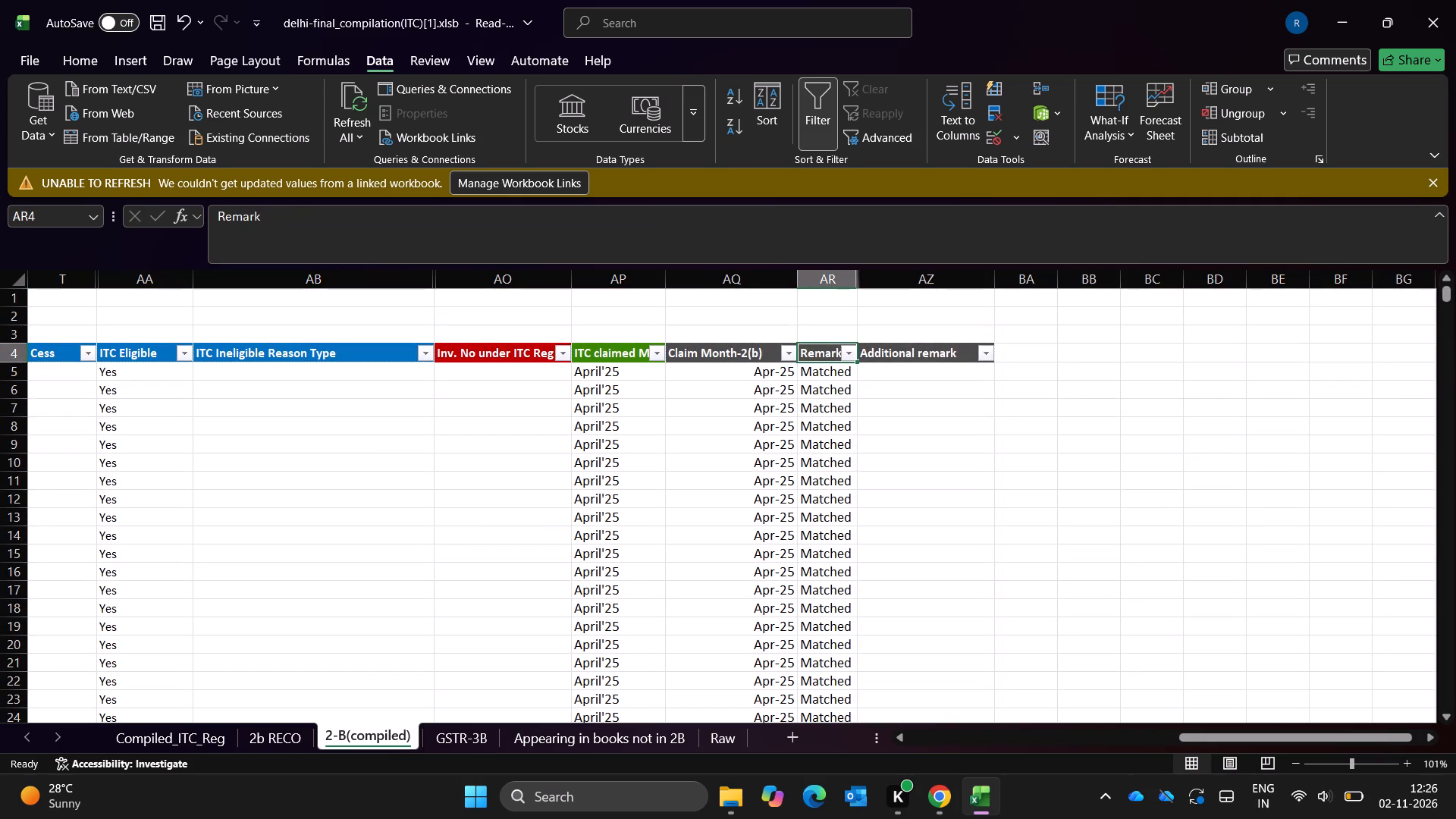
Look through the filter options of the Additional remark column on 2-B(compiled) without applying any.
key("Right")
key("alt+Down")
key("Down")
key("Down")
key("Down")
key("Down")
key("Down")
key("Down")
key("Down")
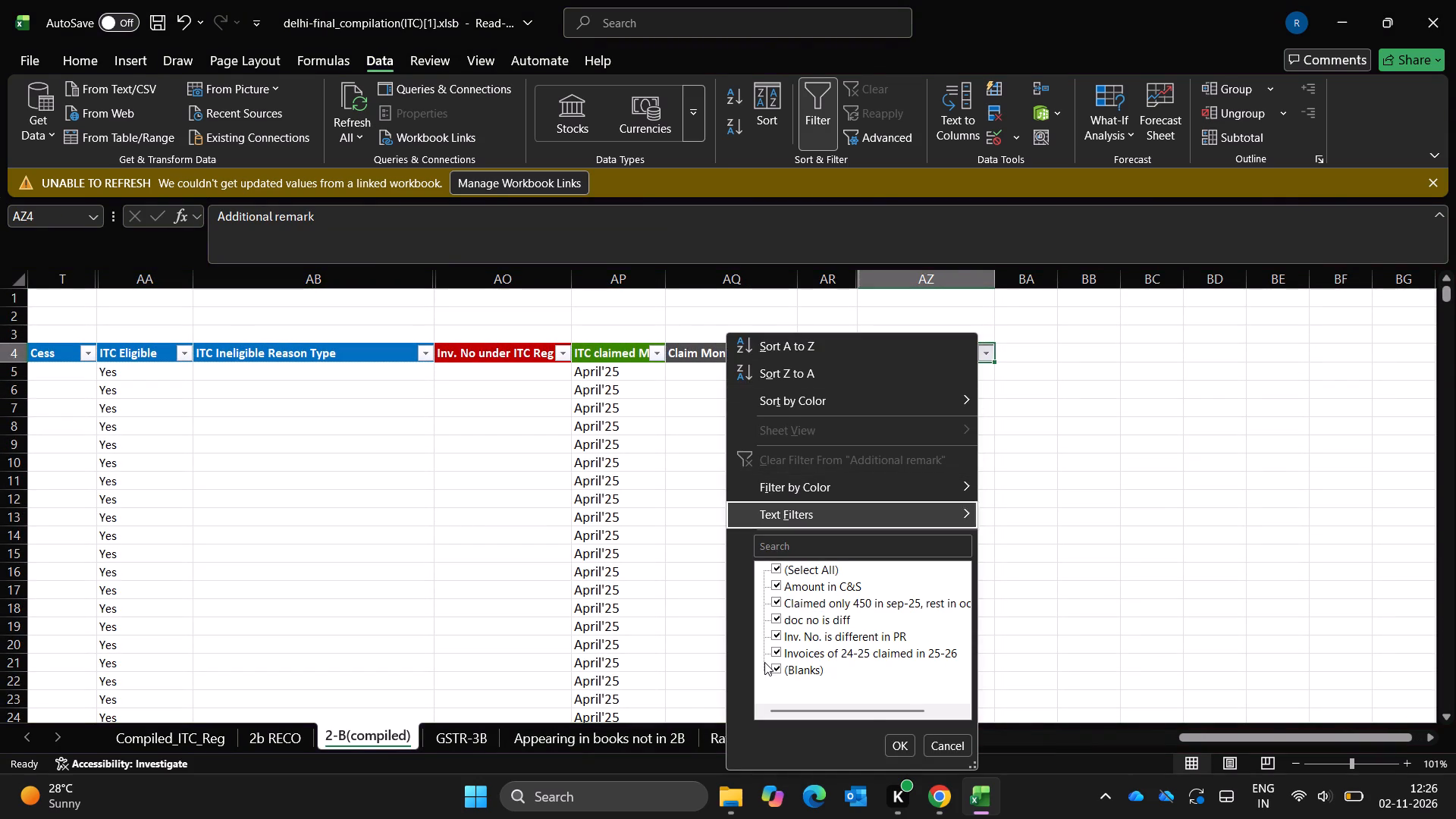
key("Down")
key("Down")
key("Down")
key("Down")
key("Down")
key("Down")
key("Down")
key("Down")
key("Down")
key("Up")
key("Up")
key("Up")
key("Up")
key("Up")
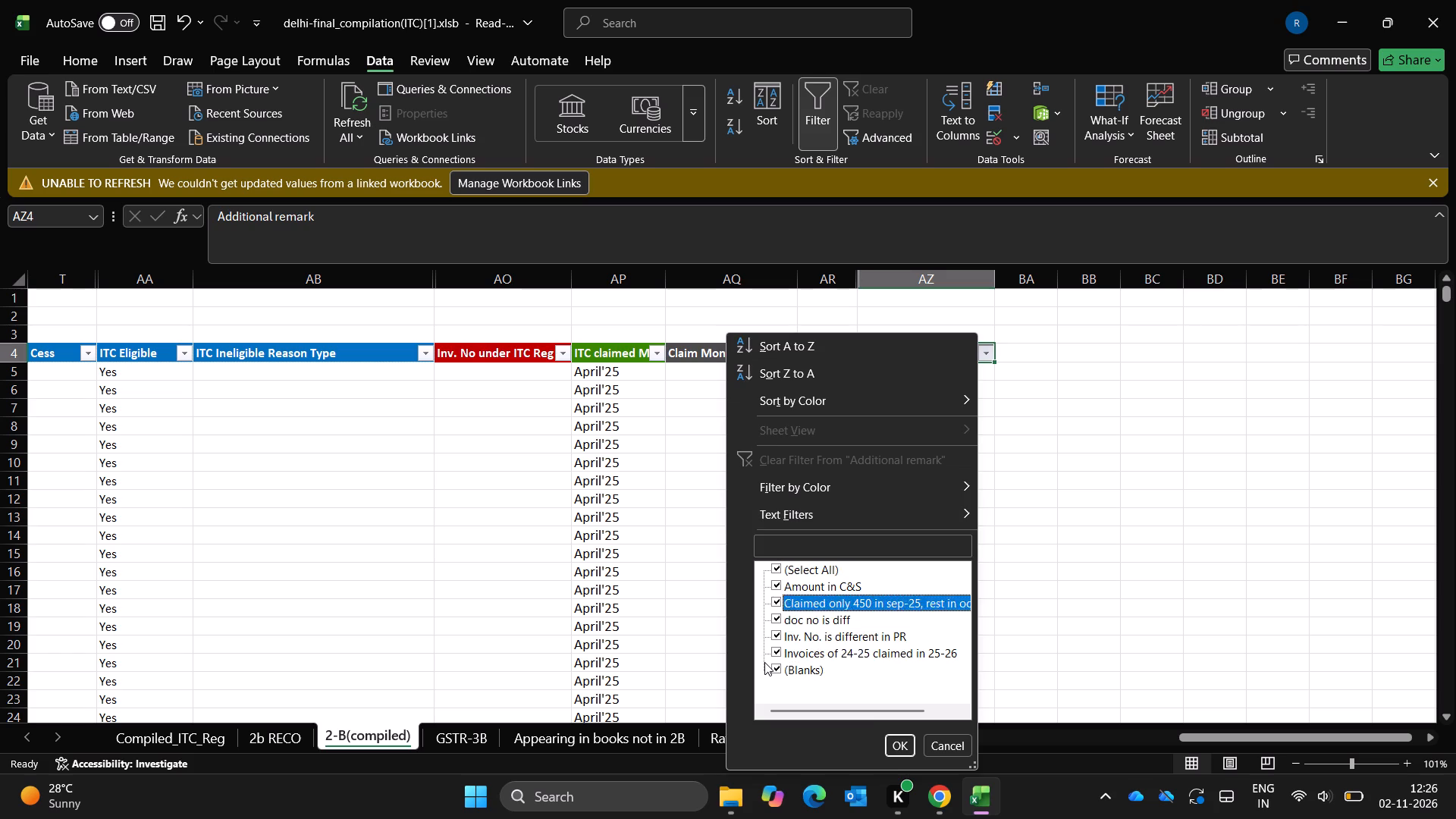
key("Up")
key("Up")
key("Escape")
key("alt+a")
key("alt+c")
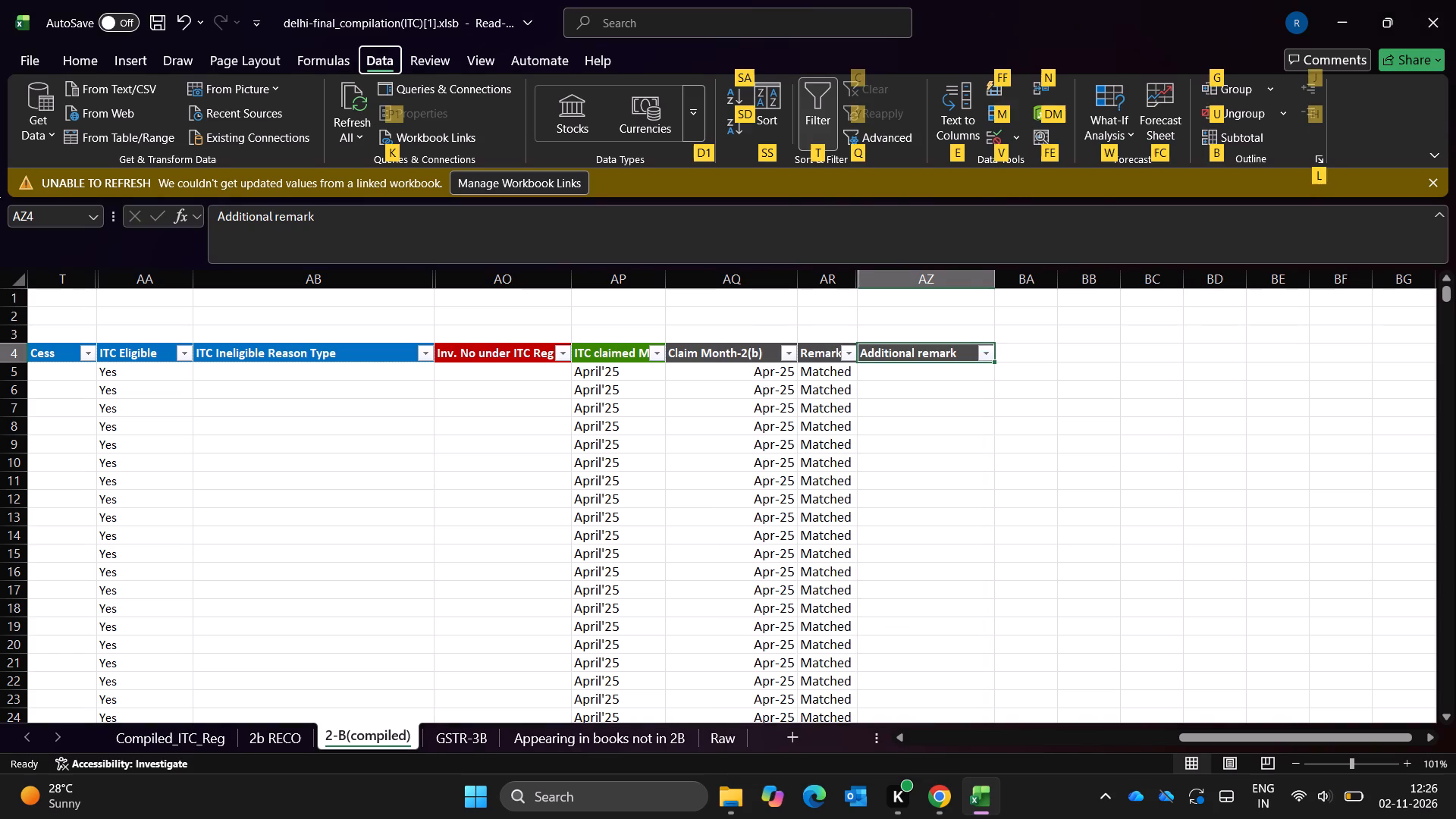
key("Escape")
key("Escape")
key("Escape")
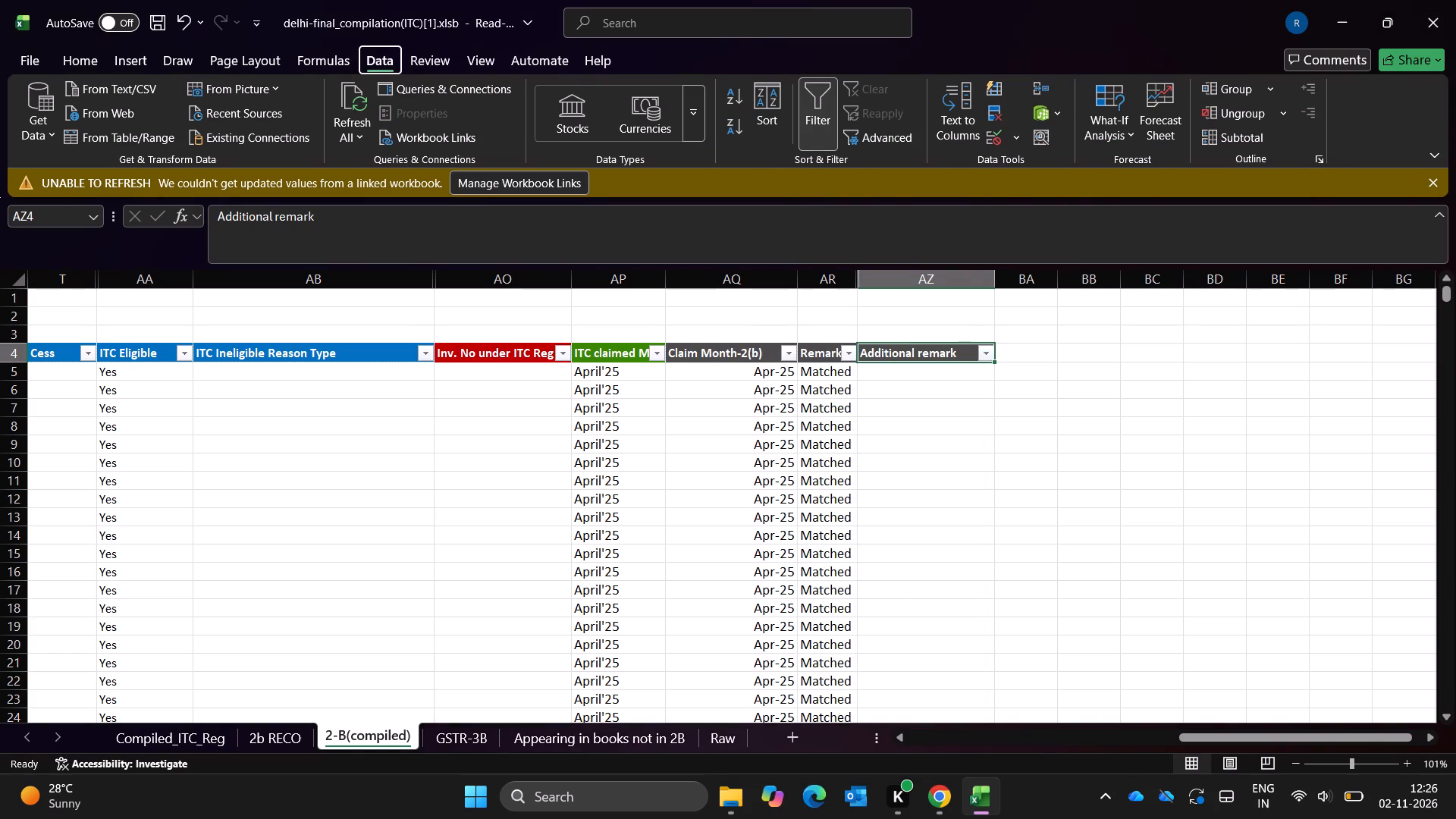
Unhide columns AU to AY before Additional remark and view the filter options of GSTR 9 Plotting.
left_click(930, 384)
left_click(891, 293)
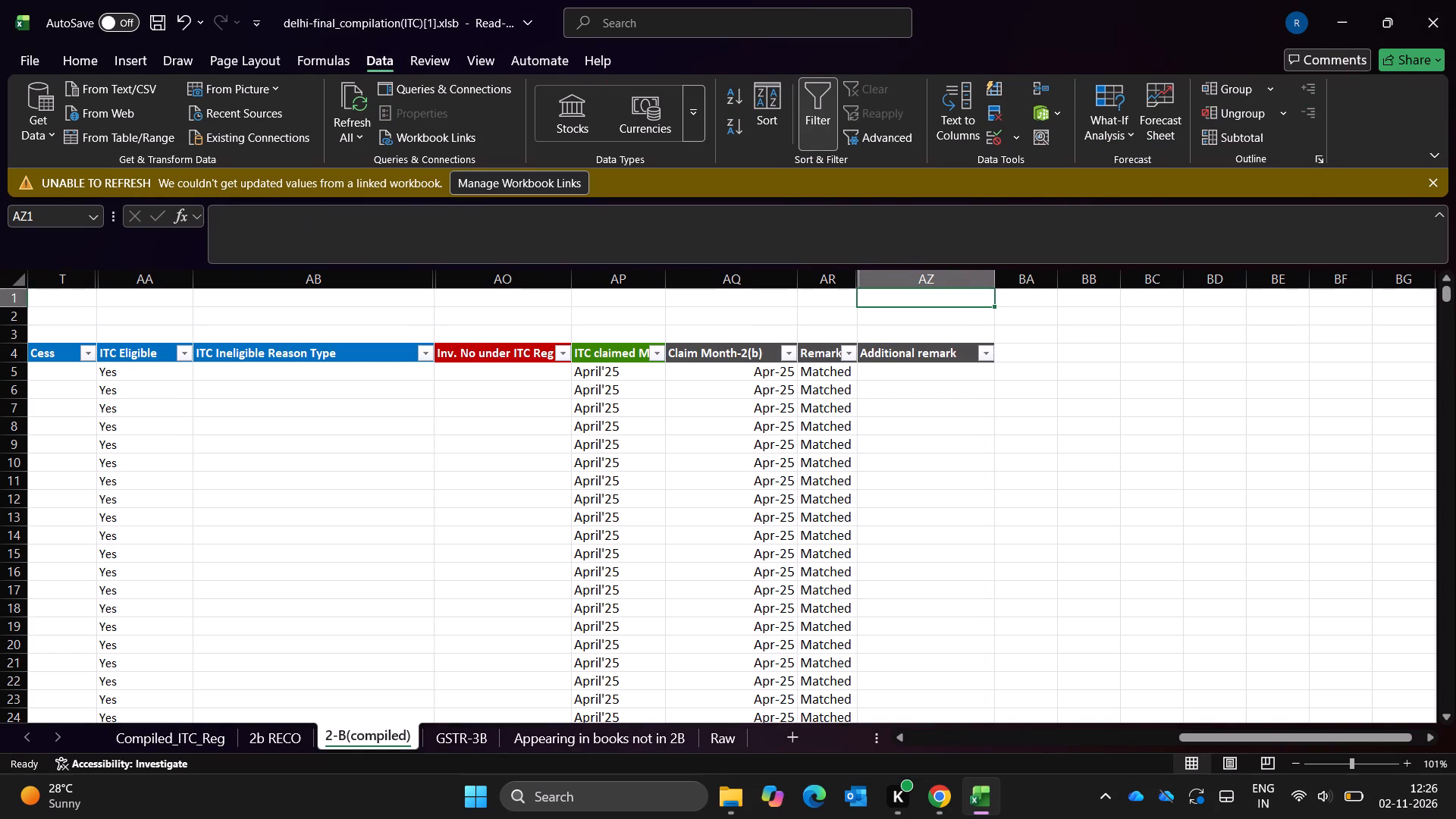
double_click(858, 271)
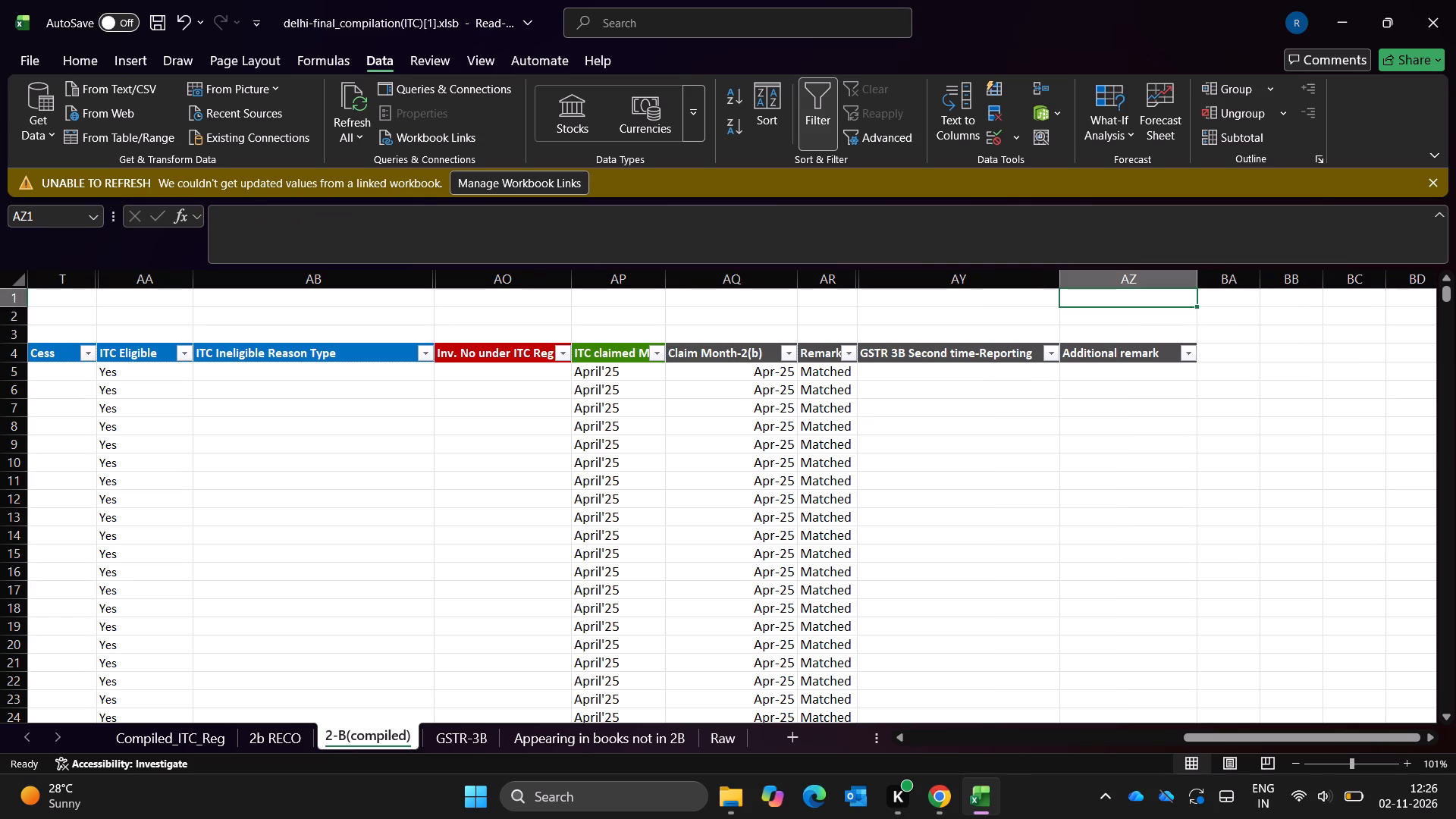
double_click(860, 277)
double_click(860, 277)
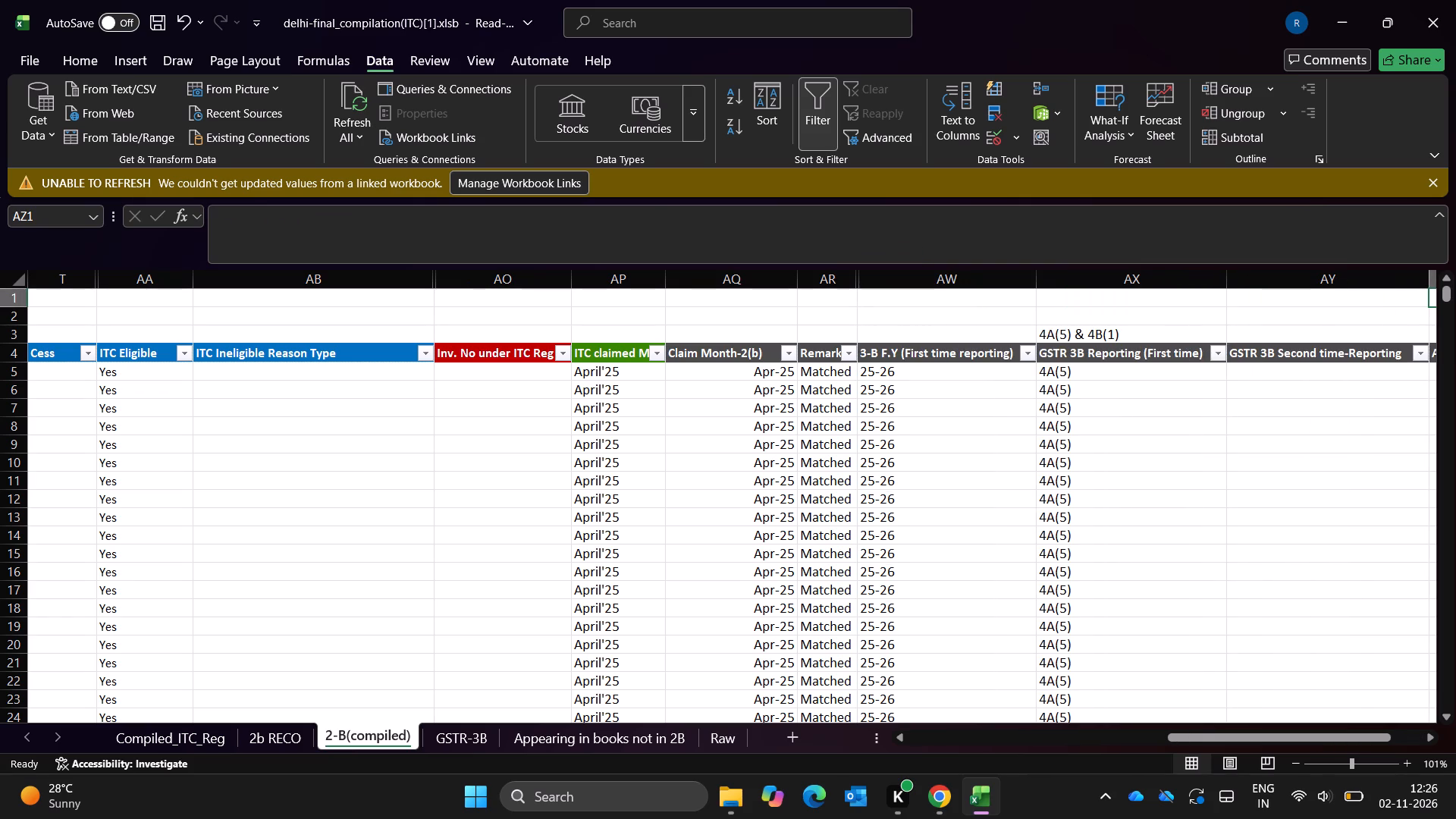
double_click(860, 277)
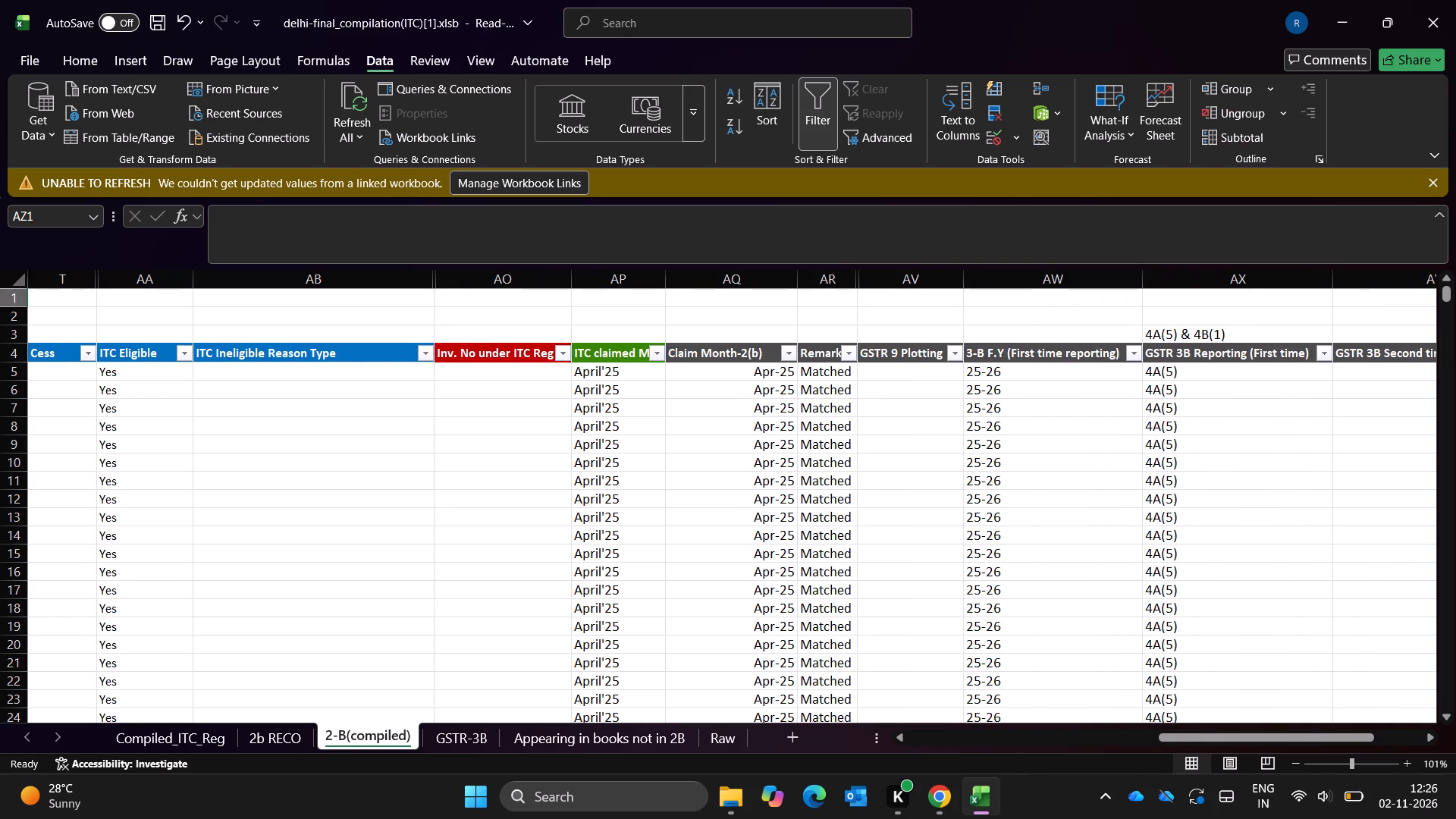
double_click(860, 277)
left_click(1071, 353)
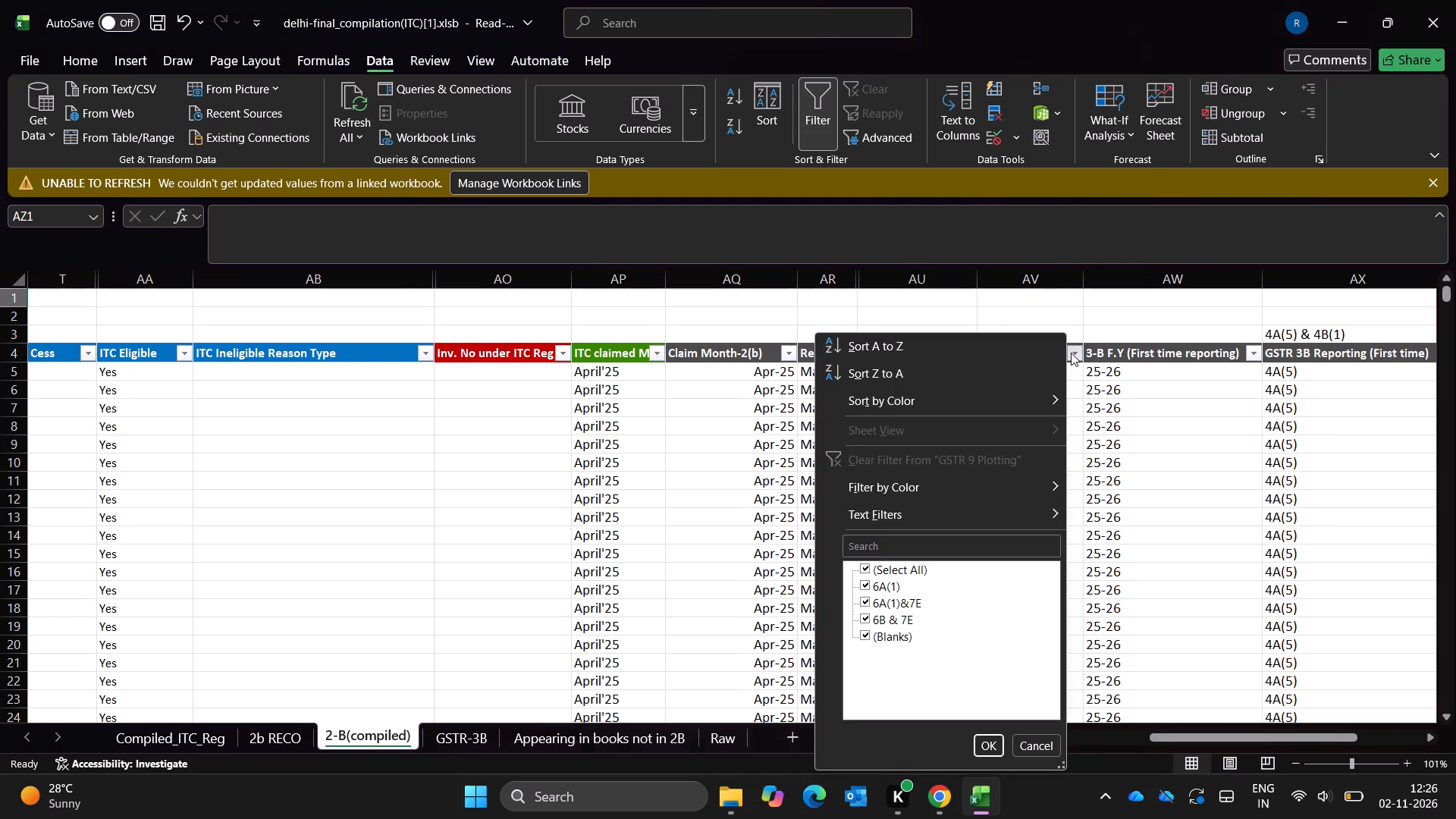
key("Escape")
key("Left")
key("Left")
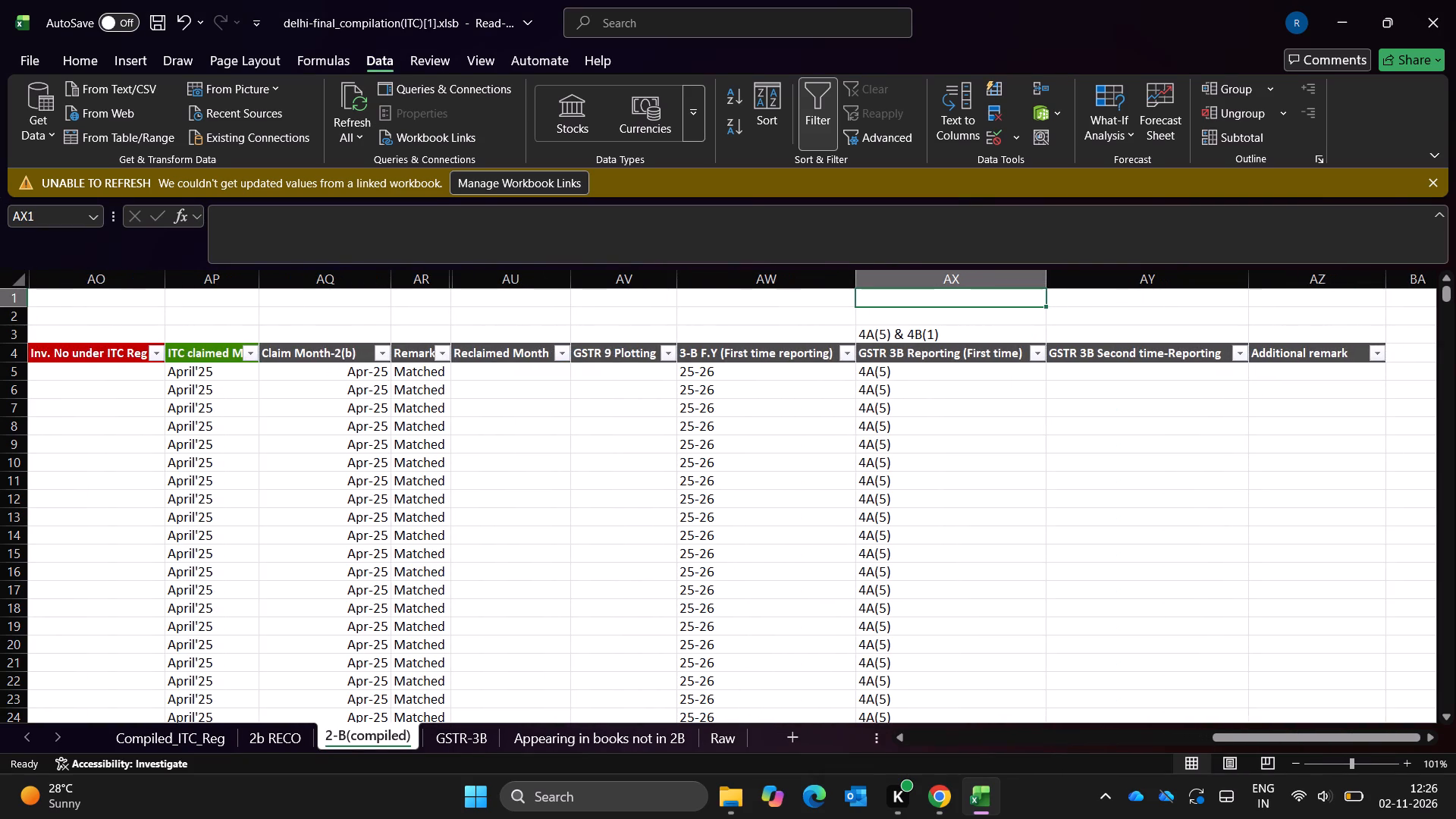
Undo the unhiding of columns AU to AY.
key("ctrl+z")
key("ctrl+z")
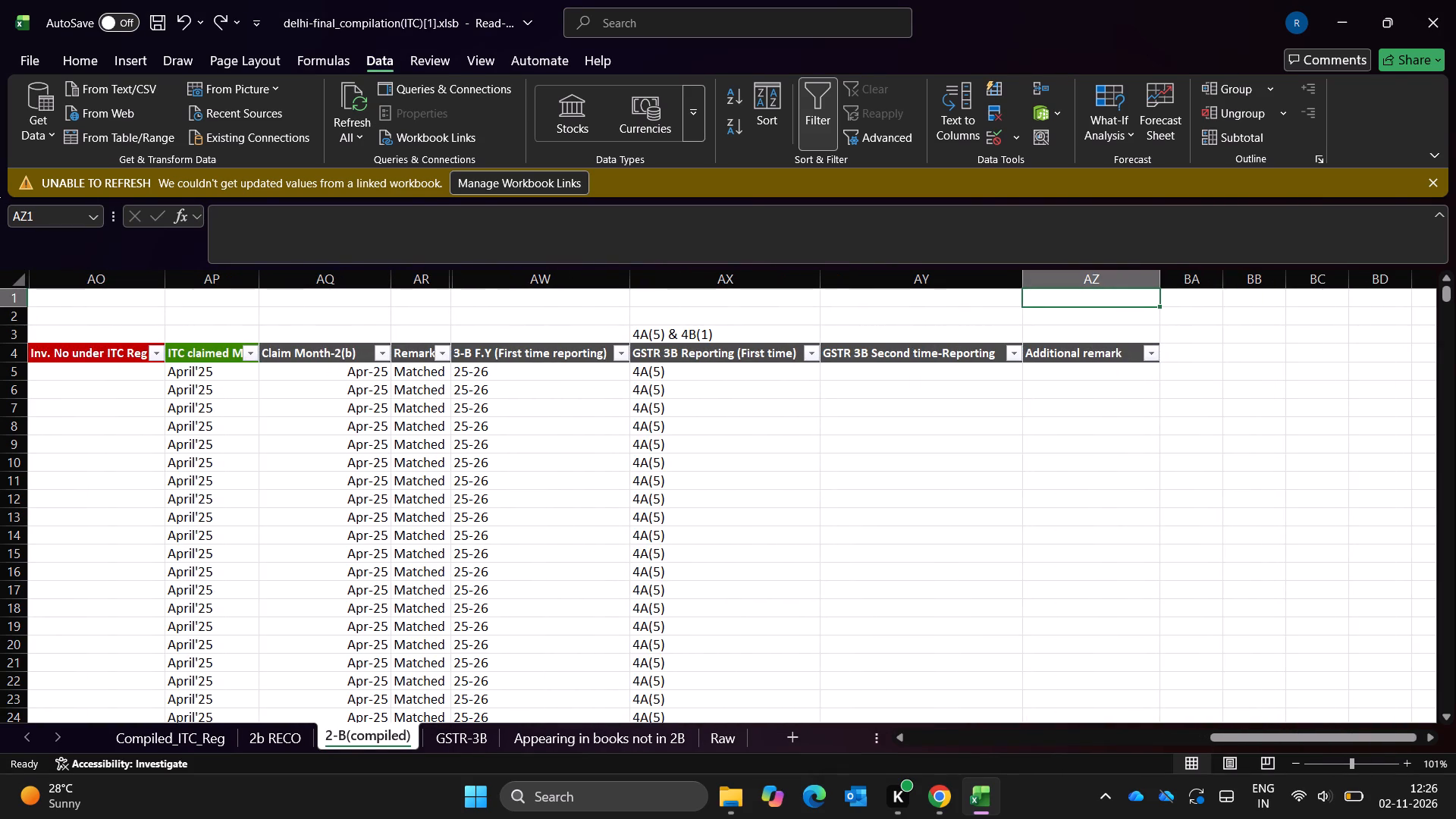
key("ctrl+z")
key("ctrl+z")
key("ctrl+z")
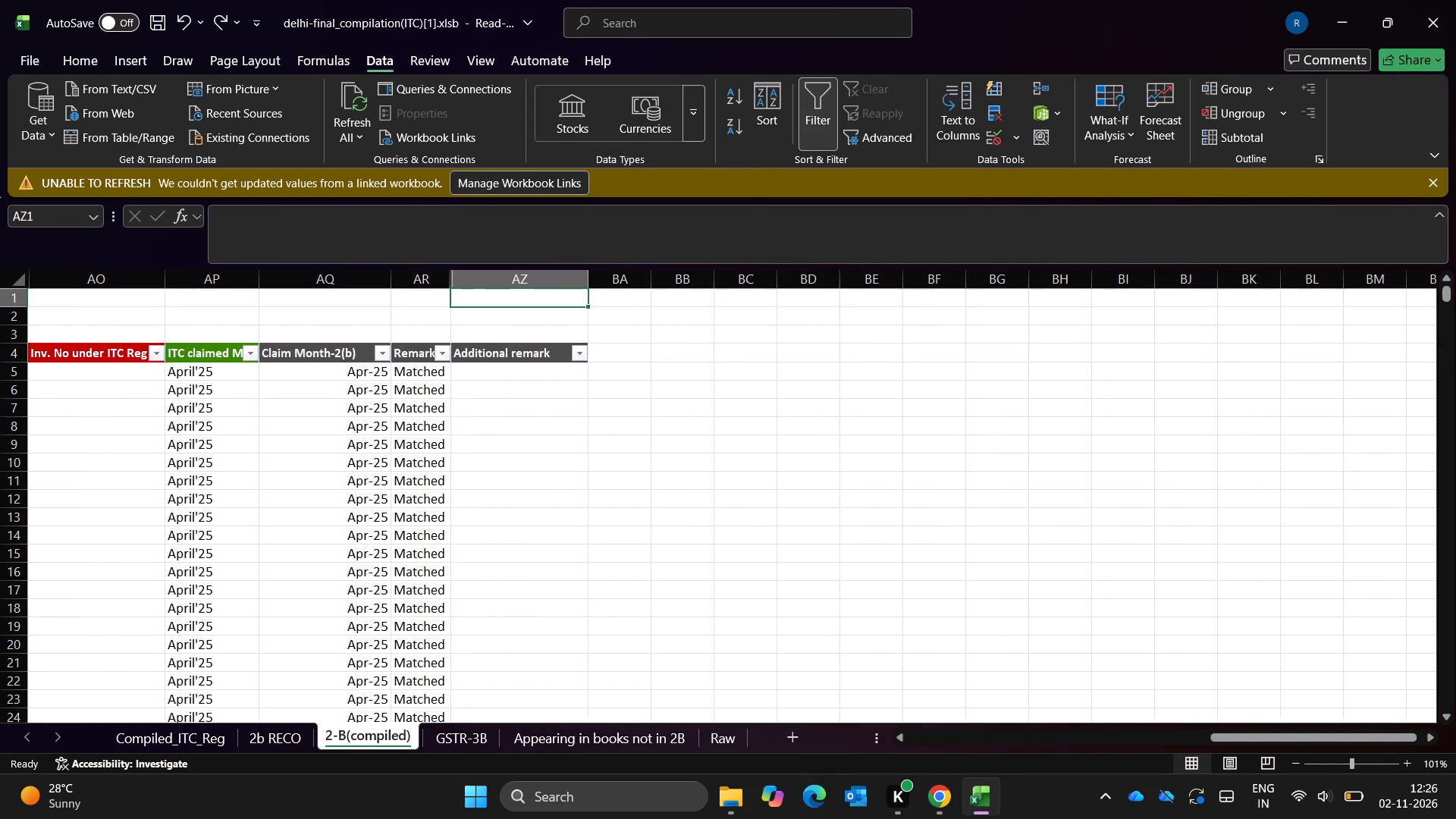
Look across the columns from Cess to Claim Month-2(b) and check the filter options of Inv. No under ITC Reg.
key("Left")
key("Left")
key("Left")
key("Left")
key("Down")
key("Down")
key("Right")
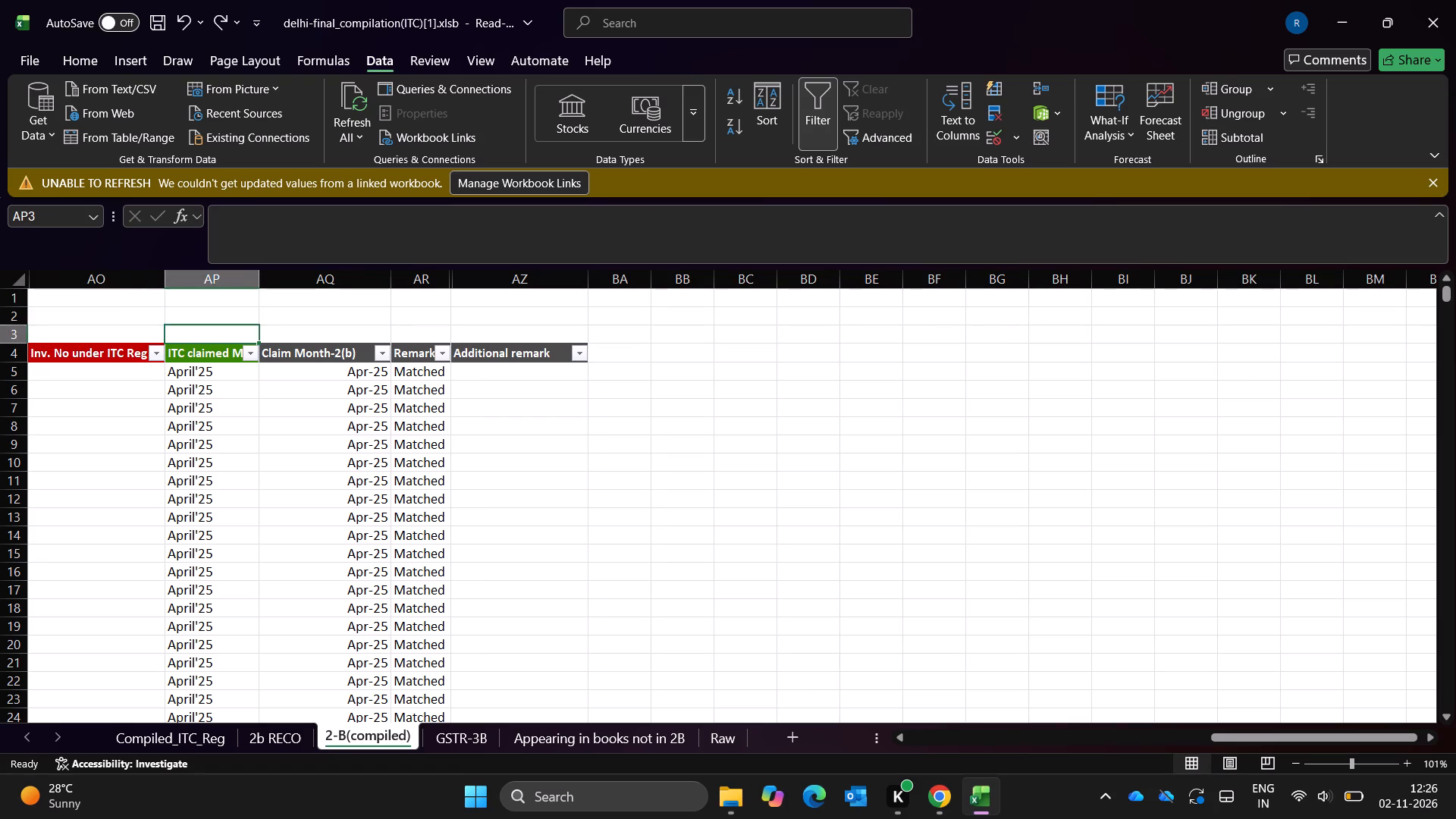
key("Right")
key("Down")
key("Down")
key("Left")
key("Left")
key("Left")
key("Left")
key("Left")
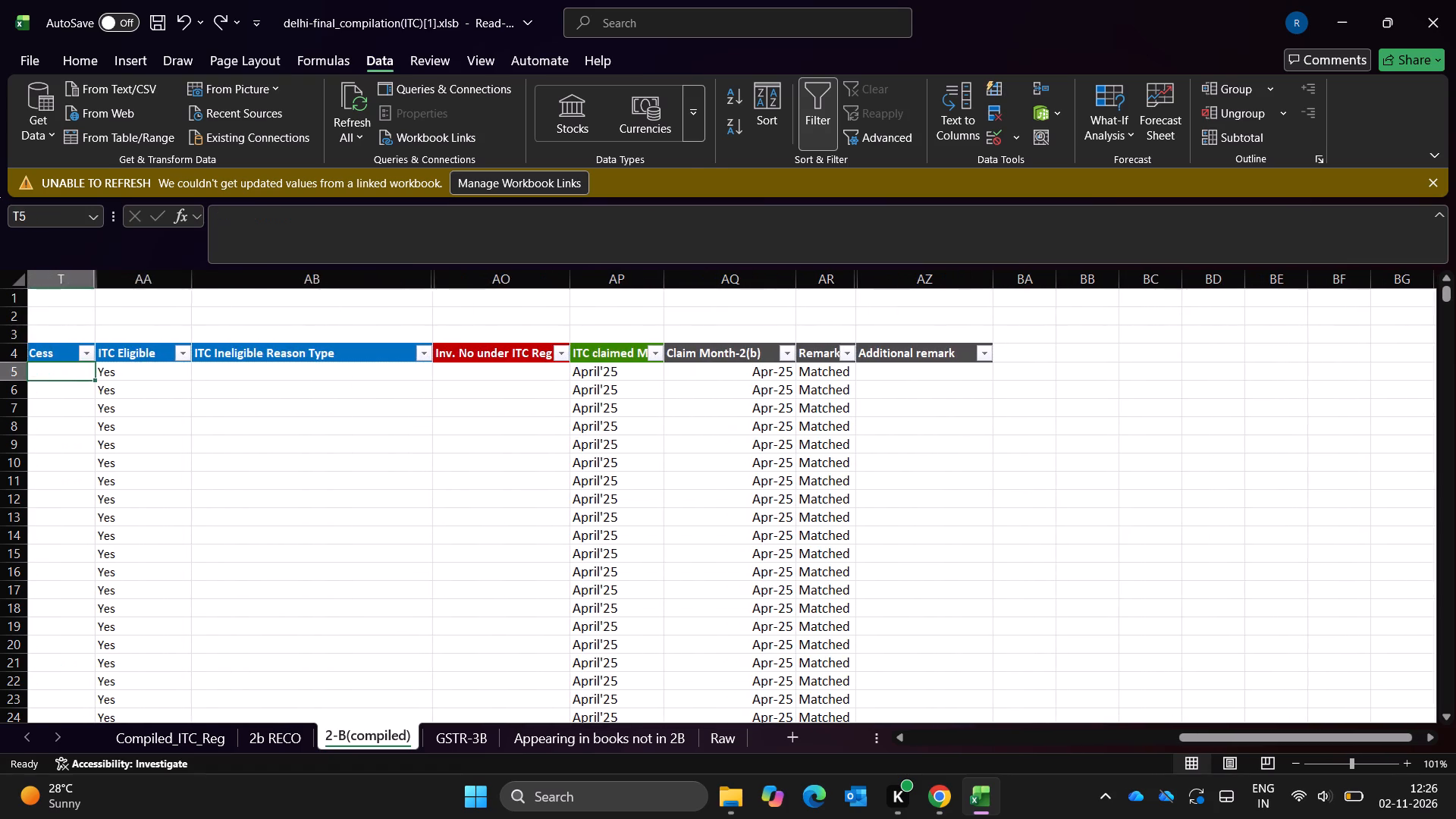
key("Right")
key("Right")
key("Right")
key("Right")
key("Up")
key("Left")
key("alt+Down")
key("Escape")
Check the entries in the ITC claimed Month column past the April'25 block and return to the top of the column.
key("Down")
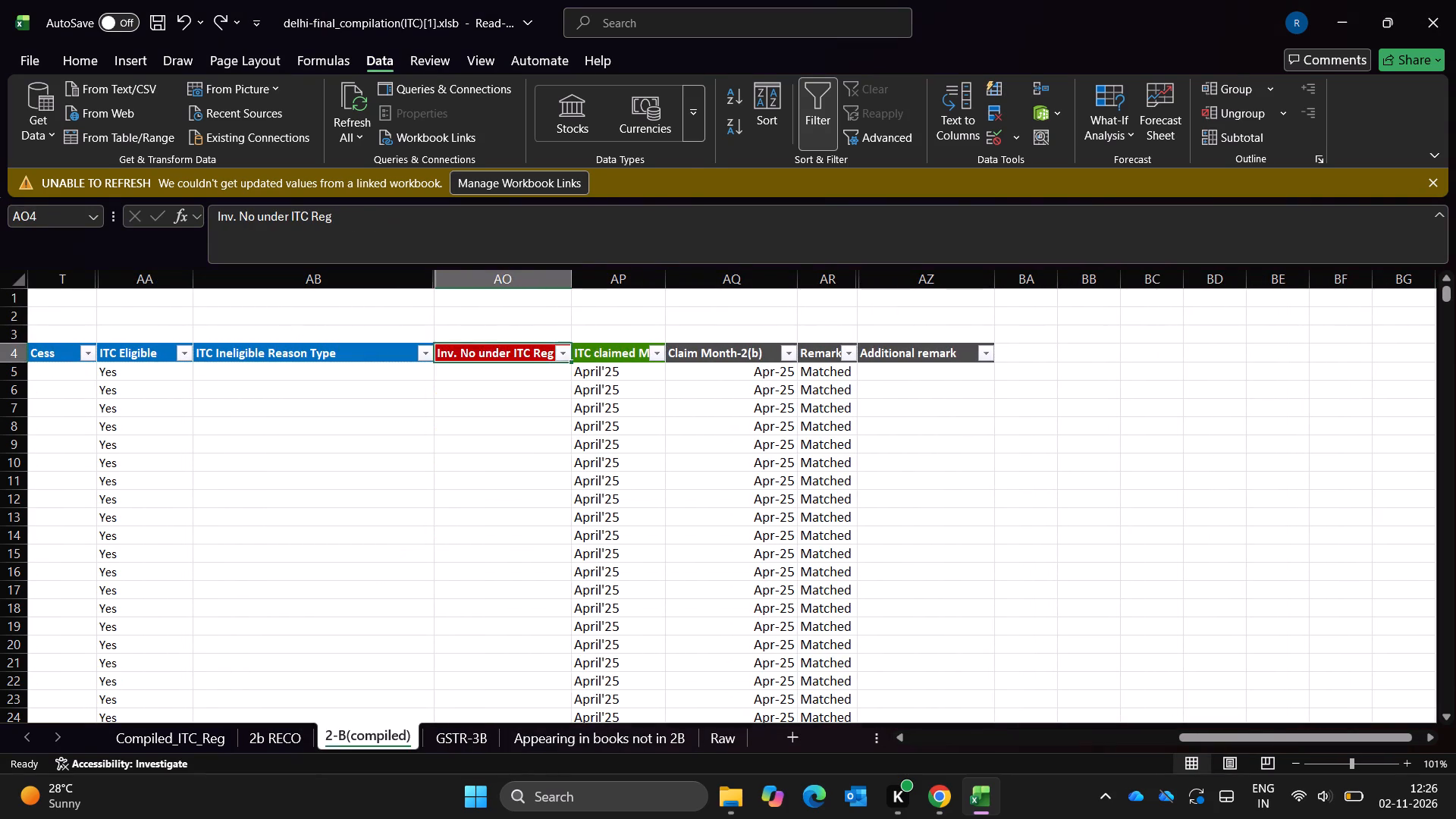
key("Down")
key("Down")
key("Right")
key("Down")
key("Down")
key("Down")
key("ctrl+Down")
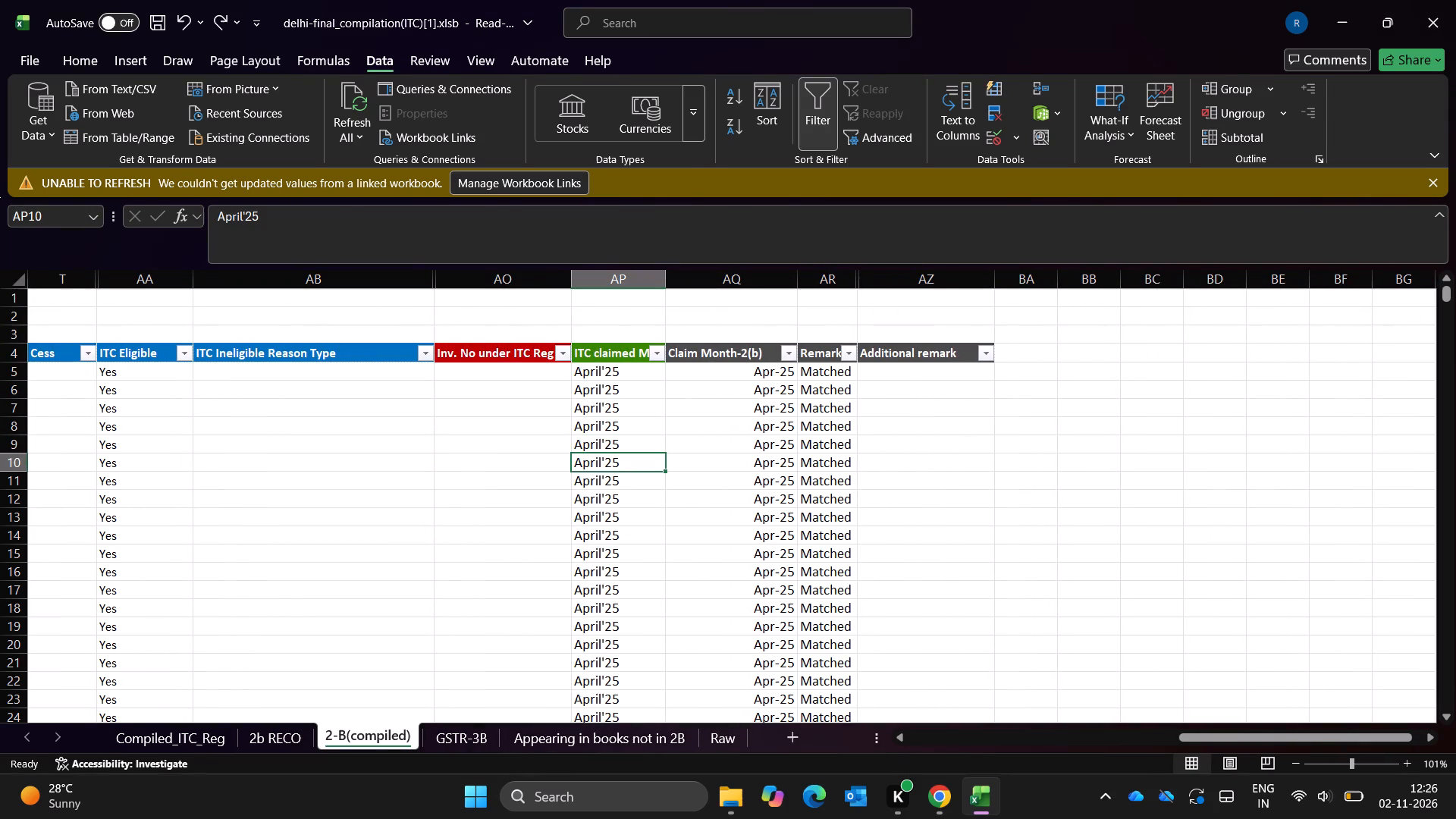
key("Down")
key("Down")
key("Down")
key("Down")
key("Down")
key("Down")
key("Down")
key("Down")
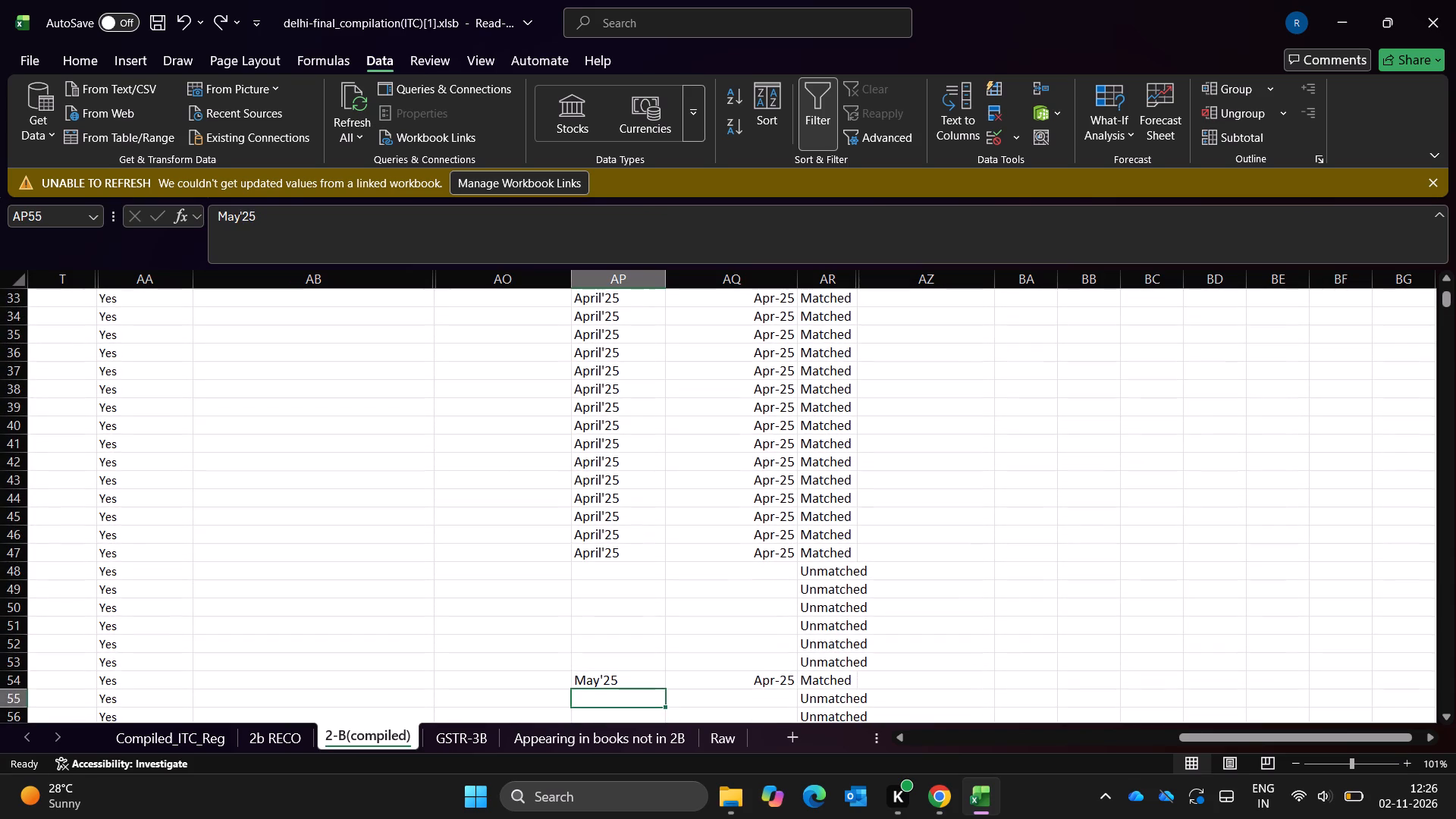
key("ctrl+Up")
key("ctrl+Up")
key("ctrl+Up")
key("ctrl+Up")
key("ctrl+Up")
key("ctrl+Up")
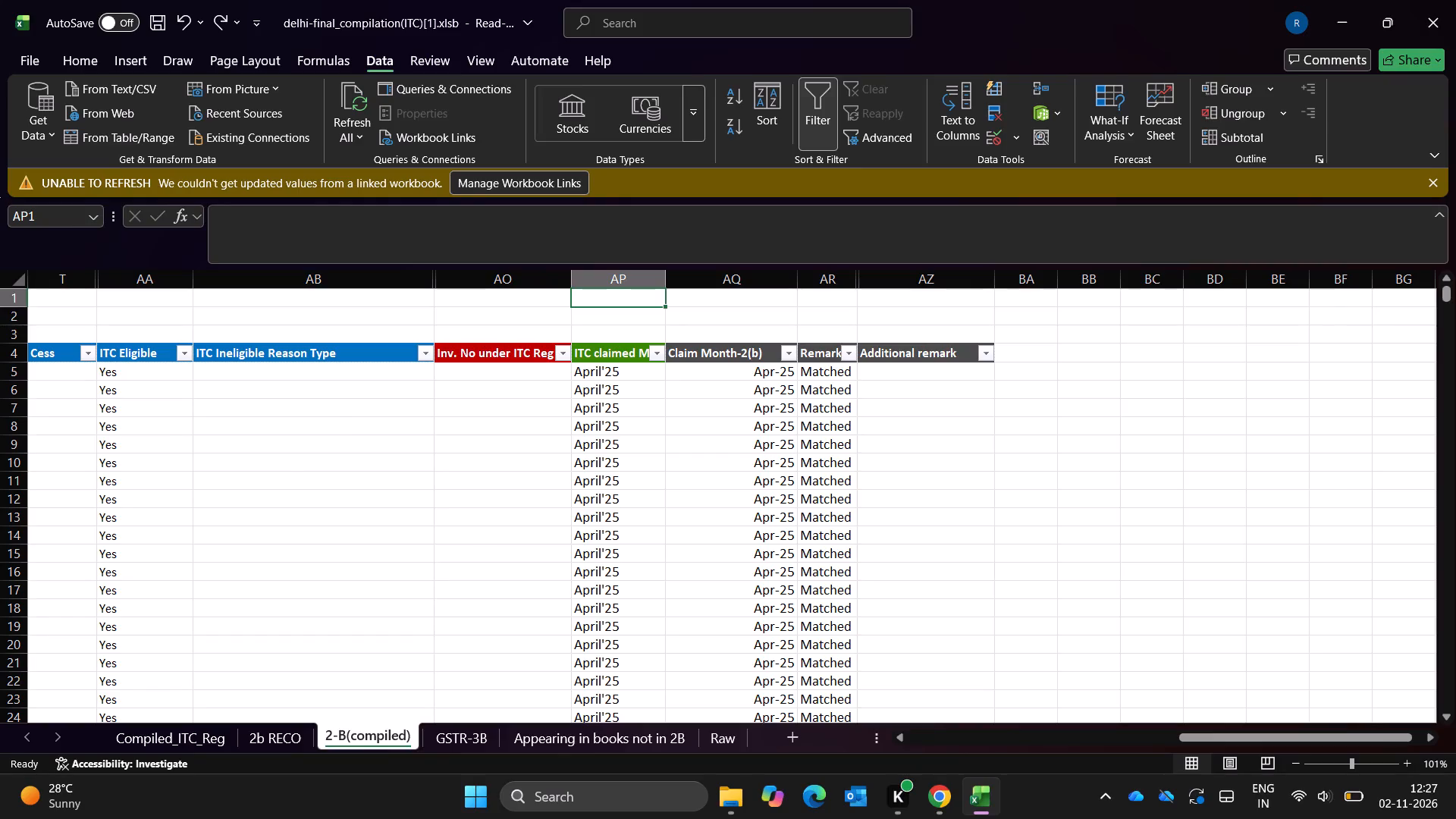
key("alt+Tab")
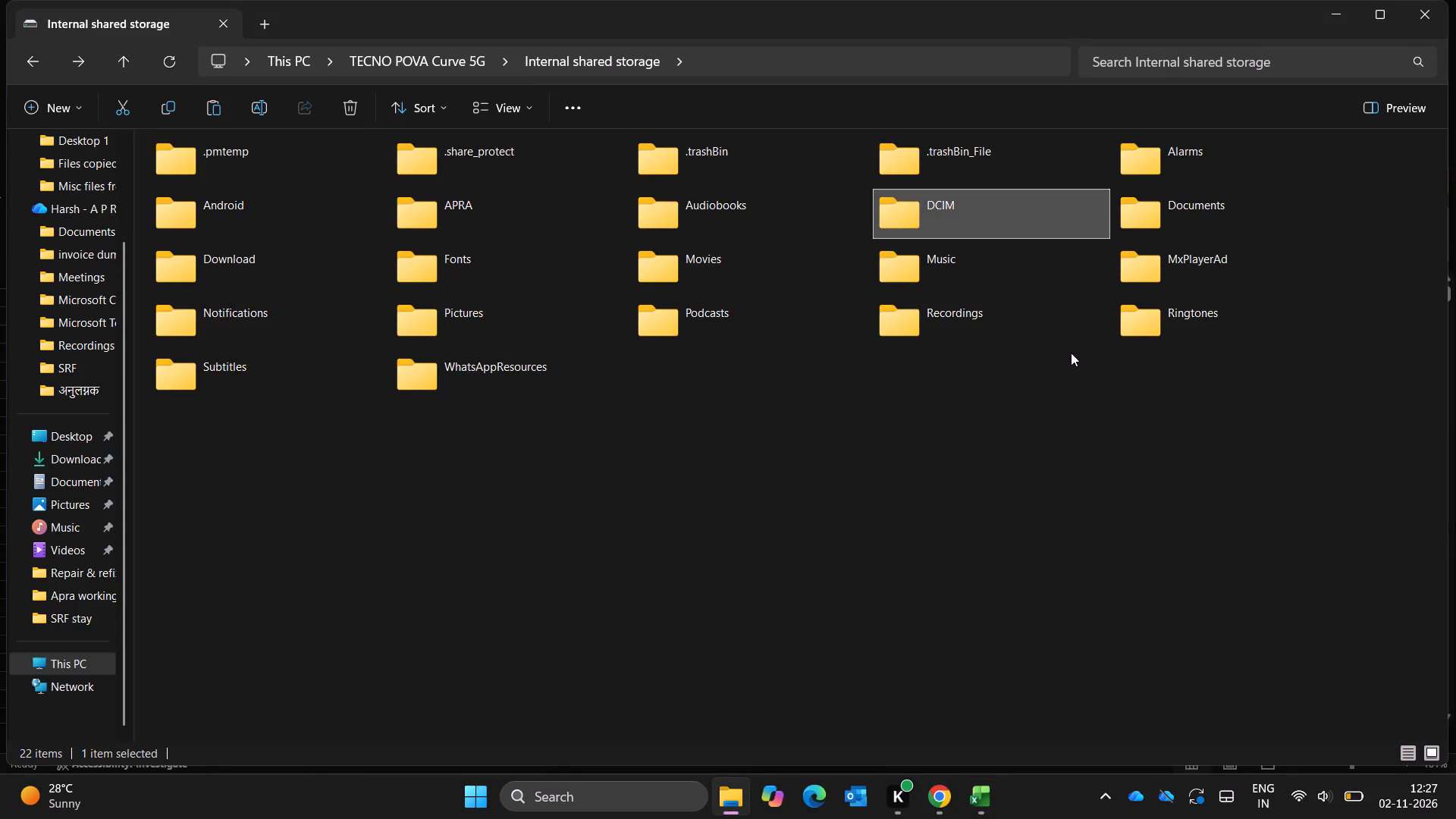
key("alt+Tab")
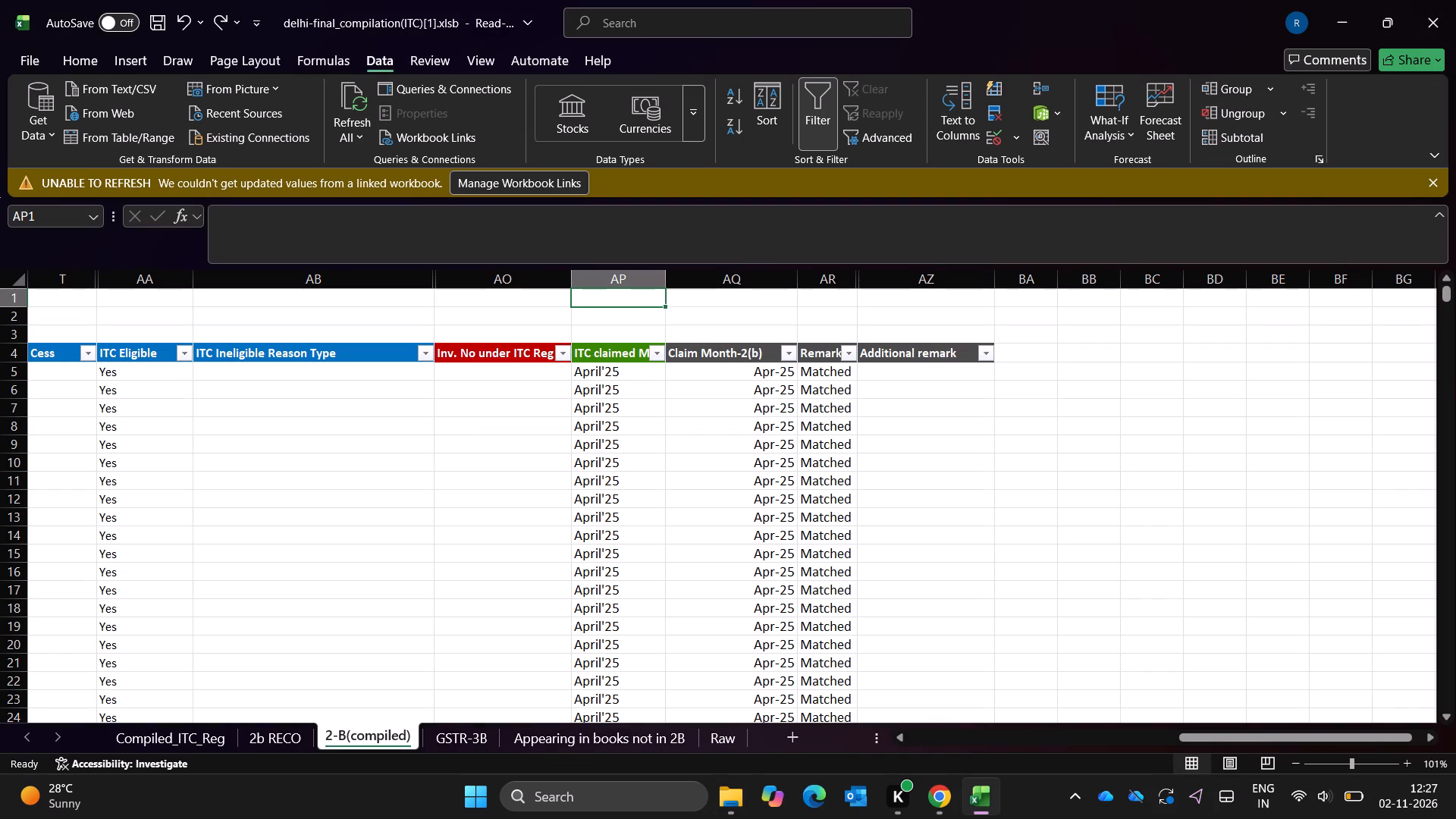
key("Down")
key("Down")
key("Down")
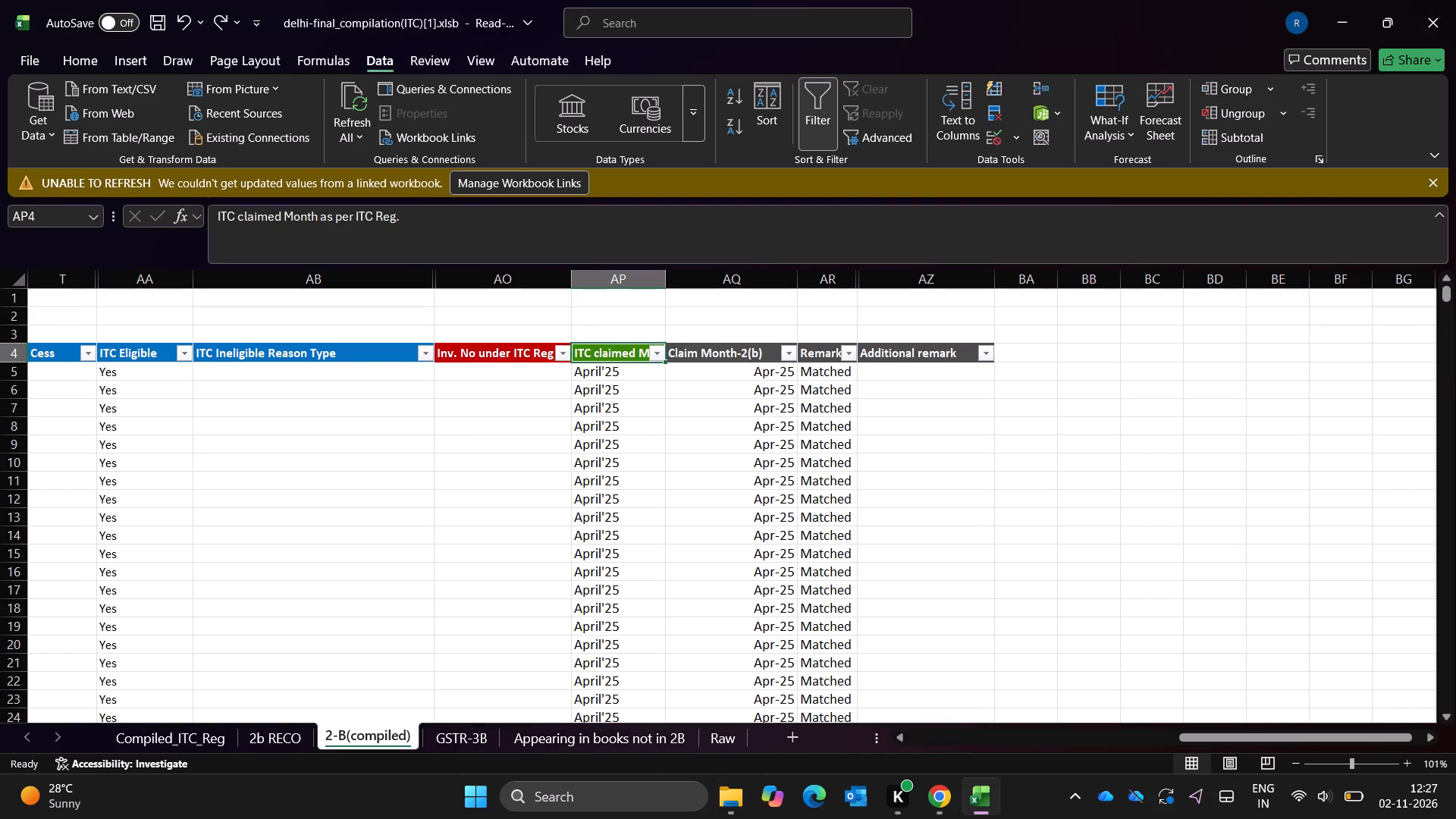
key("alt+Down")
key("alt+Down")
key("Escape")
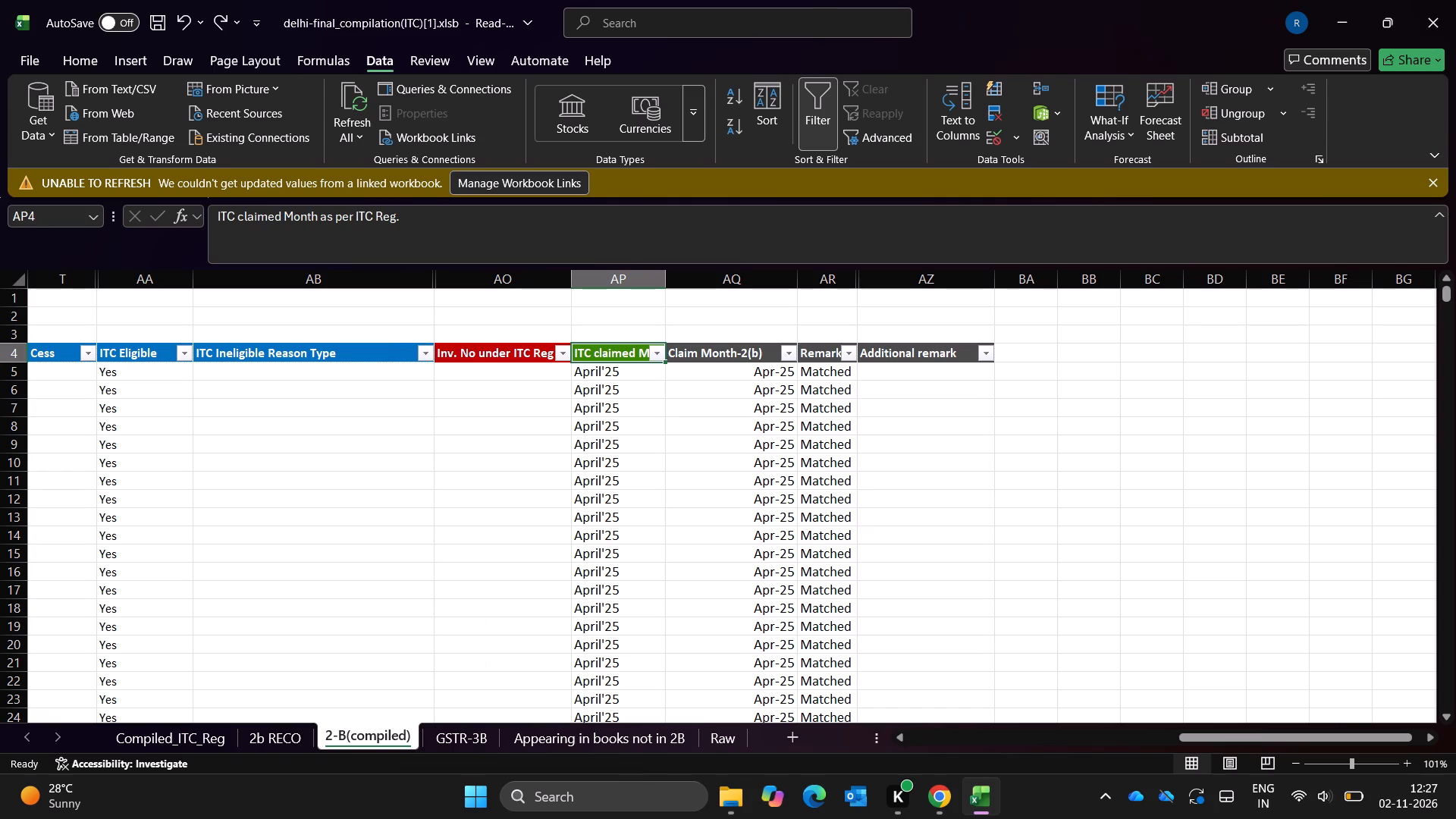
Unhide columns AS to AY between Remark and Additional remark, and autofit the Remark column's width.
key("Right")
key("Right")
key("Right")
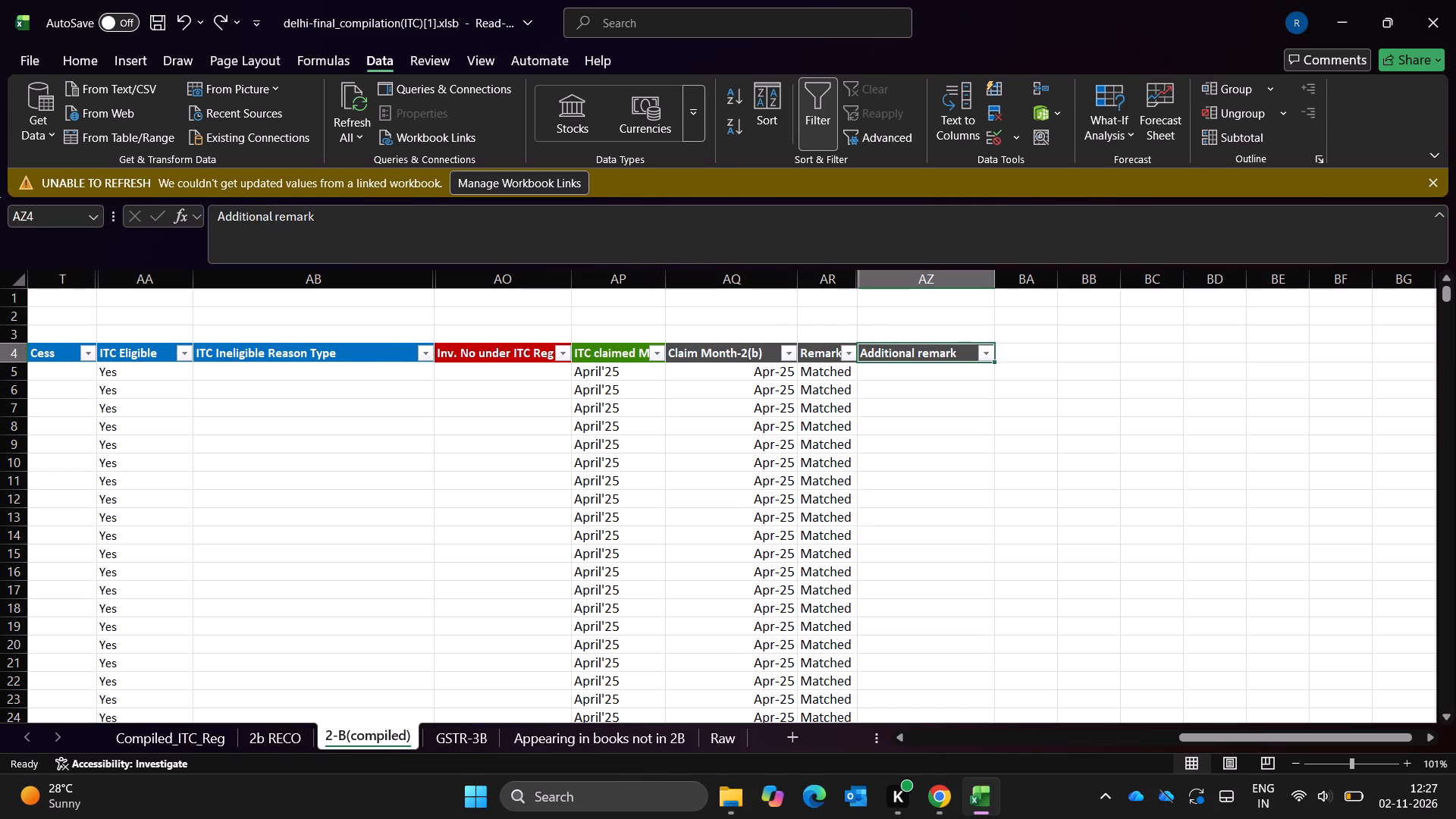
triple_click(861, 278)
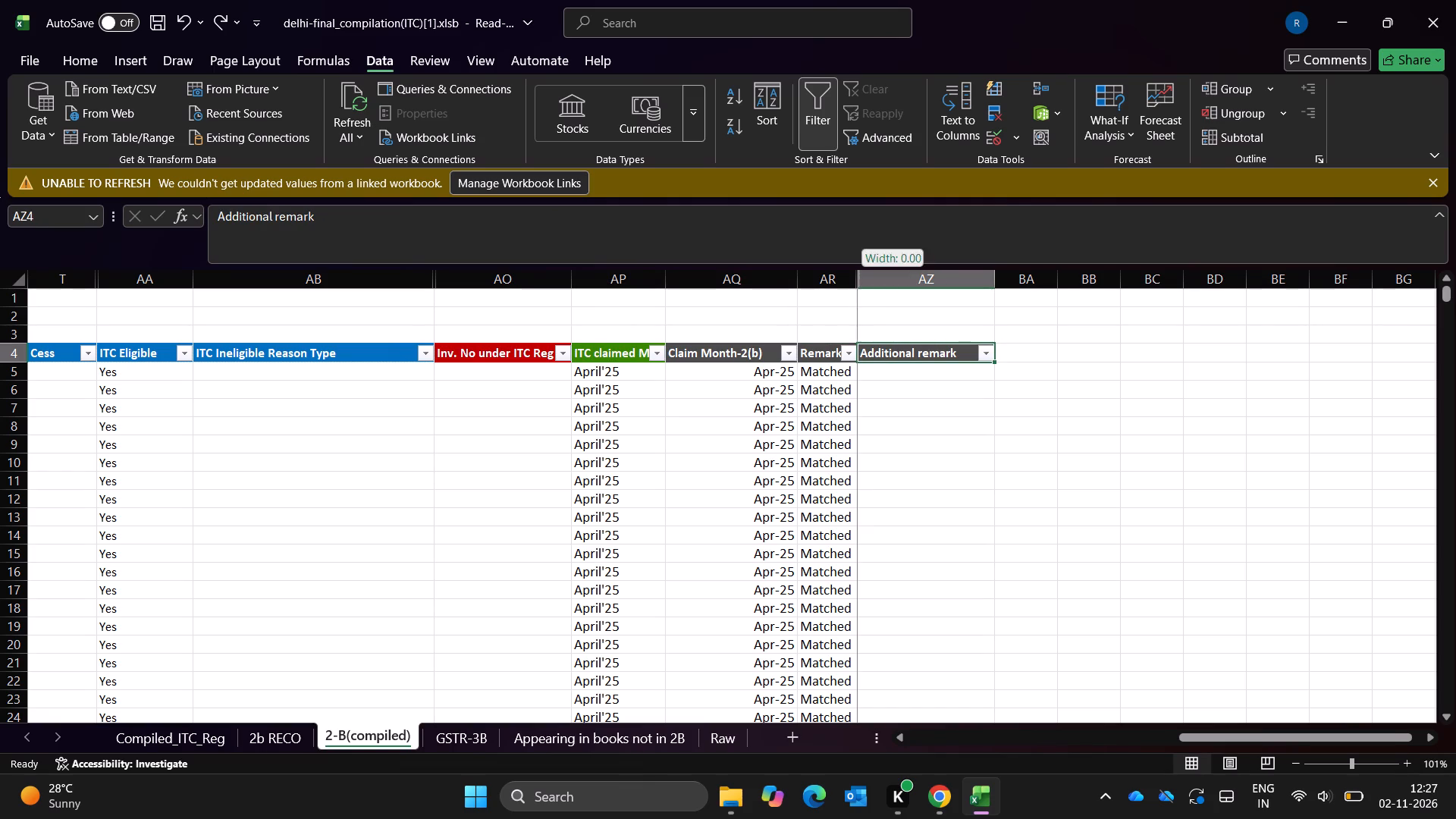
triple_click(861, 278)
triple_click(861, 278)
triple_click(861, 278)
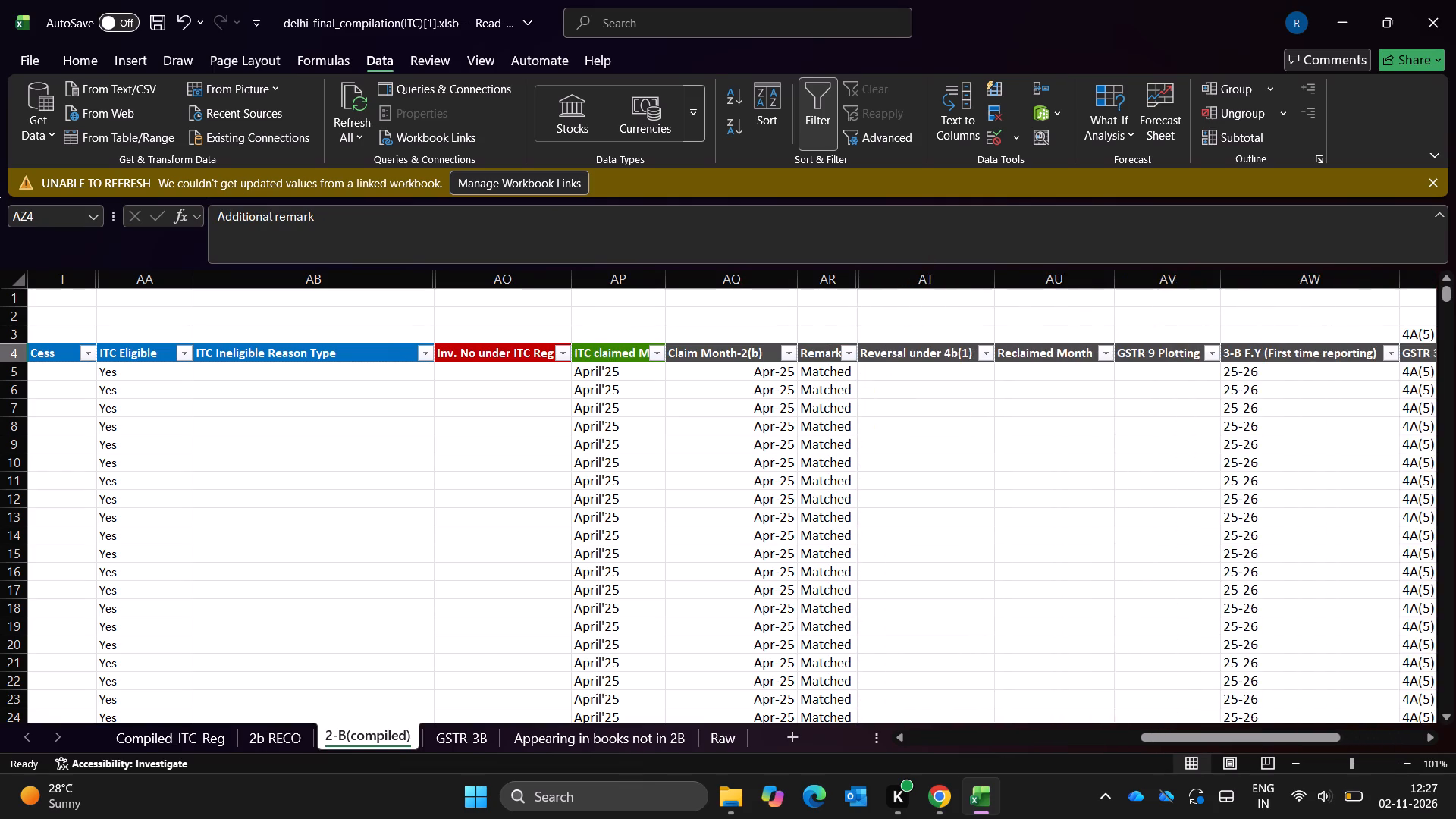
triple_click(861, 278)
double_click(861, 278)
left_click(913, 344)
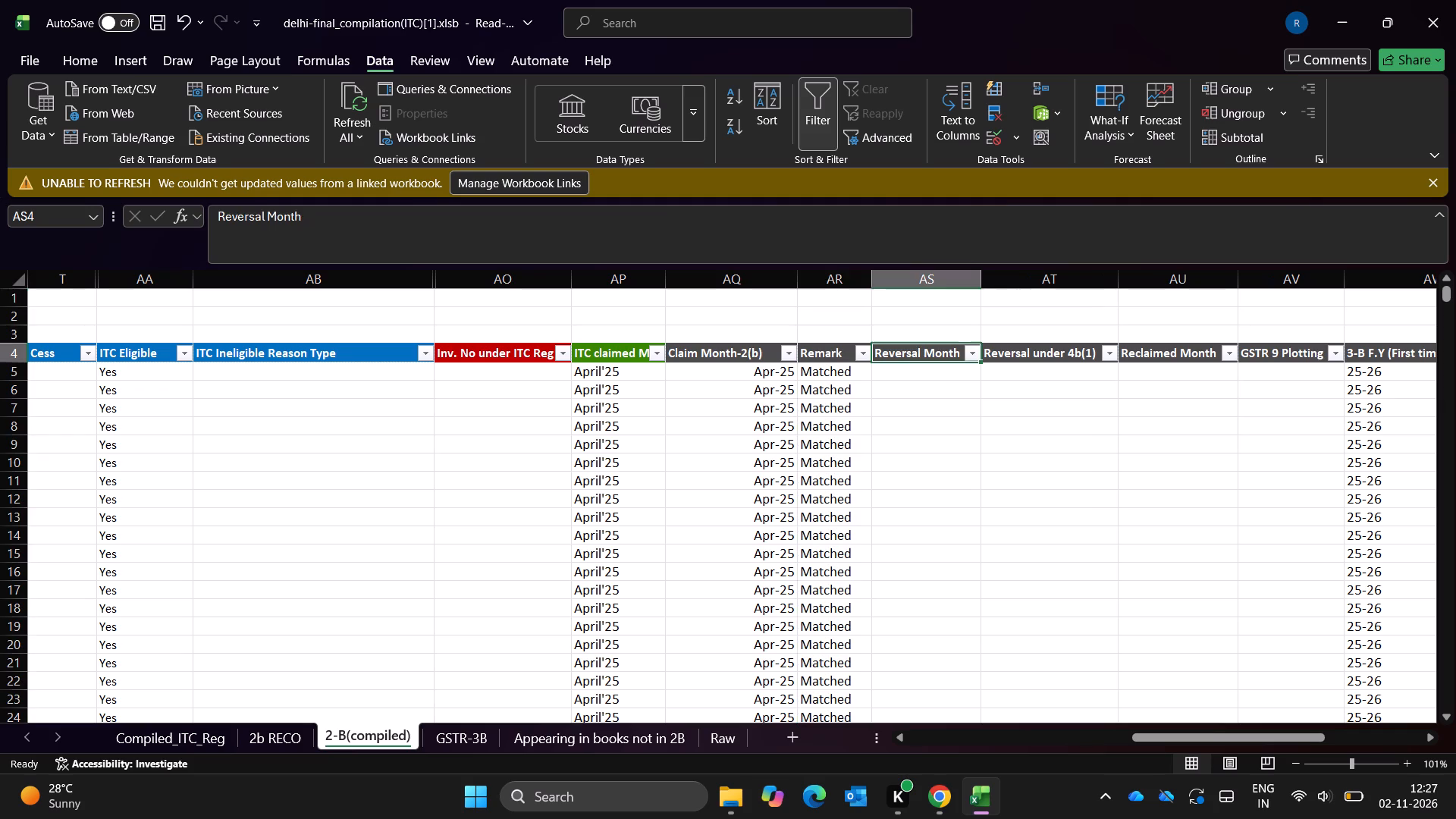
Examine the column headers from Reversal Month through GSTR 3B Second time-Reporting.
key("Right")
key("Right")
key("Right")
key("Right")
key("Right")
key("Right")
key("Left")
key("Left")
key("Left")
key("Left")
key("Left")
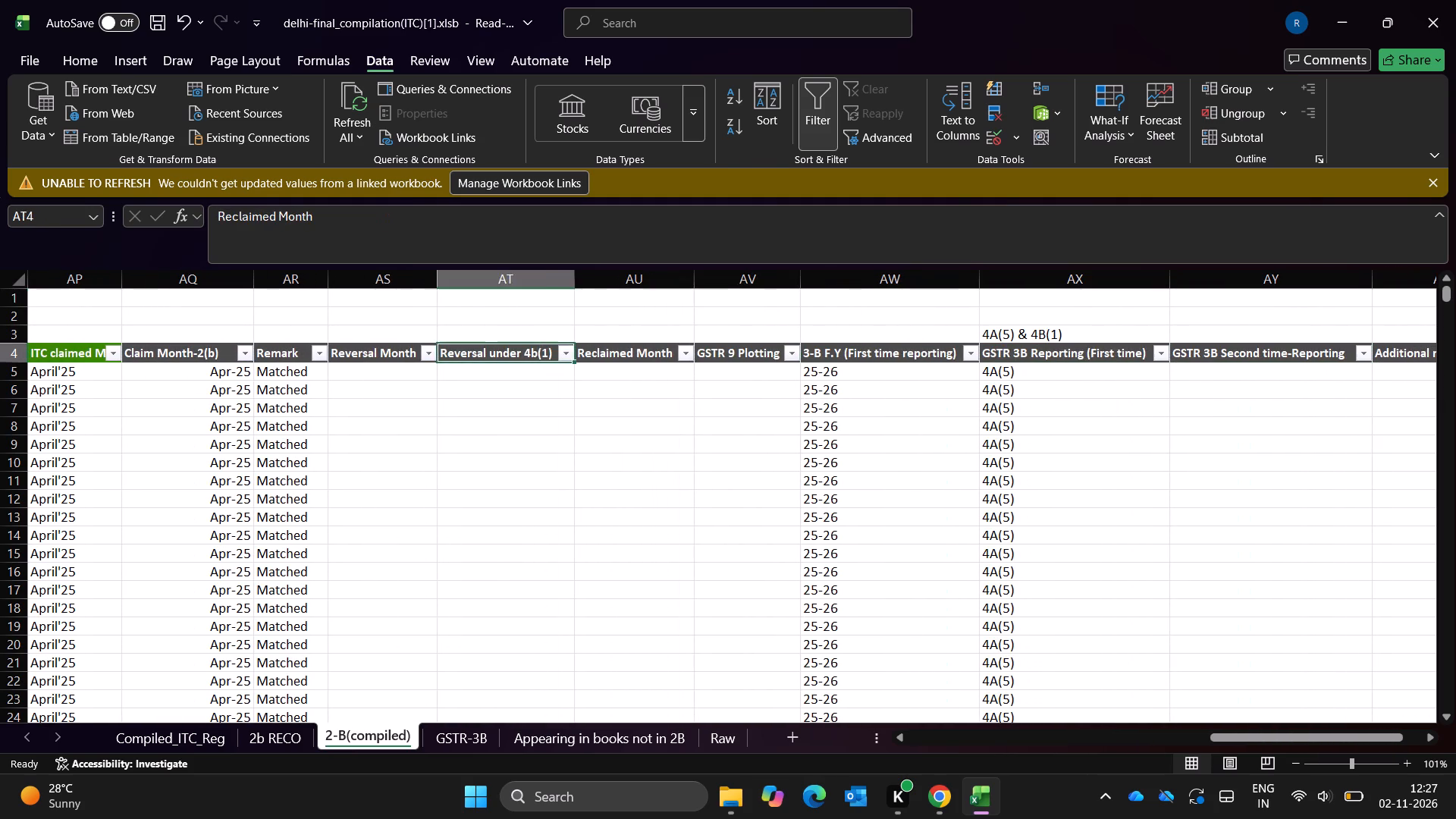
Hide columns AV to AY, from GSTR 9 Plotting through GSTR 3B Second time-Reporting.
key("Right")
key("Right")
key("shift+Right")
key("shift+Right")
key("shift+Right")
key("shift+Right")
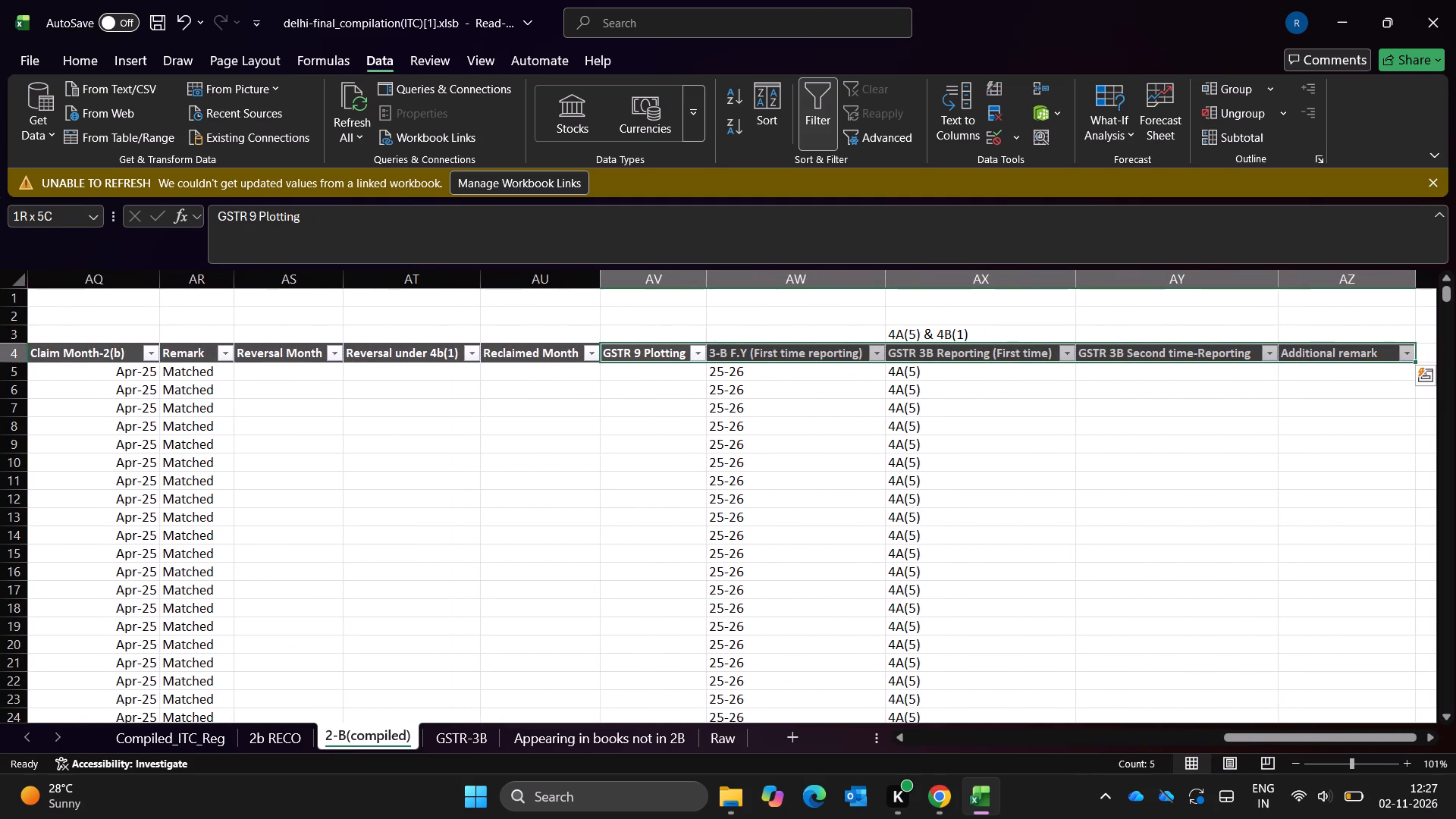
key("shift+Left")
key("ctrl+0")
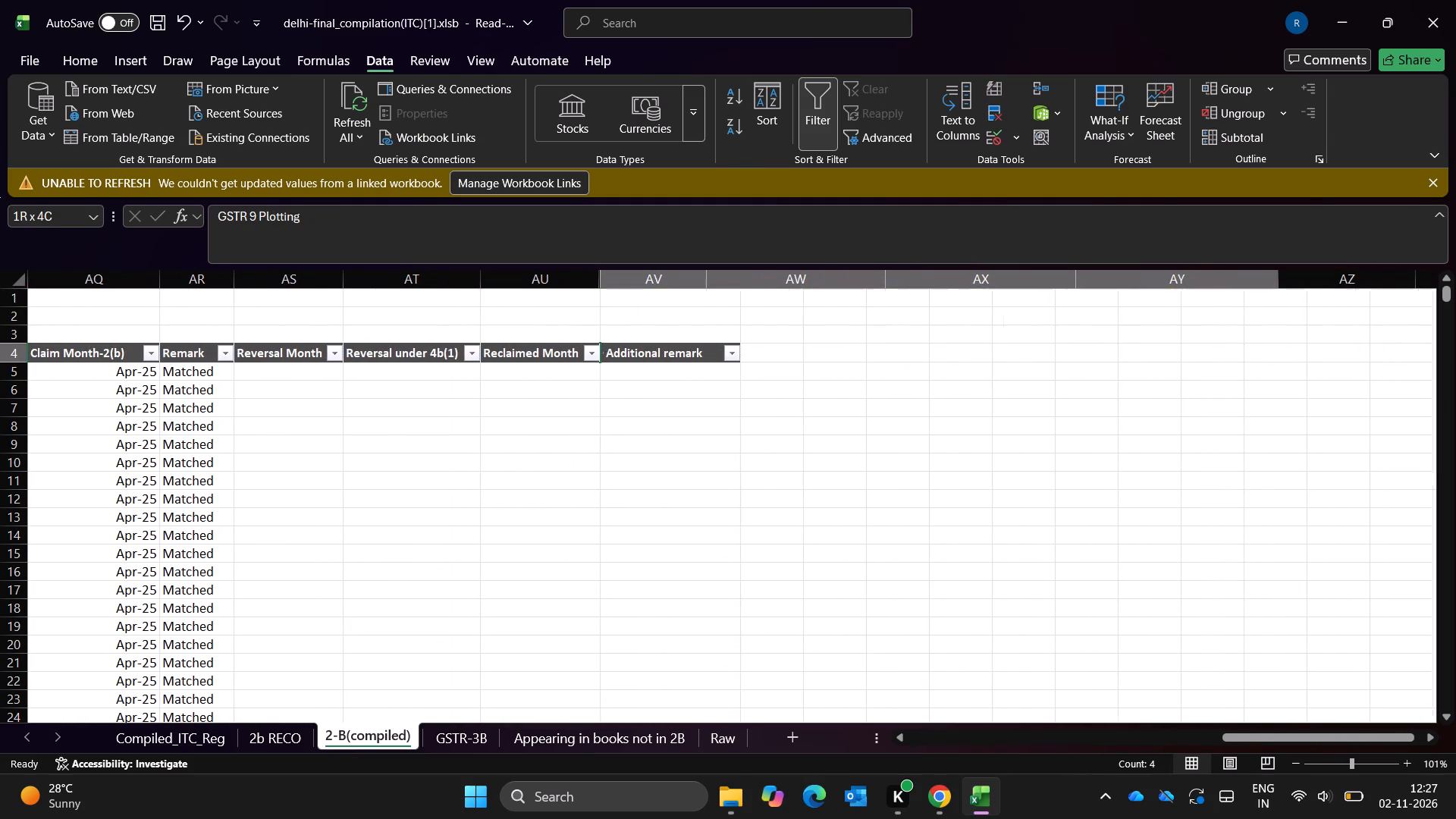
Look across the headers from ITC Ineligible Reason Type and check the filter options of Reversal Month and Reversal under 4b(1).
key("Left")
key("Left")
key("Left")
key("Left")
key("Left")
key("Left")
key("Left")
key("Left")
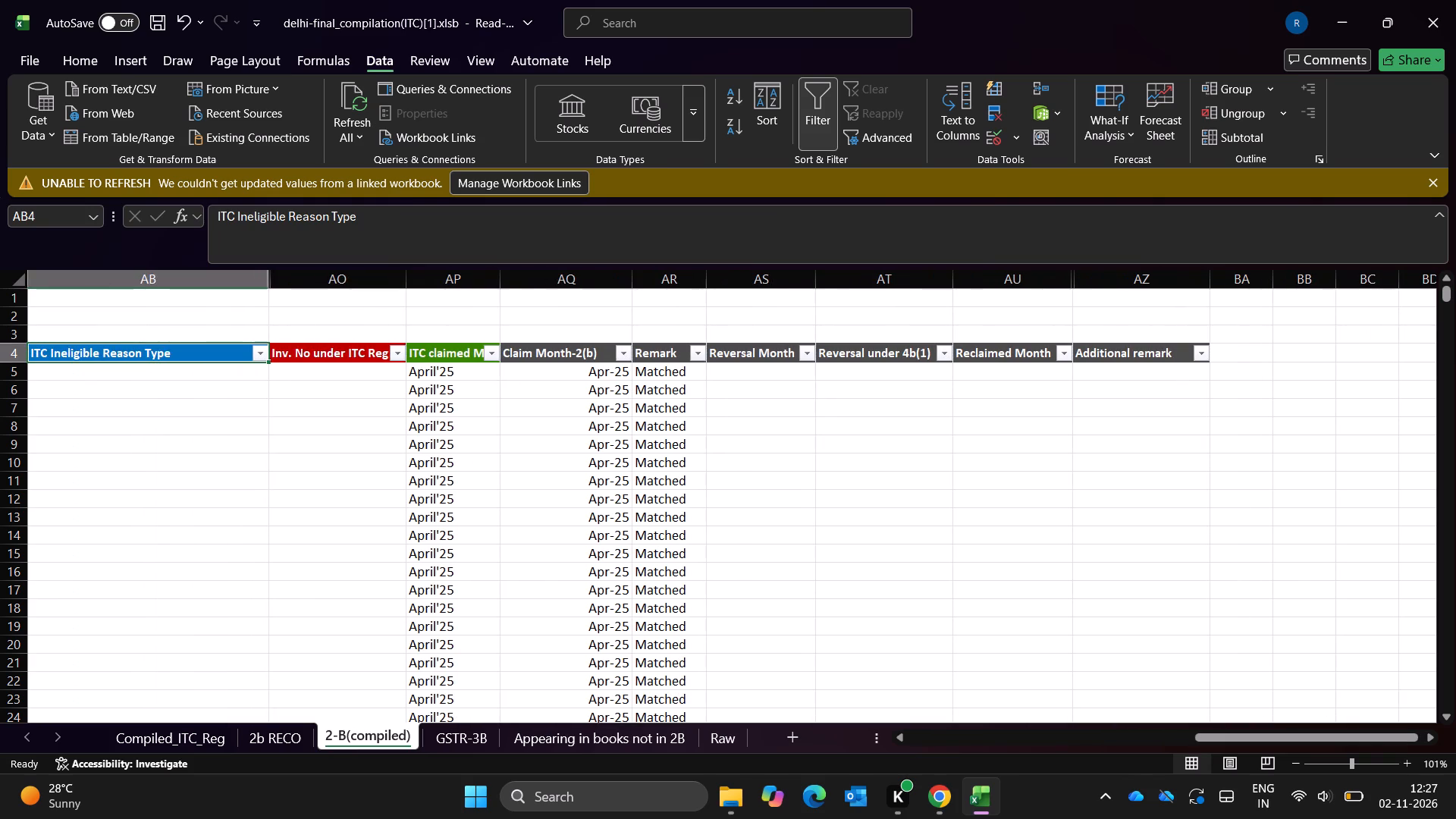
key("Right")
key("Right")
key("Right")
key("Right")
key("Right")
key("alt+Down")
key("Escape")
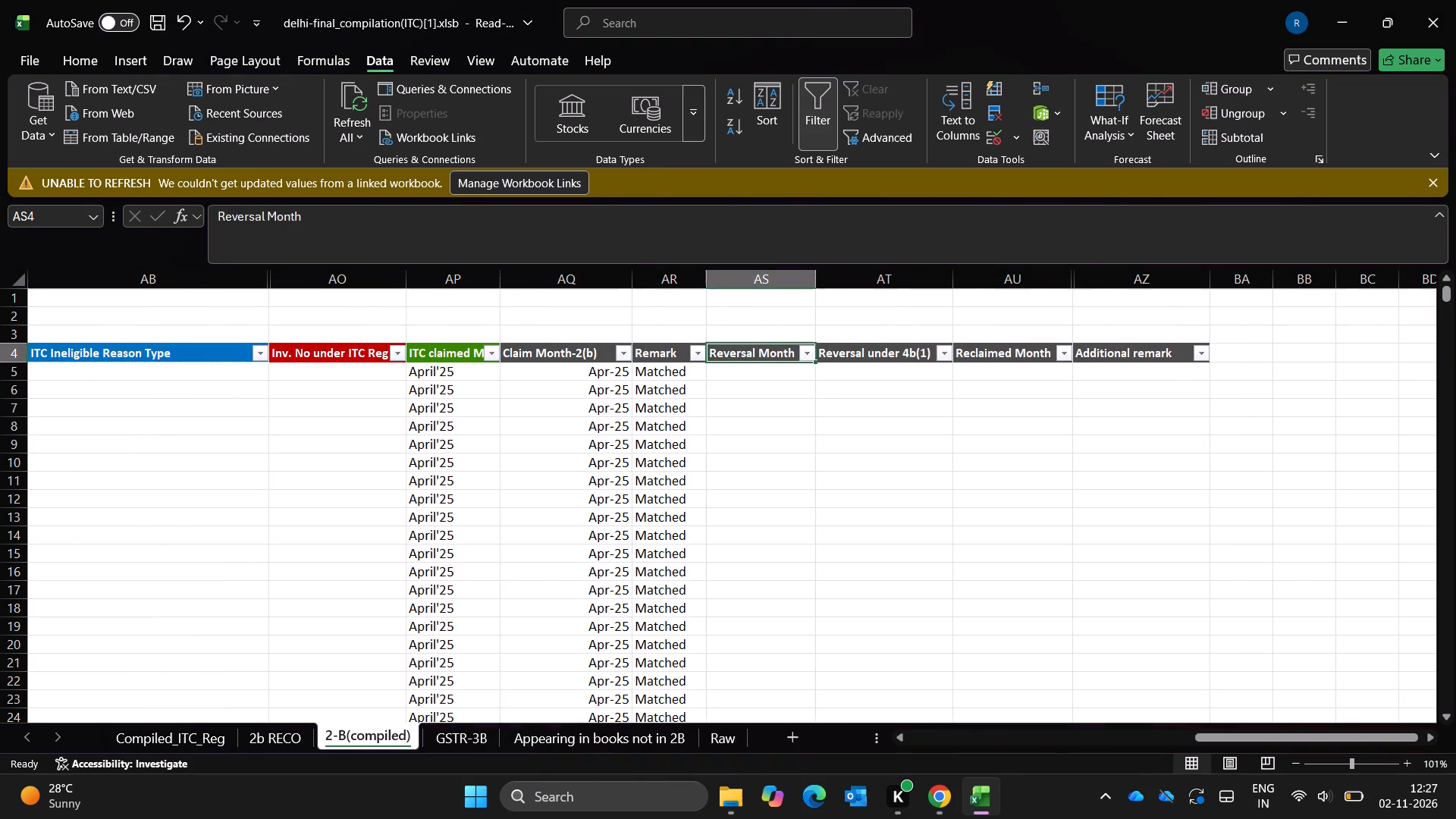
key("Left")
key("Left")
key("Left")
key("Right")
key("Right")
key("Right")
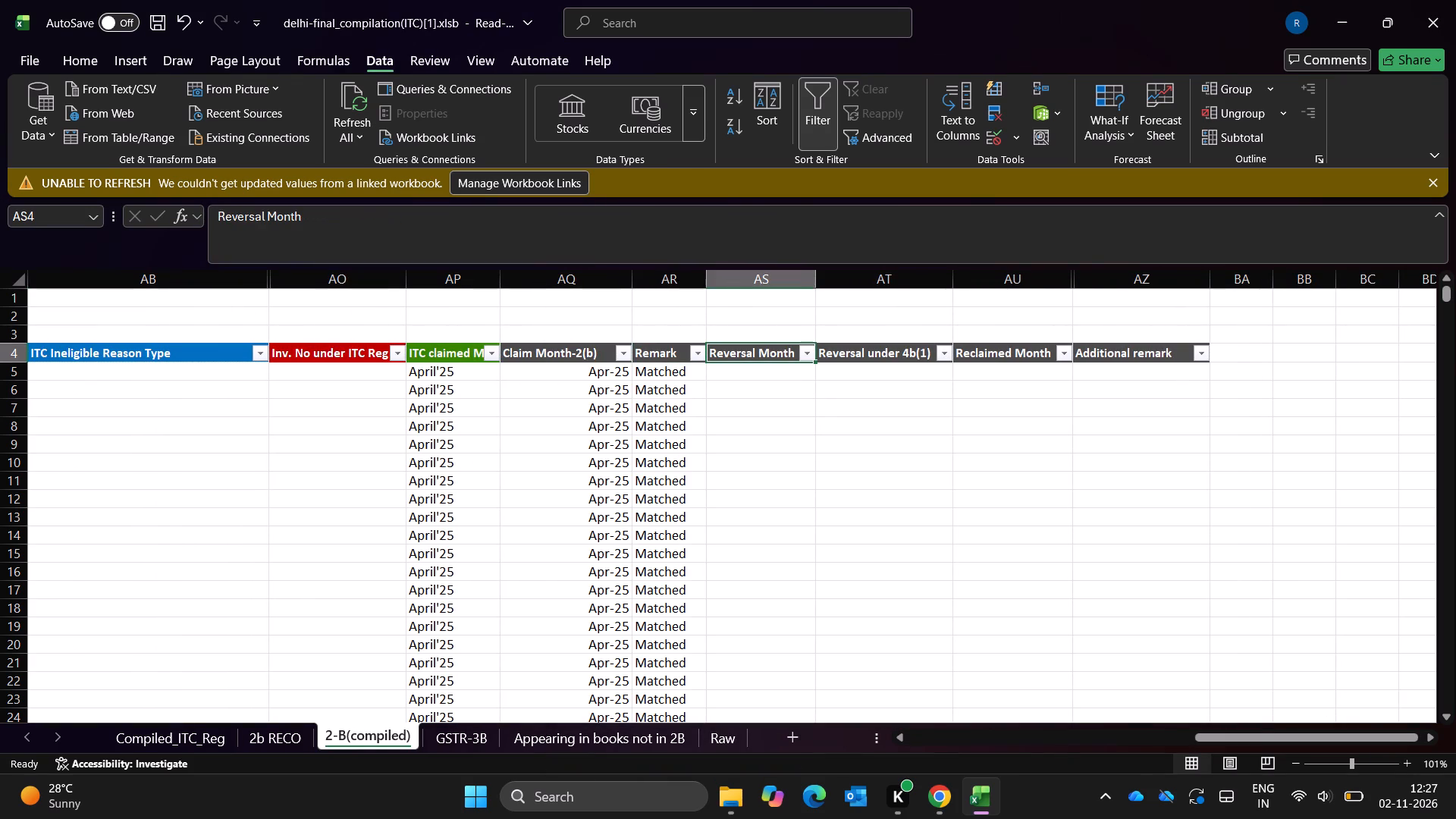
key("Right")
key("alt+Down")
key("Escape")
key("Left")
Examine the months listed in the Reversal Month filter, and check the filter options of Reclaimed Month.
key("alt+Down")
key("alt+Down")
key("alt+Down")
key("alt+Down")
key("alt+Down")
key("alt+Down")
key("alt+Down")
key("alt+Down")
key("alt+Down")
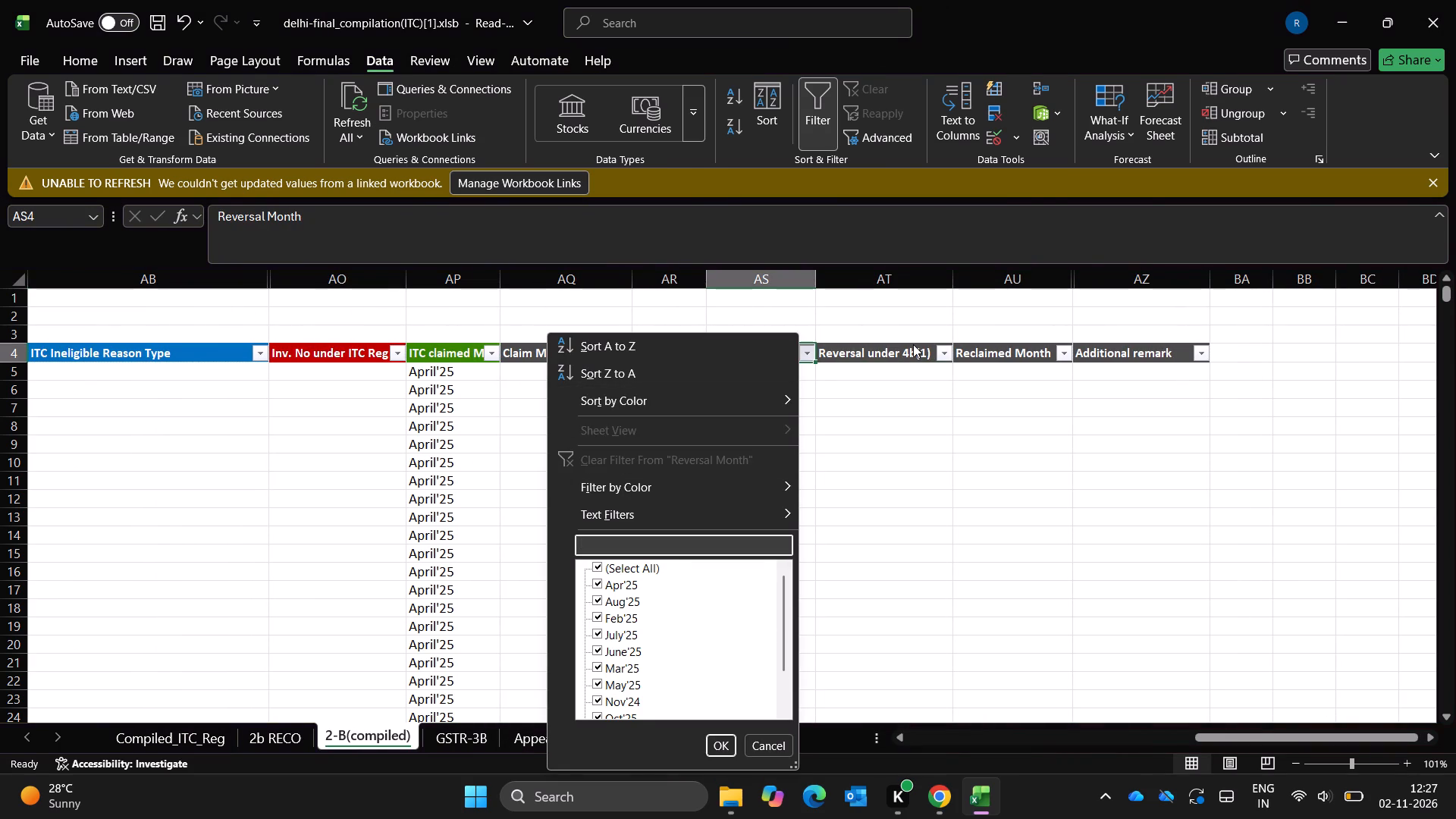
key("Escape")
key("Down")
key("Up")
key("Right")
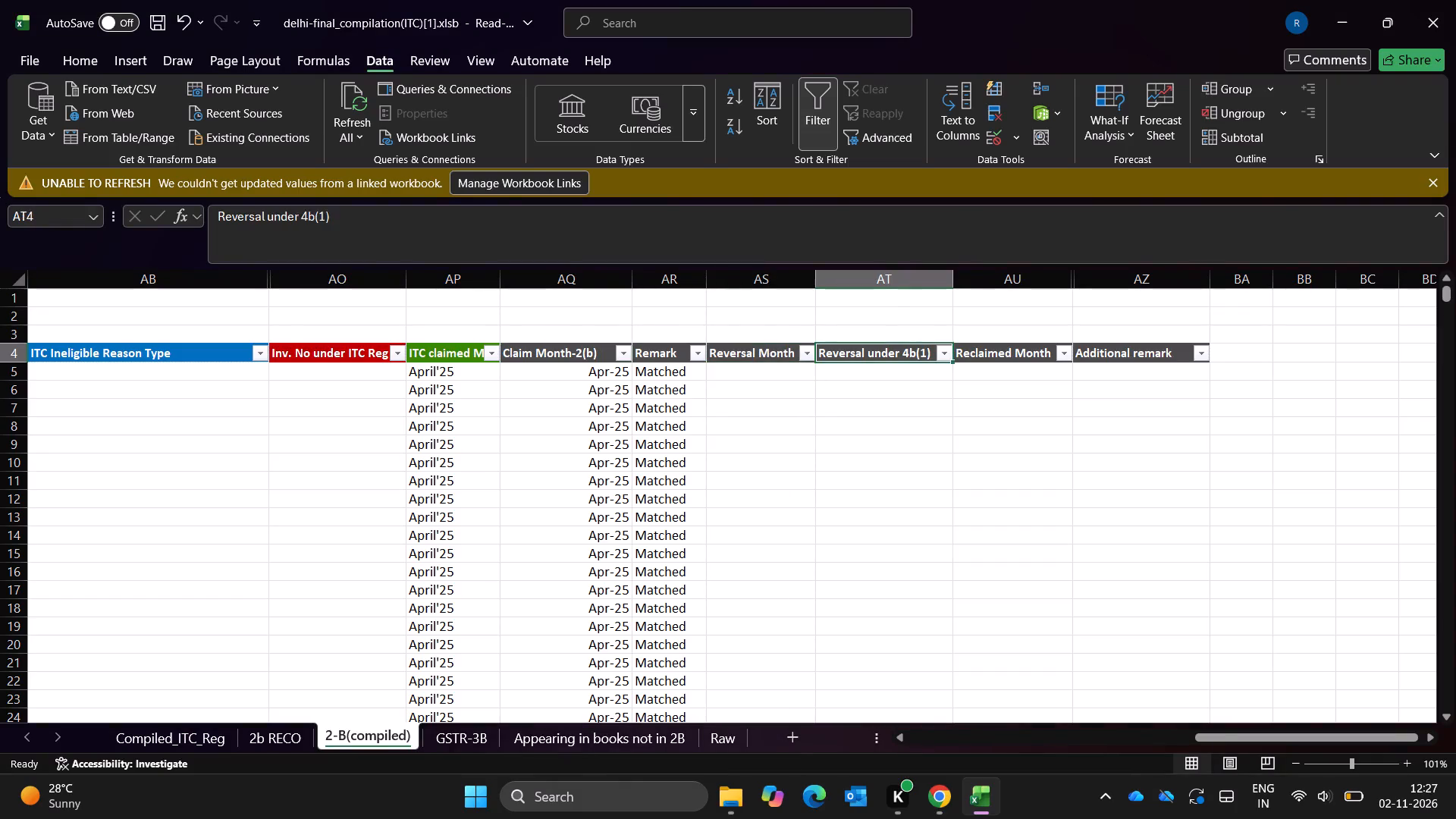
key("Right")
key("alt+Down")
key("Escape")
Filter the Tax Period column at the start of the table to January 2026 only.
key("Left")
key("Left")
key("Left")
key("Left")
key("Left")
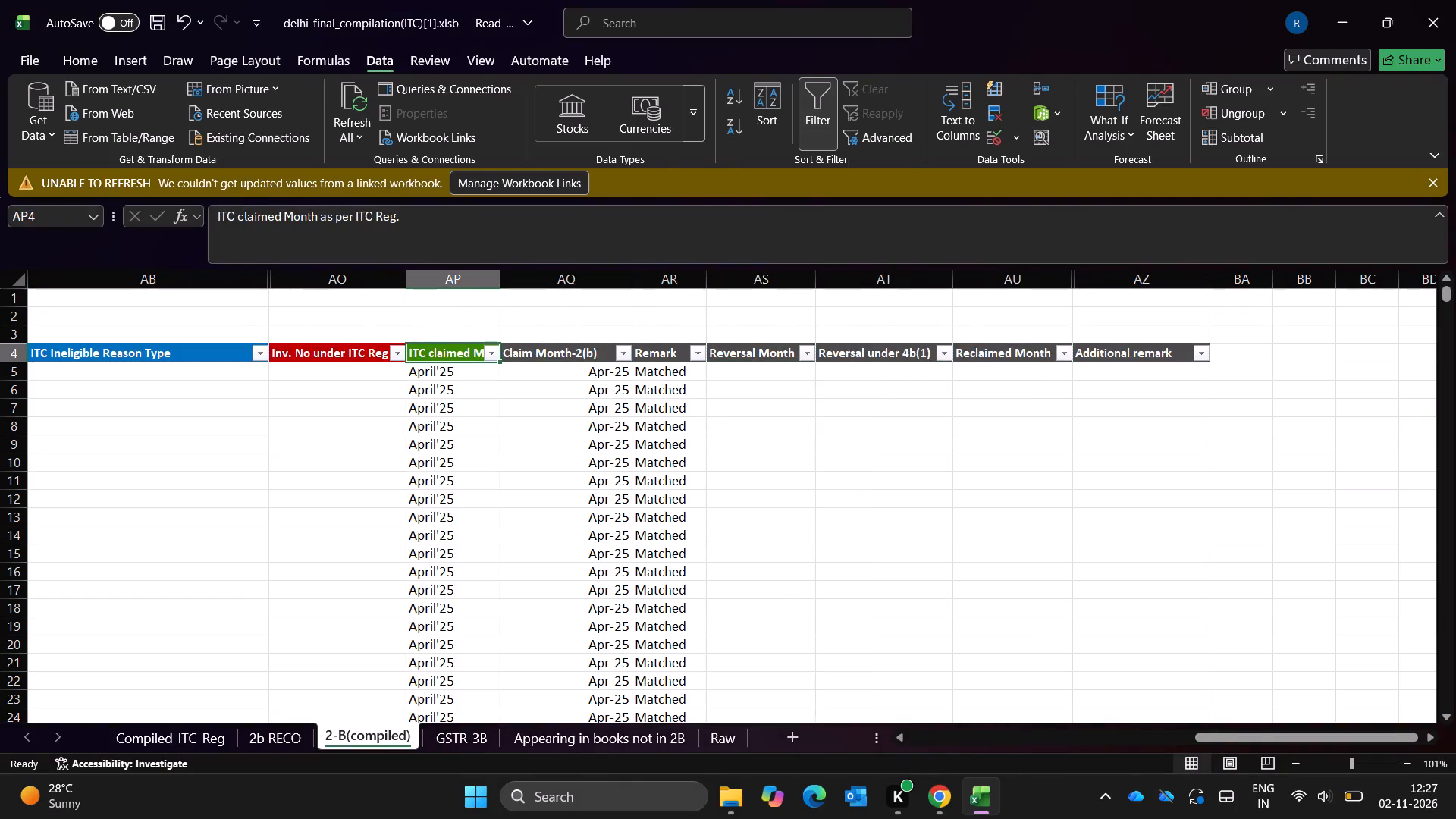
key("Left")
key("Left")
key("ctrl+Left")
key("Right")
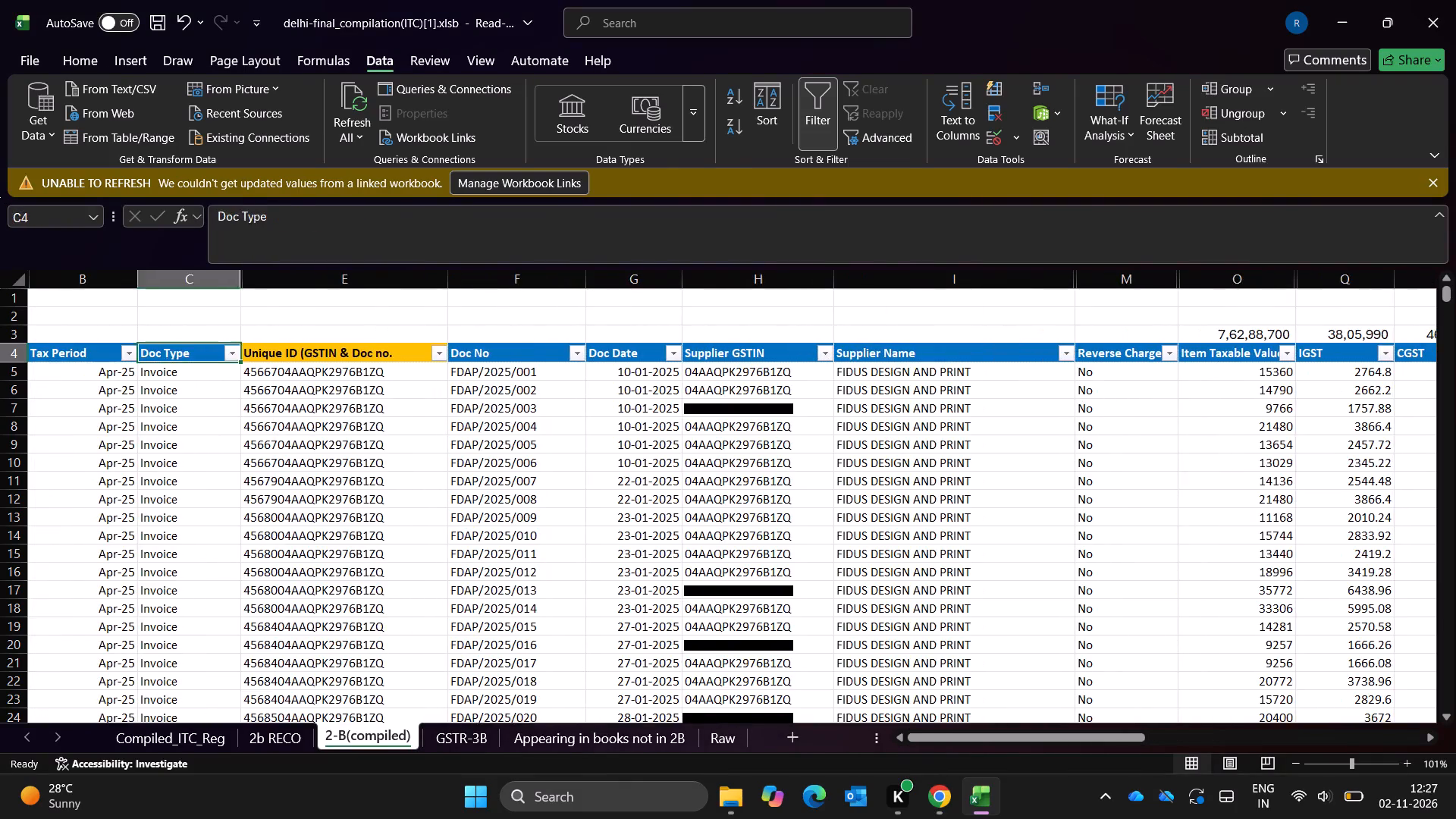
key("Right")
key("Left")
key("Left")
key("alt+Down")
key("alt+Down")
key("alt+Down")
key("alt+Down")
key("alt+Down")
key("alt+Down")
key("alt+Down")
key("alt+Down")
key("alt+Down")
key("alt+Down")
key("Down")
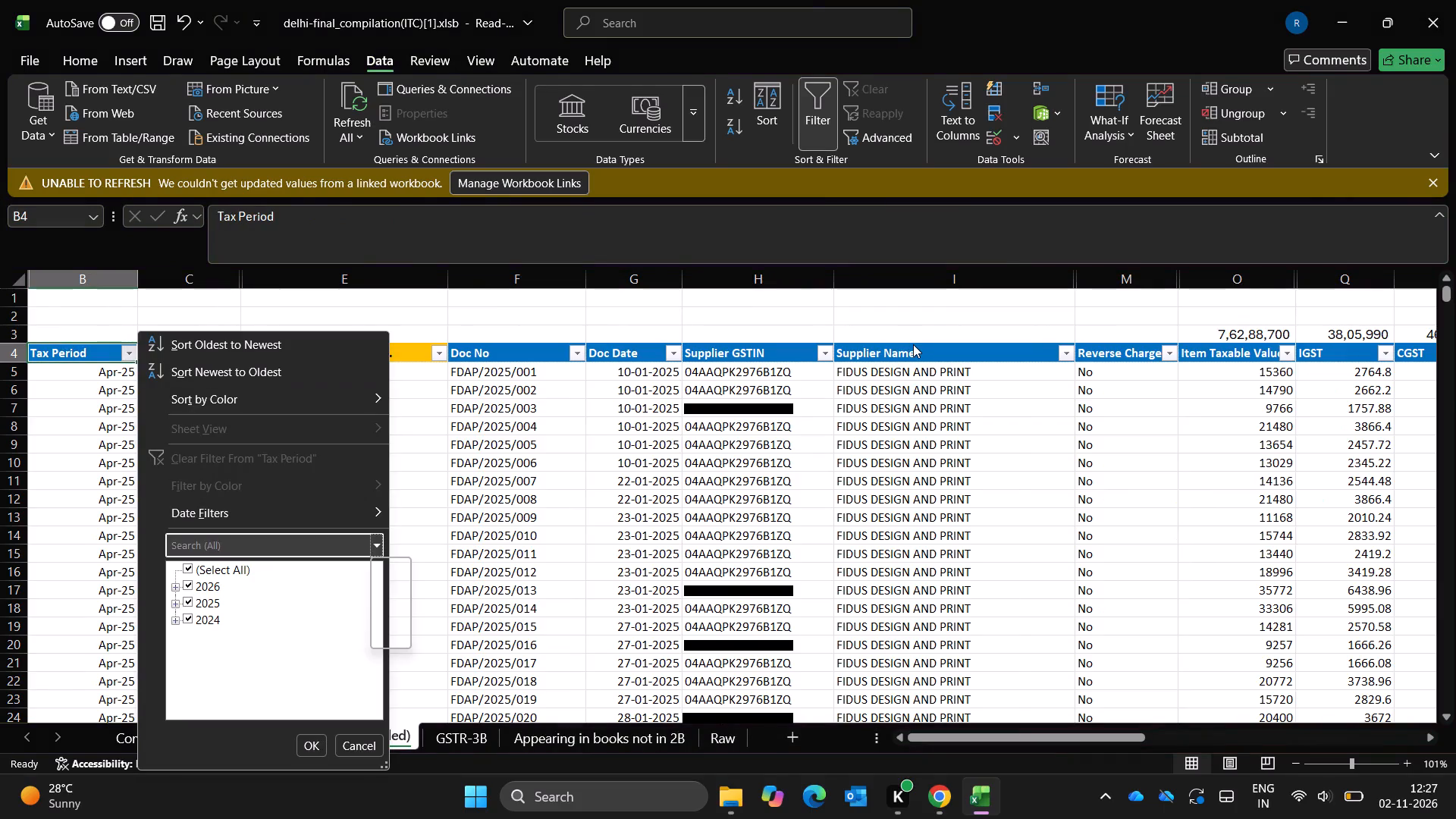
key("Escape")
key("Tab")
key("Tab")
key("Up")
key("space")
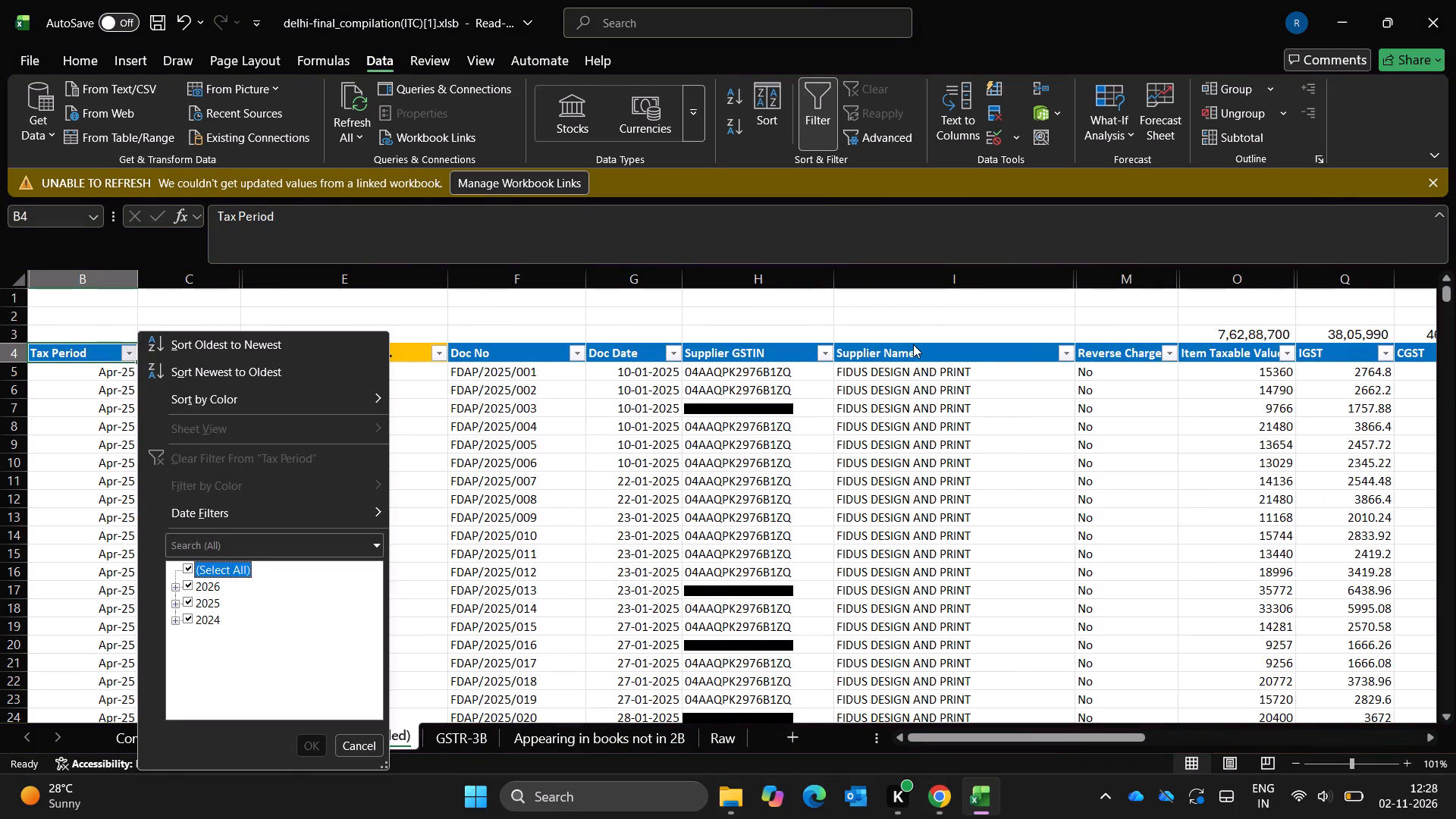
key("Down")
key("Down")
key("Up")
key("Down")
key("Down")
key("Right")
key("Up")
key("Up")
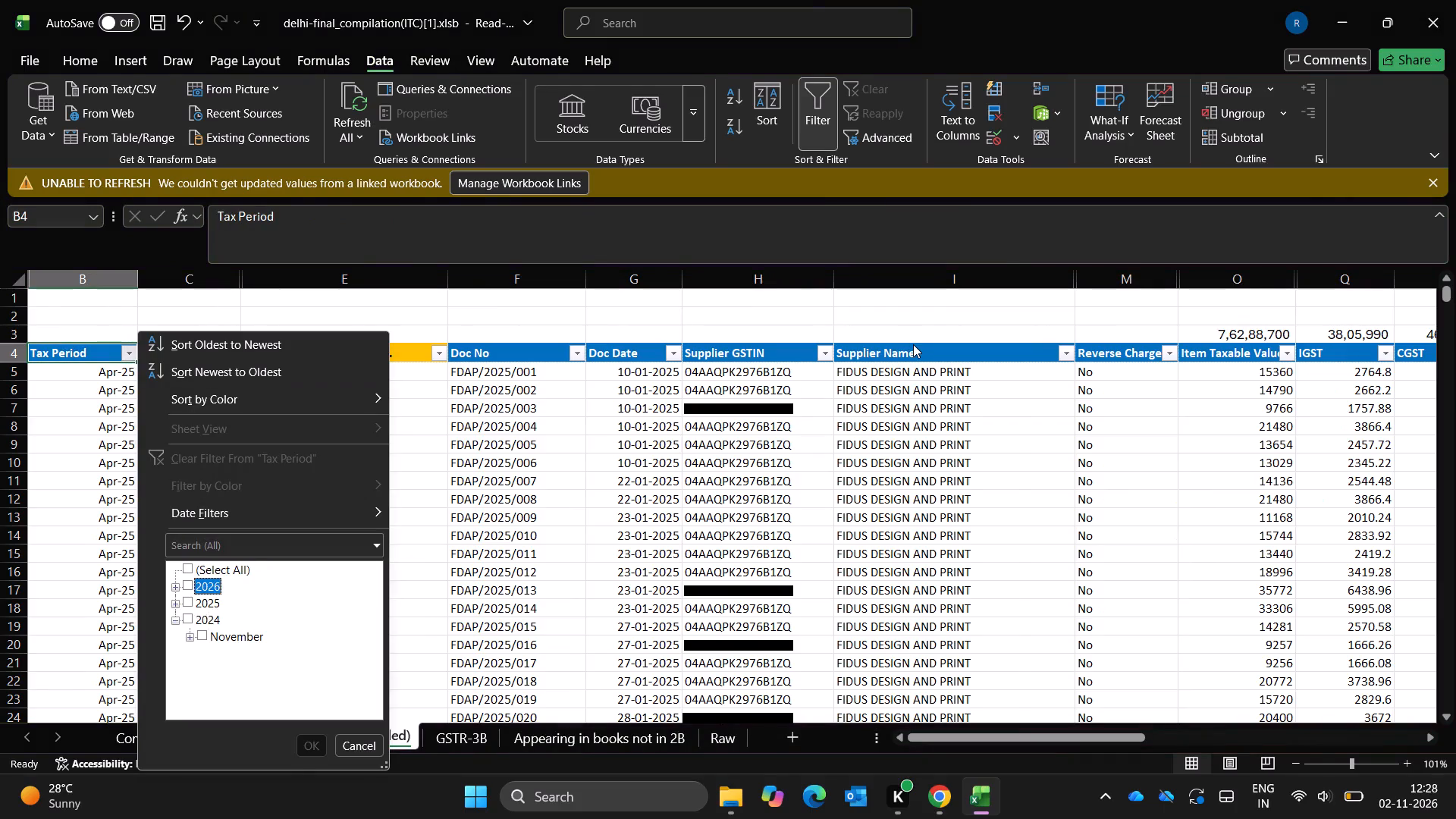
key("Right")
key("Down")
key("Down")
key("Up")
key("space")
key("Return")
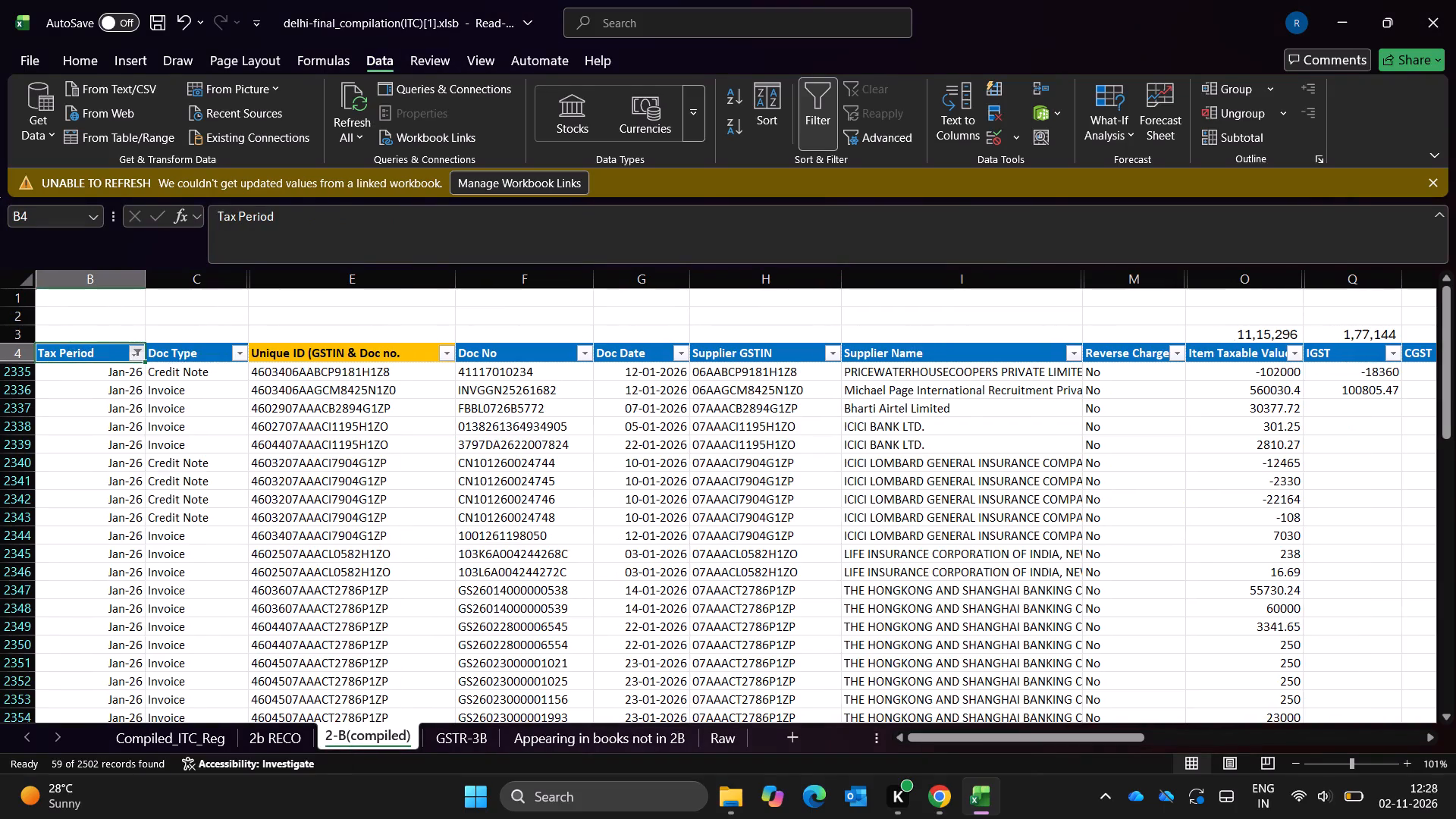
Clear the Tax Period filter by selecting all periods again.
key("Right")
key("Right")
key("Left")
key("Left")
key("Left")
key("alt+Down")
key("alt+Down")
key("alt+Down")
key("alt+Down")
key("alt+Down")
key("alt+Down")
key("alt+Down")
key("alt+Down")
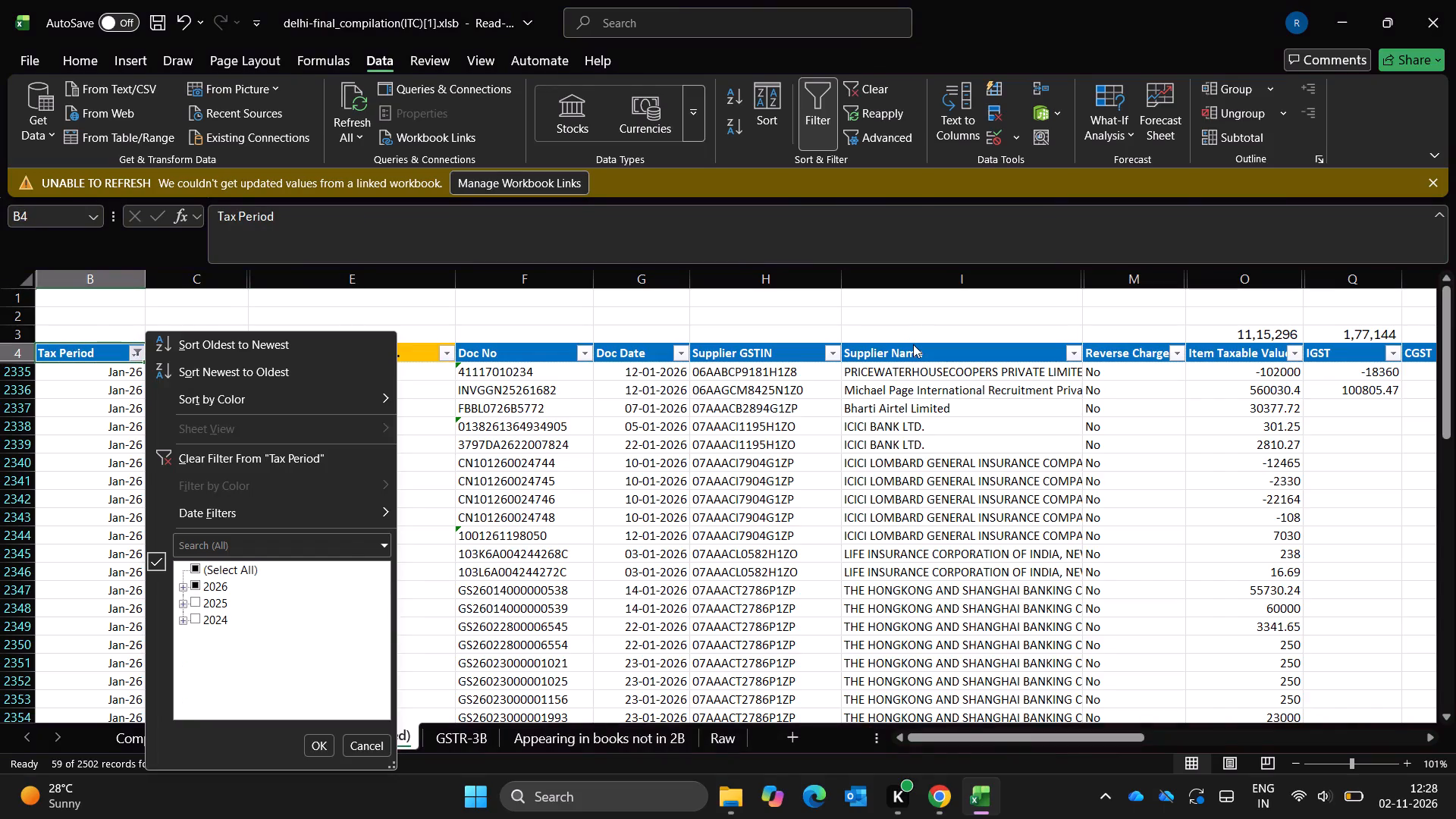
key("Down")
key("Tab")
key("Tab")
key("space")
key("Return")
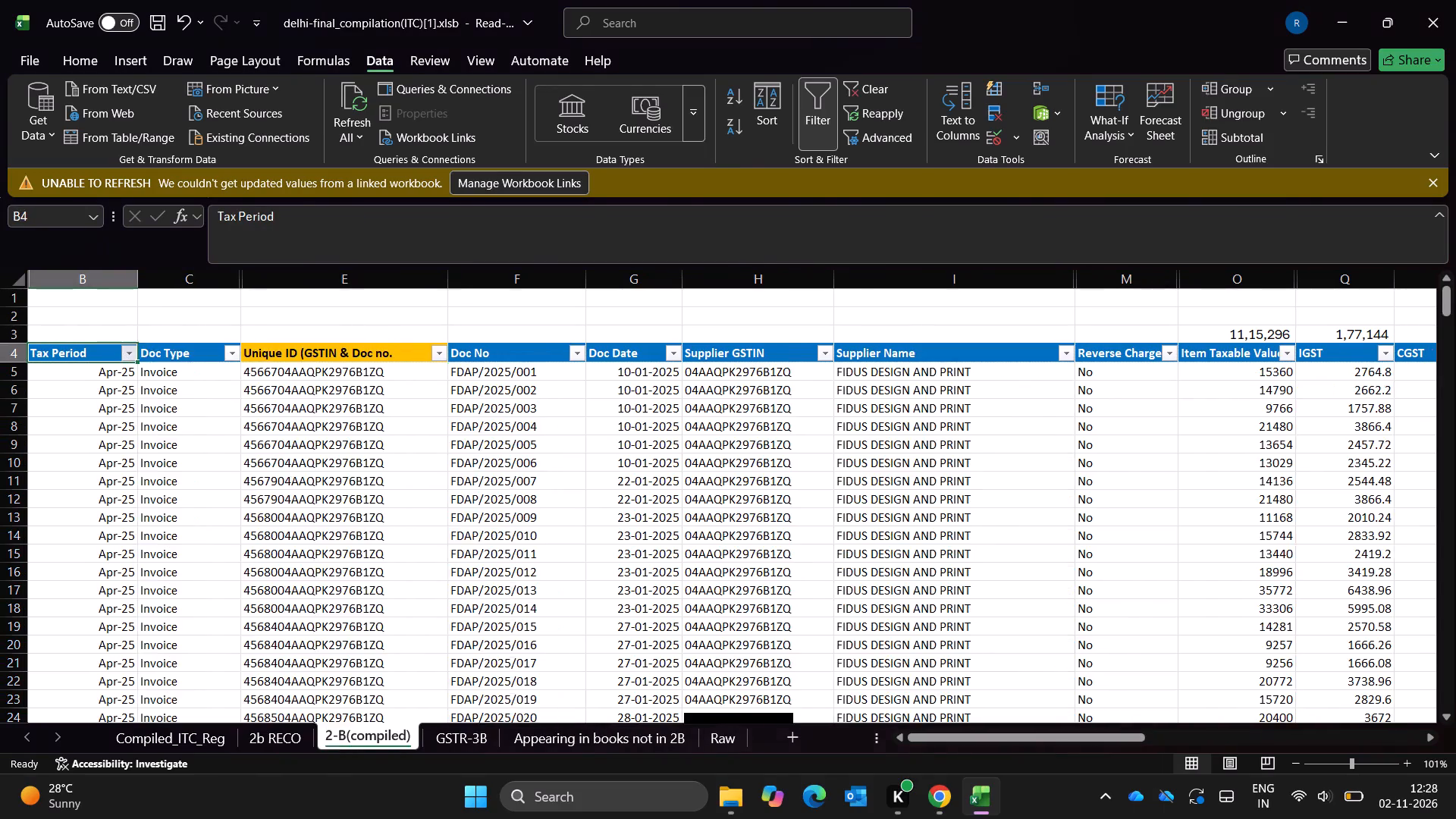
Filter the ITC claimed Month as per ITC Reg. column to April'25 only.
key("ctrl+Right")
key("Left")
key("Left")
key("Left")
key("Left")
key("Left")
key("Left")
key("Left")
key("Right")
key("Down")
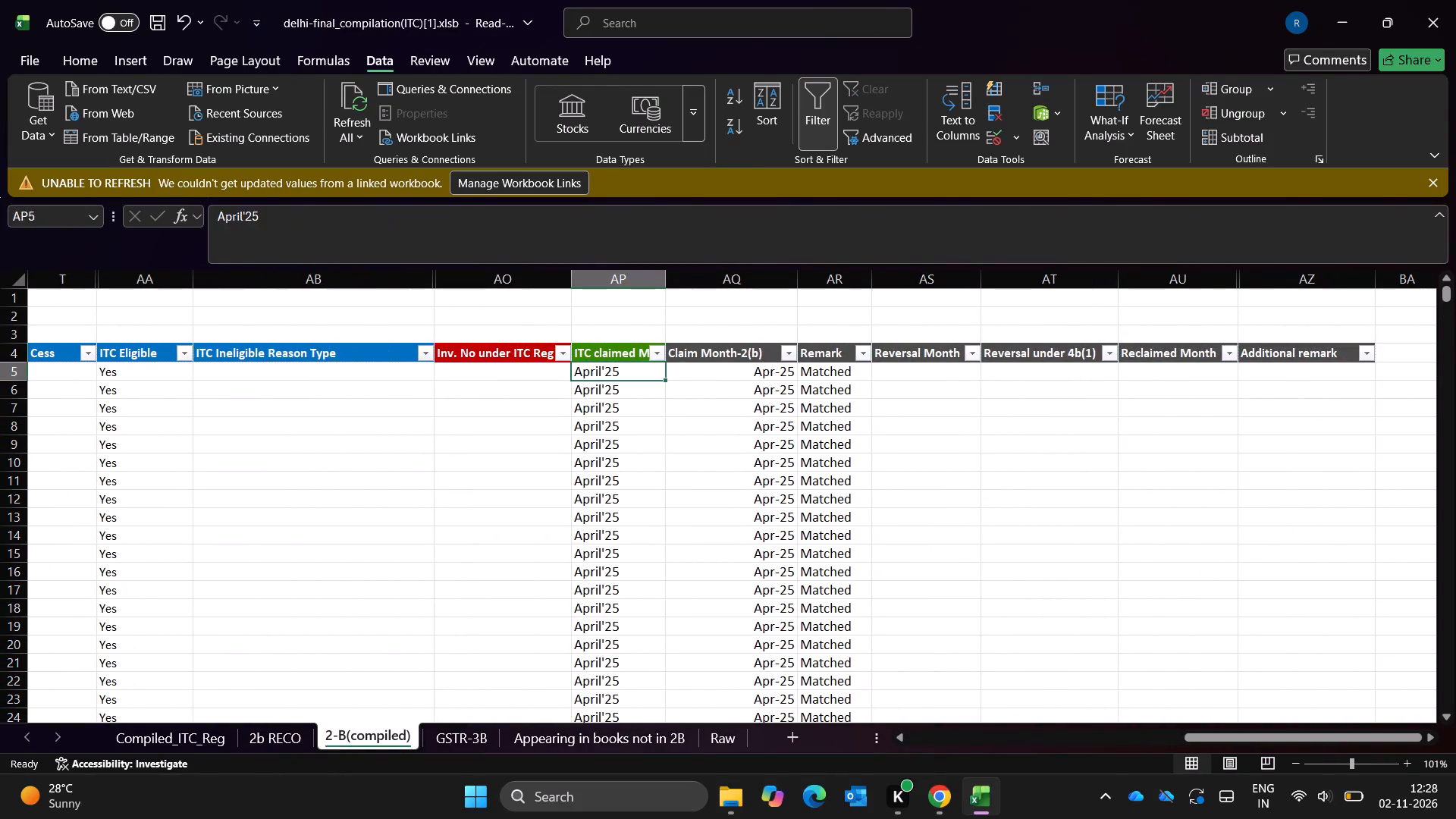
key("Escape")
key("Up")
key("alt+Down")
key("alt+Down")
key("alt+Down")
key("alt+Down")
key("alt+Down")
key("alt+Down")
key("alt+Down")
key("alt+Down")
key("alt+Down")
key("Down")
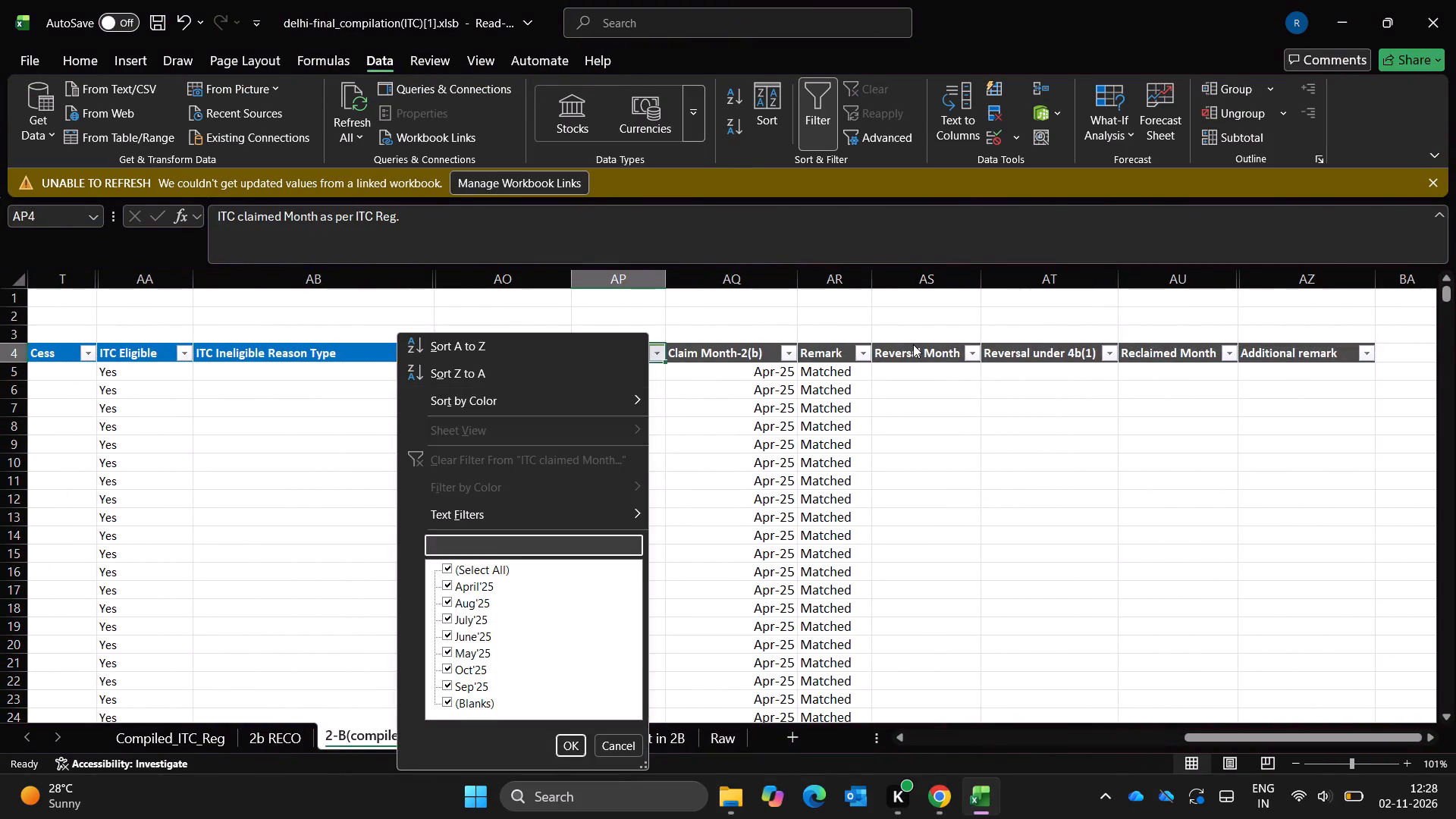
key("space")
key("Down")
key("space")
key("Return")
Check the filter options of Remark and Claim Month-2(b) for the April'25 claimed entries.
key("Right")
key("Right")
key("alt+Down")
key("Escape")
key("Left")
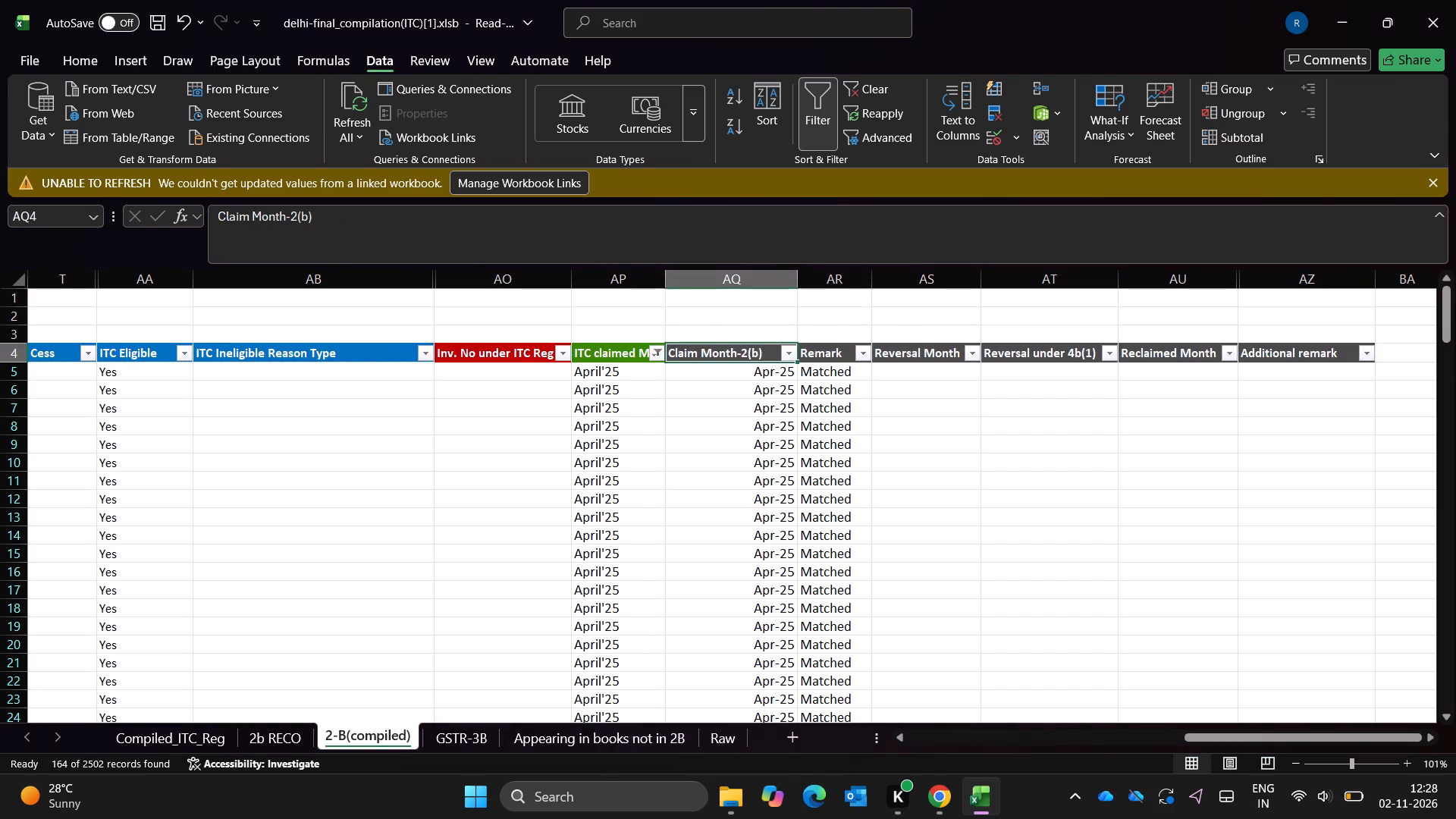
key("alt+Down")
key("alt+Down")
key("alt+Down")
key("alt+Down")
key("alt+Down")
key("alt+Down")
key("alt+Down")
key("alt+Down")
key("alt+Down")
key("alt+Down")
key("Escape")
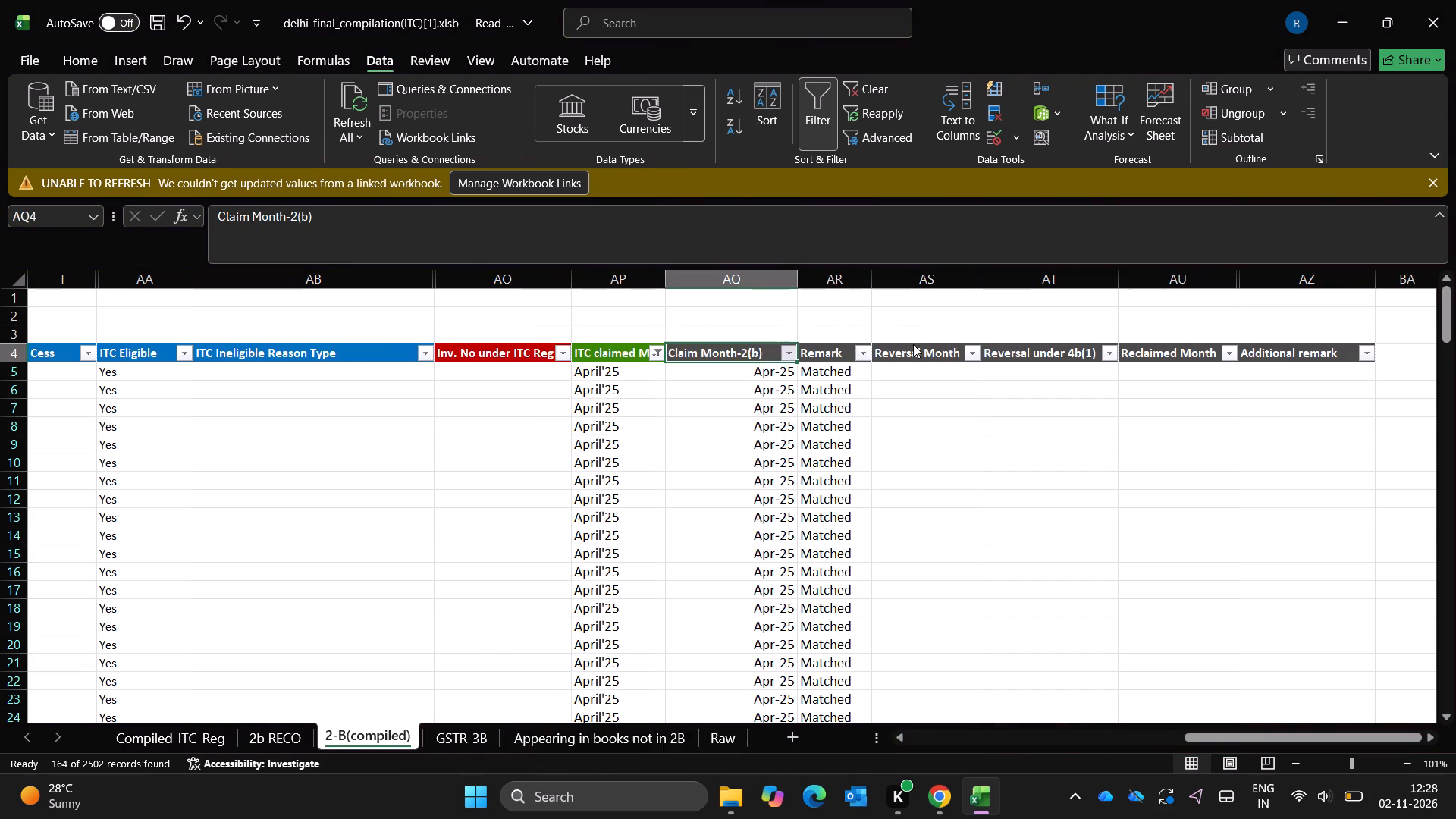
Filter the Claim Month-2(b) column to March 2025 only by excluding April.
key("alt+Down")
key("alt+Down")
key("alt+Down")
key("alt+Down")
key("alt+Down")
key("alt+Down")
key("alt+Down")
key("Down")
key("Down")
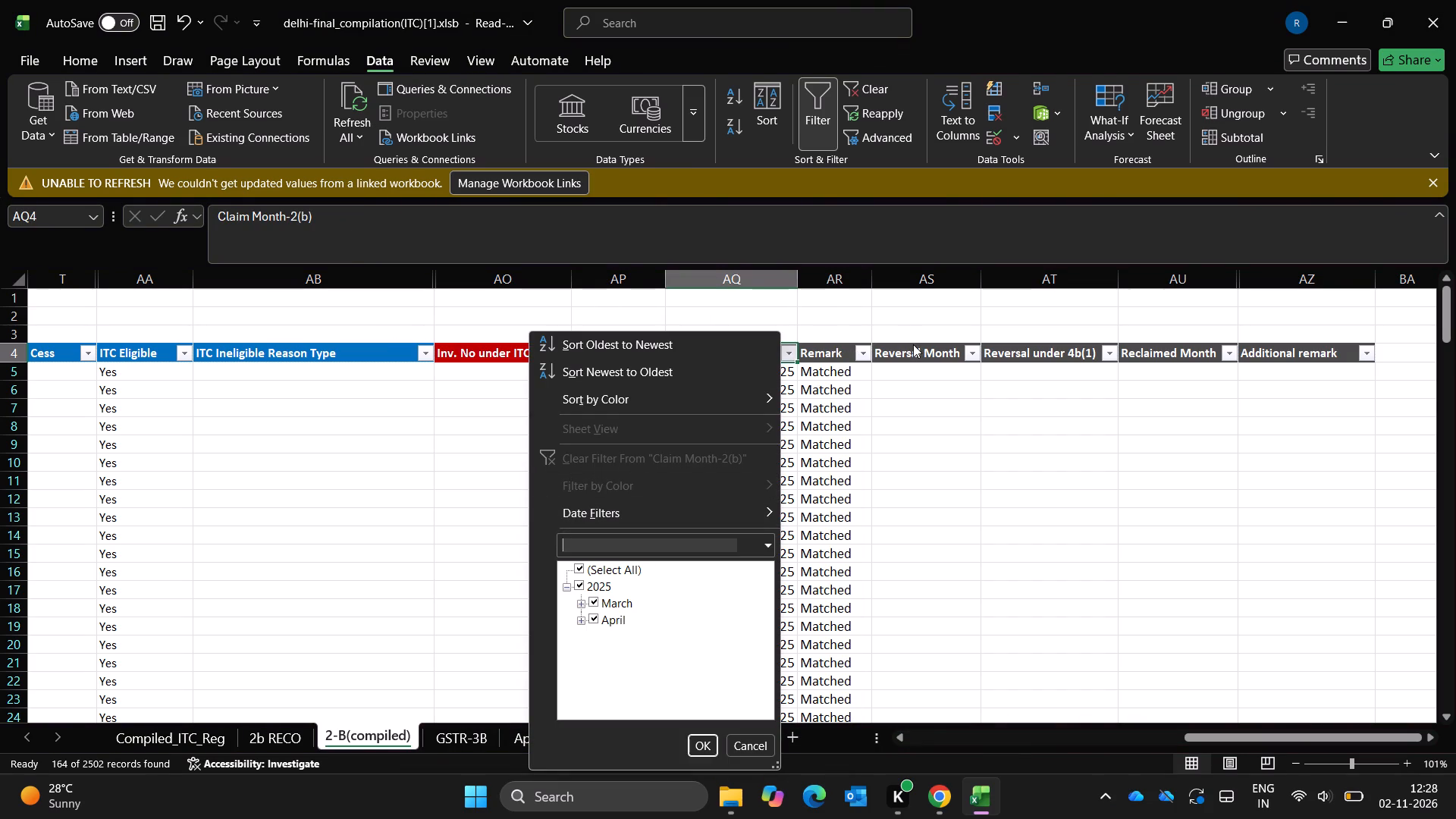
key("Tab")
key("Tab")
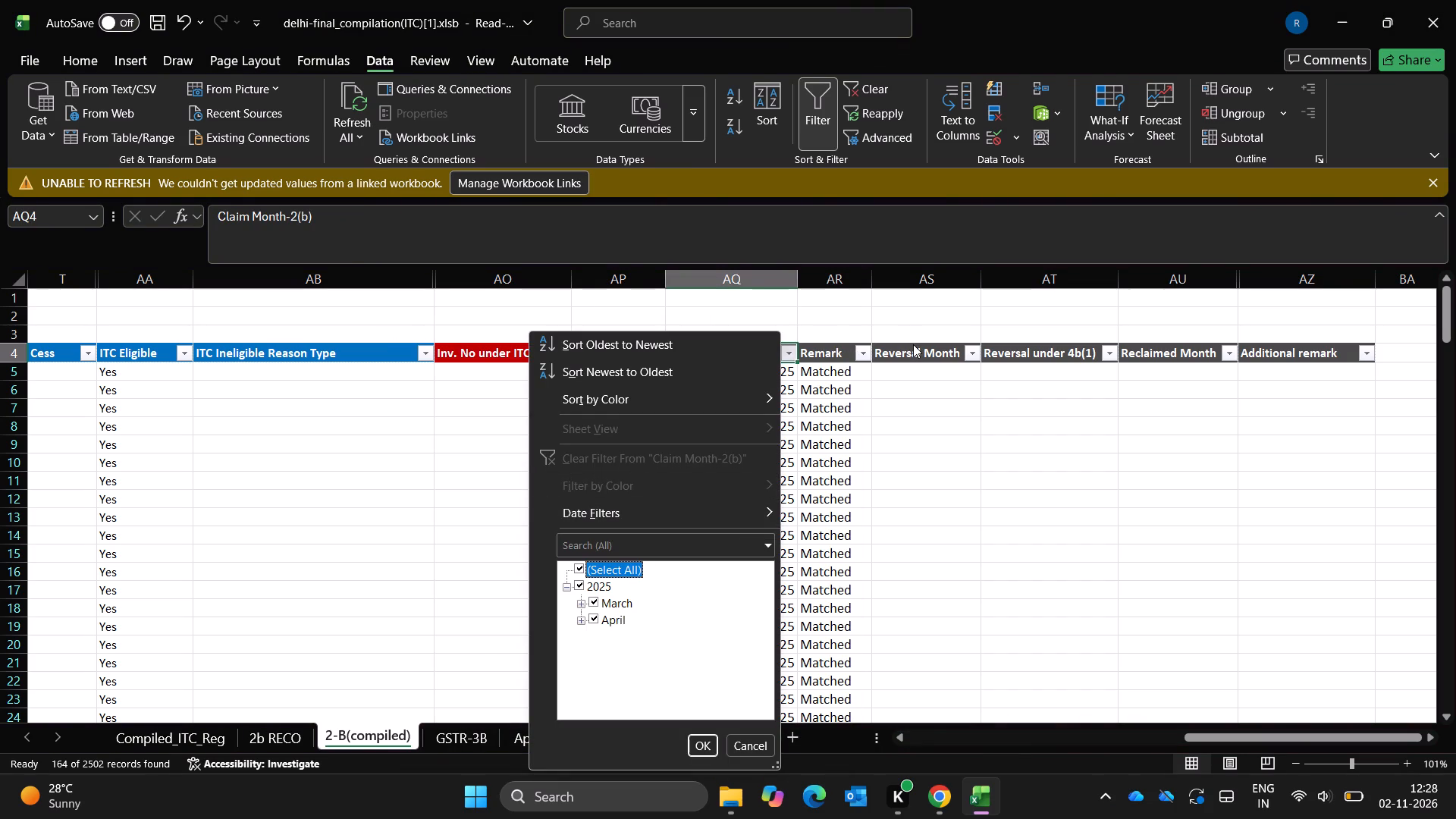
key("Down")
key("Down")
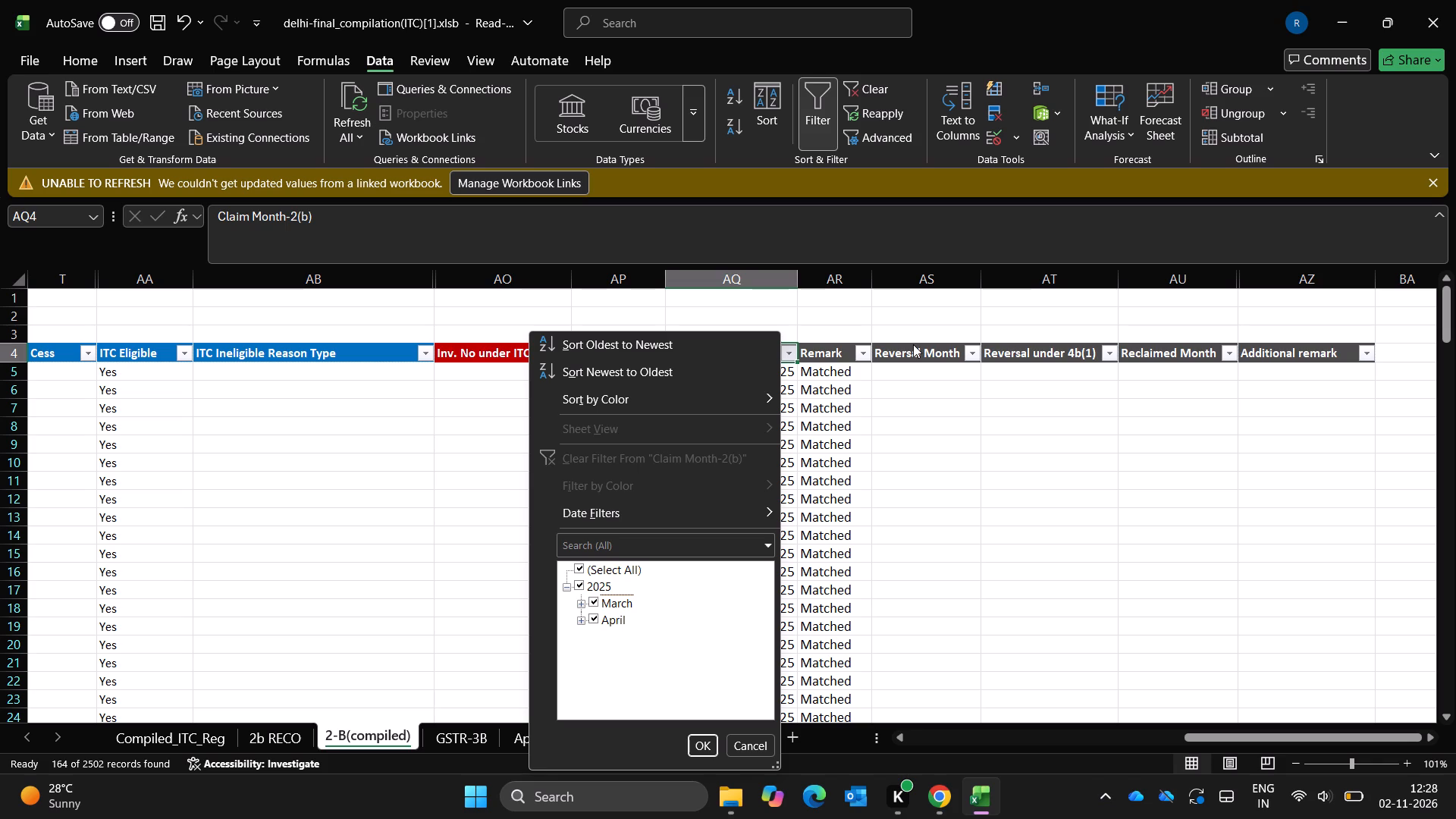
key("Down")
key("space")
key("Return")
Examine the remark, reversal month, reclaimed month and additional remark of the March 2025 entries.
key("Down")
key("Right")
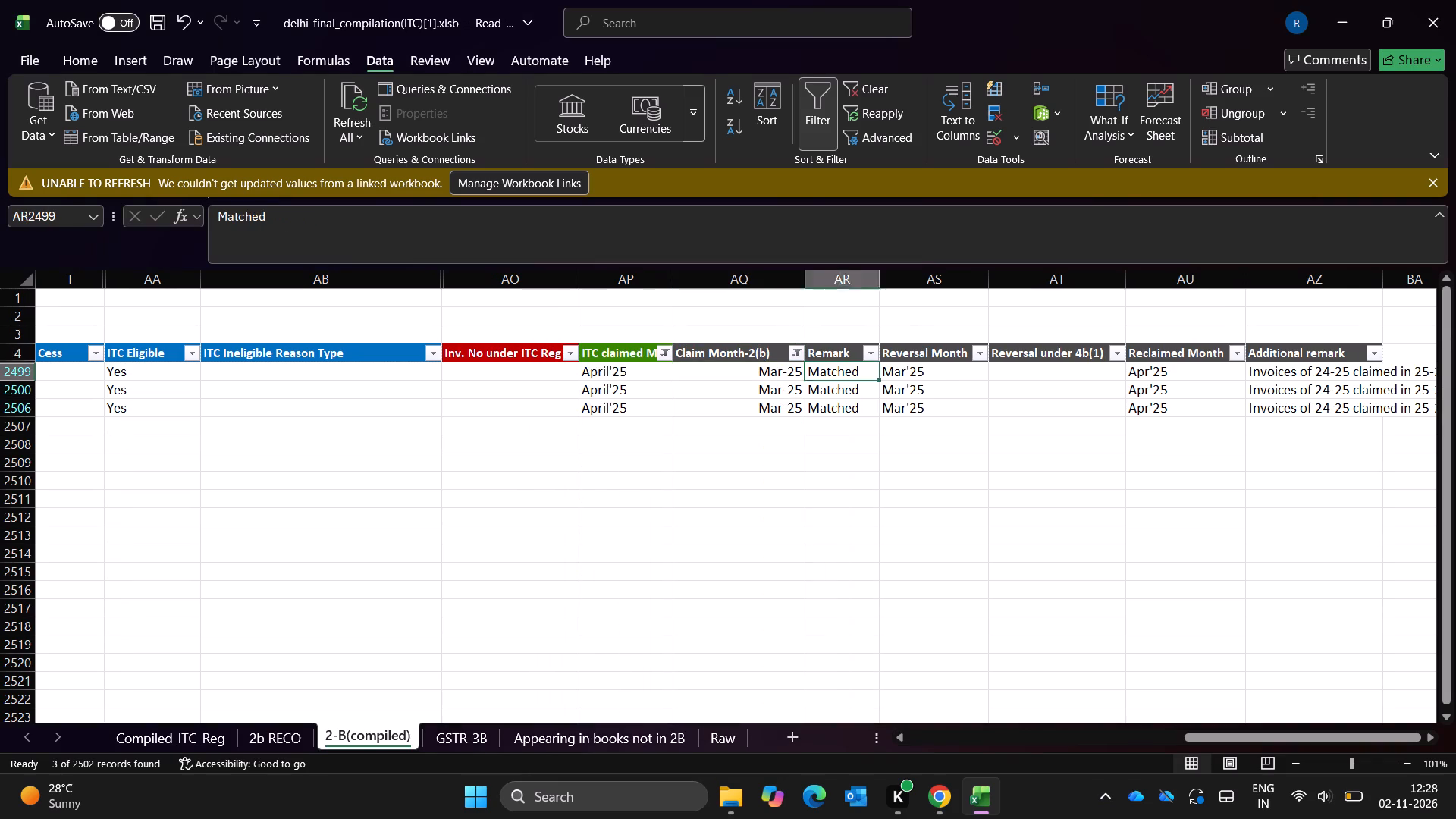
key("Right")
key("Up")
key("Right")
key("Right")
key("Right")
key("Right")
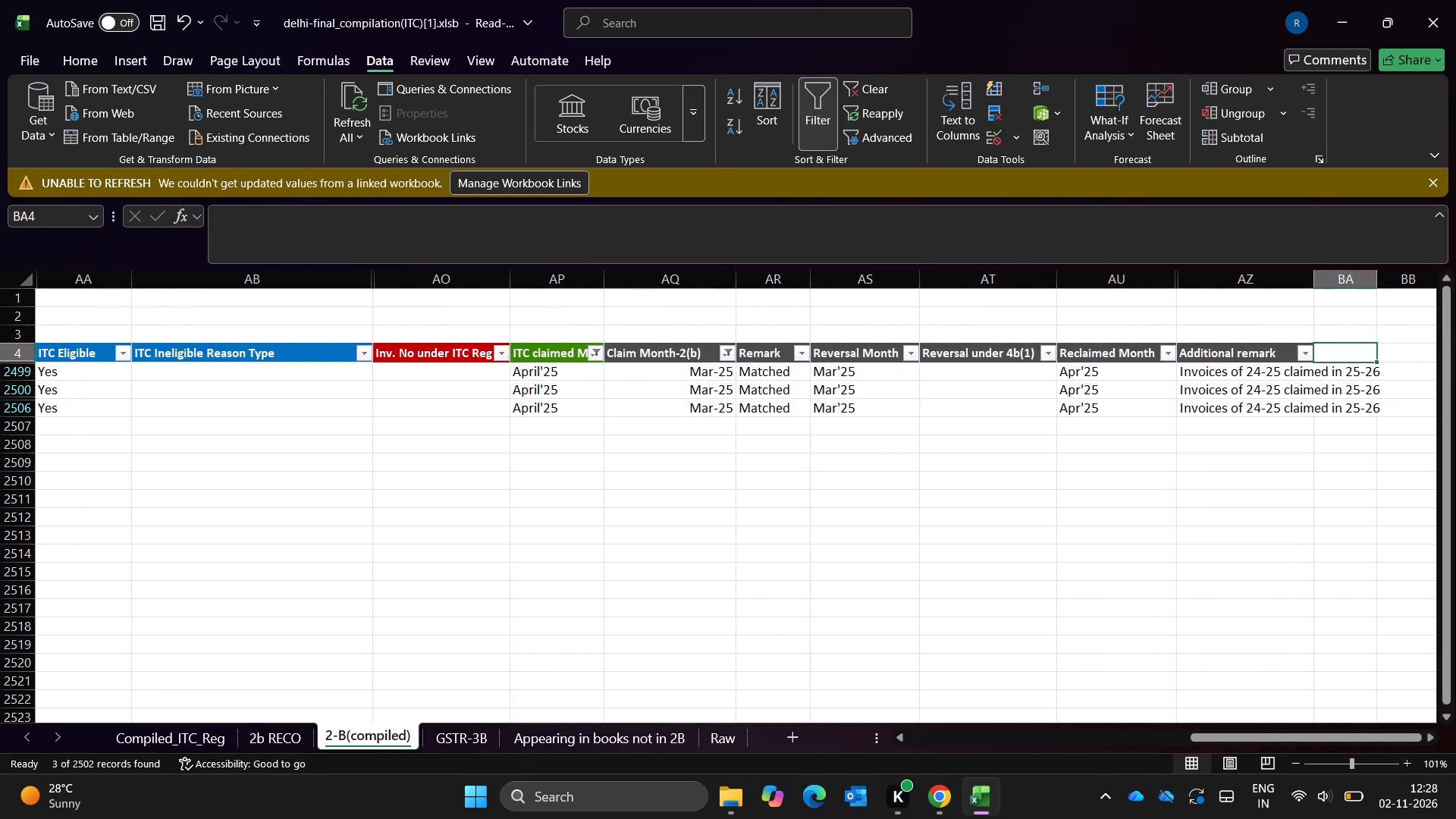
Switch the Claim Month-2(b) filter from March to April 2025 only.
key("Left")
key("Left")
key("Left")
key("Left")
key("Left")
key("Left")
key("alt+Down")
key("alt+Down")
key("alt+Down")
key("alt+Down")
key("alt+Down")
key("alt+Down")
key("alt+Down")
key("alt+Down")
key("alt+Down")
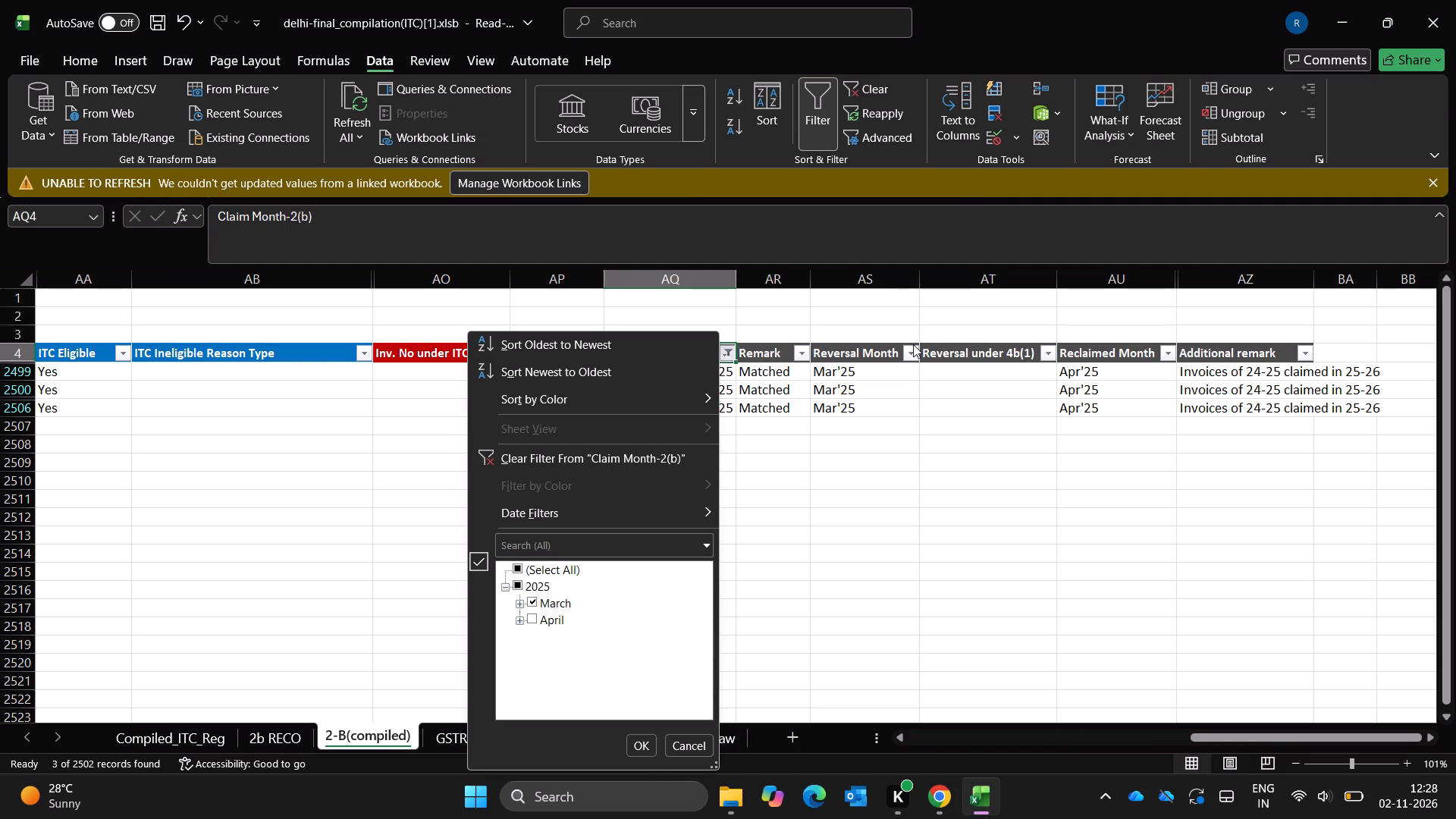
key("Down")
key("Down")
key("Down")
key("Escape")
key("Tab")
key("Tab")
key("Tab")
key("Up")
key("Up")
key("Tab")
key("Up")
key("Down")
key("Down")
key("space")
key("Down")
key("space")
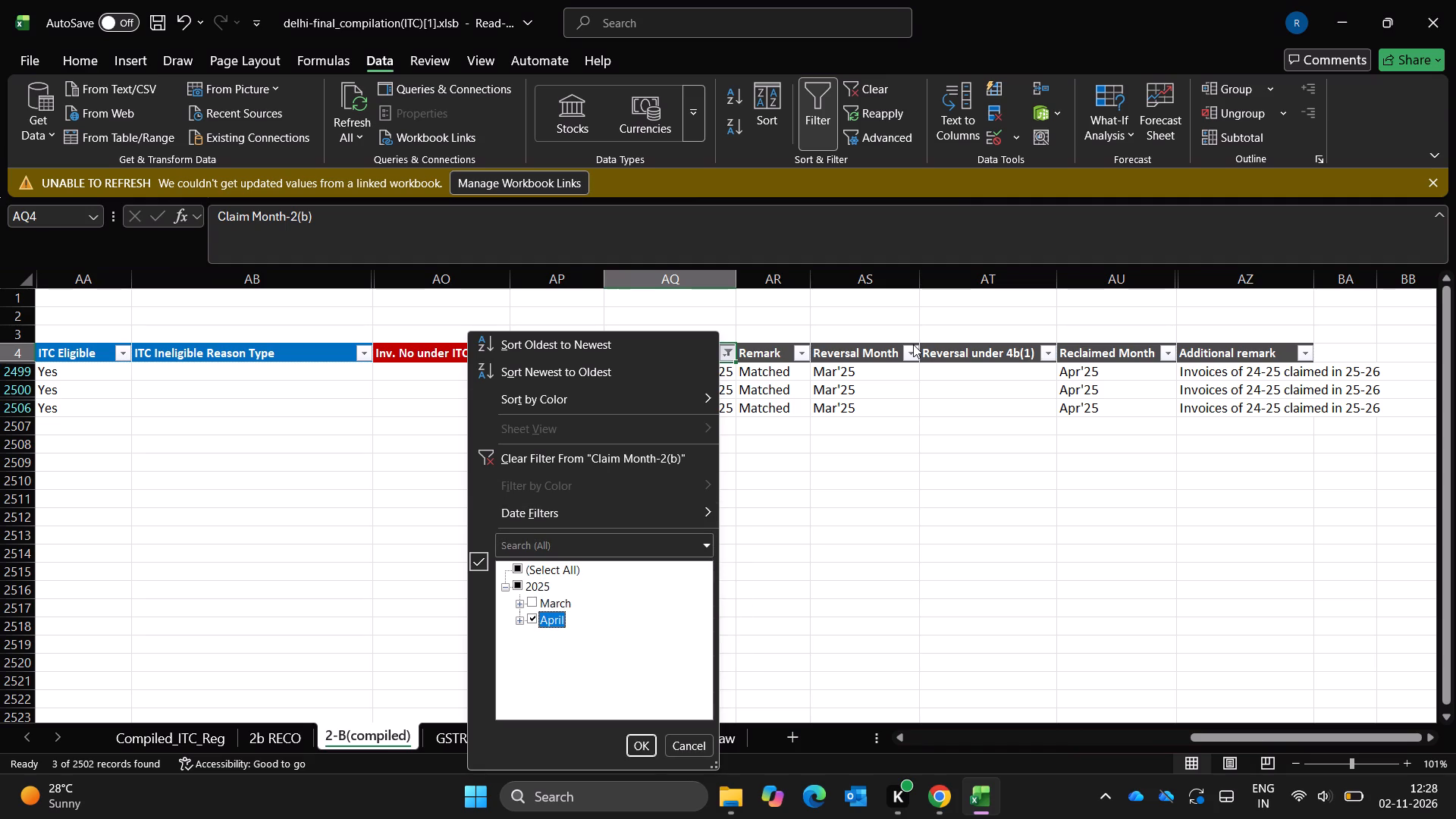
key("Return")
Look through the April 2025 entries down to the last row and back, checking claim months, remarks and reversals.
key("Down")
key("Down")
key("Down")
key("Down")
key("ctrl+Down")
key("Down")
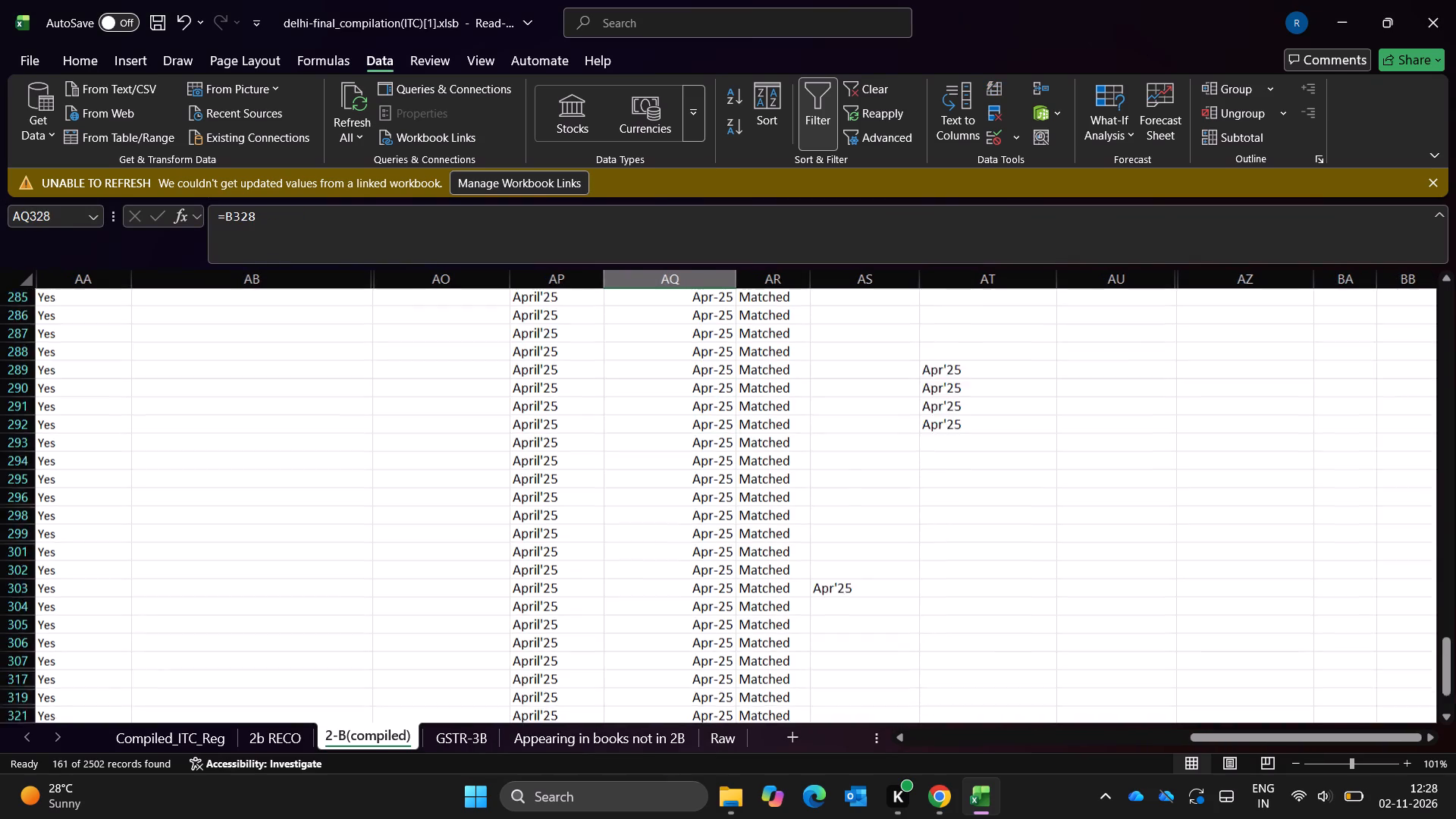
key("Down")
key("Up")
key("Up")
key("ctrl+Up")
key("Up")
key("Up")
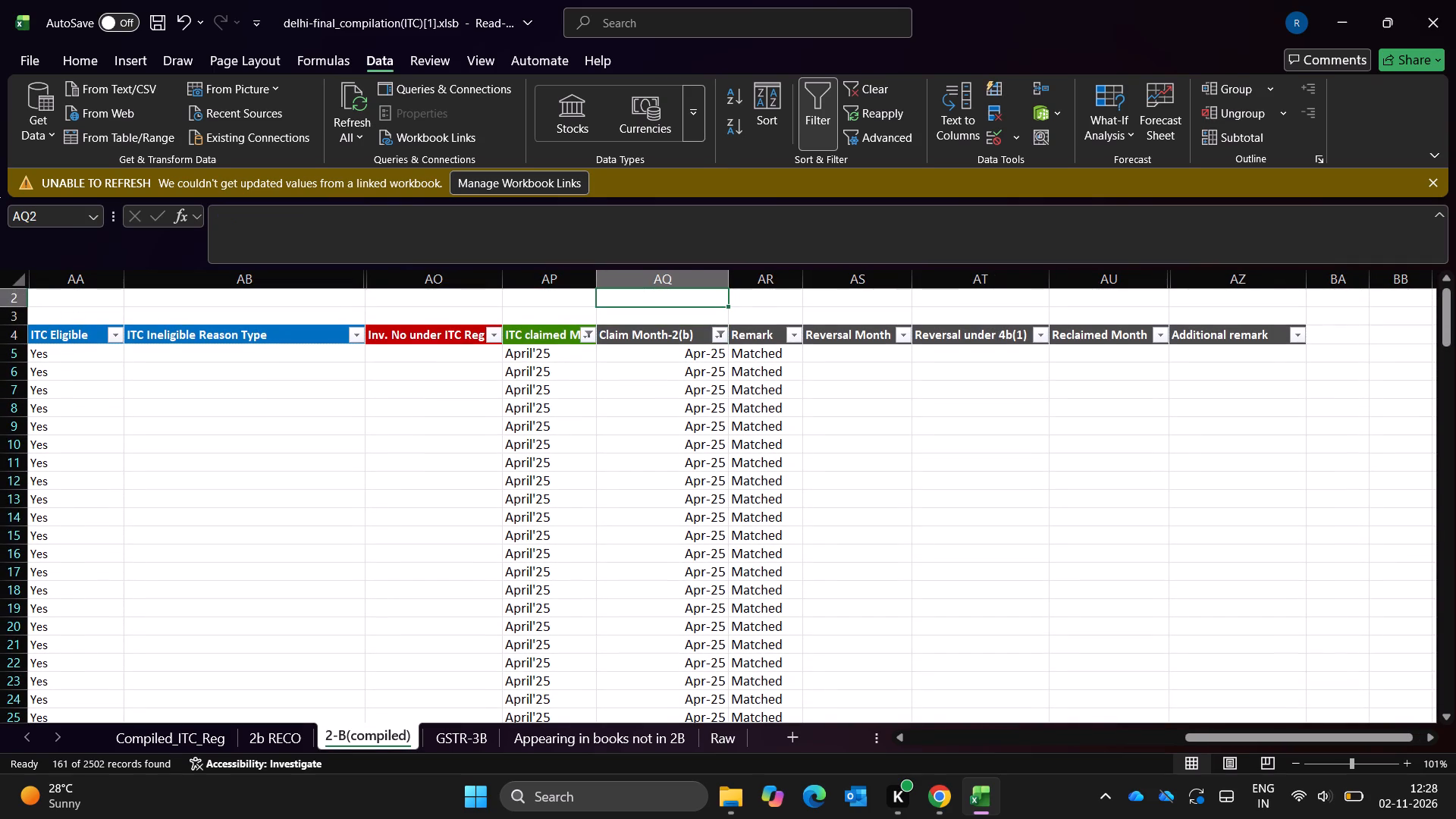
key("Down")
key("Down")
key("Left")
key("Down")
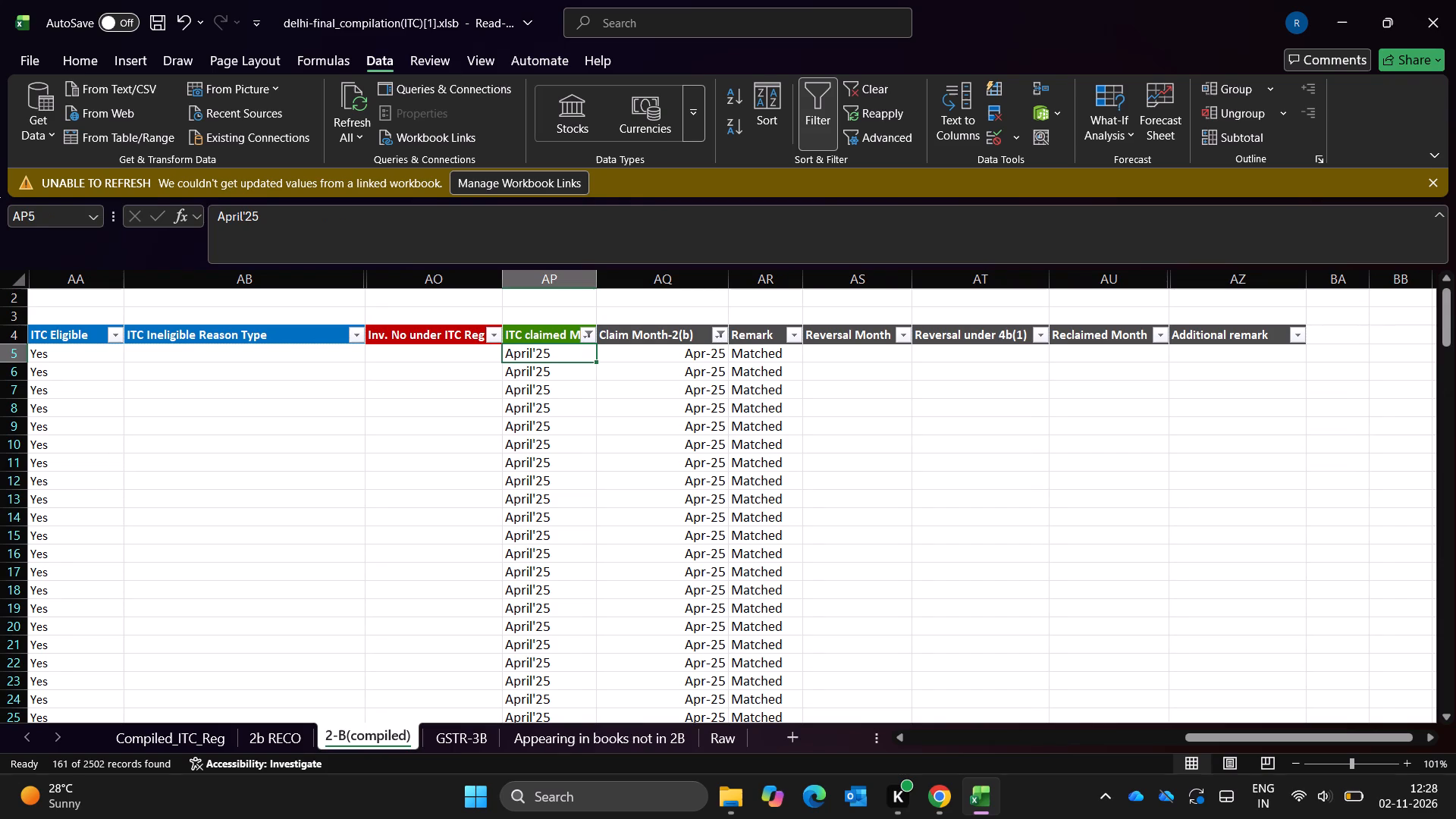
key("Up")
key("Right")
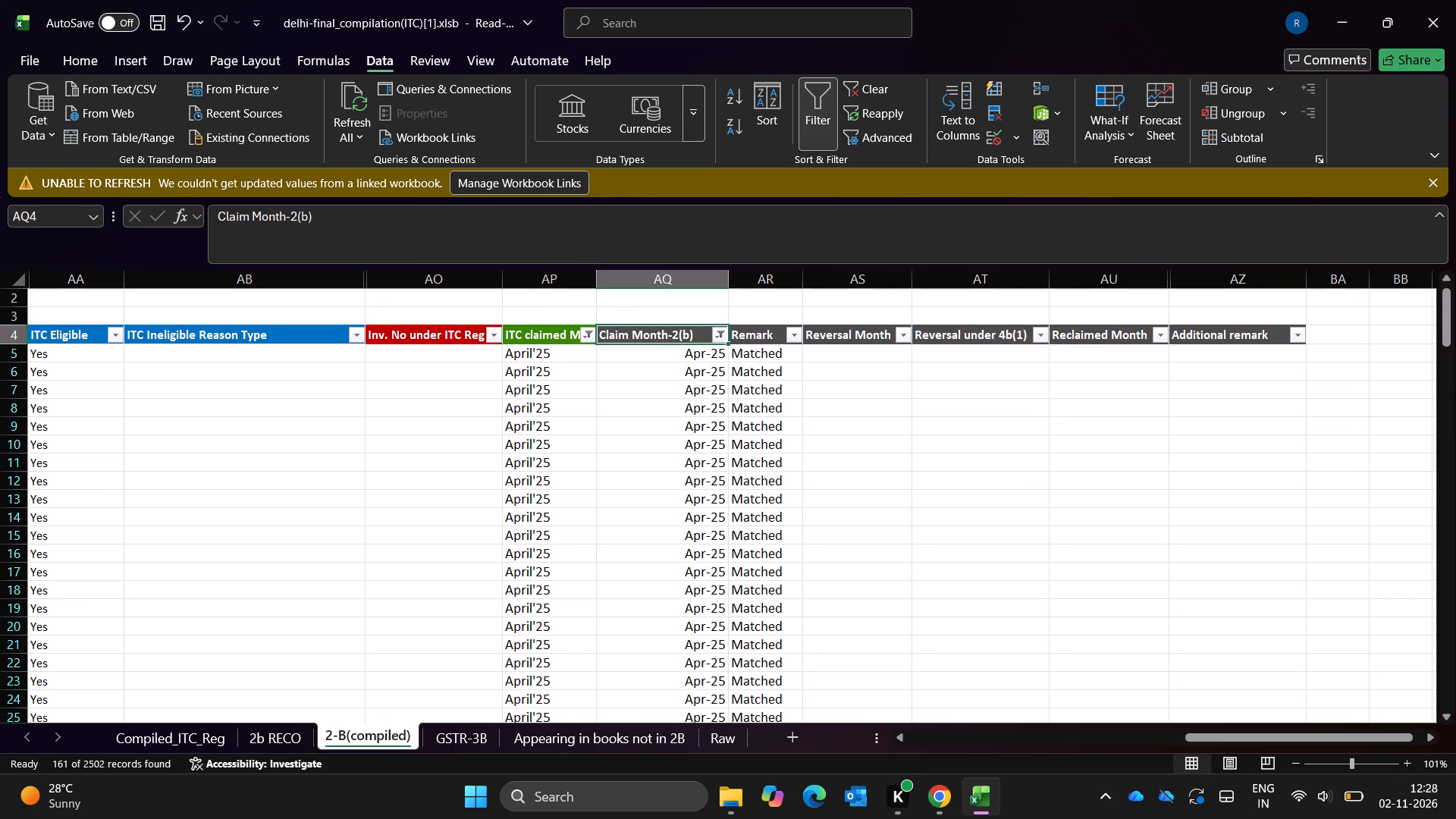
key("Down")
key("Down")
key("Up")
key("Up")
Clear the Claim Month-2(b) filter by selecting all months again.
key("alt+Down")
key("alt+Down")
key("alt+Down")
key("alt+Down")
key("alt+Down")
key("alt+Down")
key("alt+Down")
key("alt+Down")
key("alt+Down")
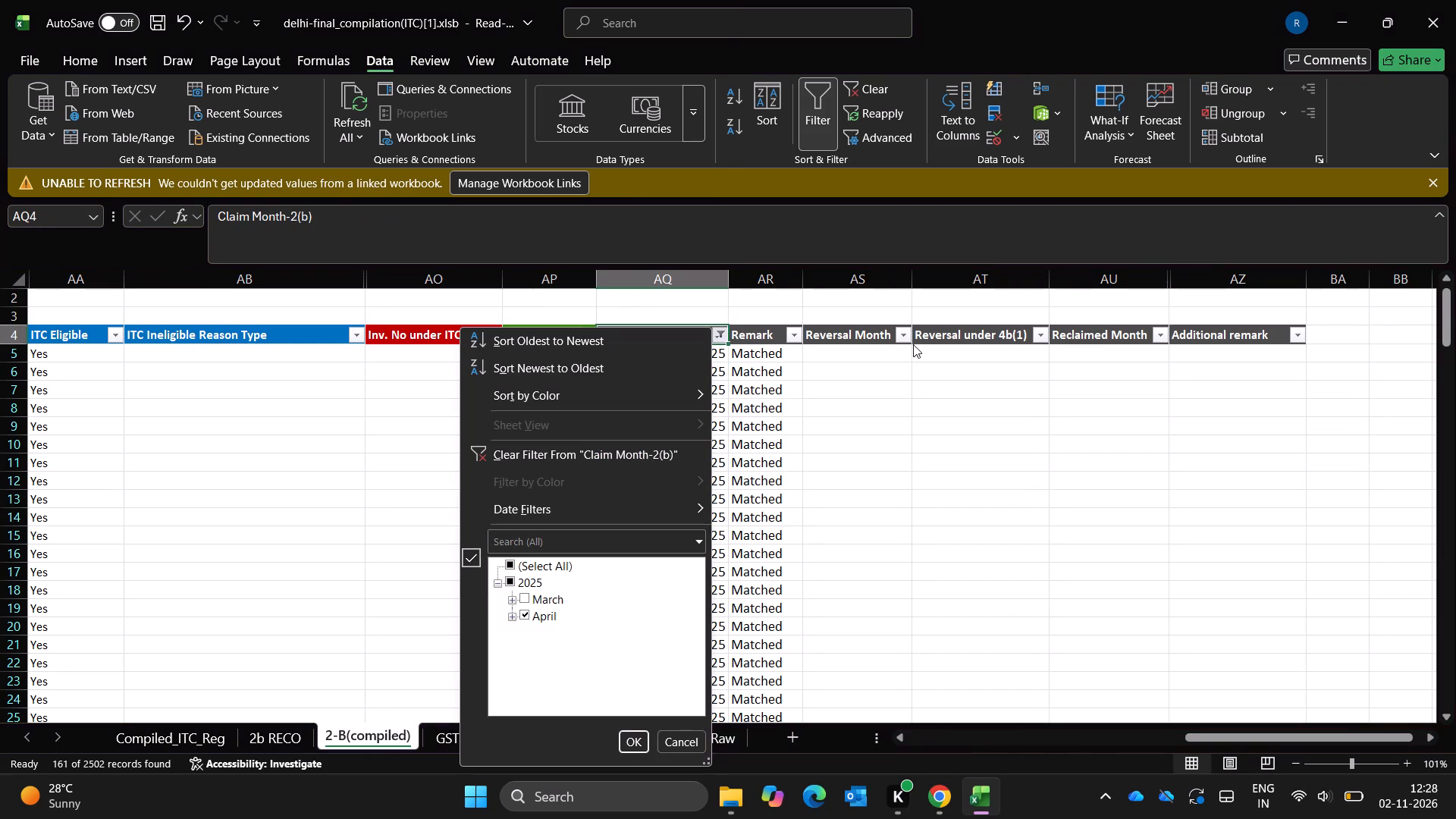
key("Tab")
key("Tab")
key("Down")
key("Down")
key("Down")
key("space")
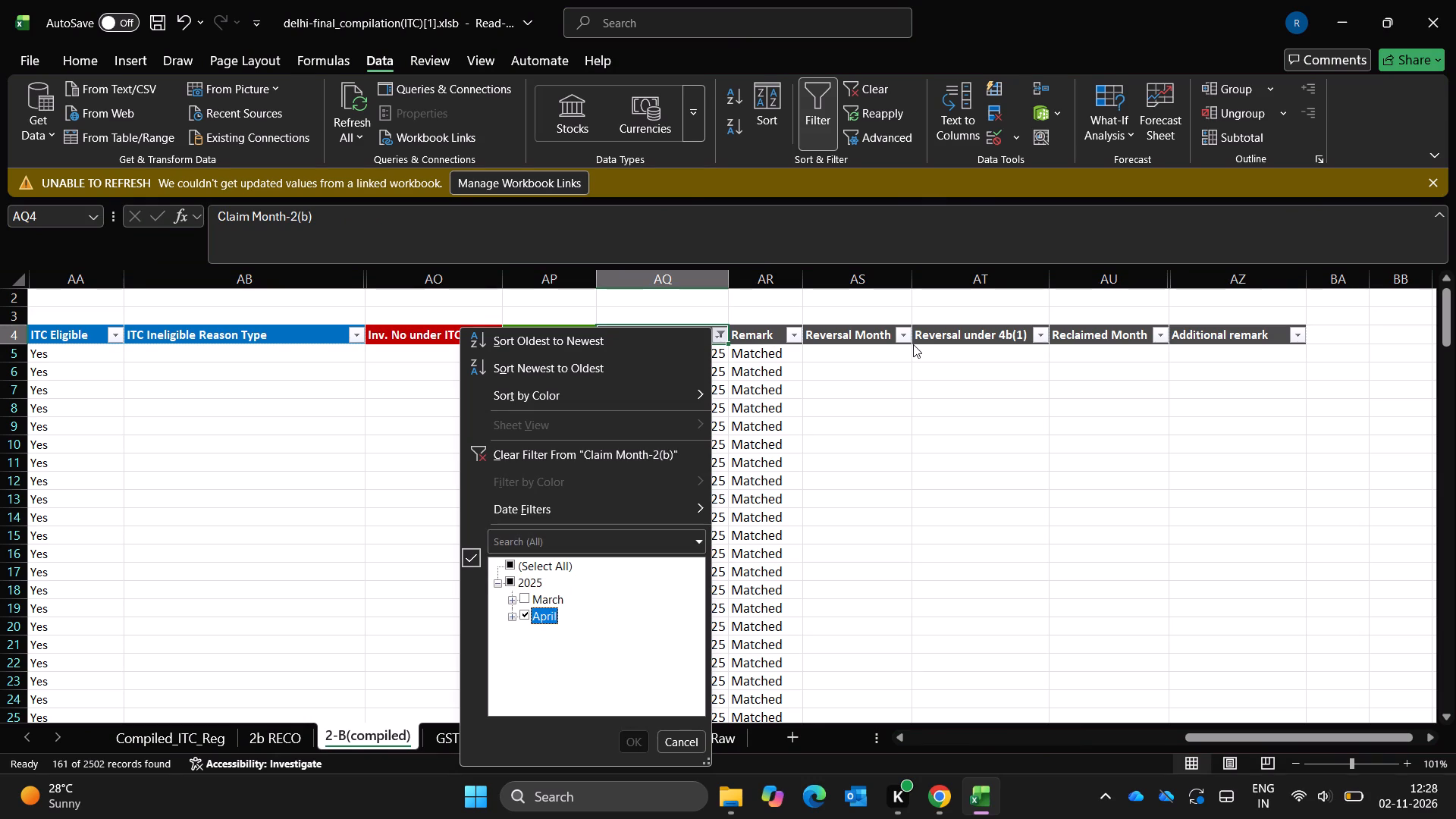
key("Up")
key("Up")
key("Up")
key("space")
key("Return")
Change the ITC claimed Month as per ITC Reg. filter from April'25 to Aug'25 only.
key("Left")
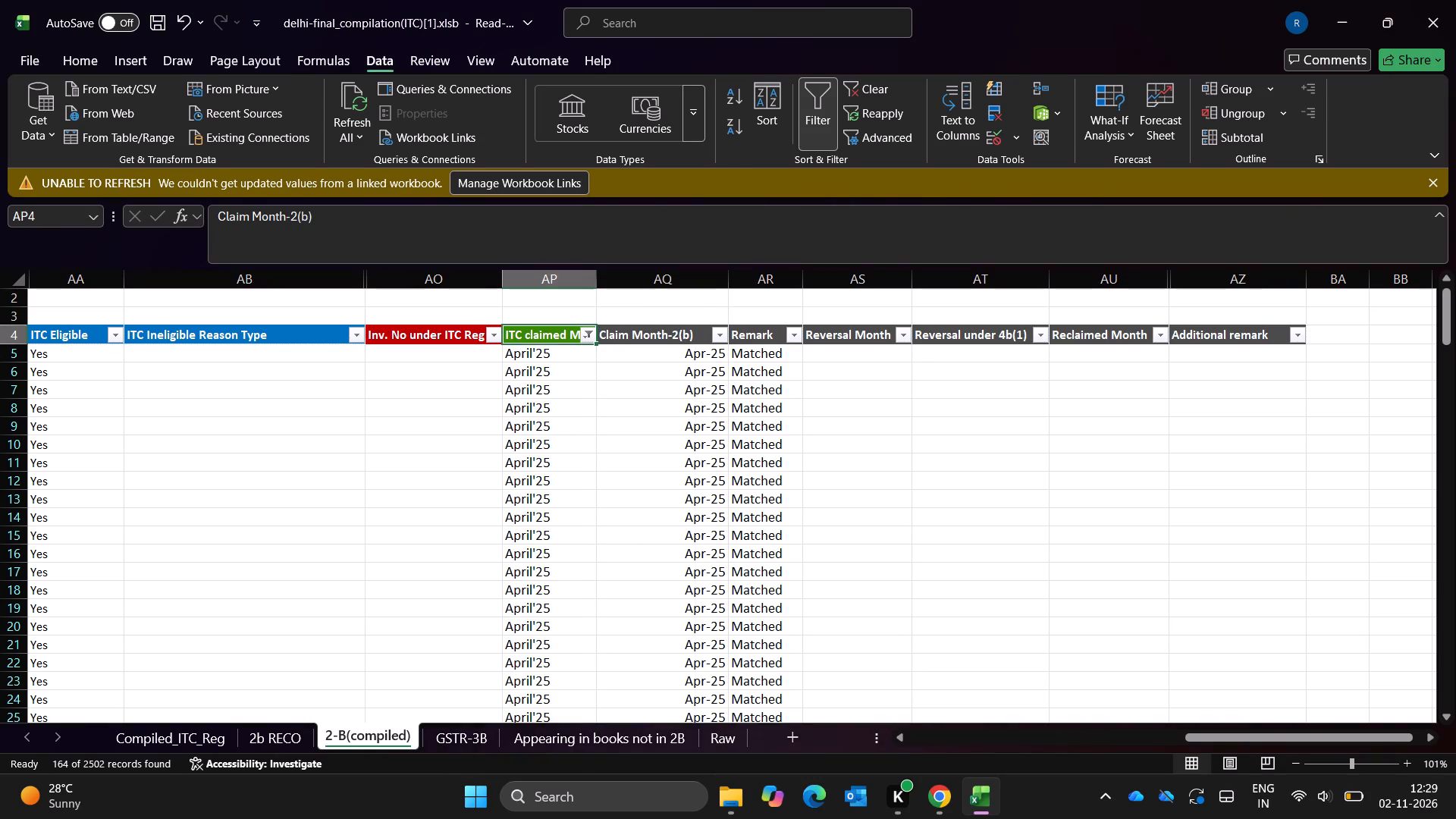
key("alt+Down")
key("alt+Down")
key("alt+Down")
key("alt+Down")
key("alt+Down")
key("alt+Down")
key("alt+Down")
key("alt+Down")
key("alt+Down")
key("alt+Down")
key("Down")
key("space")
key("Down")
key("space")
key("Return")
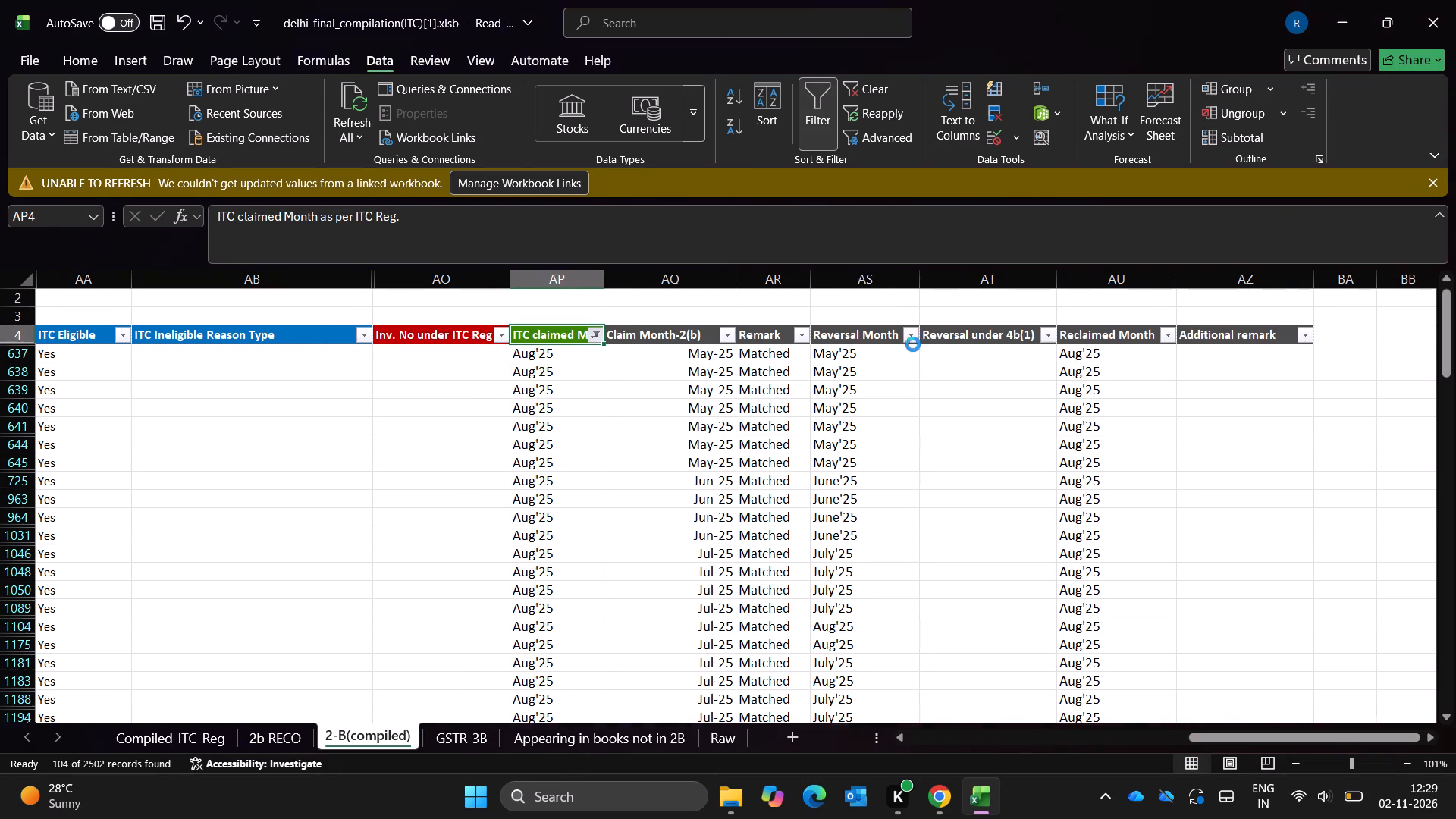
Filter the Claim Month-2(b) column of the Aug'25 claimed entries to March 2025 only.
key("Right")
key("Right")
key("Left")
key("alt+Down")
key("alt+Down")
key("alt+Down")
key("alt+Down")
key("alt+Down")
key("alt+Down")
key("alt+Down")
key("alt+Down")
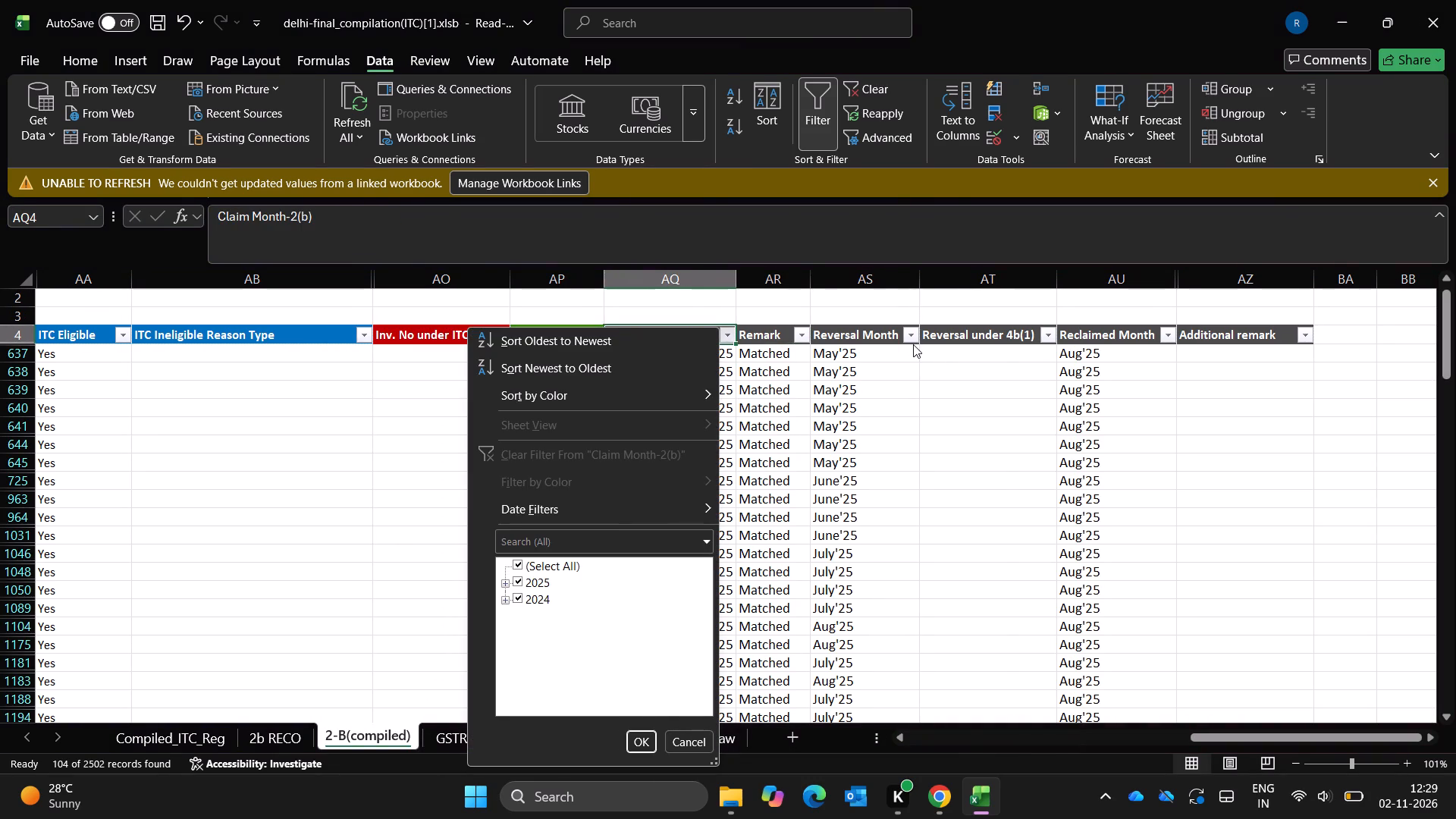
key("Down")
key("Tab")
key("Tab")
key("space")
key("Down")
key("Right")
key("Down")
key("Down")
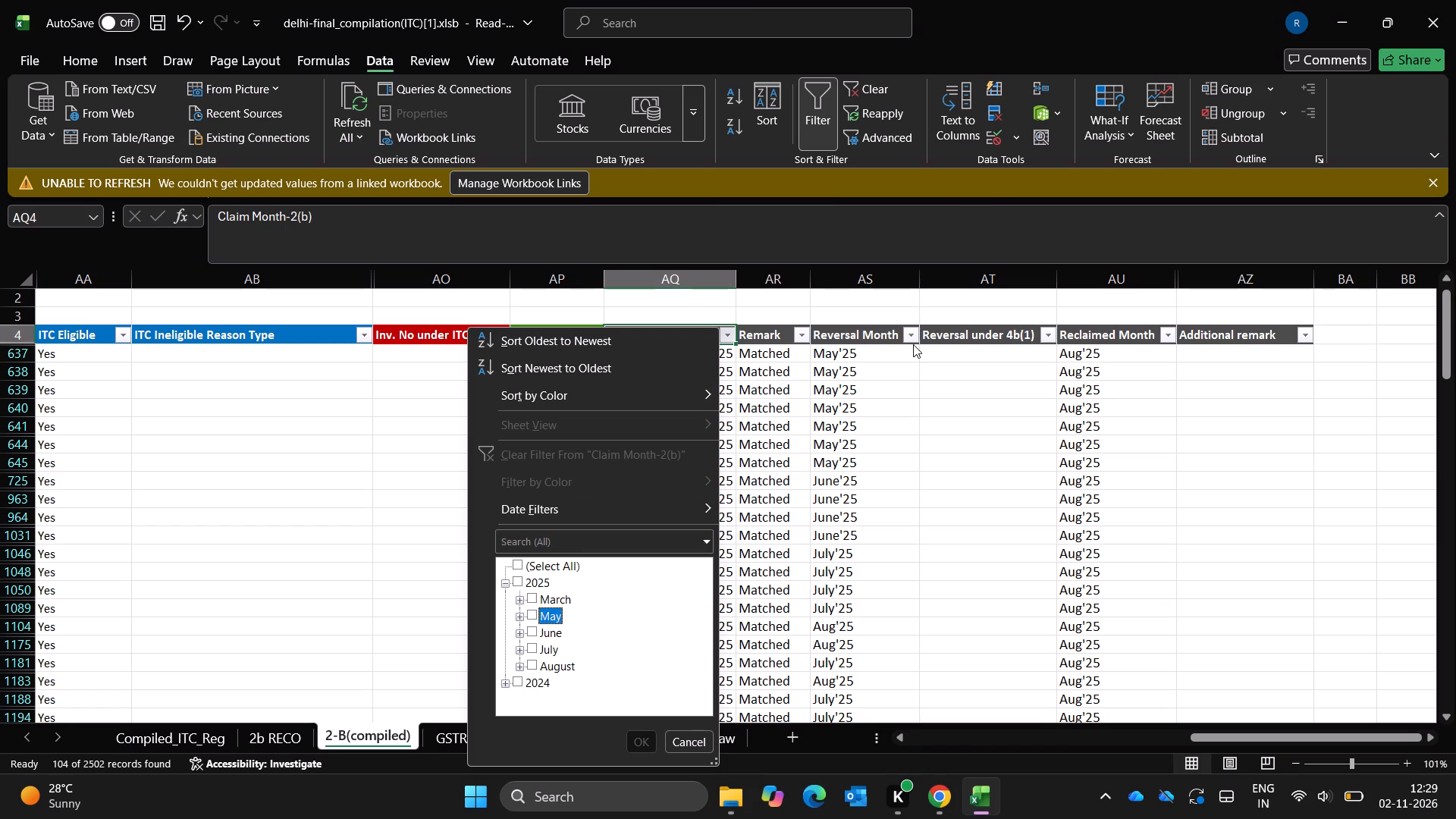
key("Down")
key("Down")
key("Down")
key("Up")
key("Up")
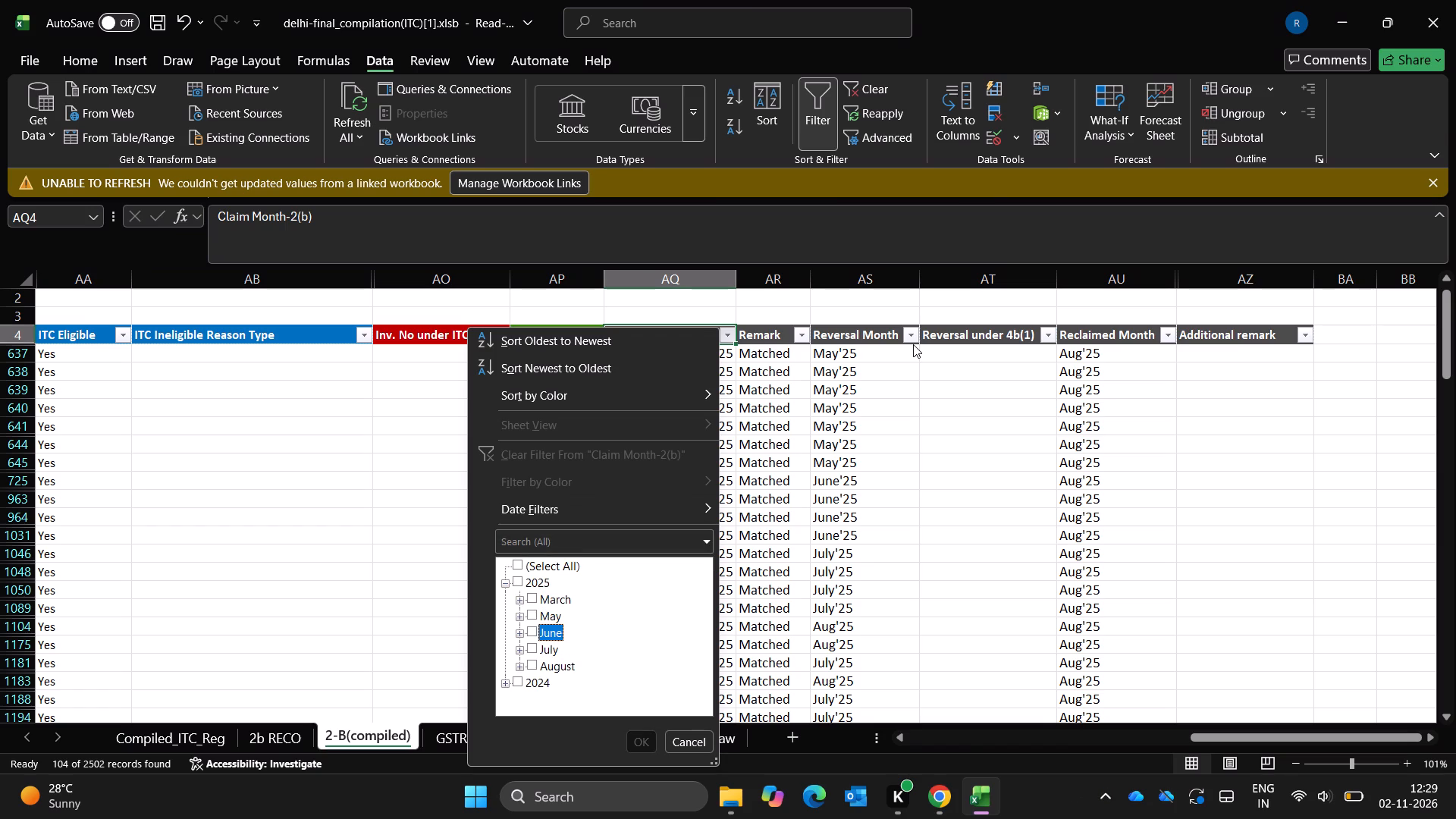
key("Up")
key("Up")
key("space")
key("Return")
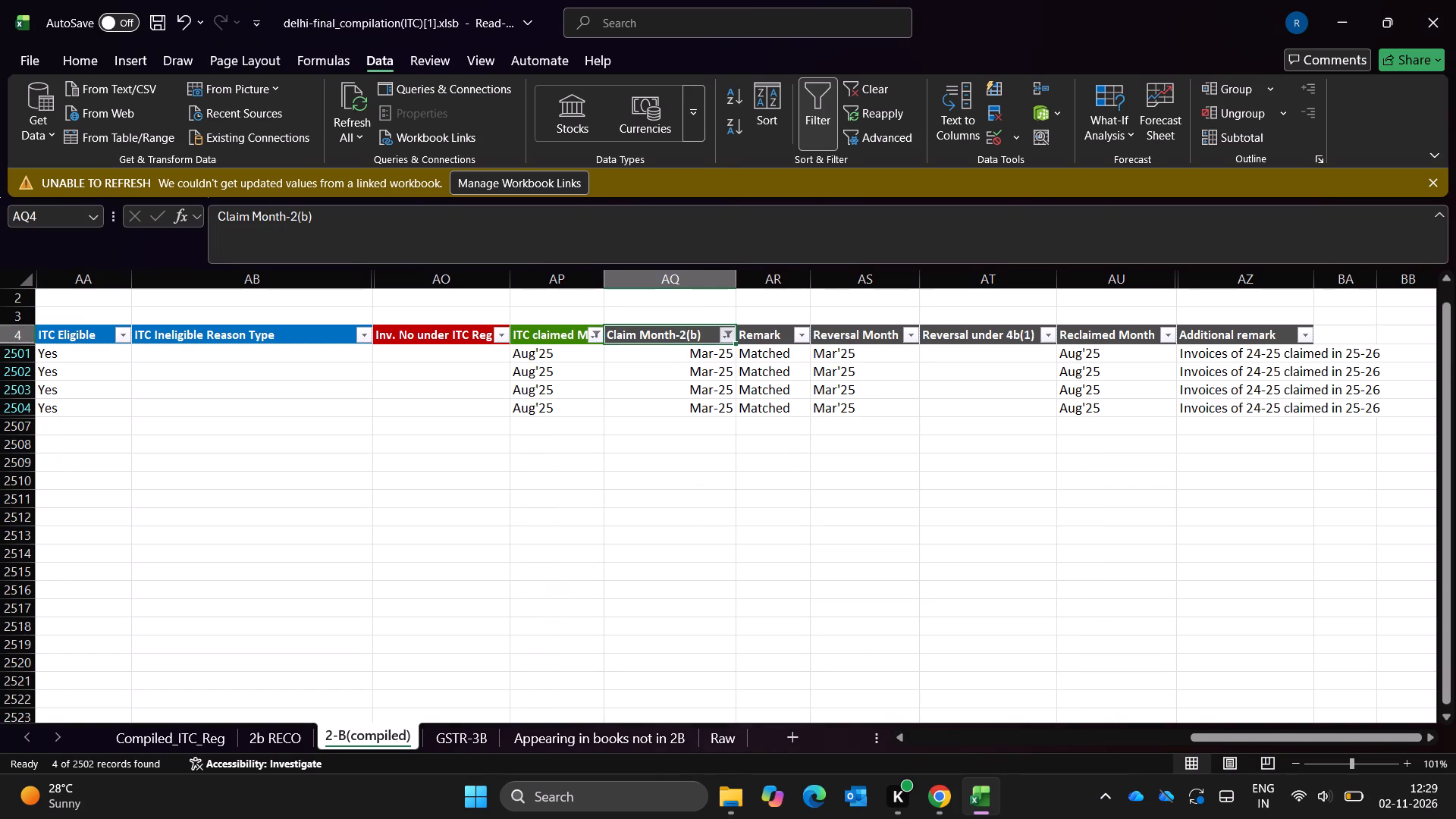
Clear the Claim Month-2(b) filter for the Aug'25 claimed entries by selecting all dates again.
key("Right")
key("Left")
key("alt+Down")
key("alt+Down")
key("alt+Down")
key("alt+Down")
key("alt+Down")
key("alt+Down")
key("alt+Down")
key("alt+Down")
key("alt+Down")
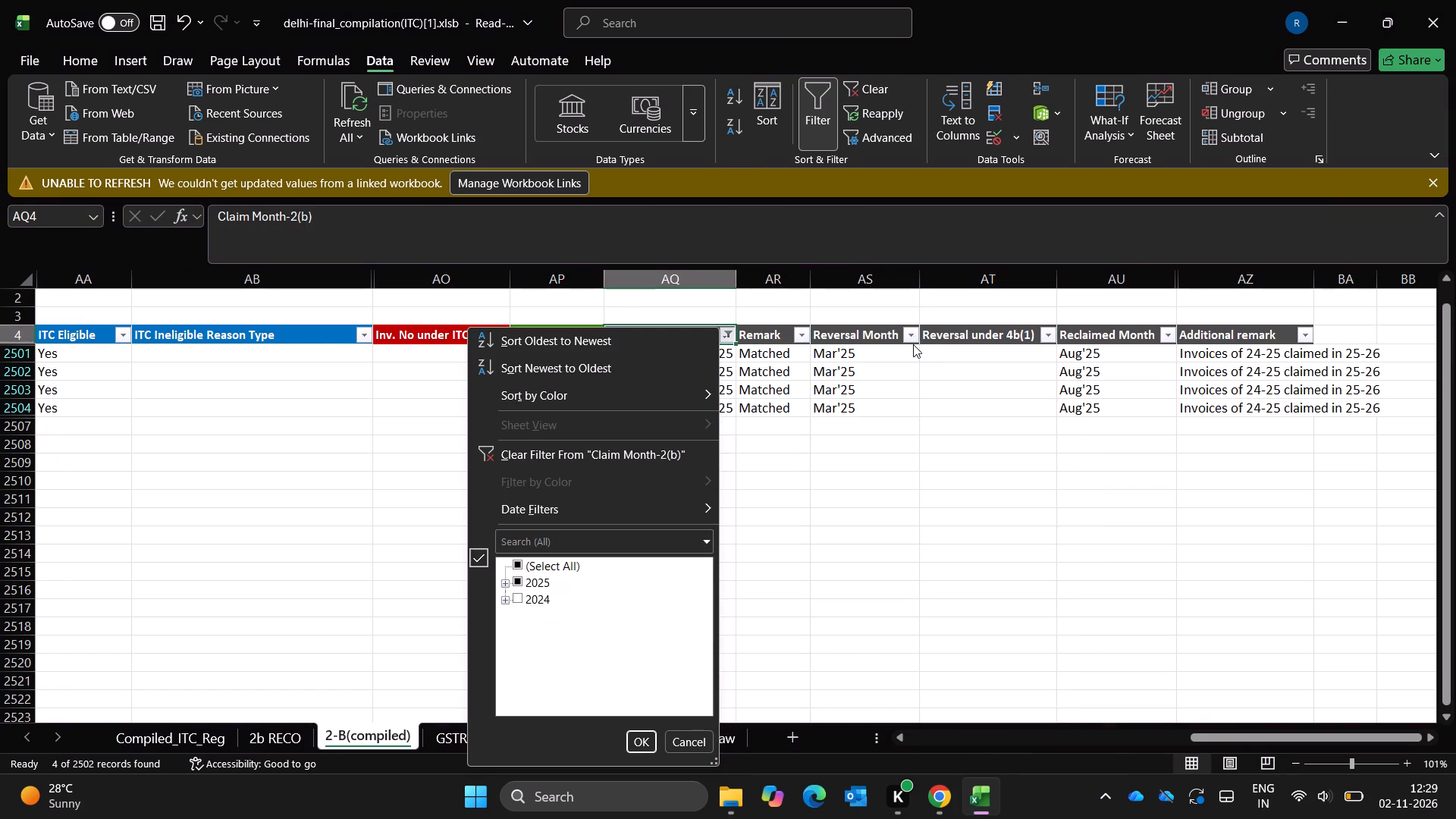
key("Tab")
key("Tab")
key("space")
key("Return")
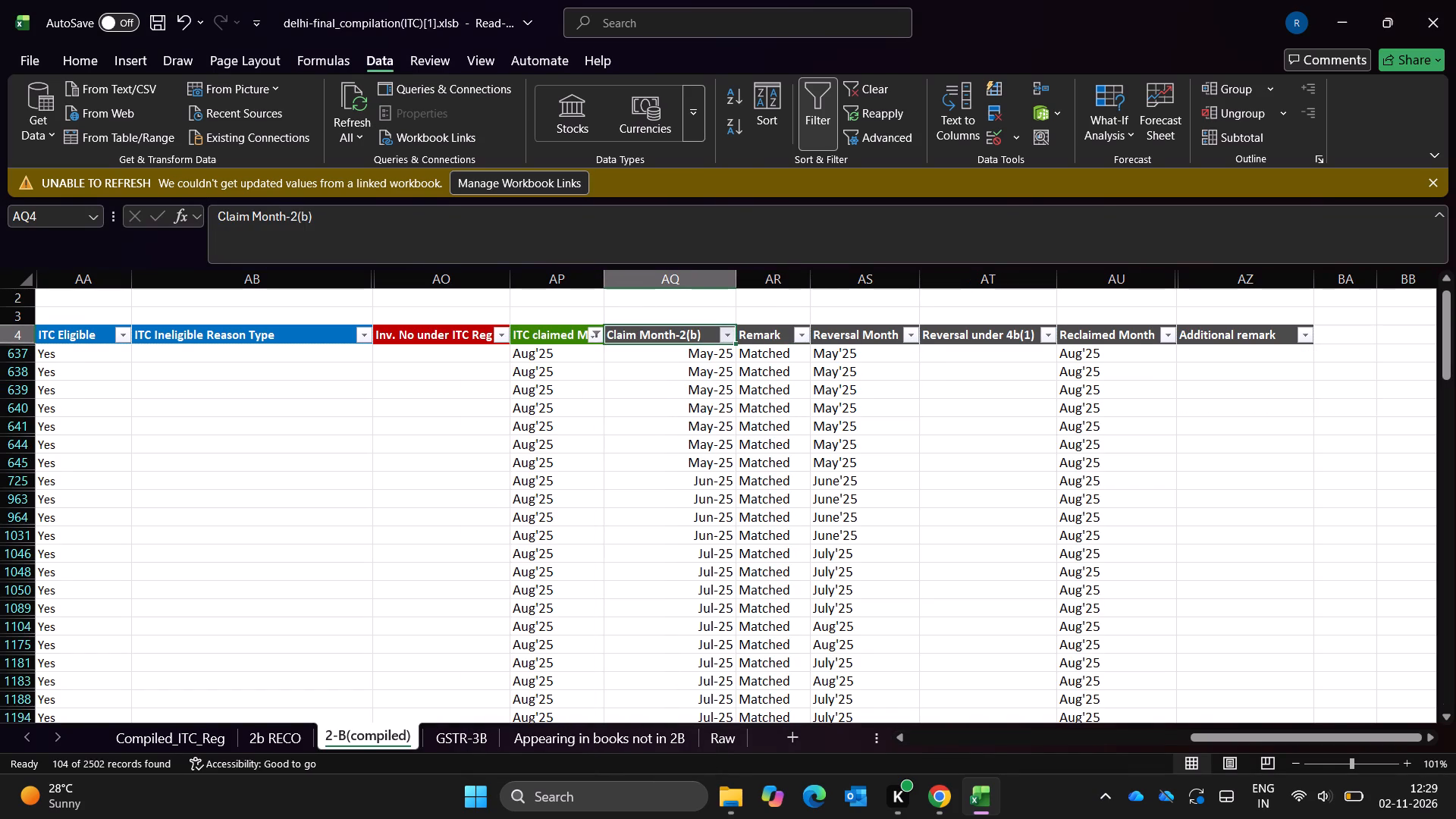
Examine the values offered in the Additional remark column's filter for the Aug'25 claimed entries.
key("ctrl+Up")
key("Down")
key("Down")
key("Down")
key("Right")
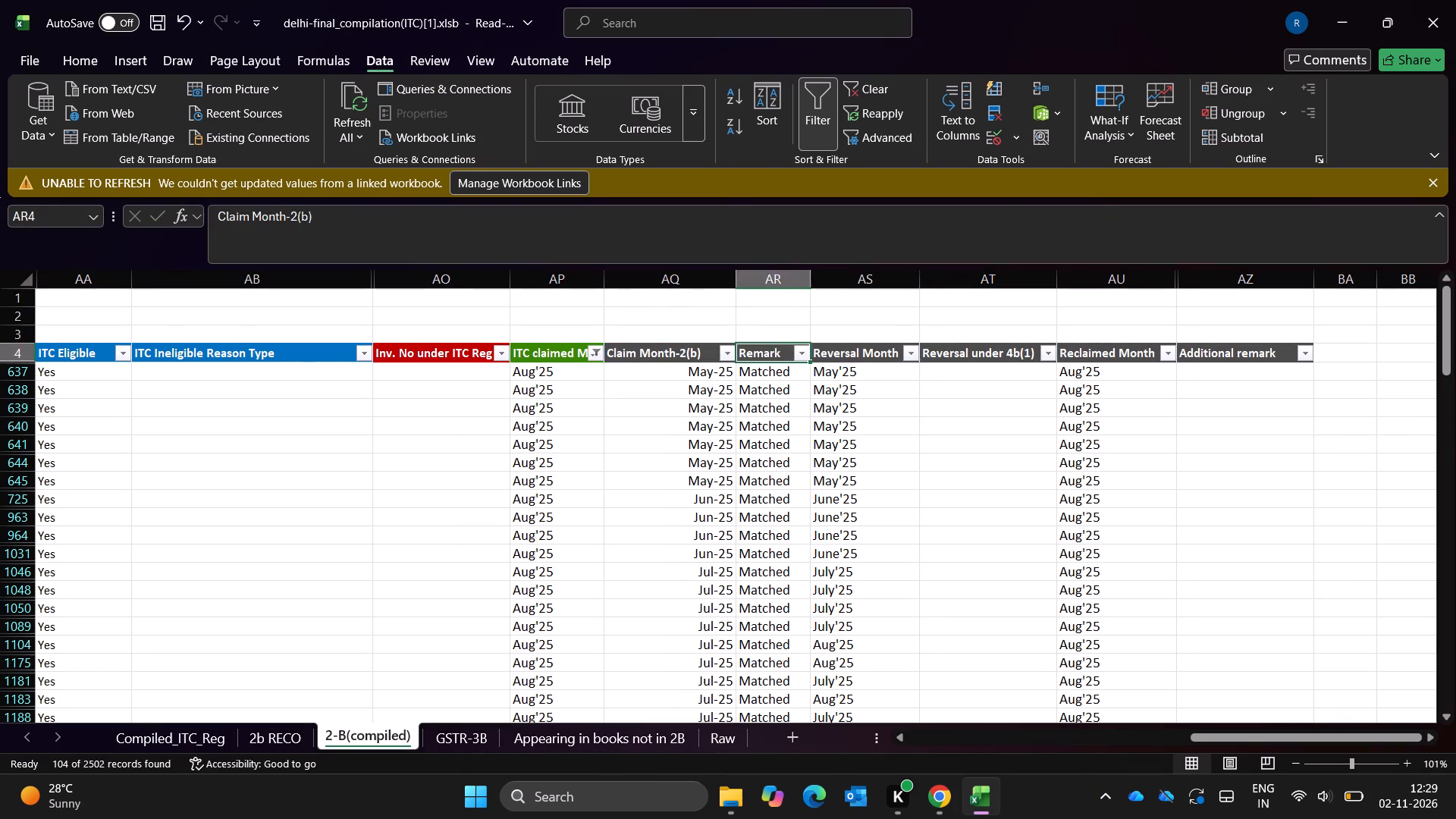
key("Right")
key("Right")
key("Right")
key("Right")
key("Right")
key("Left")
key("alt+Down")
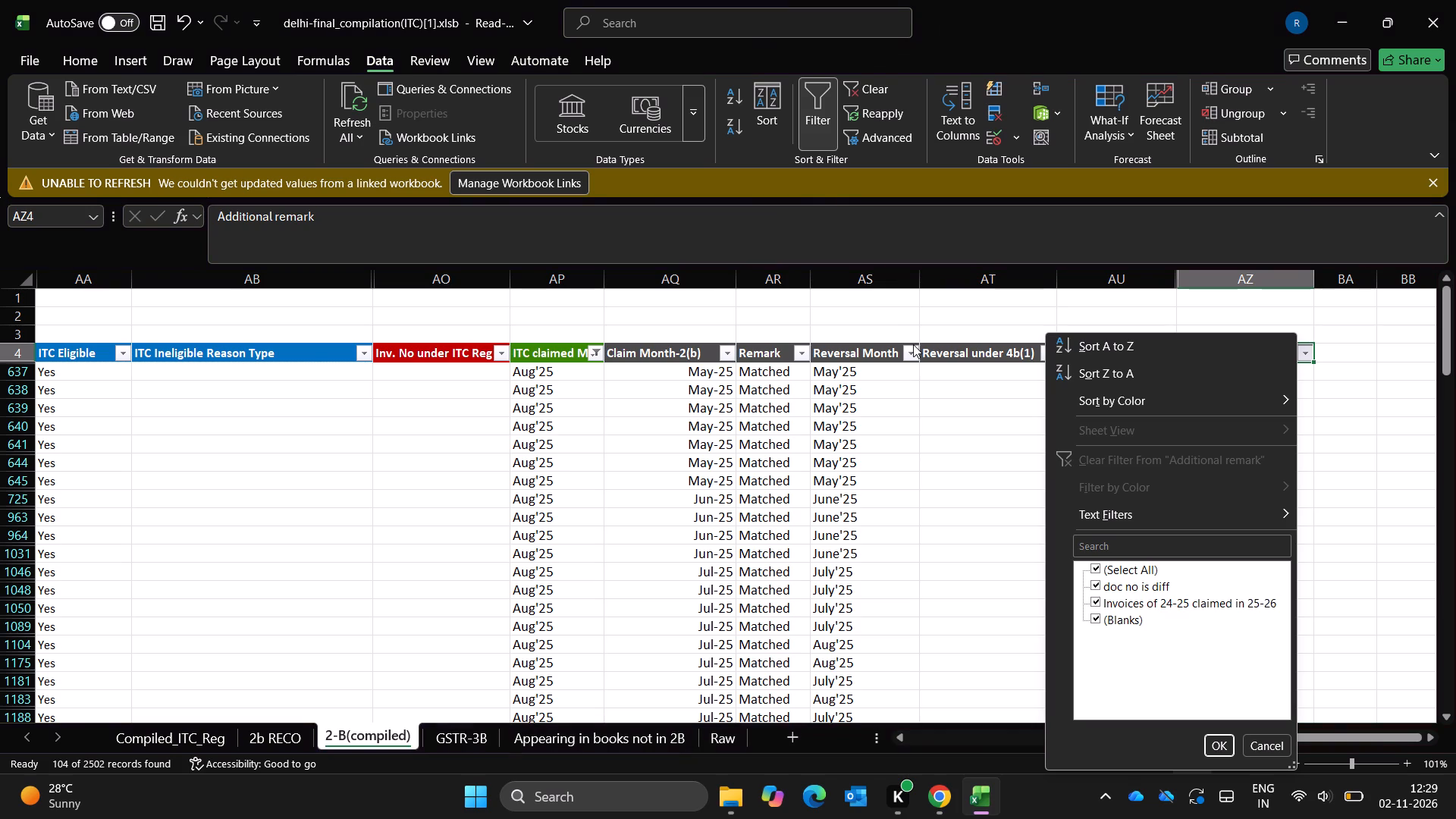
key("Down")
key("Down")
key("Down")
key("Down")
key("Down")
key("Down")
key("Down")
key("Escape")
Clear all filters on the 2-B(compiled) sheet.
key("alt+a")
key("alt+c")
Filter the Additional remark column to "Amount in C&S" only.
key("alt+Down")
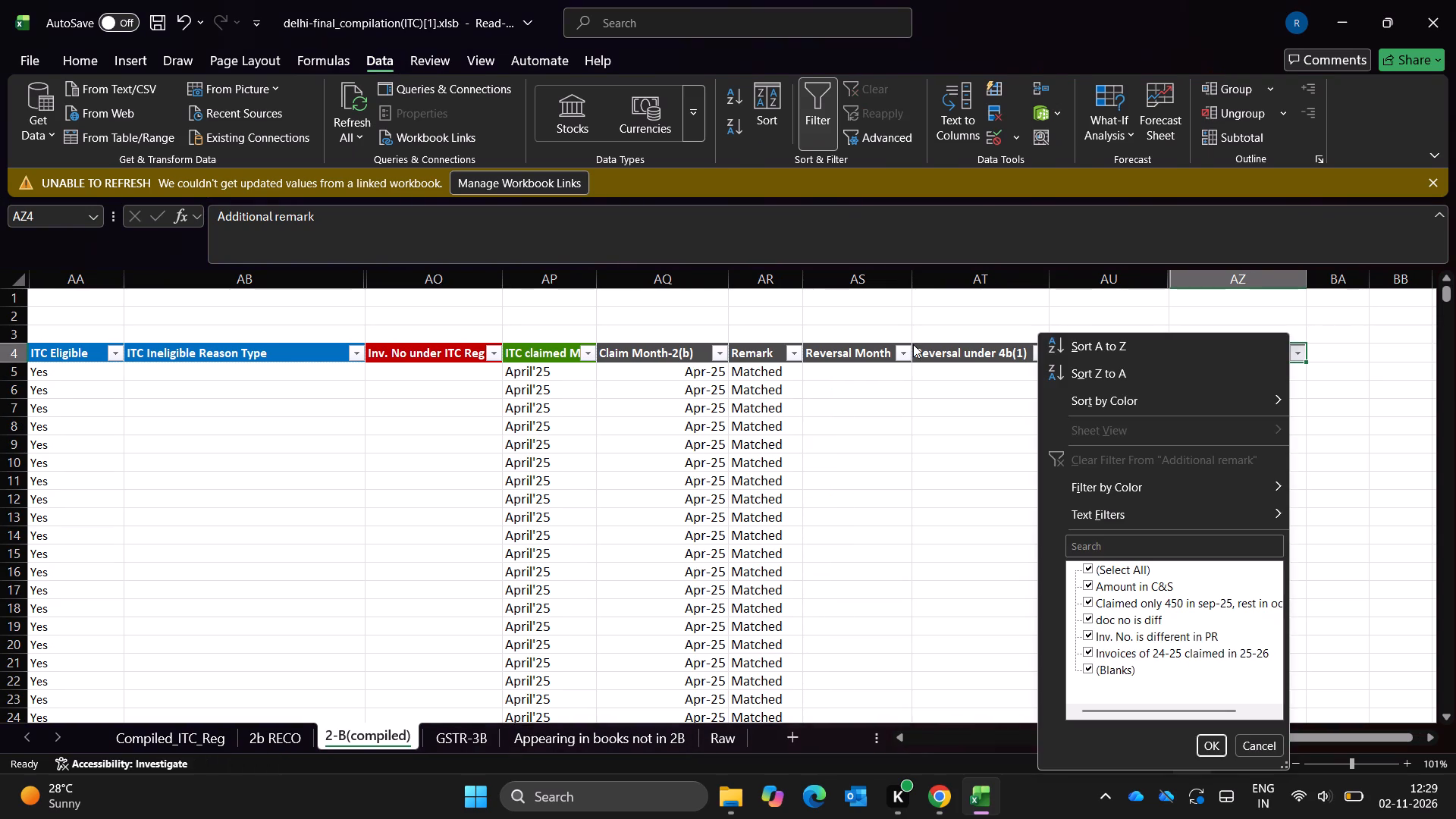
key("Down")
key("Down")
key("Down")
key("Down")
key("Down")
key("Down")
key("Down")
key("Down")
key("Down")
key("Down")
key("Down")
key("Down")
key("Down")
key("Down")
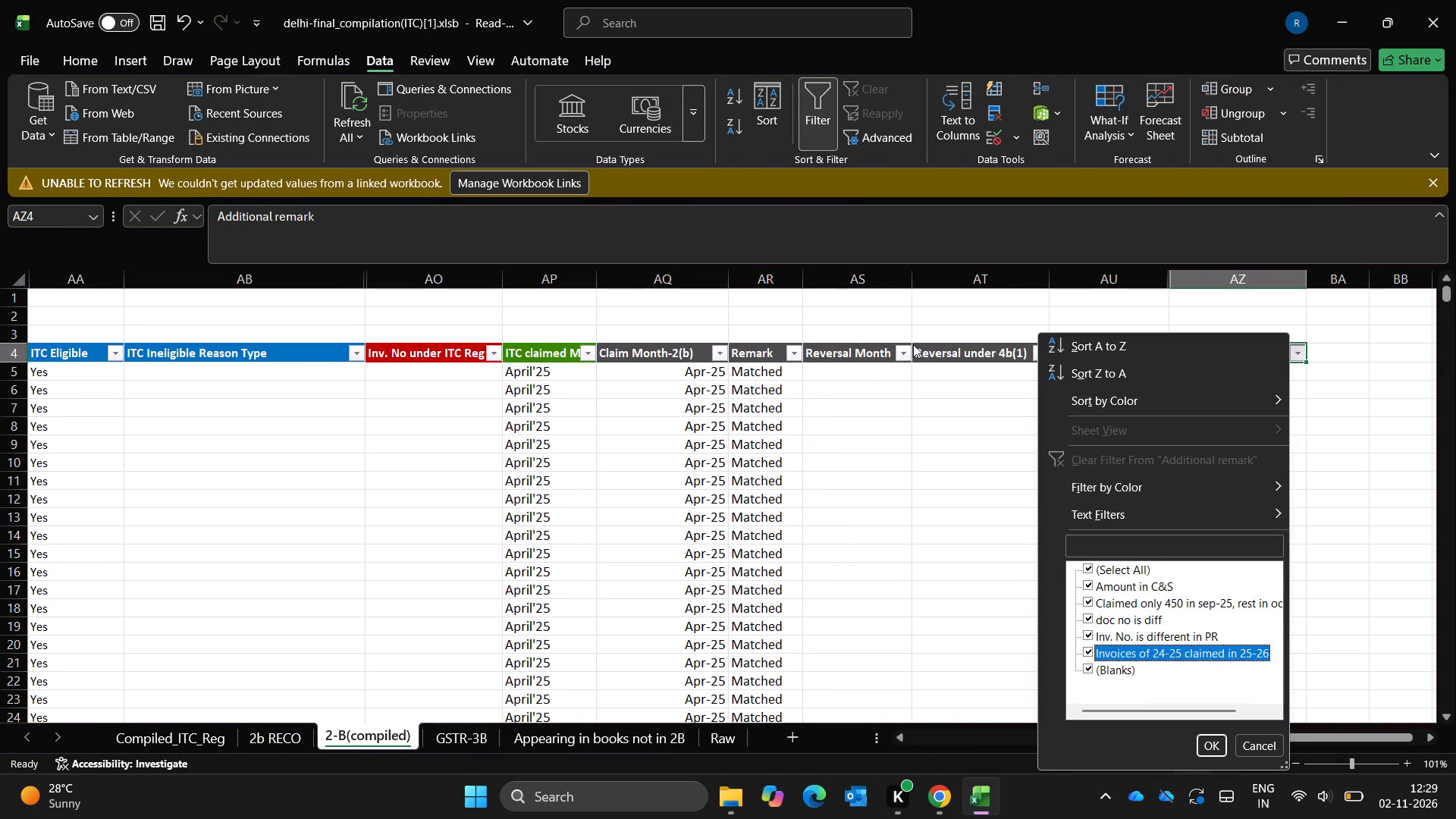
key("Down")
key("Up")
key("Up")
key("Up")
key("Up")
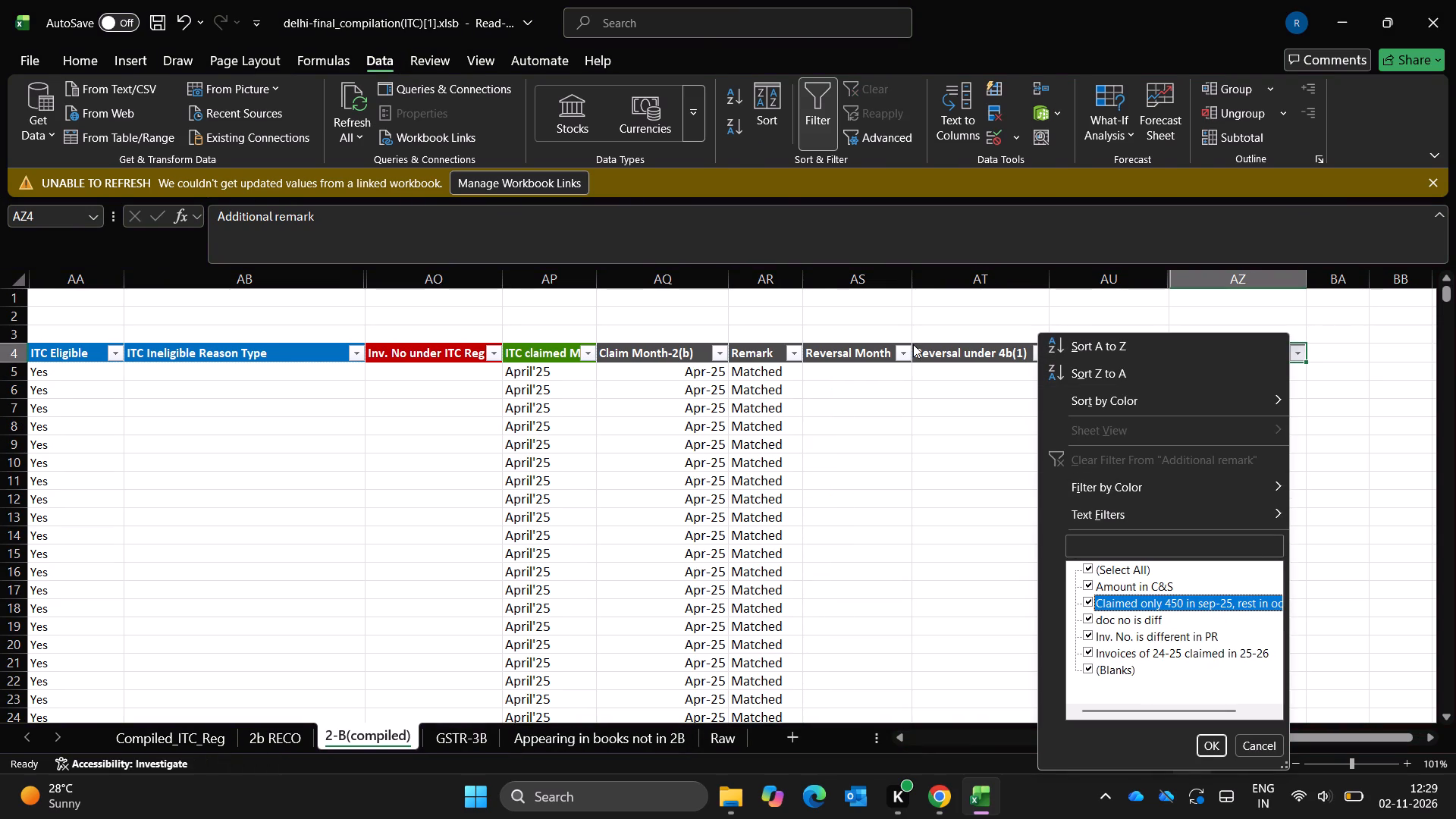
key("Up")
key("Up")
key("space")
key("Down")
key("space")
key("Return")
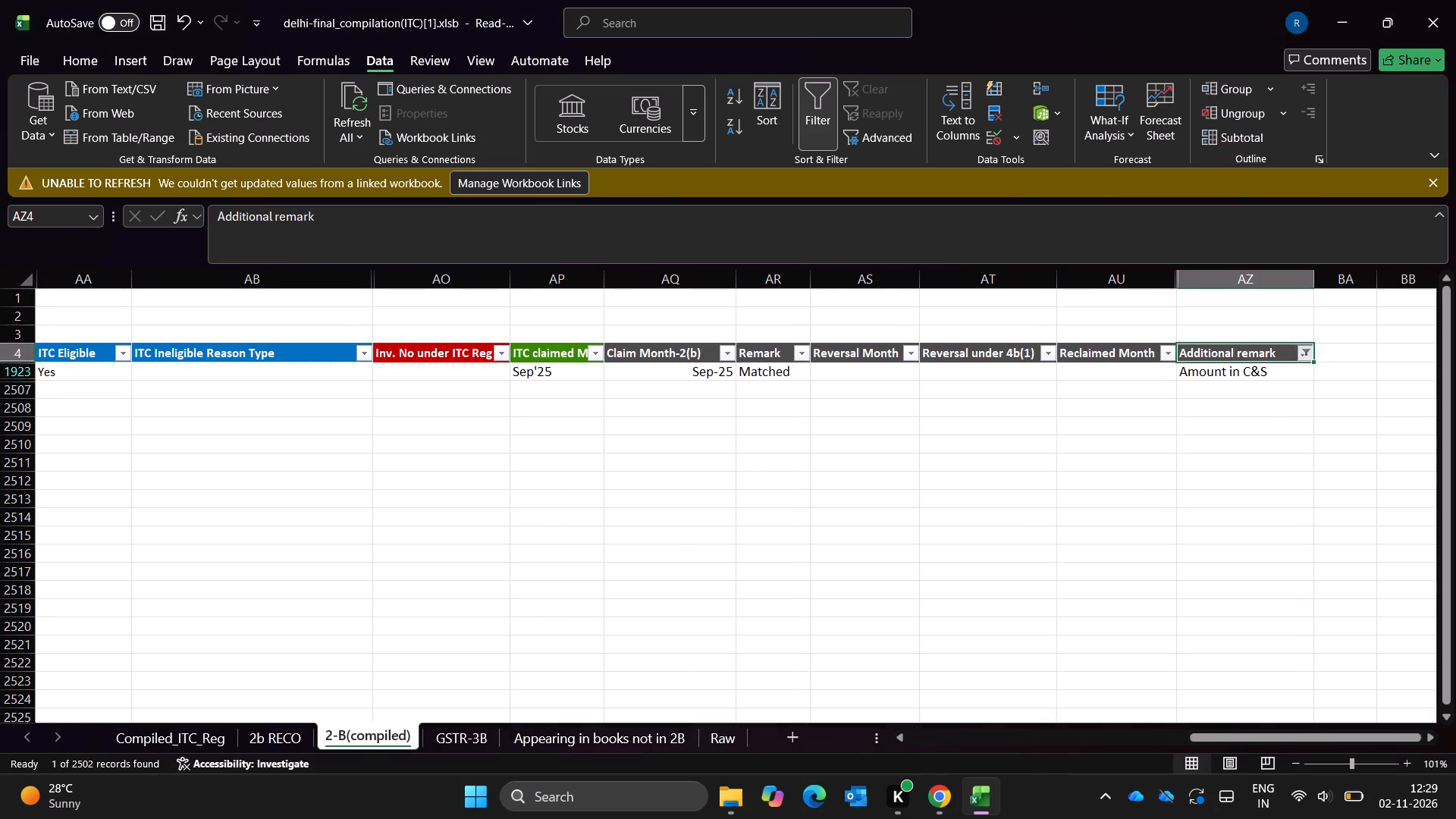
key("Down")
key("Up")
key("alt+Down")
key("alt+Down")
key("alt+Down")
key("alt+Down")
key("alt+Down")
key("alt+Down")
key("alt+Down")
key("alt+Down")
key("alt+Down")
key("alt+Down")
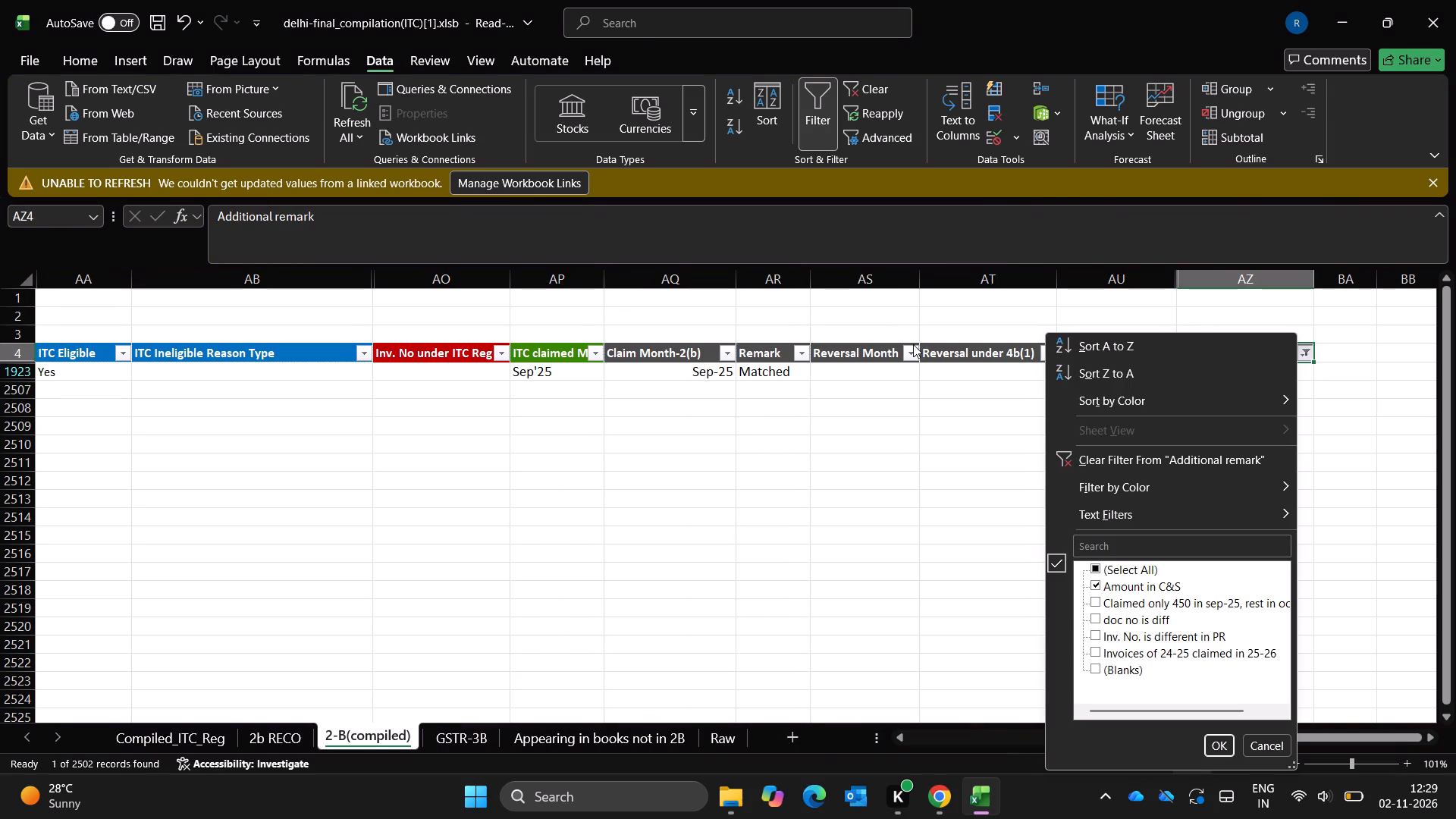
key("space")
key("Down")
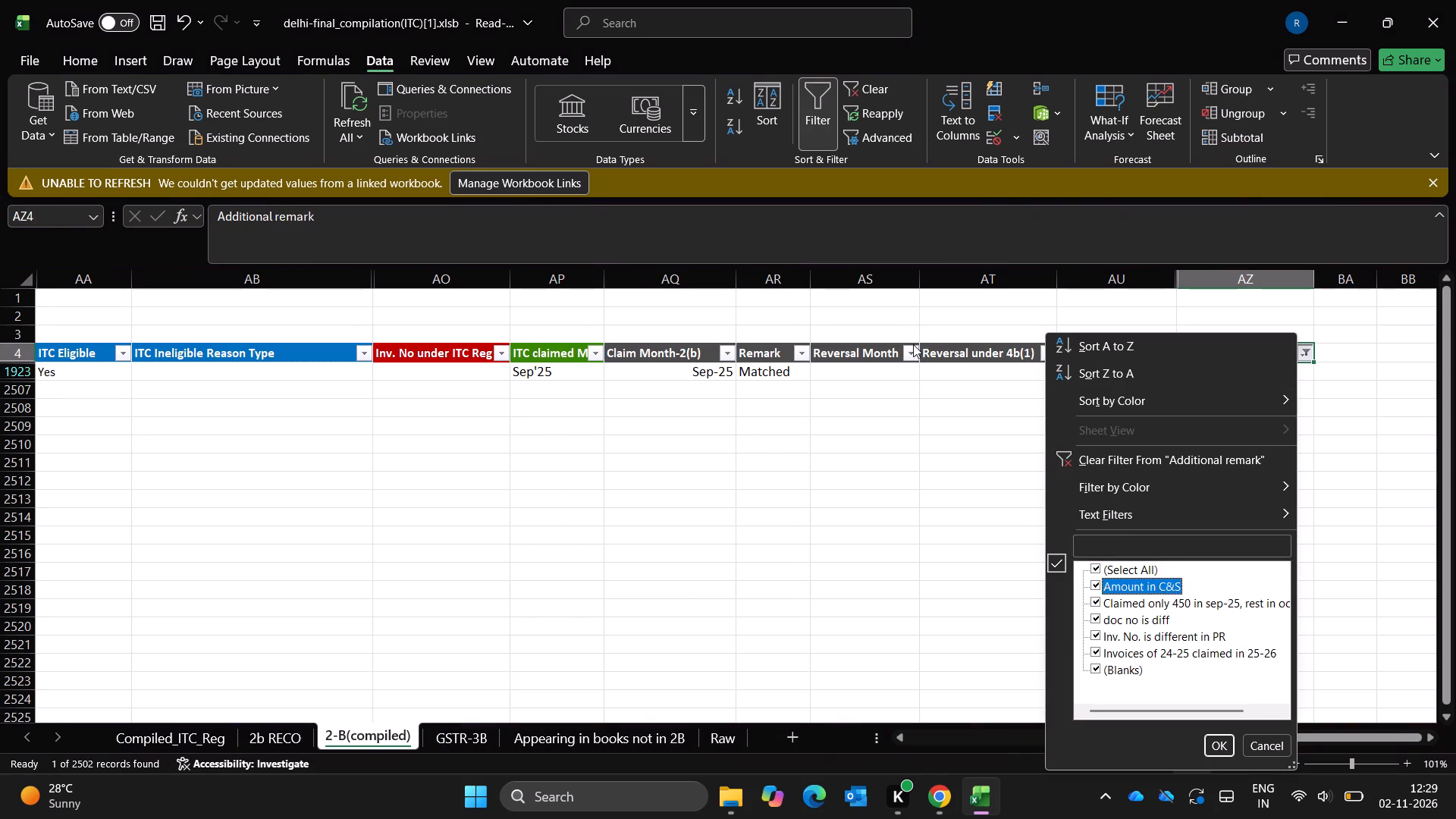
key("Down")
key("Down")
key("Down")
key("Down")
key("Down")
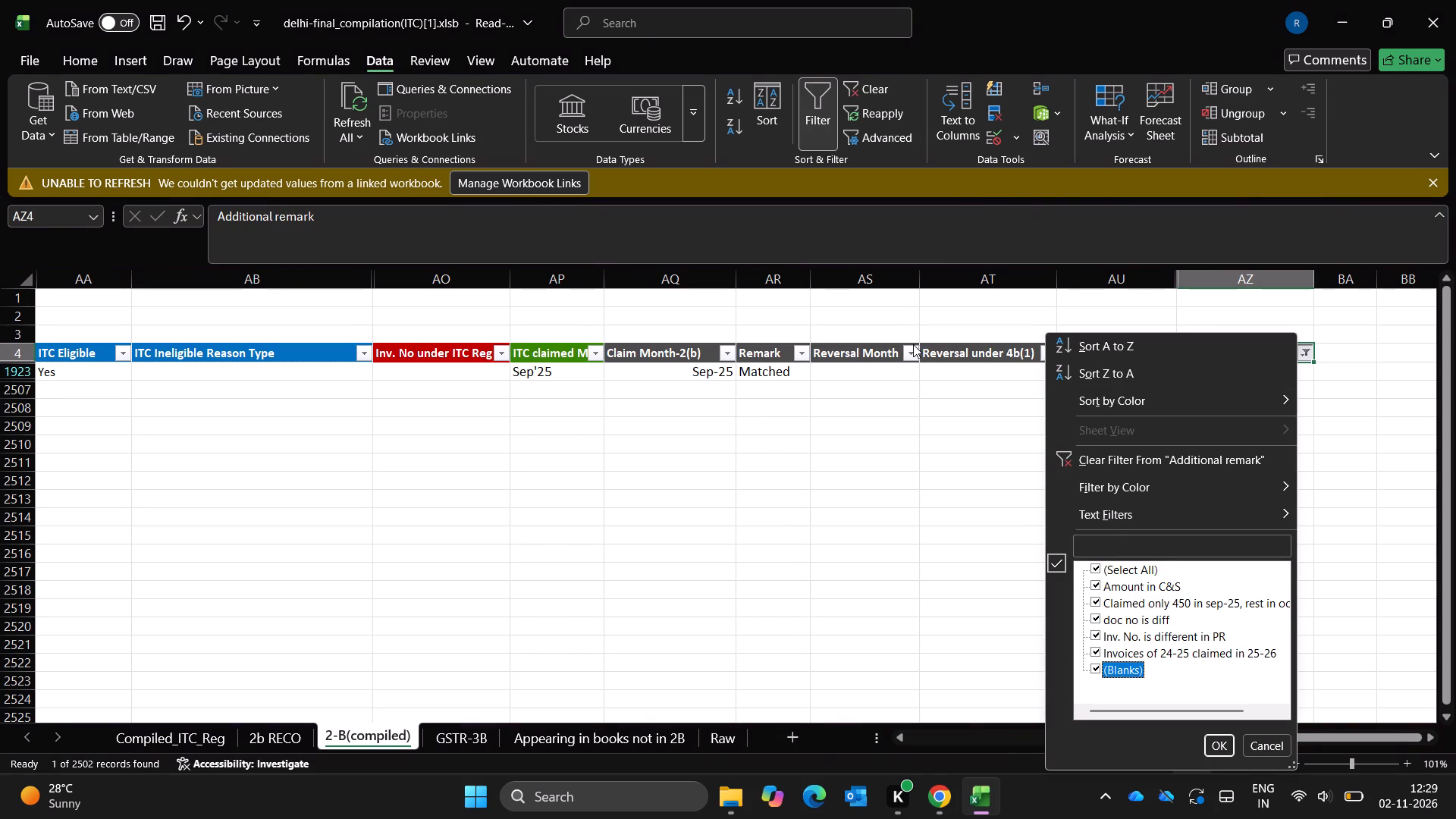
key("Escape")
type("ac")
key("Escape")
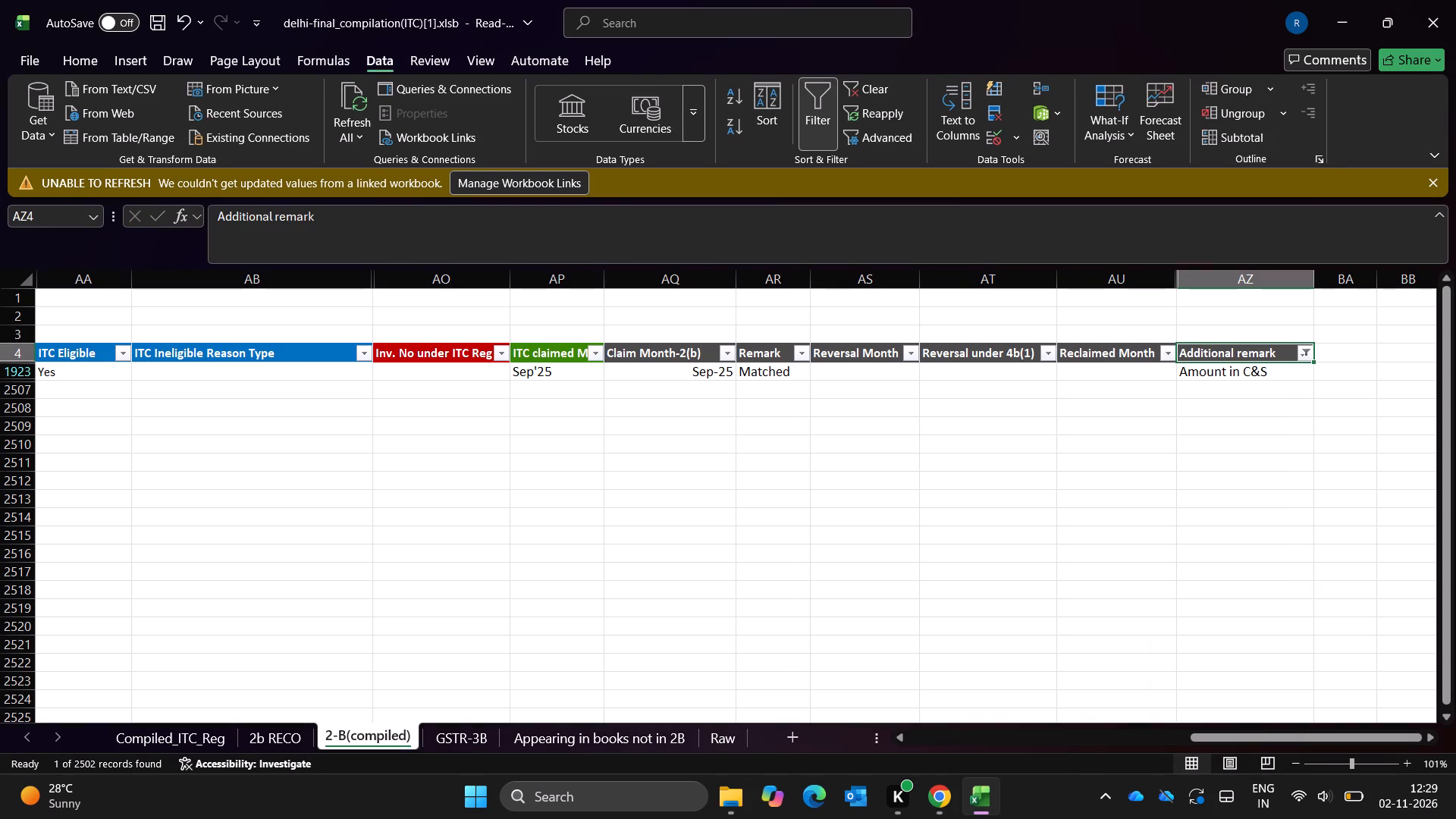
Clear the Additional remark filter so that all entries of the 2-B(compiled) sheet are included.
key("alt+a")
key("alt+c")
Review the full list of values in the Additional remark column's filter, leaving the filter unchanged.
key("alt+Down")
key("alt+Down")
key("alt+Down")
key("alt+Down")
key("alt+Down")
key("alt+Down")
key("alt+Down")
key("alt+Down")
key("alt+Down")
key("alt+Down")
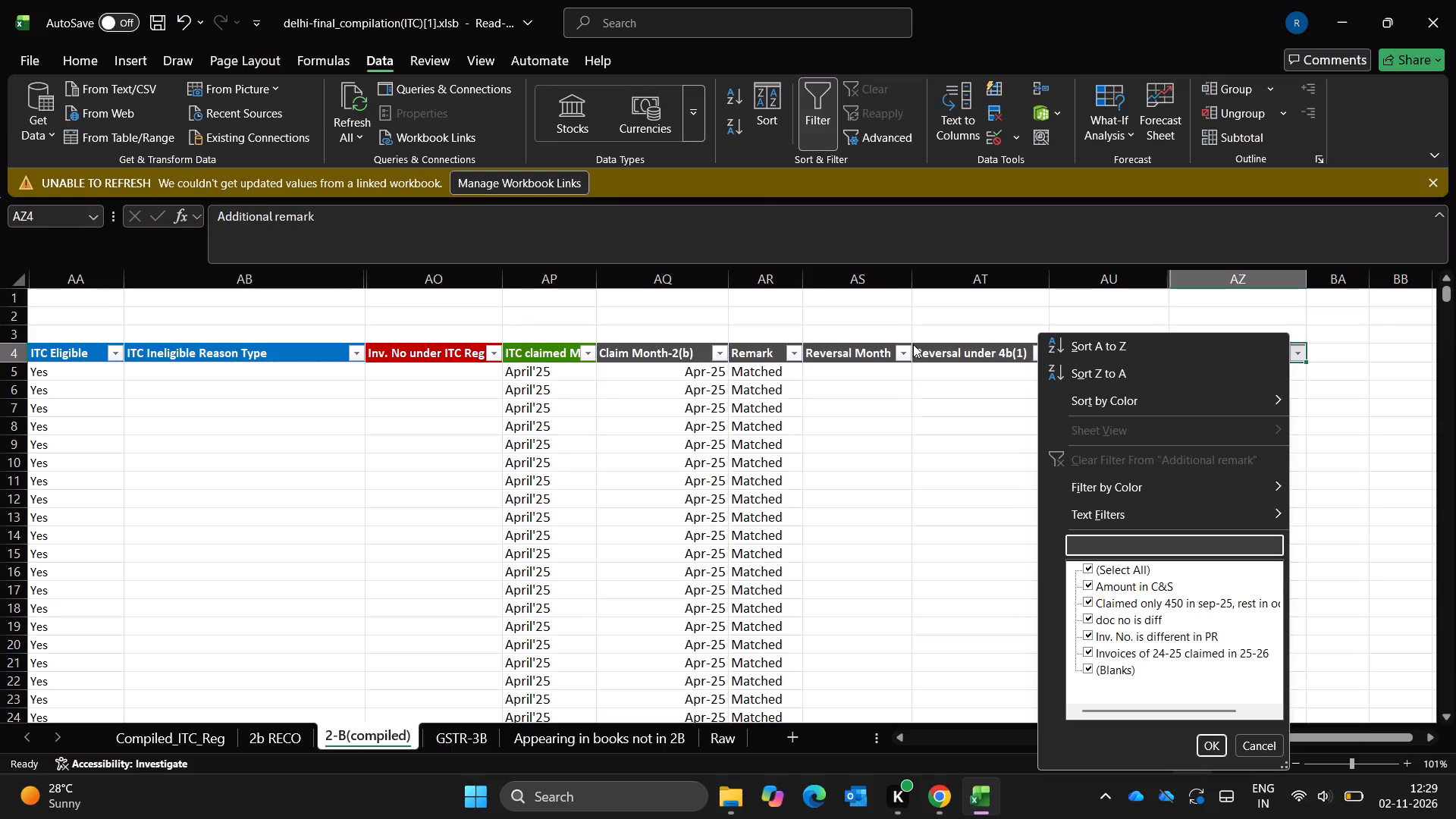
key("Escape")
key("alt+Tab")
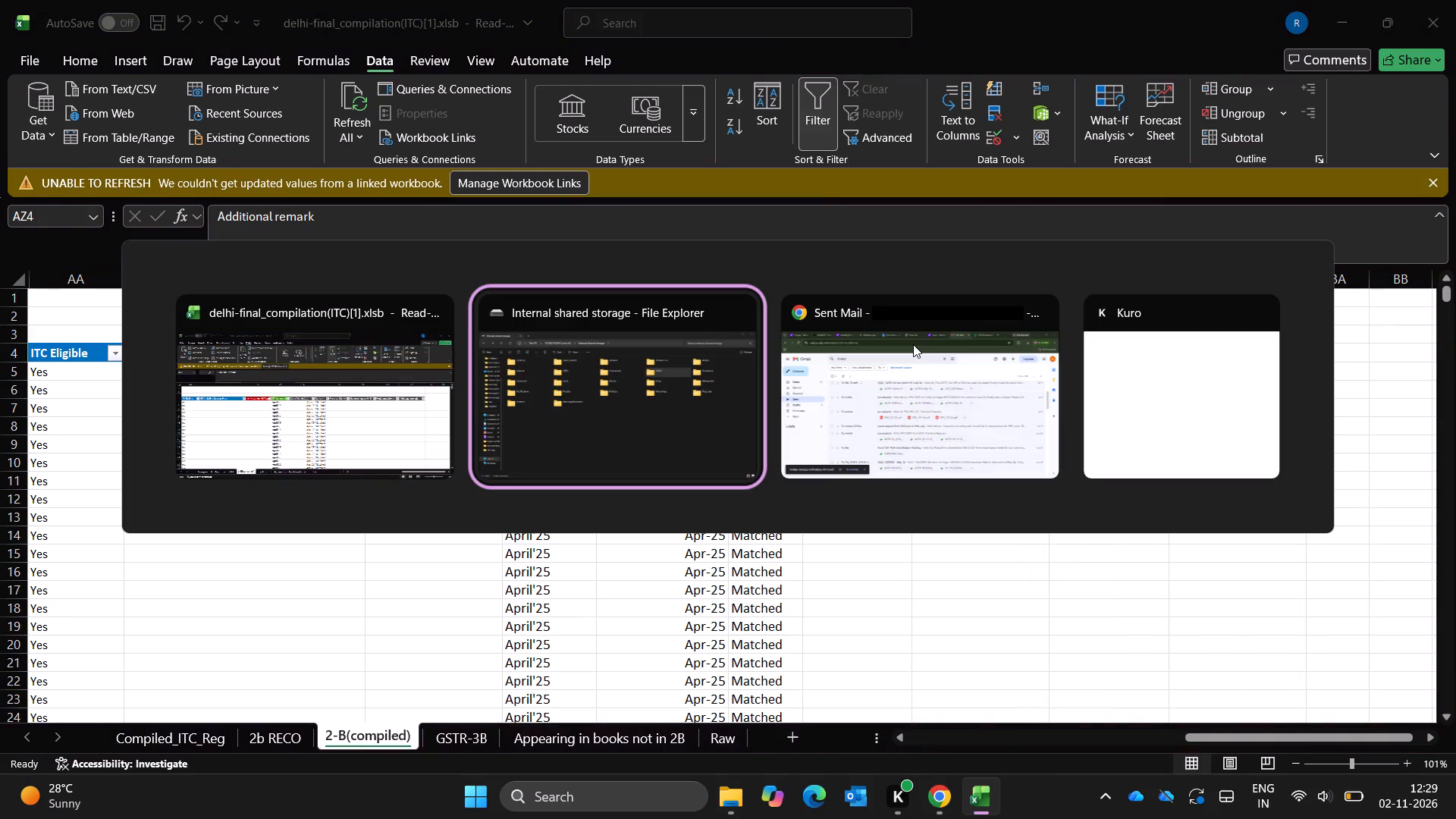
key("alt+Tab")
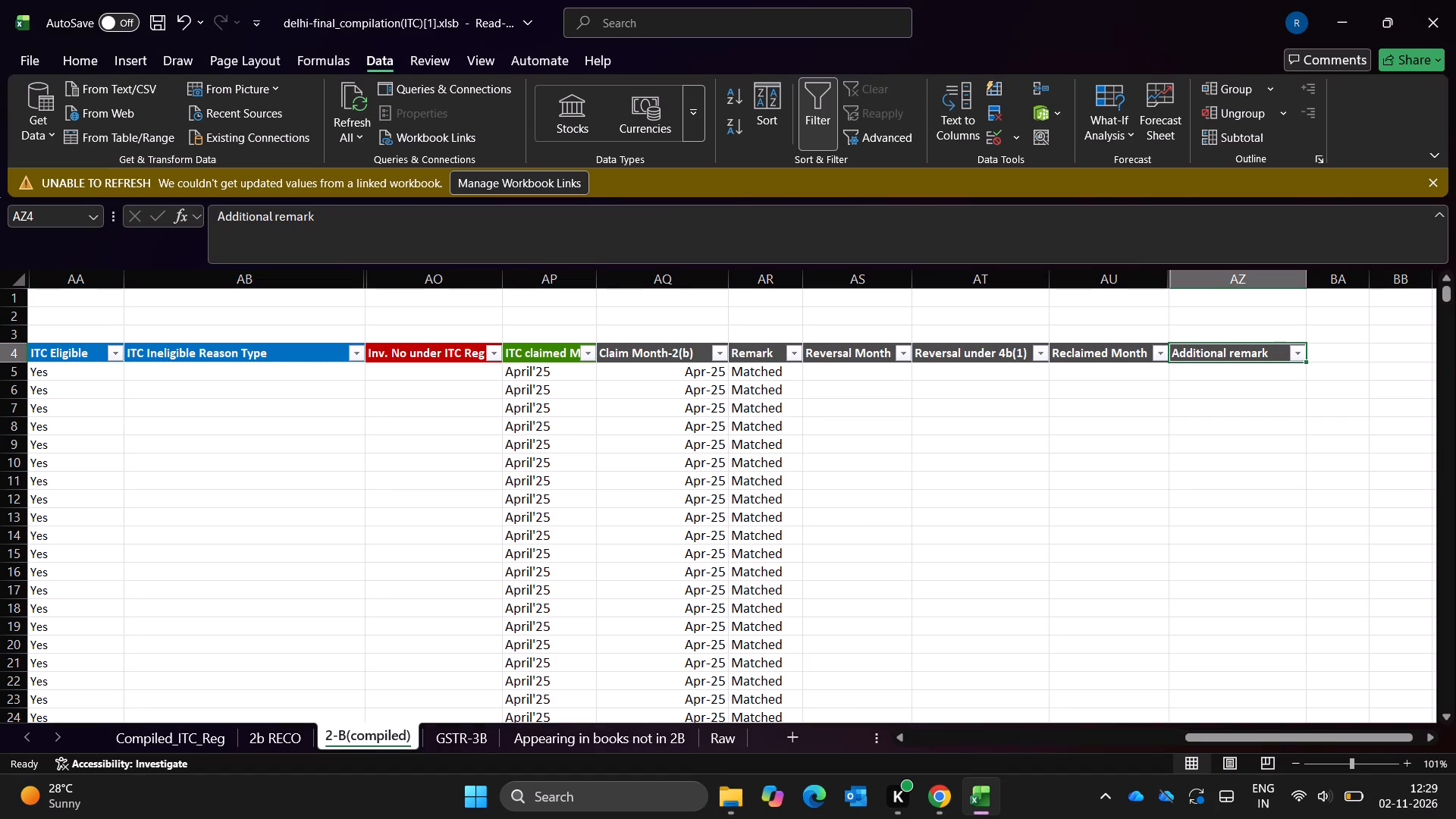
key("Down")
key("Up")
key("alt+Down")
key("Escape")
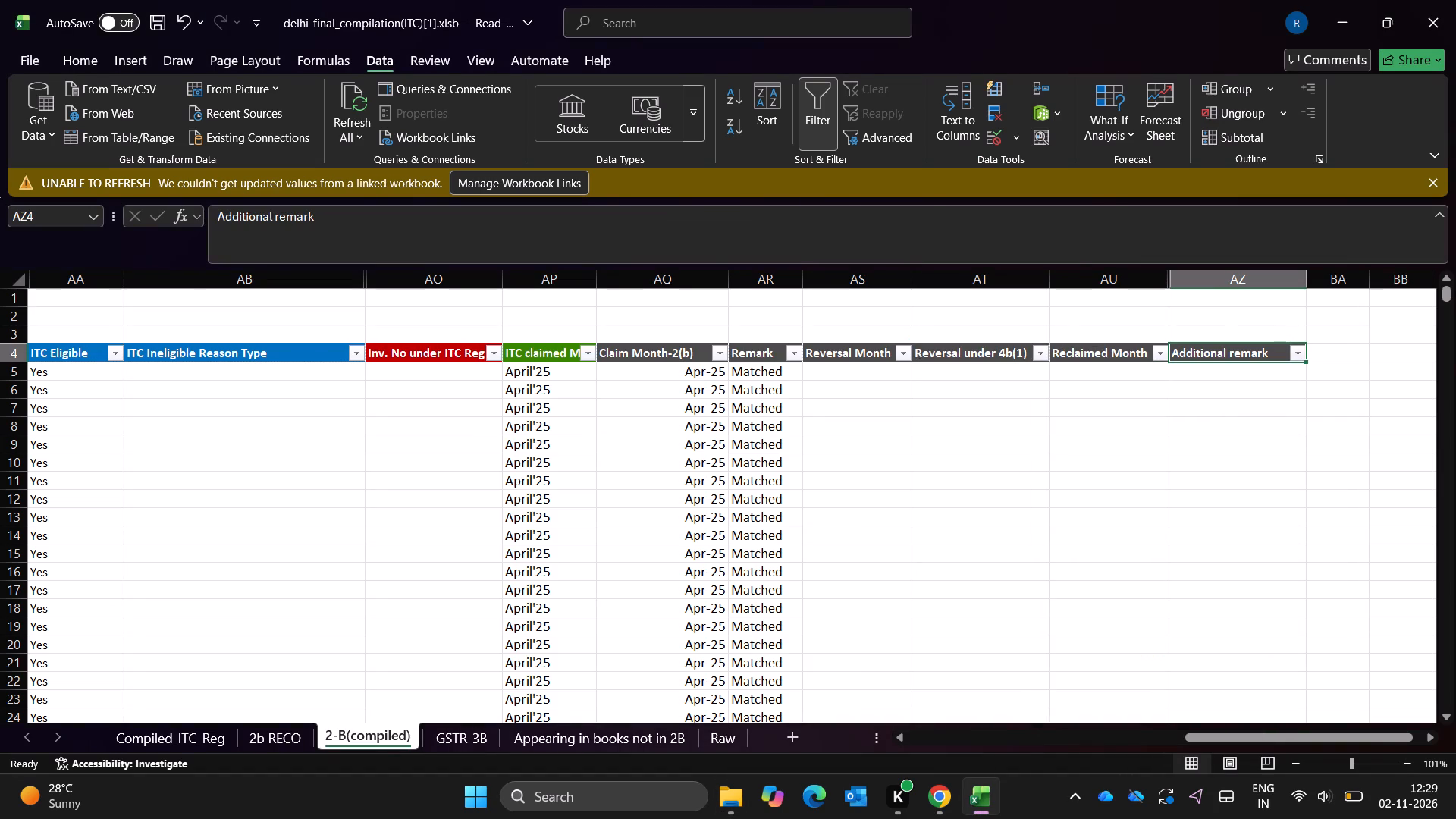
Go to the 2b RECO sheet and read the remarks beside the "Difference between books & 2B" table.
key("ctrl+Page_Up")
key("Right")
key("Right")
key("Right")
key("Right")
key("Right")
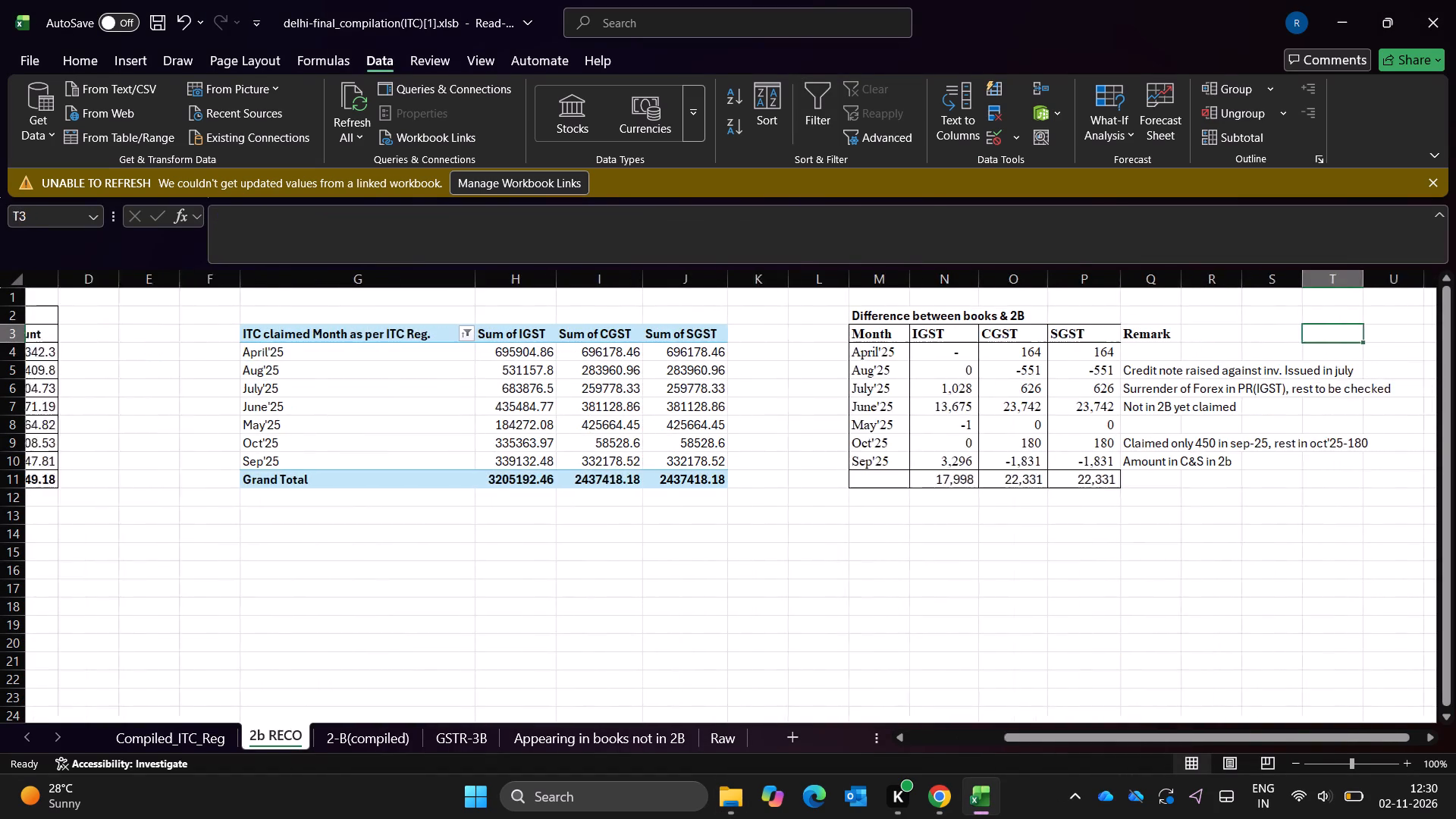
key("Right")
key("Right")
key("Down")
key("Left")
key("Left")
key("Left")
key("Down")
key("Left")
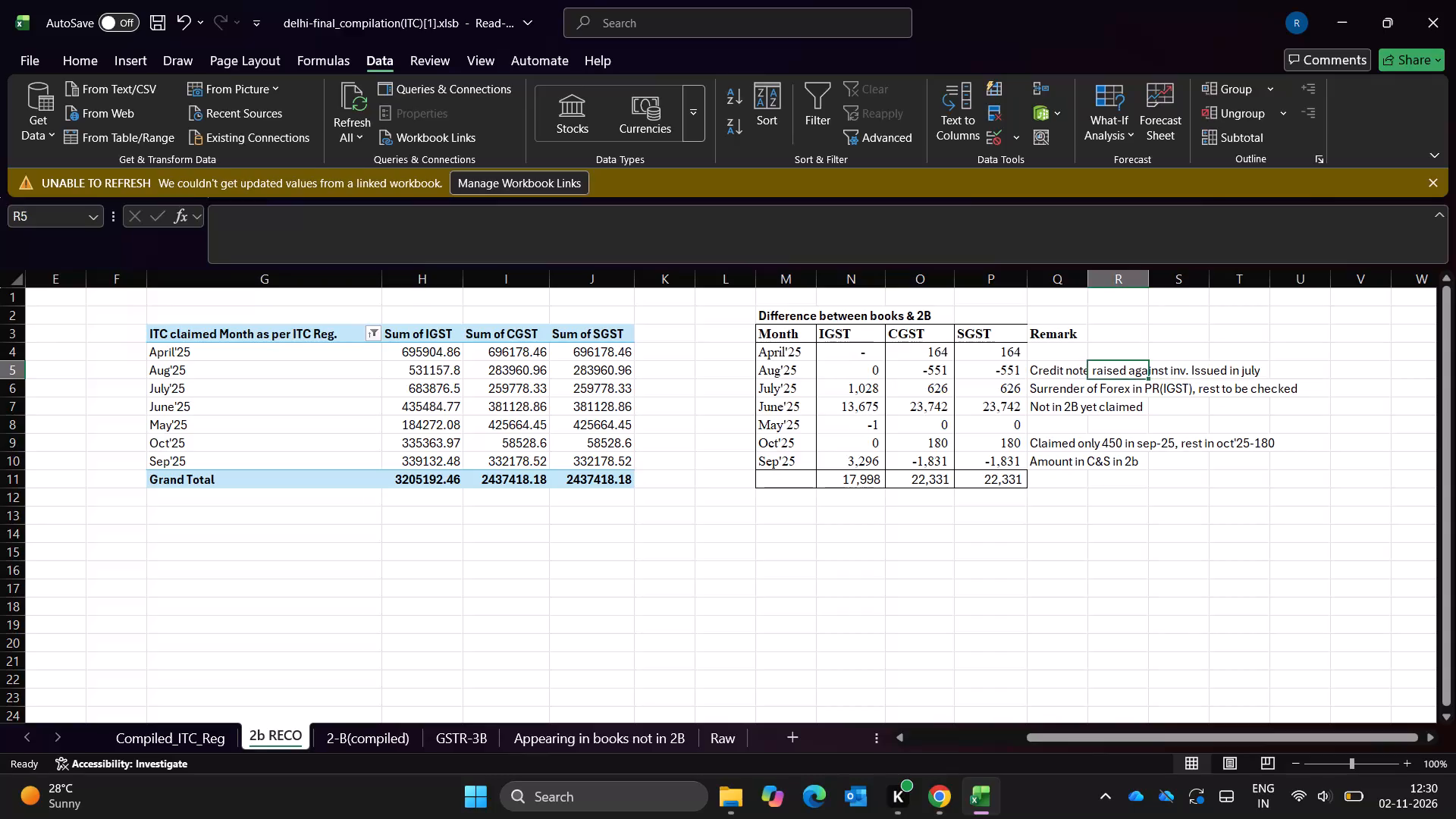
key("Left")
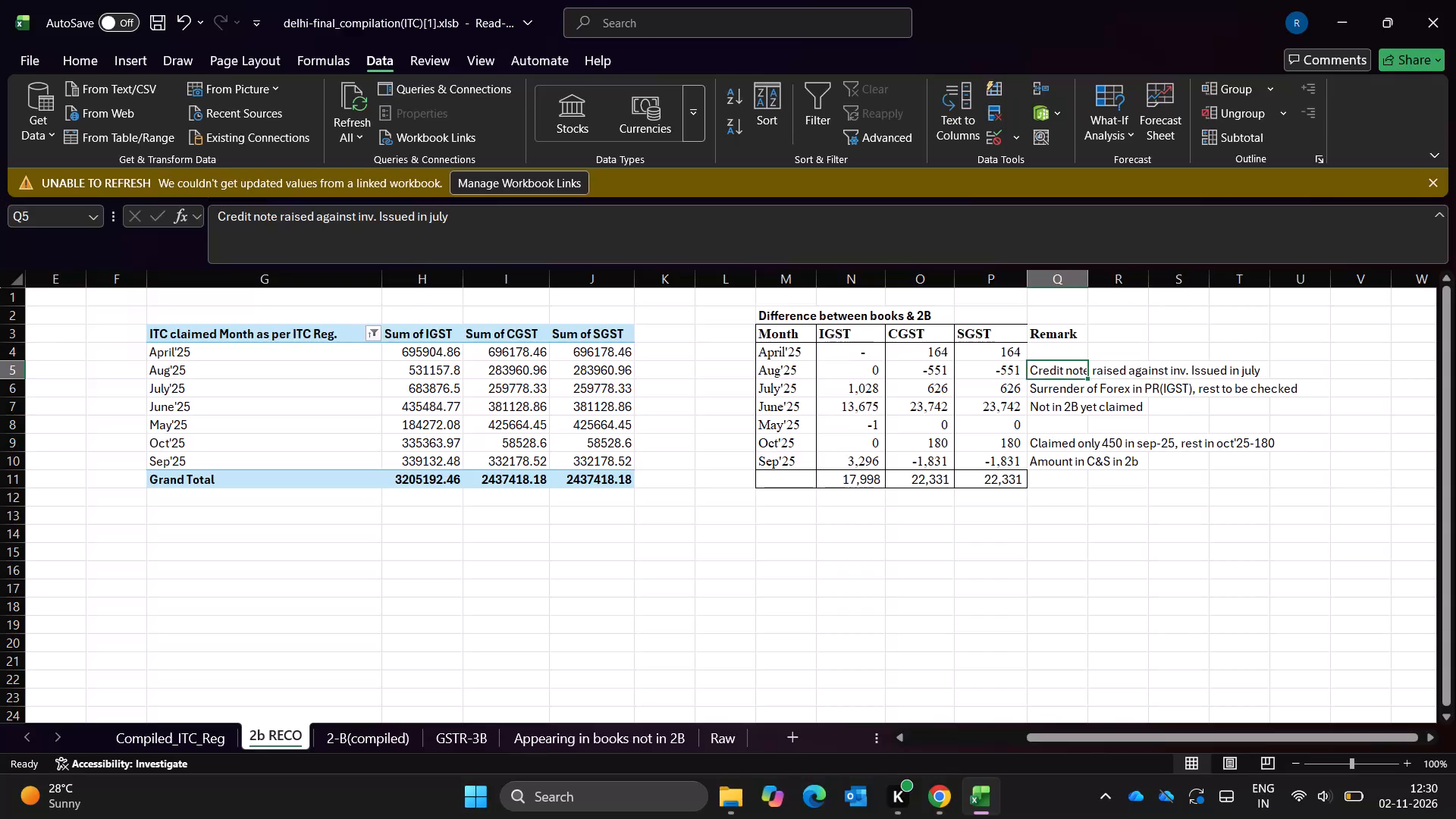
key("Down")
key("Down")
key("Down")
key("Down")
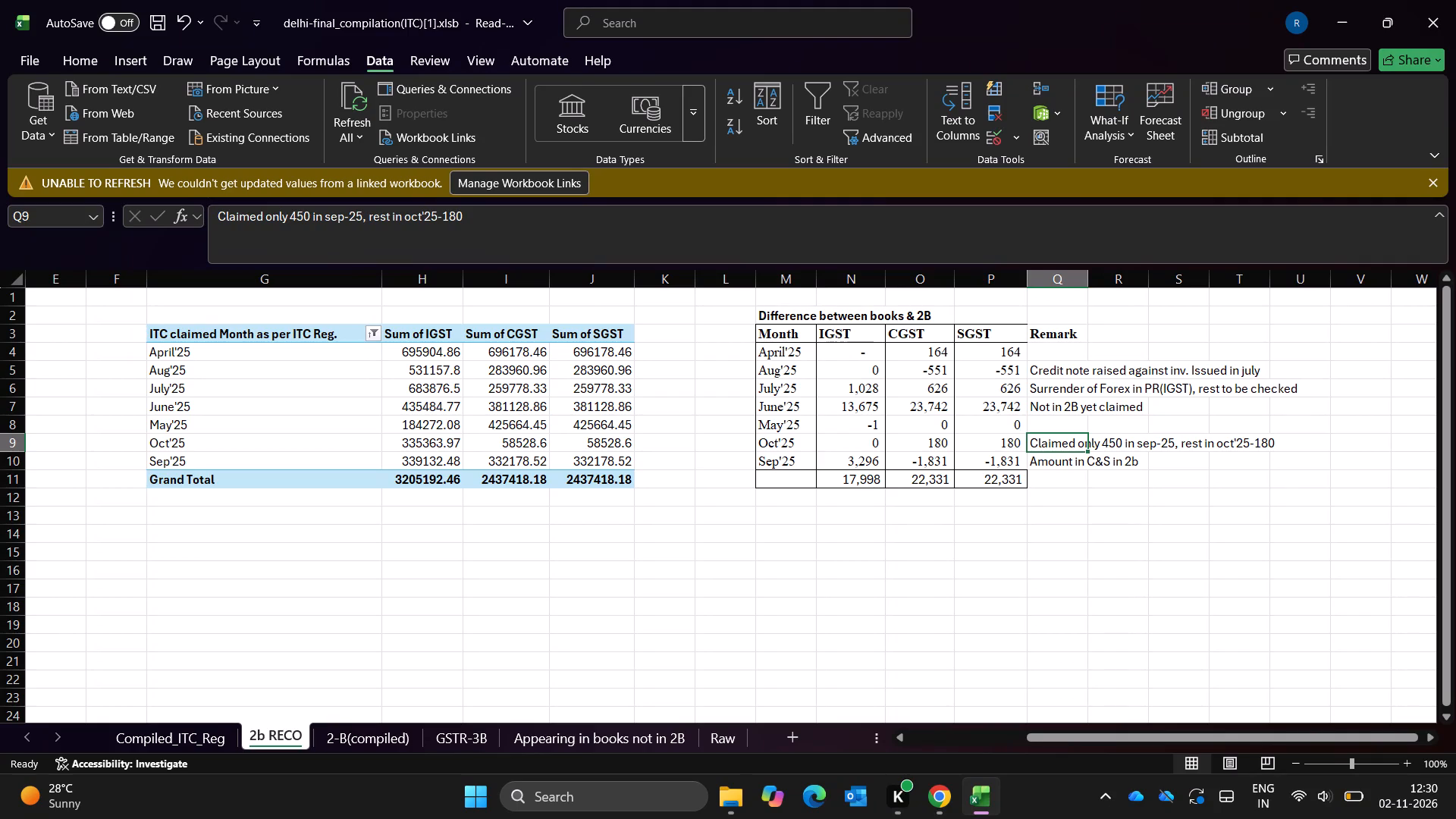
key("Down")
key("Down")
key("Down")
key("Down")
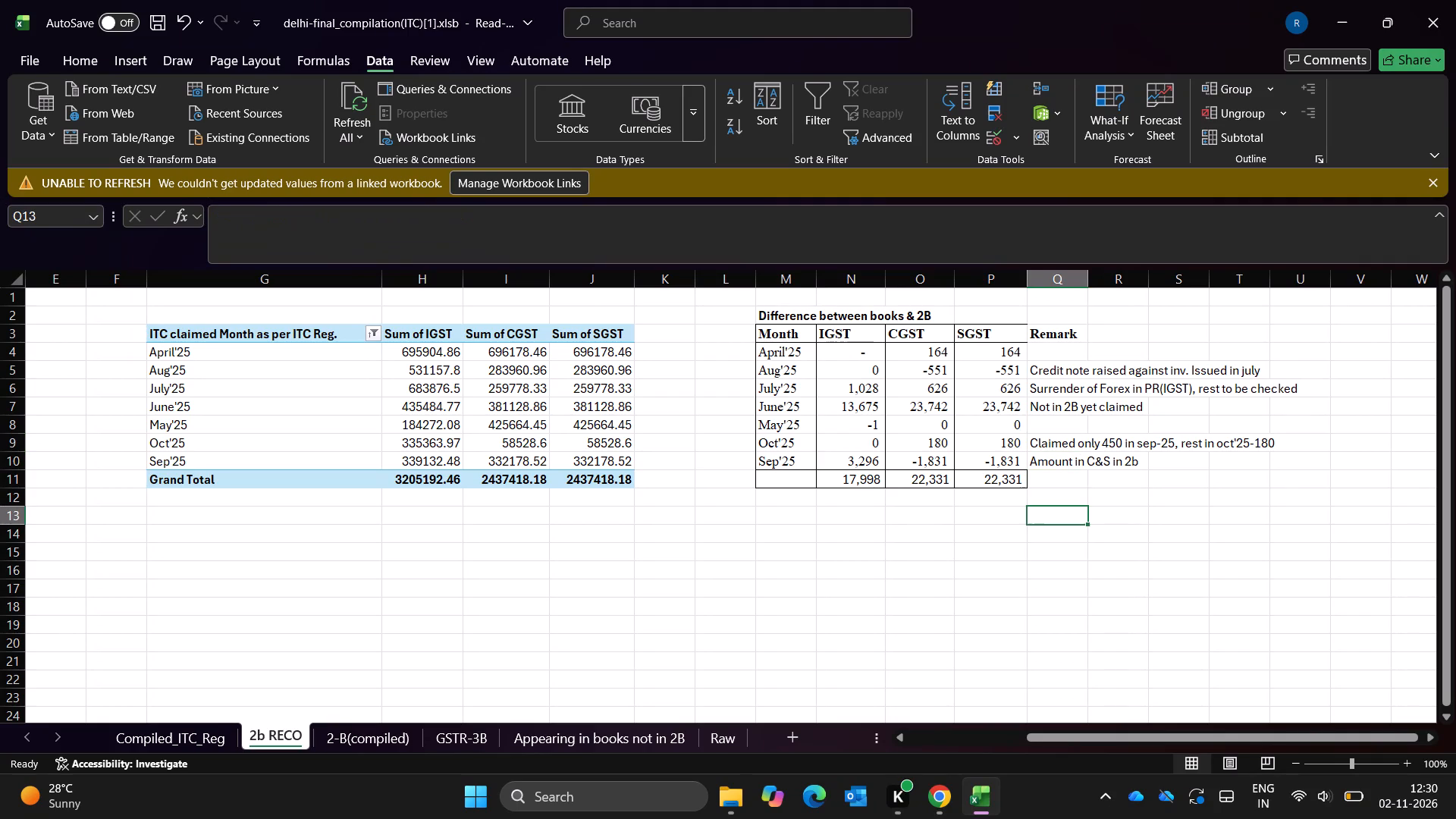
Recheck the monthly remarks of the "Difference between books & 2B" table against the IGST, CGST and SGST differences.
key("Up")
key("Up")
key("Up")
key("Up")
key("Up")
key("Up")
key("Up")
key("Up")
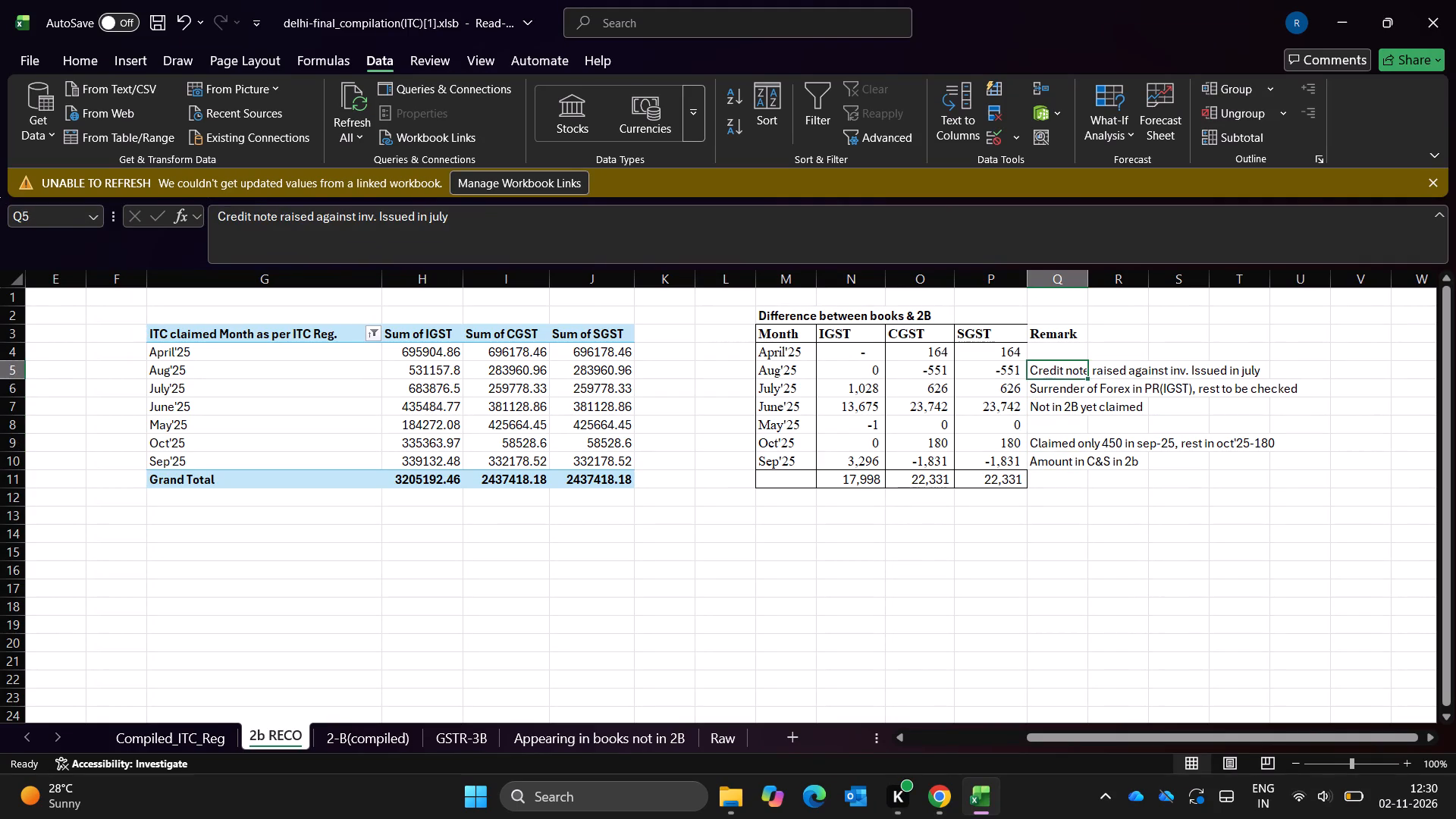
key("Up")
key("Up")
key("Down")
key("Down")
key("Down")
key("Down")
key("Down")
key("Down")
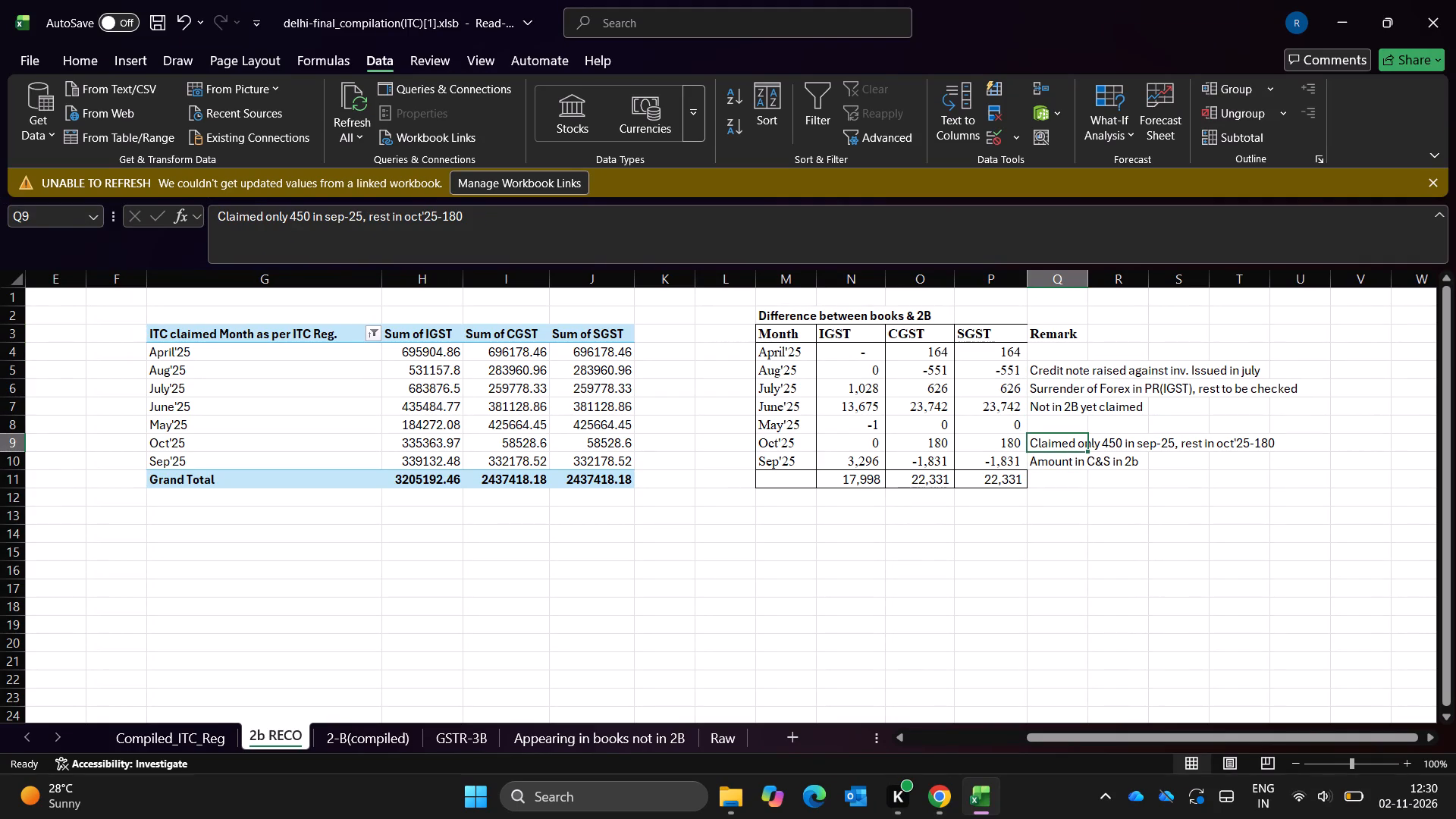
key("Up")
key("Up")
key("Up")
key("Up")
key("Up")
key("Up")
key("Up")
key("Down")
key("Down")
key("Down")
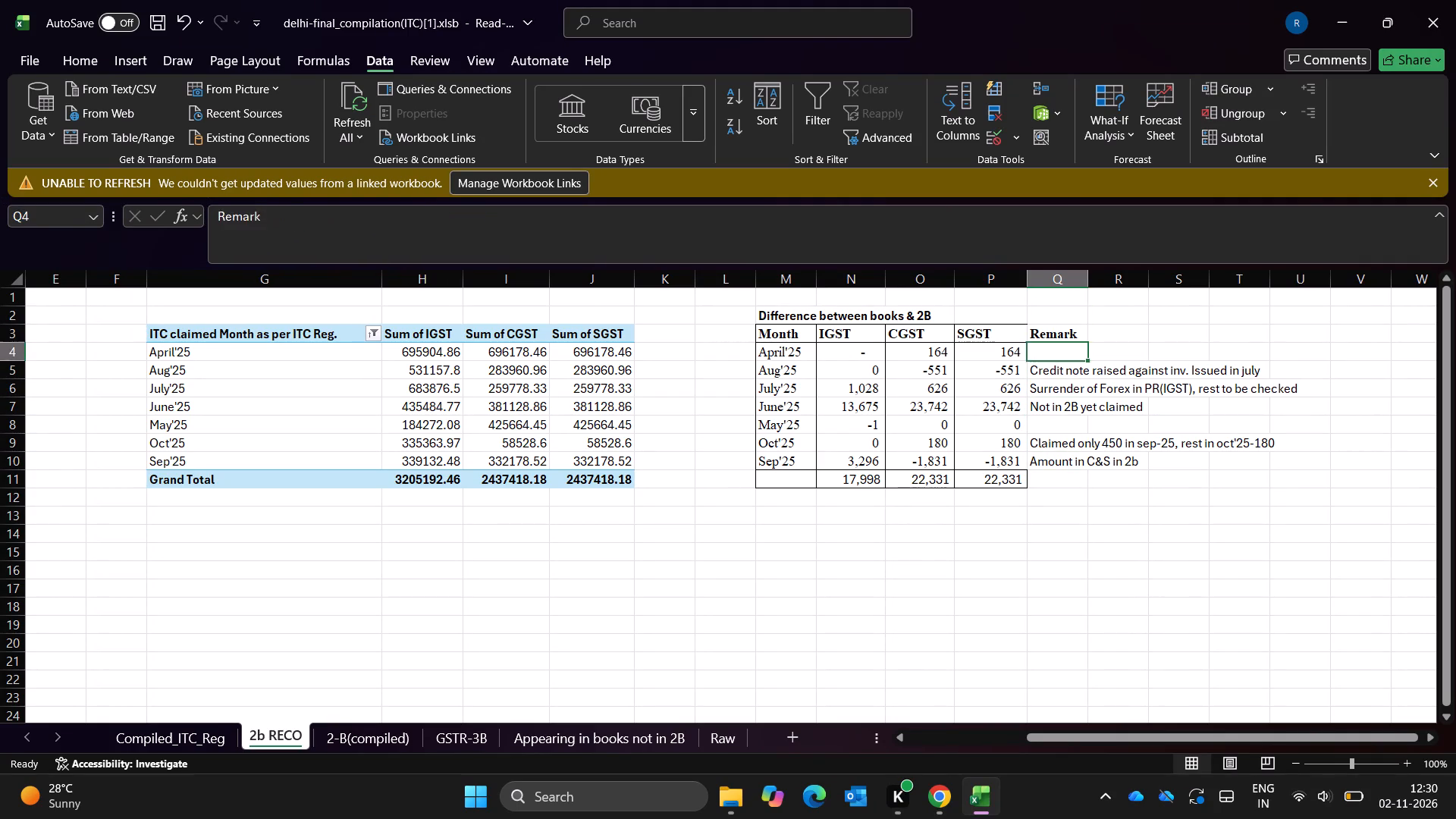
key("Down")
key("Down")
key("Down")
key("Down")
key("Up")
key("Up")
key("Up")
key("Up")
key("Up")
key("Up")
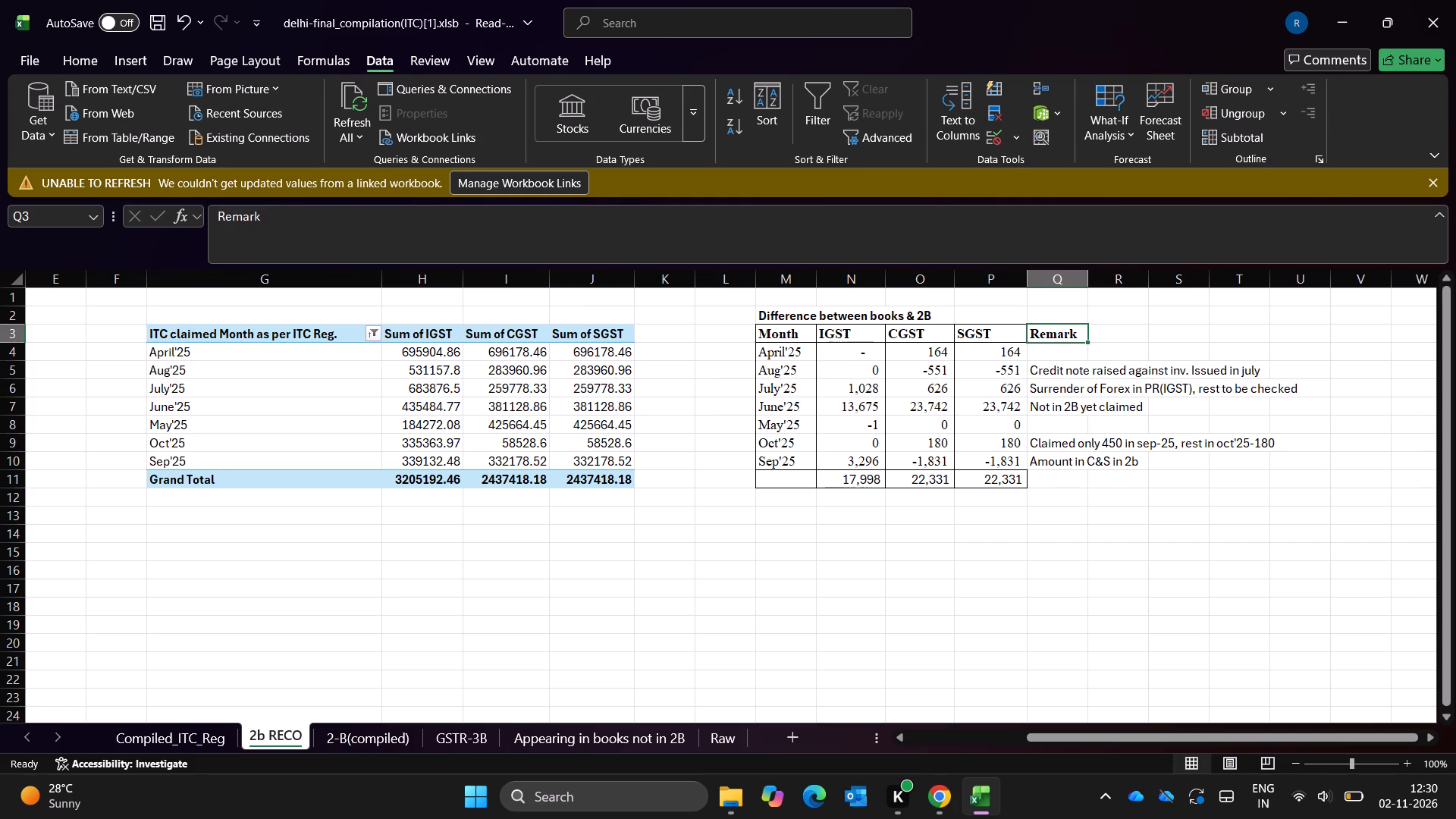
Look over the pivot of IGST, CGST and SGST sums by ITC claimed month on the 2b RECO sheet.
key("ctrl+Left")
key("ctrl+Left")
key("ctrl+Left")
key("ctrl+Left")
key("Right")
key("Right")
key("Right")
key("Right")
key("Right")
key("Right")
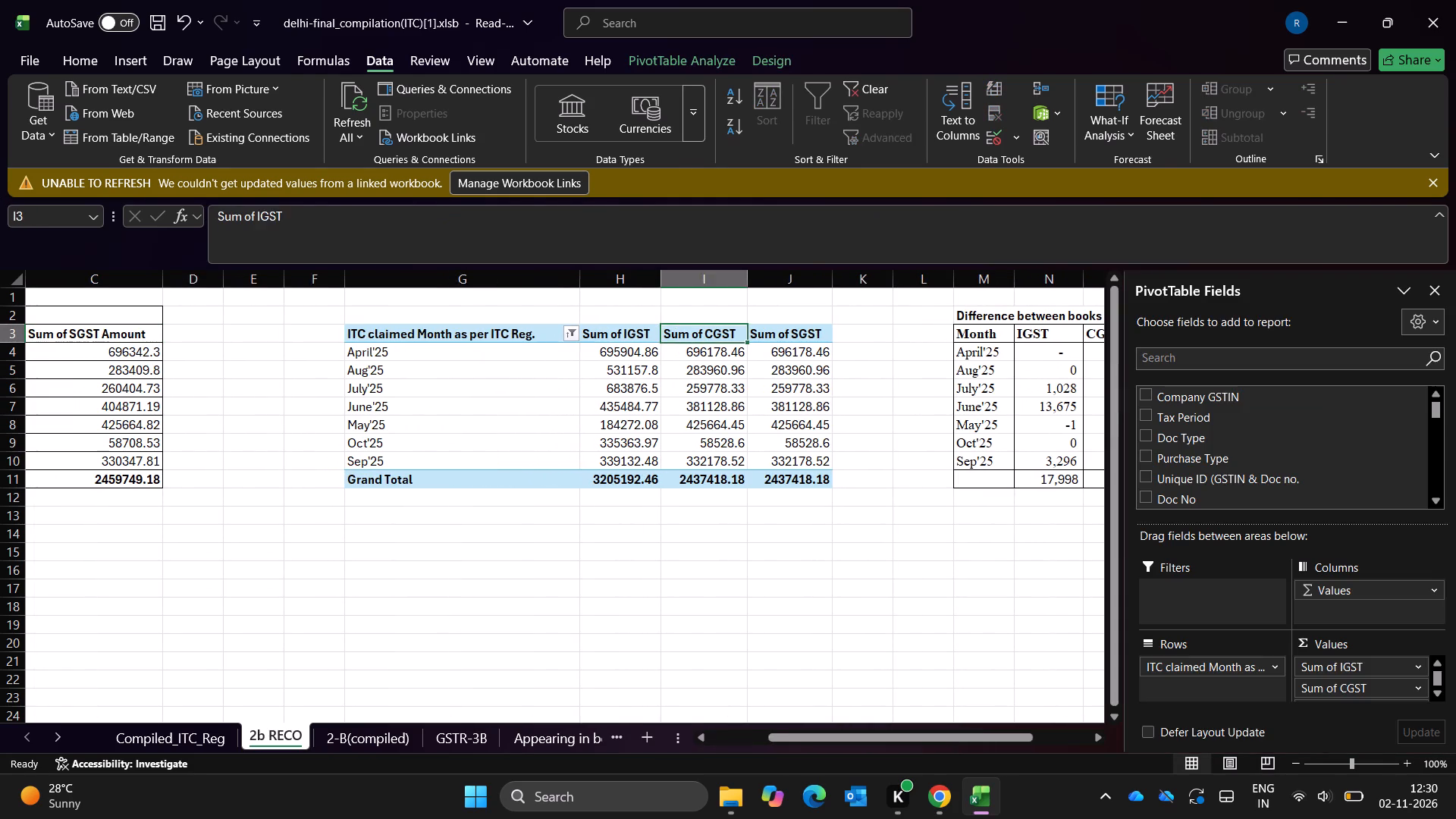
key("Right")
Go to the Raw sheet and look across its row 4 headers as far as the Claim Amount columns.
key("ctrl+Page_Down")
key("ctrl+Page_Down")
key("ctrl+Page_Down")
key("ctrl+Page_Down")
key("ctrl+Page_Down")
key("ctrl+Page_Down")
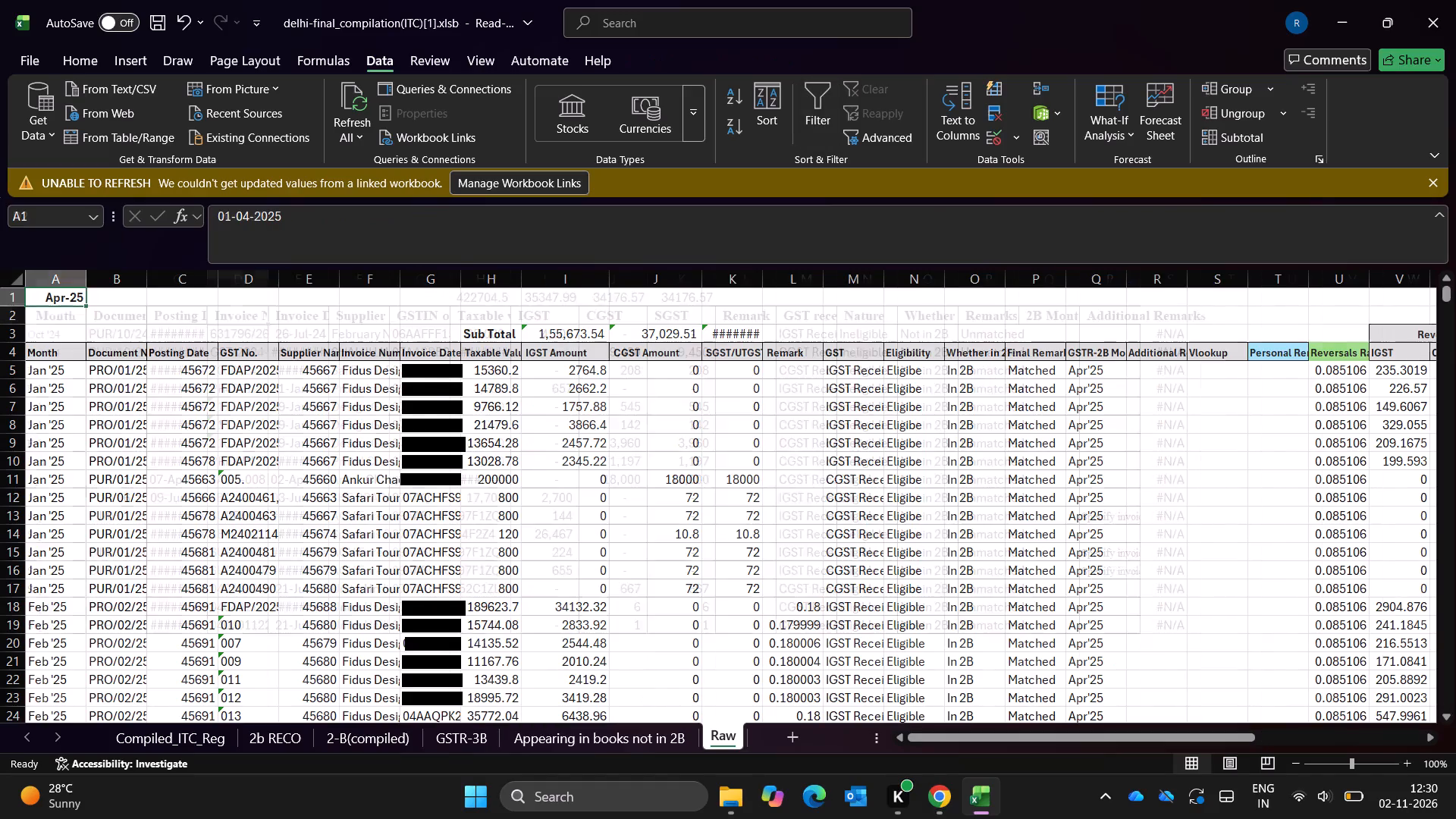
key("Down")
key("Right")
key("Right")
key("Right")
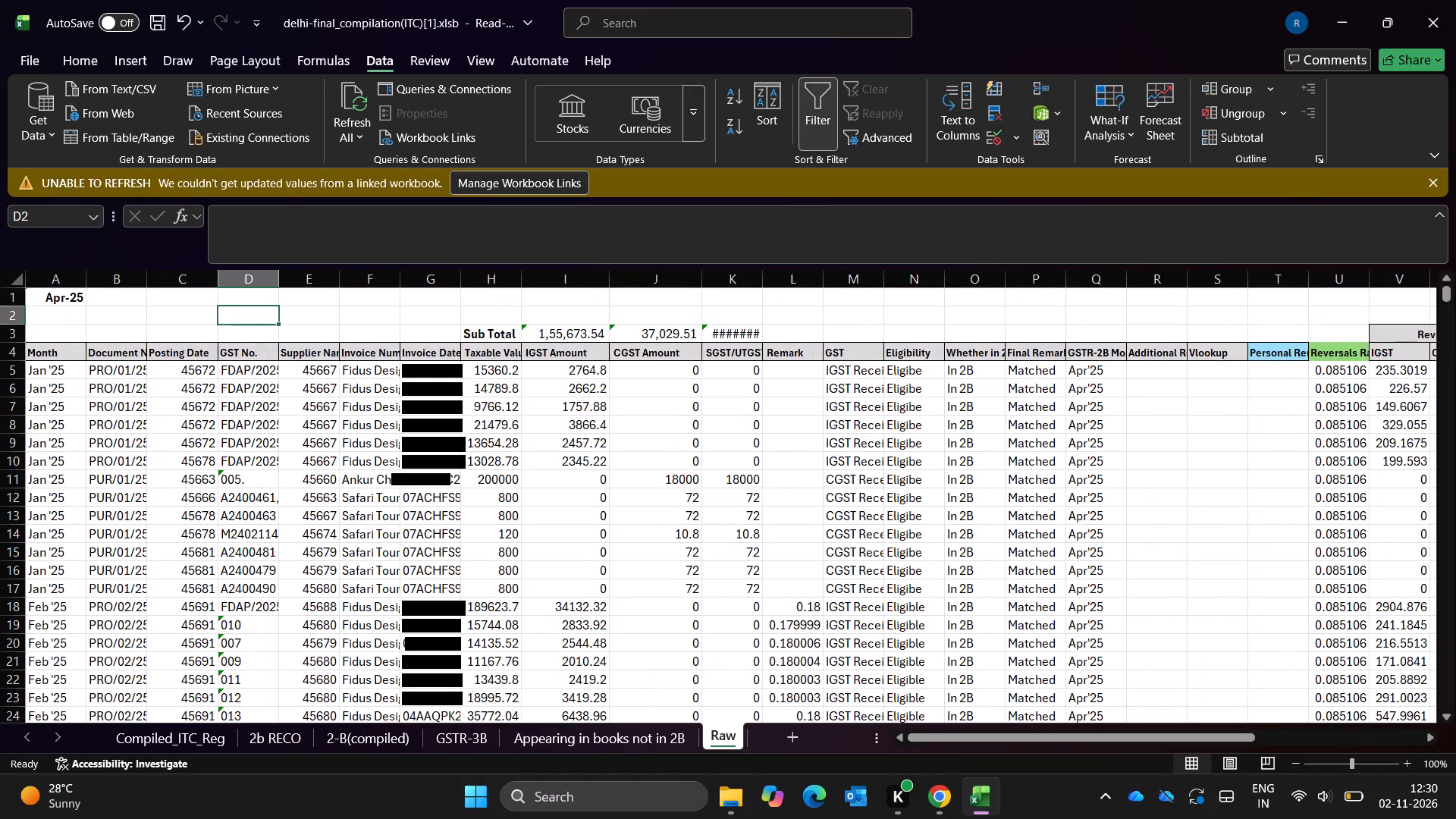
key("Down")
key("Down")
key("Right")
key("Right")
key("Right")
key("Right")
key("ctrl+Right")
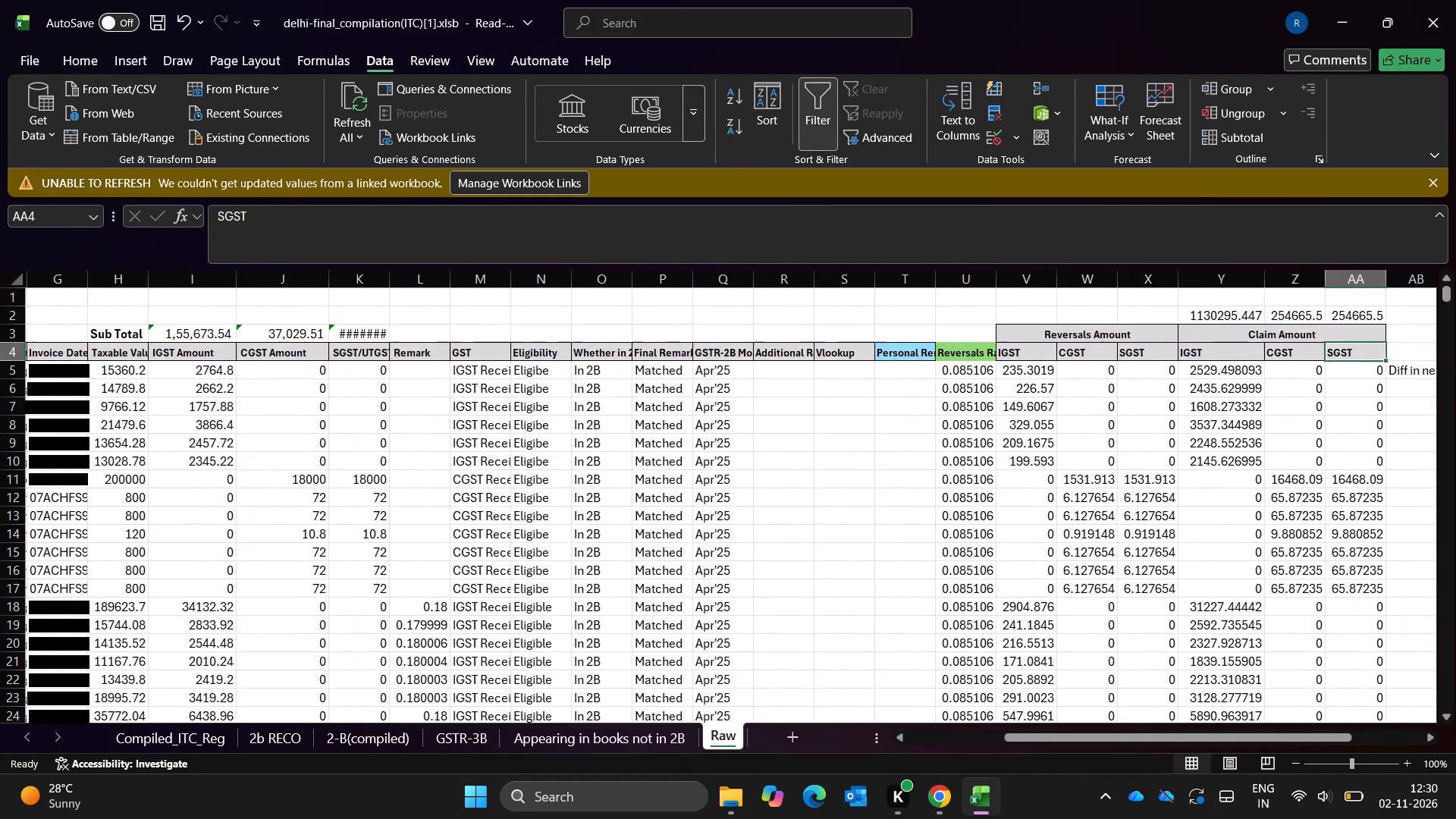
Examine the Raw sheet's Reversals Amount and Claim Amount columns and the net difference block beside them.
key("Left")
key("Left")
key("Left")
key("Left")
key("Right")
key("ctrl+Right")
key("Right")
key("Right")
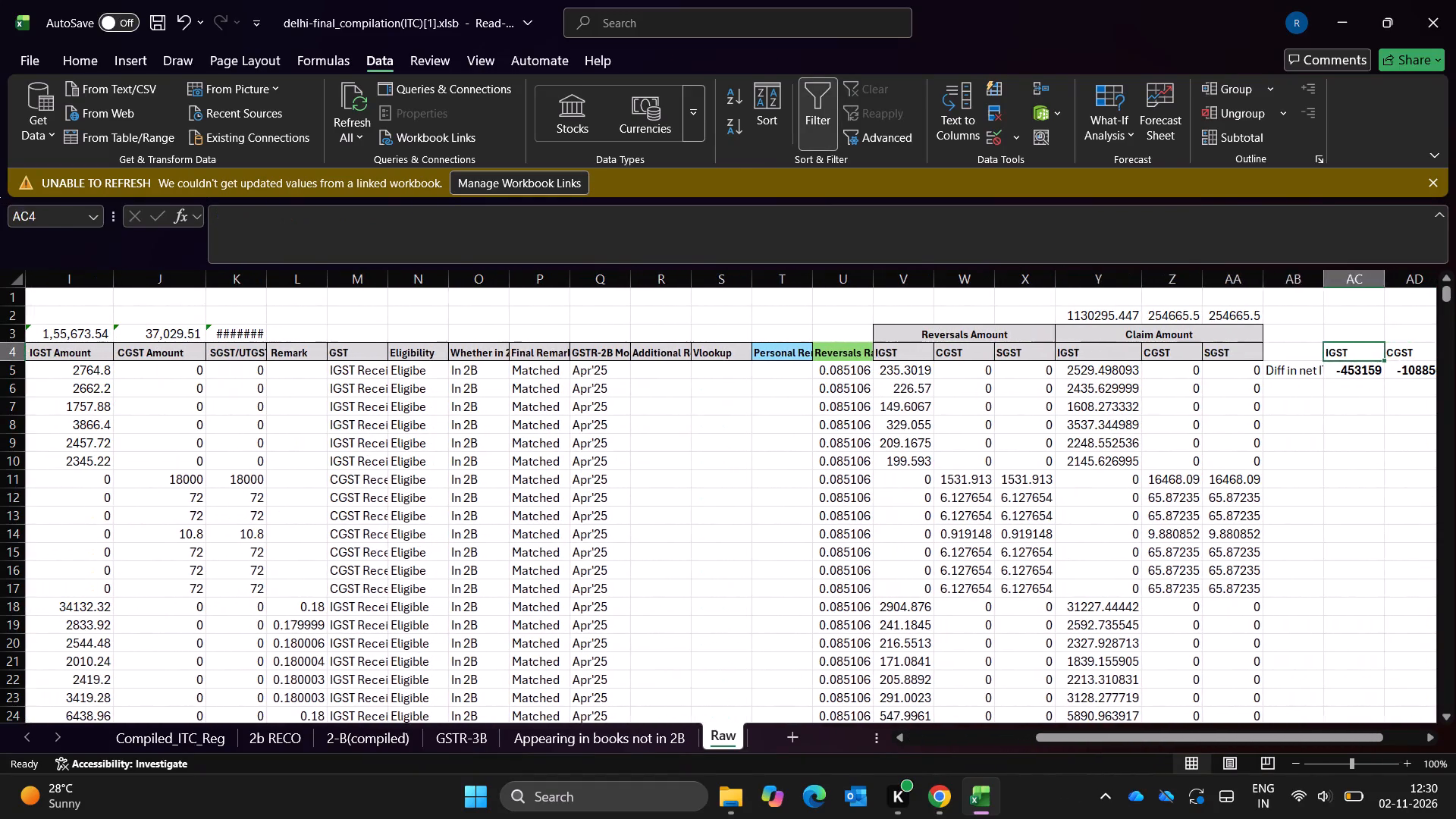
key("Left")
key("Left")
key("Left")
key("Left")
key("ctrl+Left")
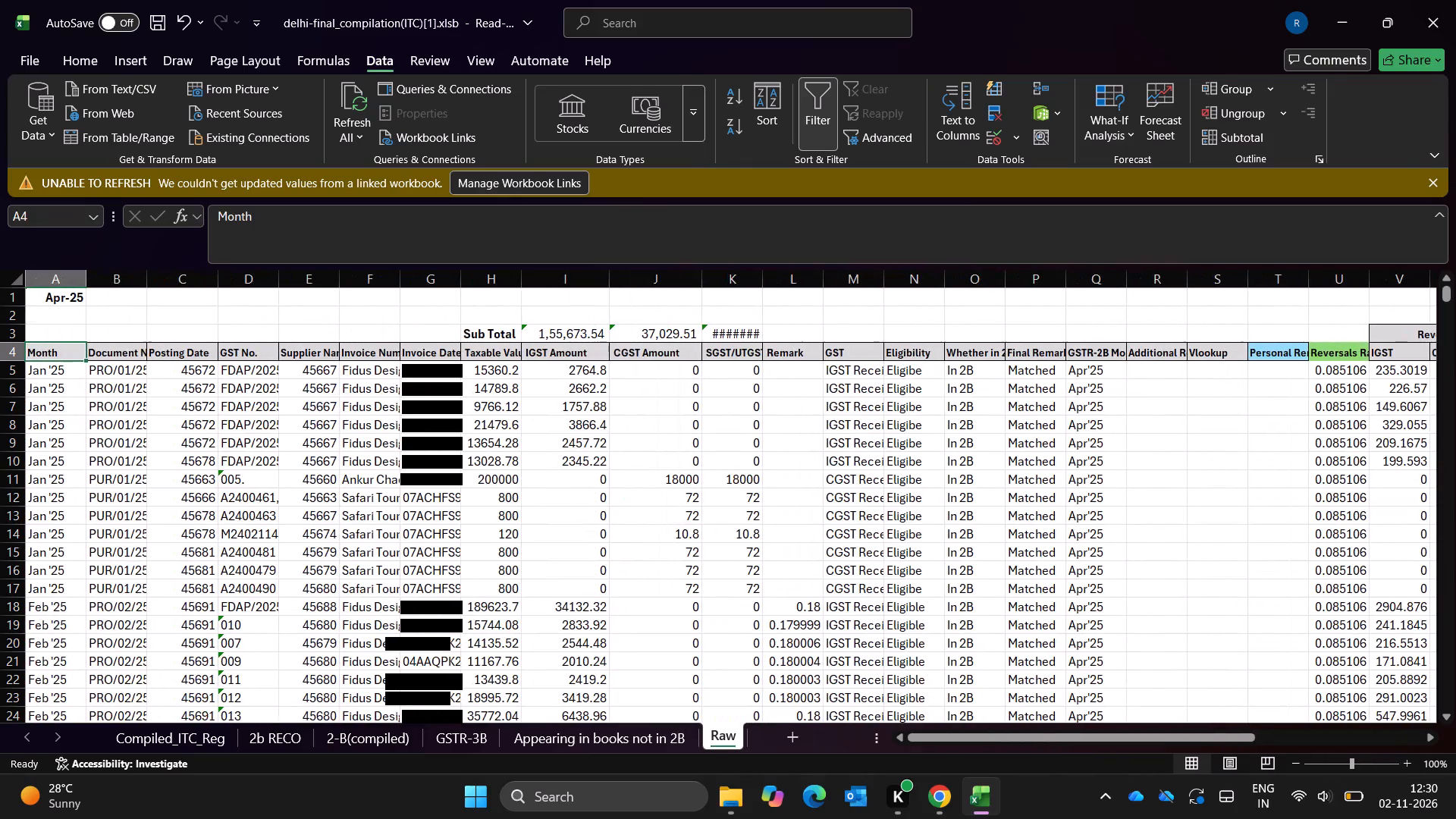
Review the Raw sheet's document, invoice, supplier and tax amount column headers.
key("Right")
key("Right")
key("Right")
key("Right")
key("Right")
key("Right")
key("Right")
key("Right")
key("Right")
key("Right")
key("ctrl+Left")
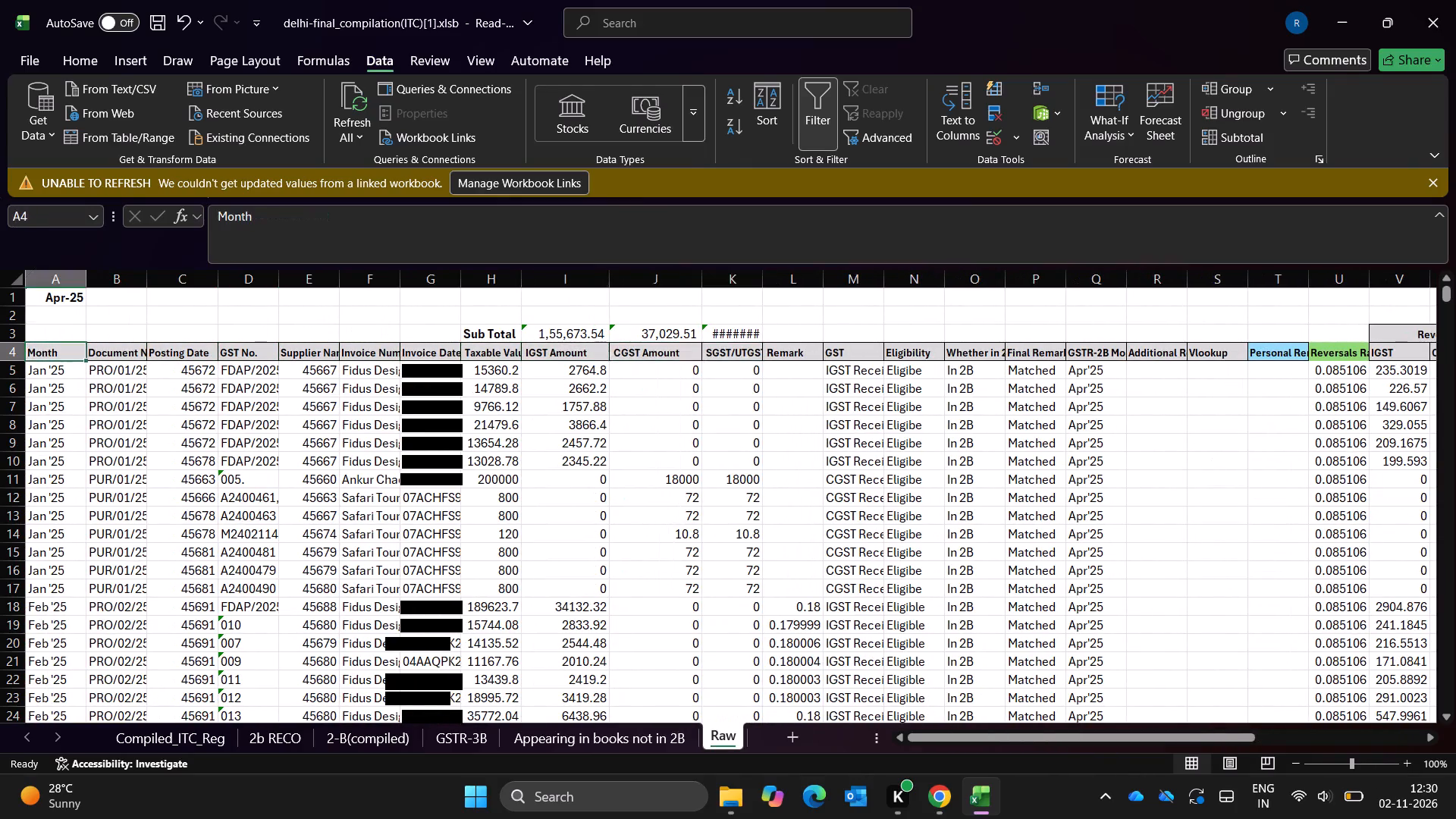
key("ctrl+Left")
Read down the Raw sheet's entries by month, checking their eligibility, 2B status and GSTR-2B month.
key("Down")
key("ctrl+Down")
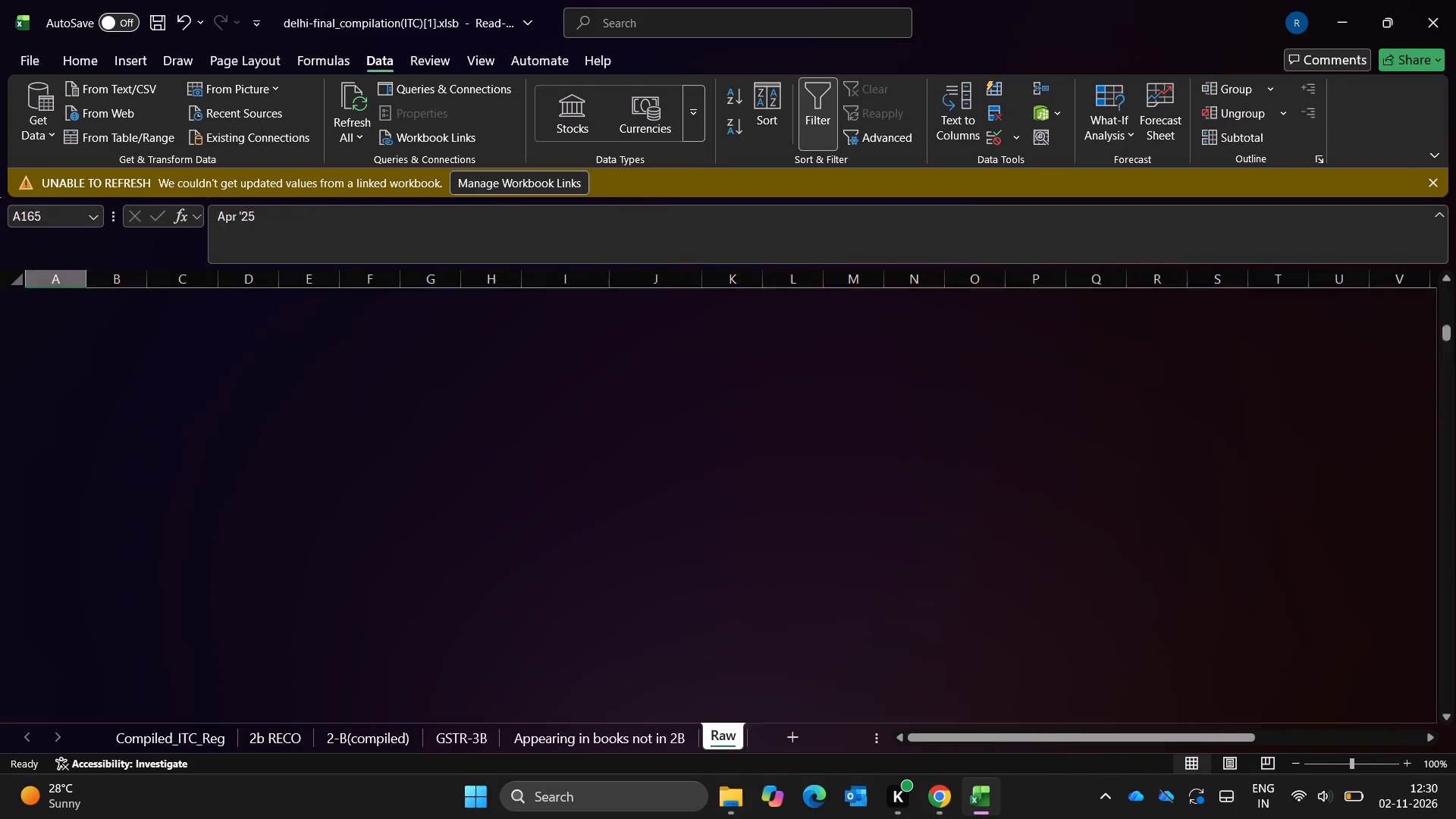
key("ctrl+Up")
key("Down")
key("Down")
key("Down")
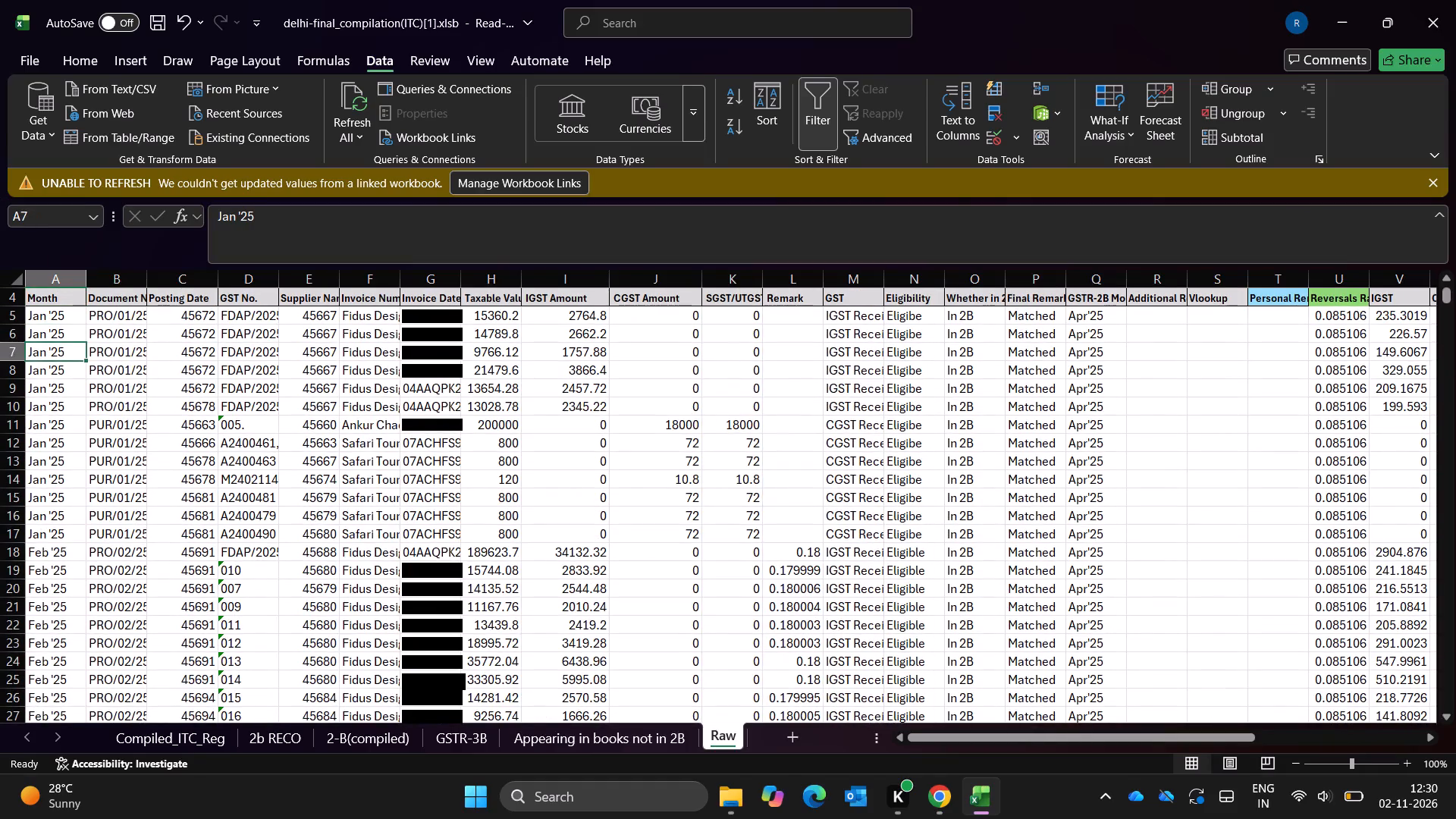
key("Down")
key("Down")
key("Down")
key("Down")
key("Down")
key("Down")
key("Down")
key("Down")
key("Down")
key("Down")
key("Down")
key("Down")
key("Down")
key("Down")
key("Down")
key("Down")
key("Down")
key("Down")
key("Down")
key("Down")
key("Down")
key("Down")
key("Down")
key("Down")
key("Down")
key("Down")
key("Down")
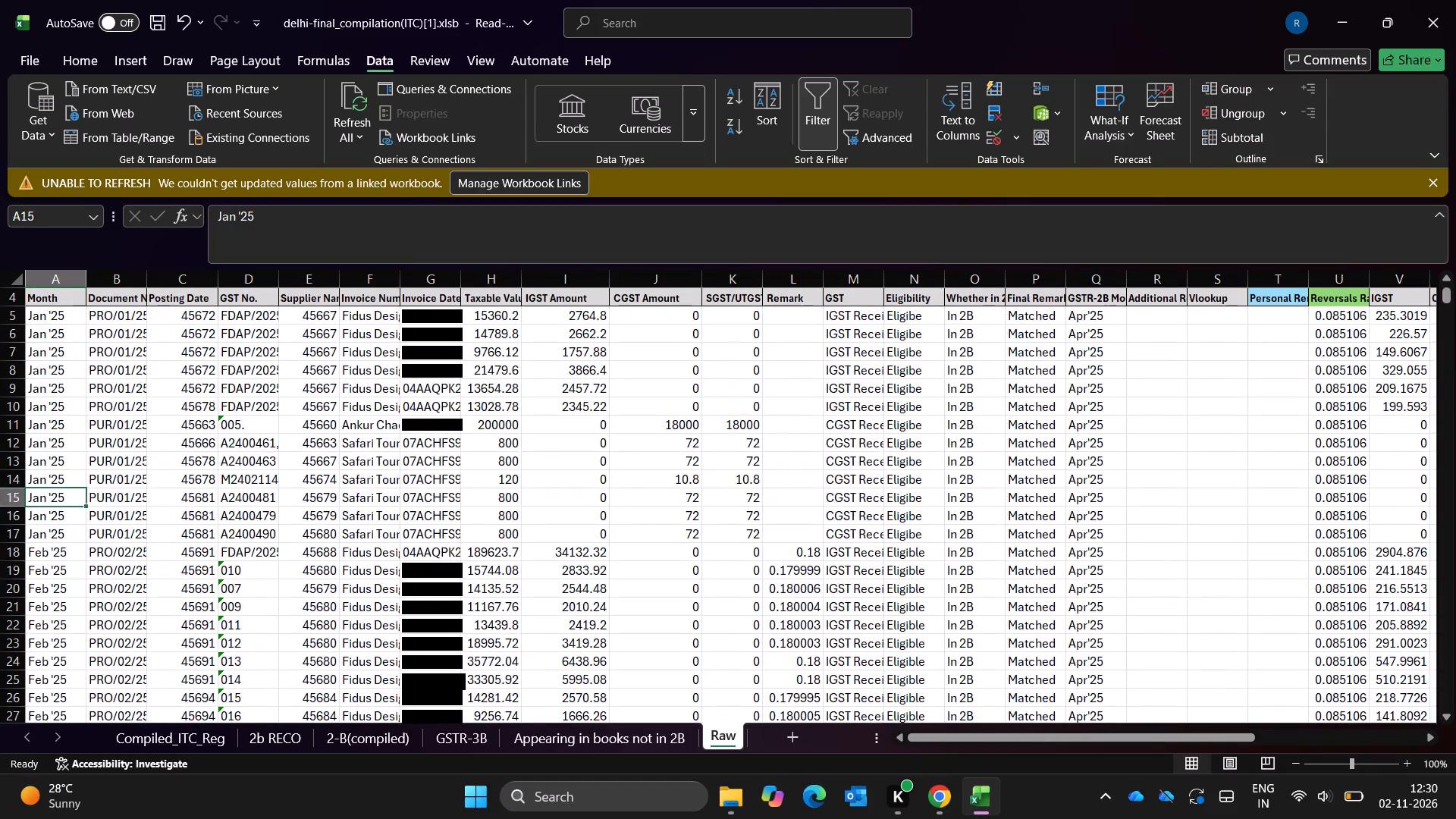
key("Down")
key("Down")
key("Down")
key("Down")
key("Down")
key("Down")
key("Down")
key("Down")
key("Down")
key("Down")
key("Down")
key("Down")
key("Down")
key("Down")
key("Down")
key("Down")
key("Down")
key("Down")
key("Down")
key("Down")
key("Down")
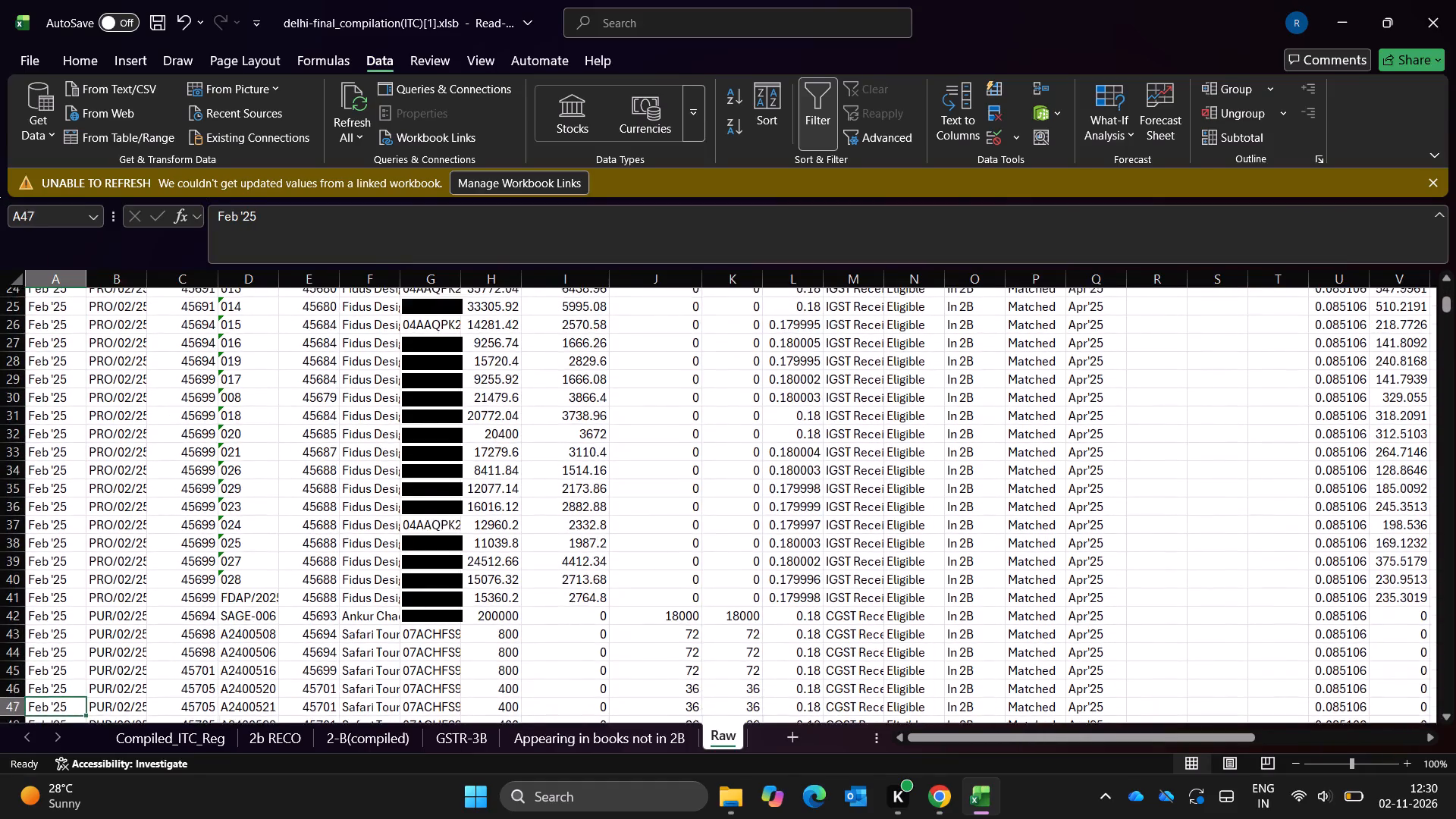
key("Down")
key("Down")
key("Down")
key("Down")
key("Down")
key("Down")
key("Down")
key("Down")
key("Down")
key("Down")
key("Down")
key("Down")
key("Down")
key("Down")
key("Down")
key("Down")
key("Down")
key("Down")
key("Down")
key("Down")
key("Down")
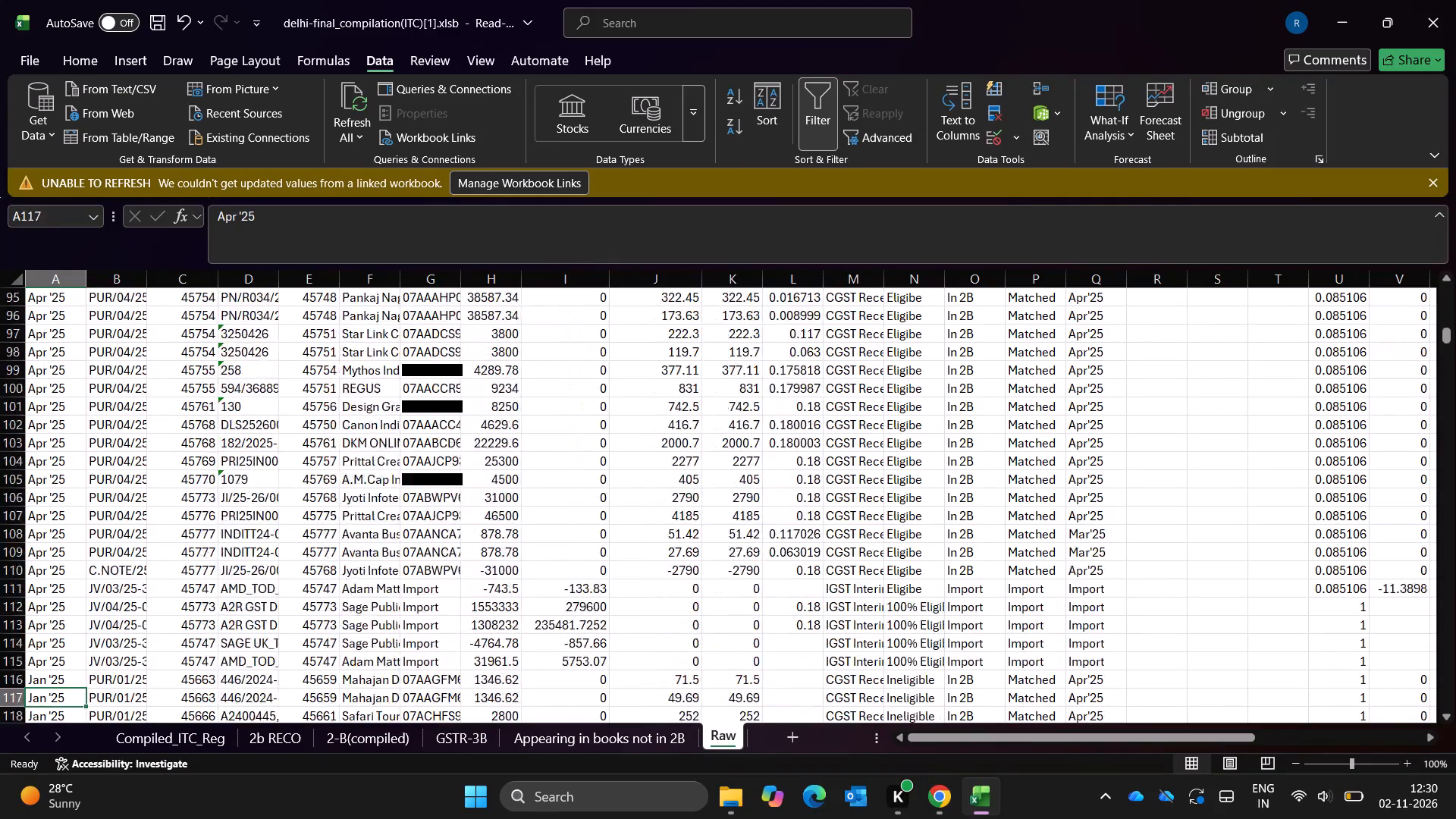
key("ctrl+Up")
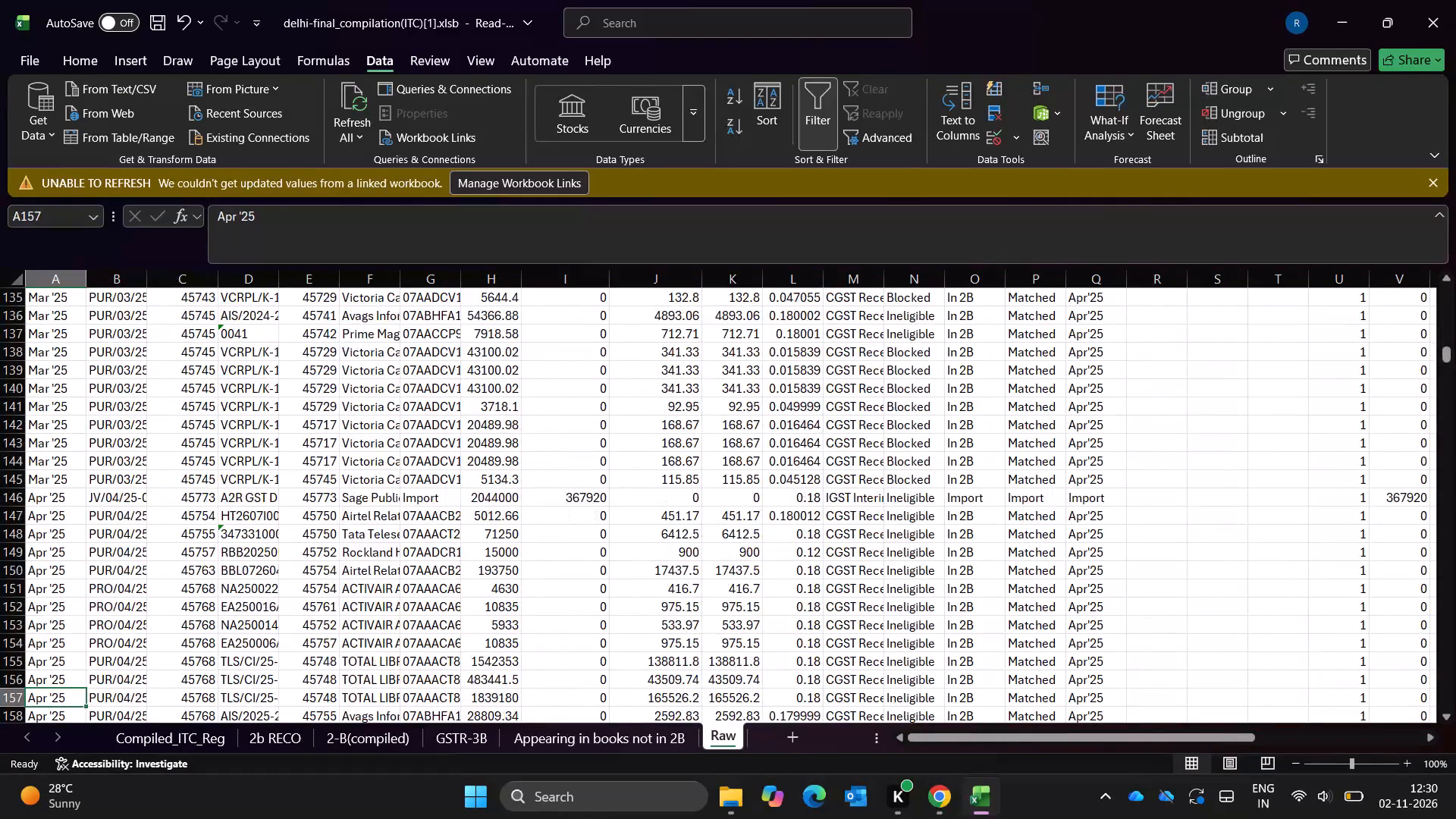
key("ctrl+Up")
key("ctrl+Up")
key("Down")
key("Down")
key("Down")
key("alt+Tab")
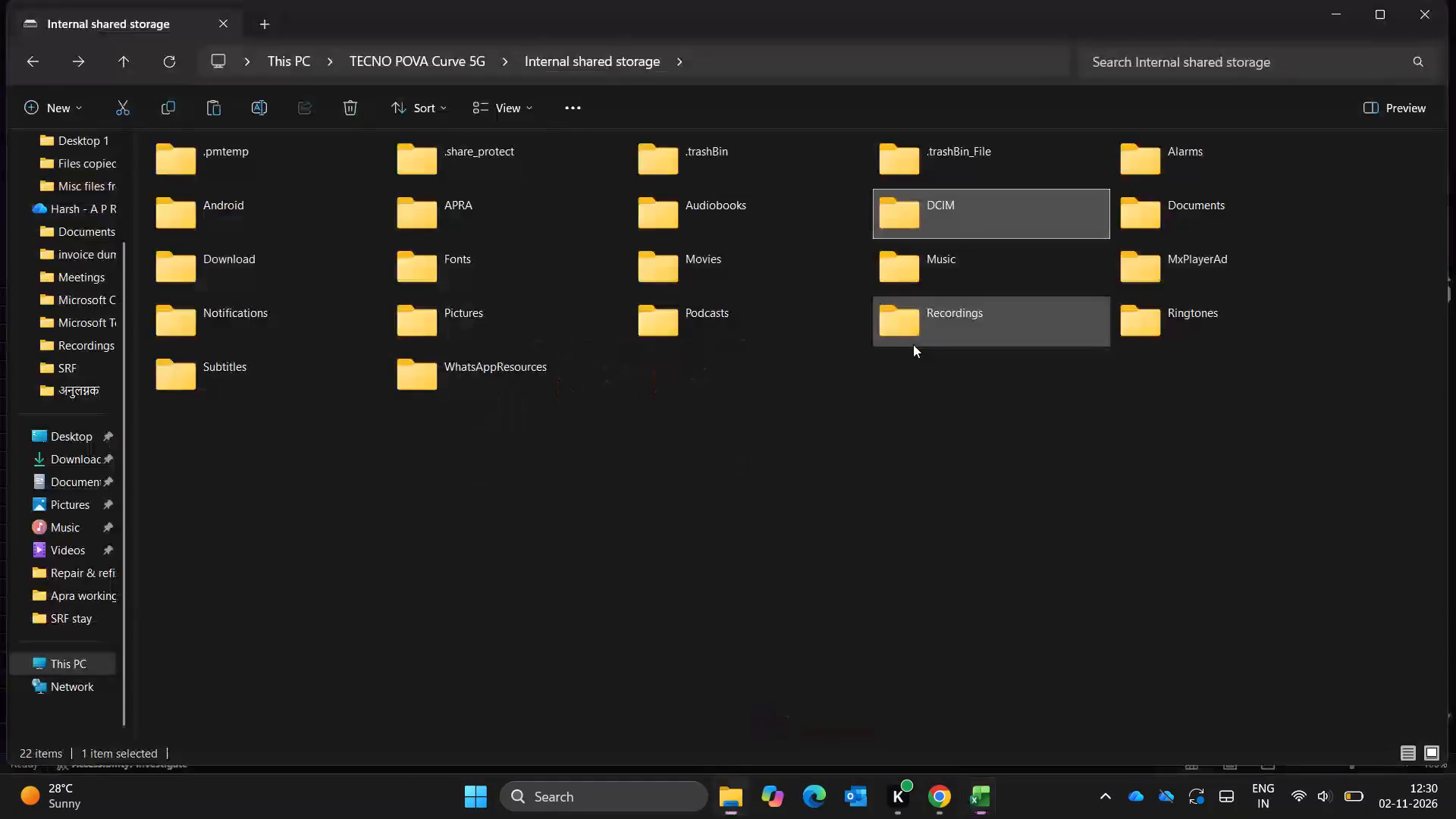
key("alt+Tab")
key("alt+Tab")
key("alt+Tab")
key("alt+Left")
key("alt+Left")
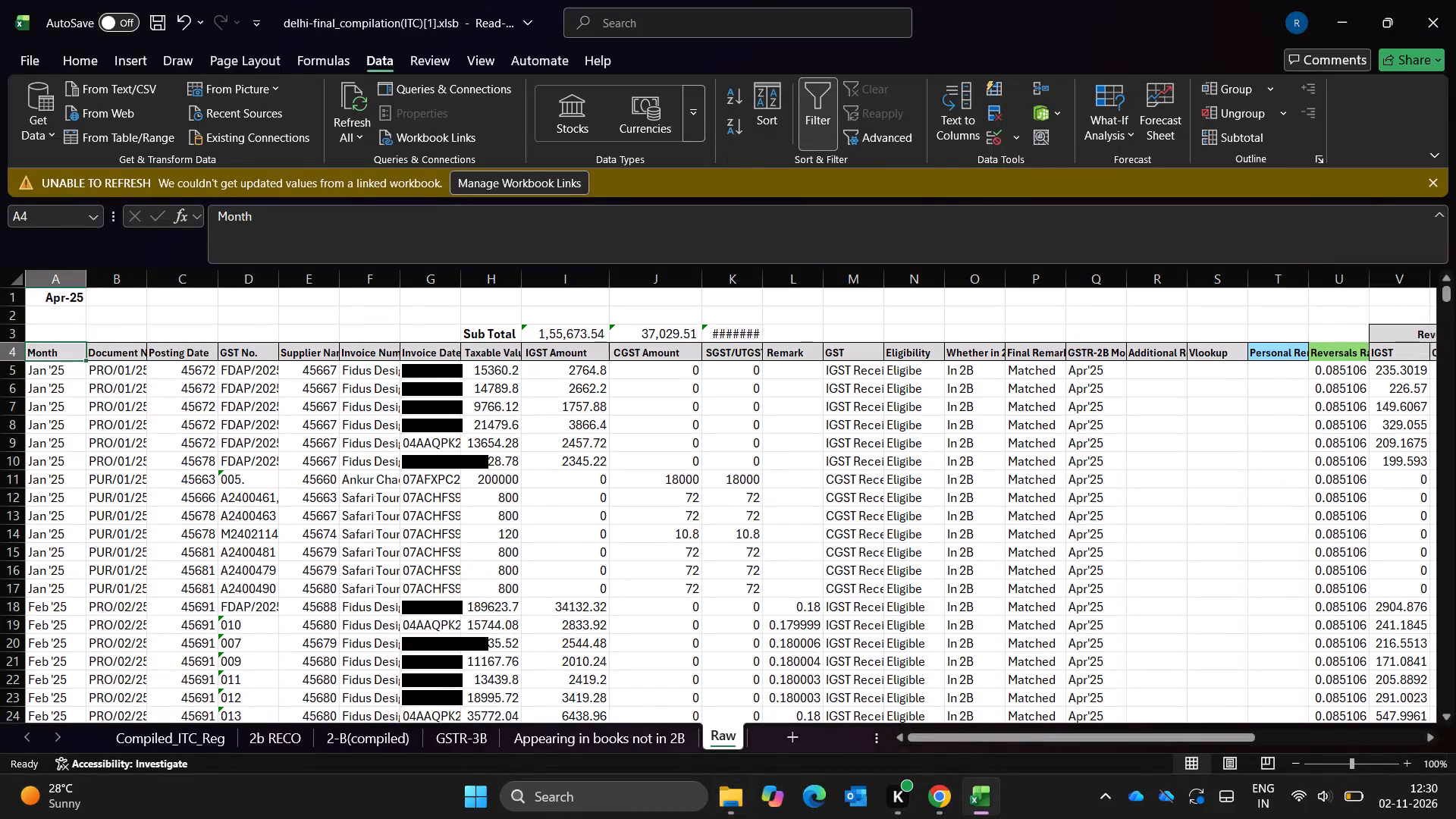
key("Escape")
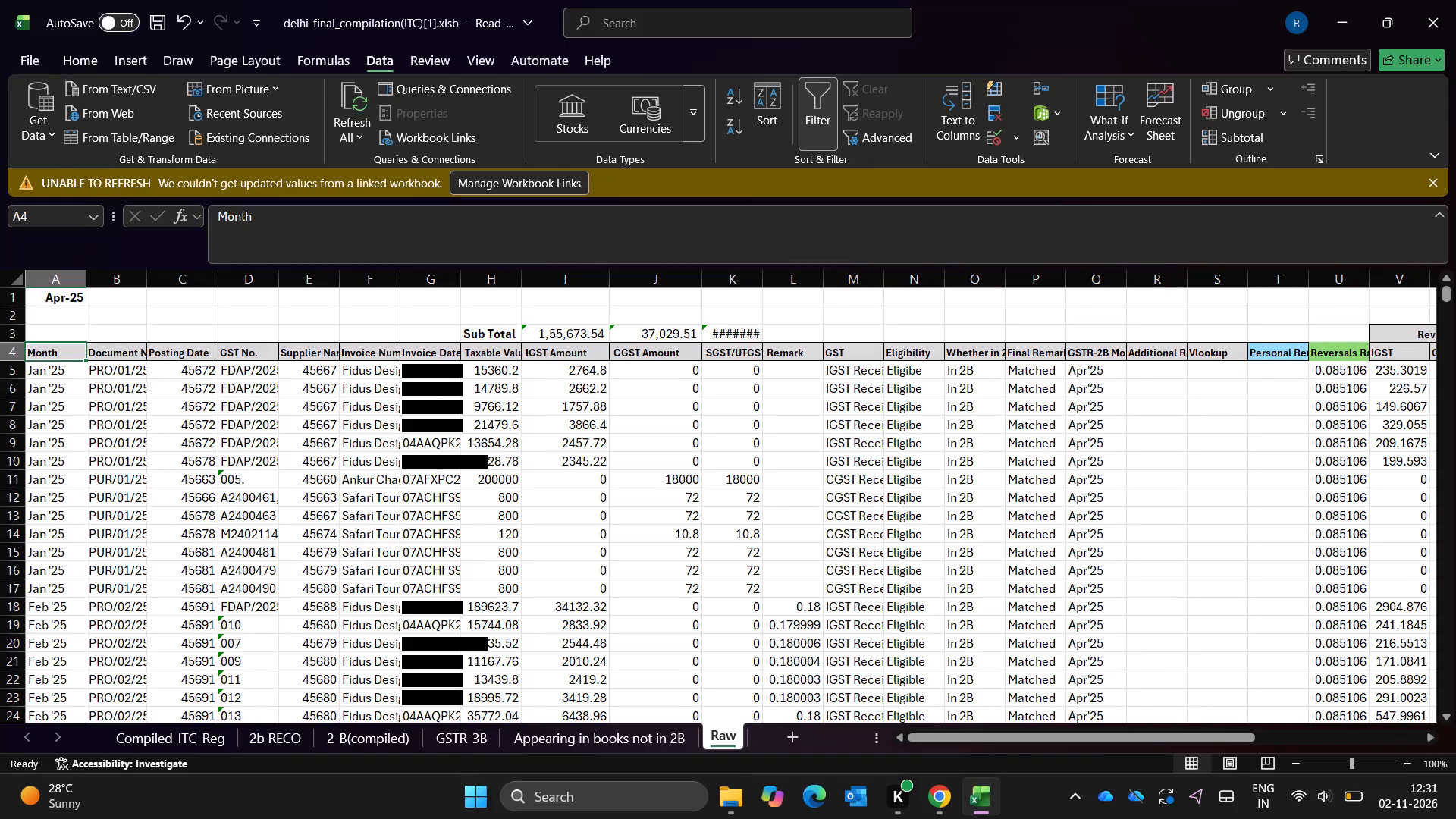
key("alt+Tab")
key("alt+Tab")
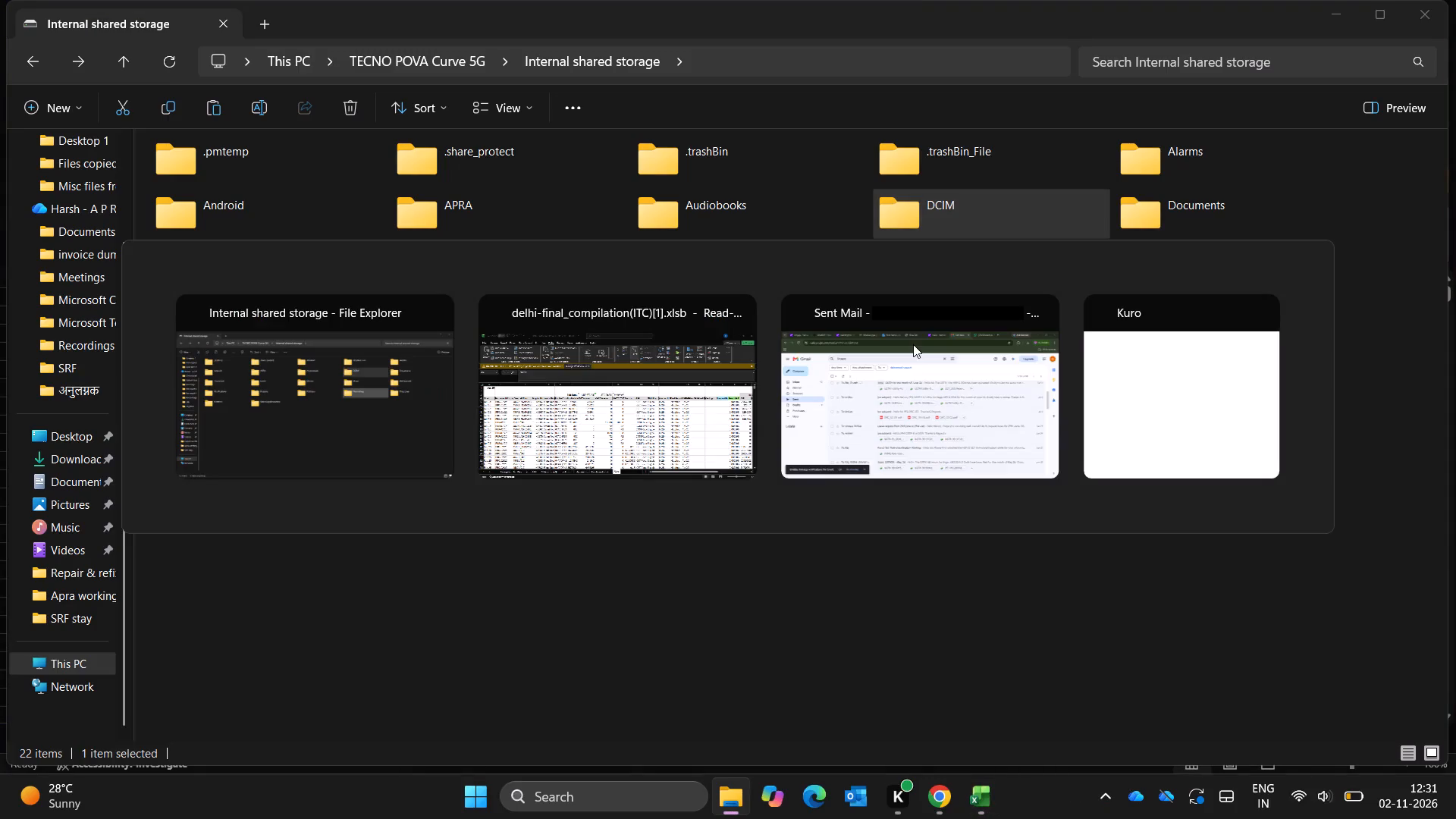
Return to the 2-B(compiled) sheet and inspect the first entry's formula in the Claim Month-2(b) column.
key("ctrl+Page_Up")
key("ctrl+Page_Up")
key("ctrl+Page_Up")
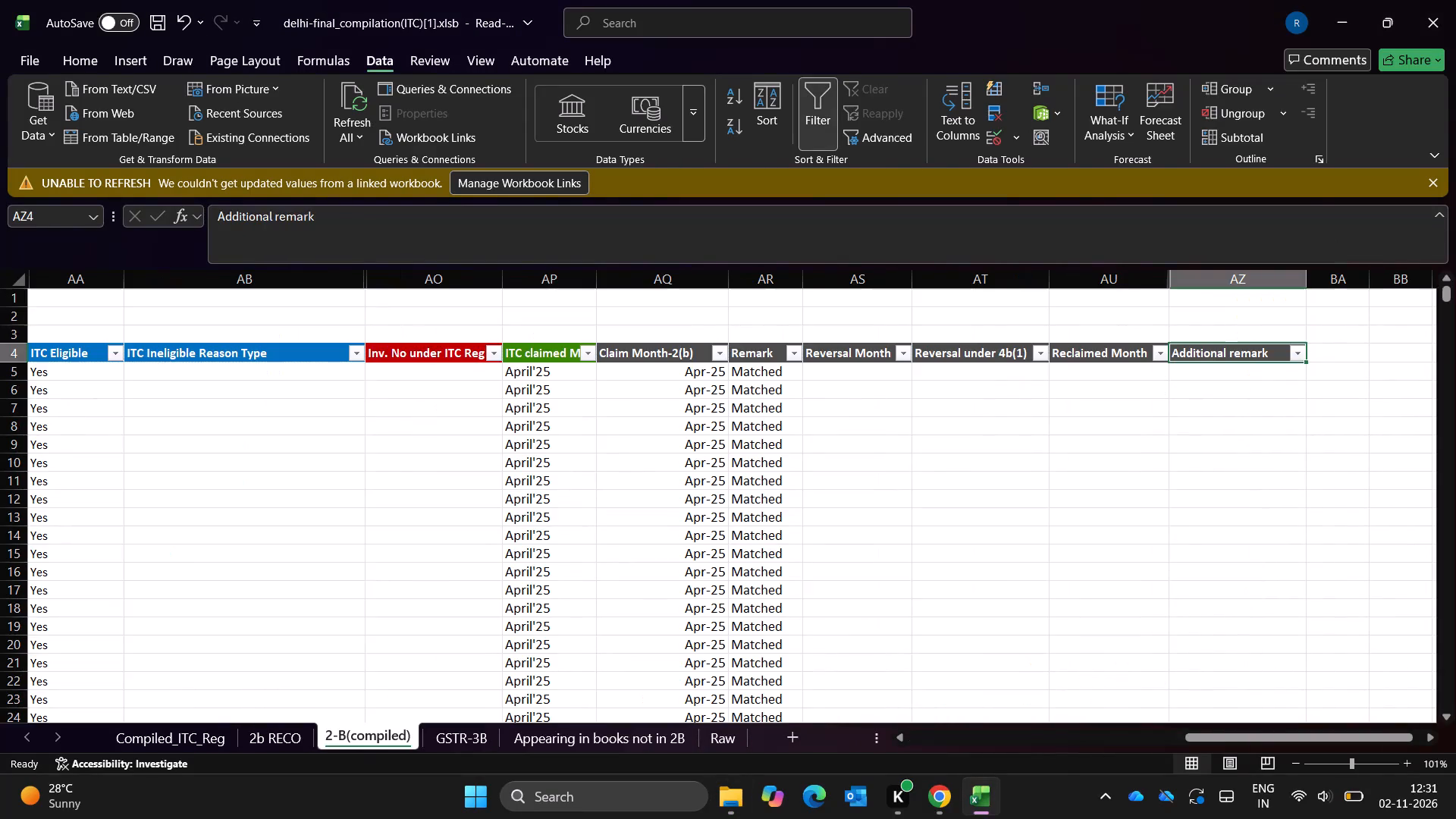
key("Down")
key("Left")
key("Left")
key("Left")
key("Left")
key("Left")
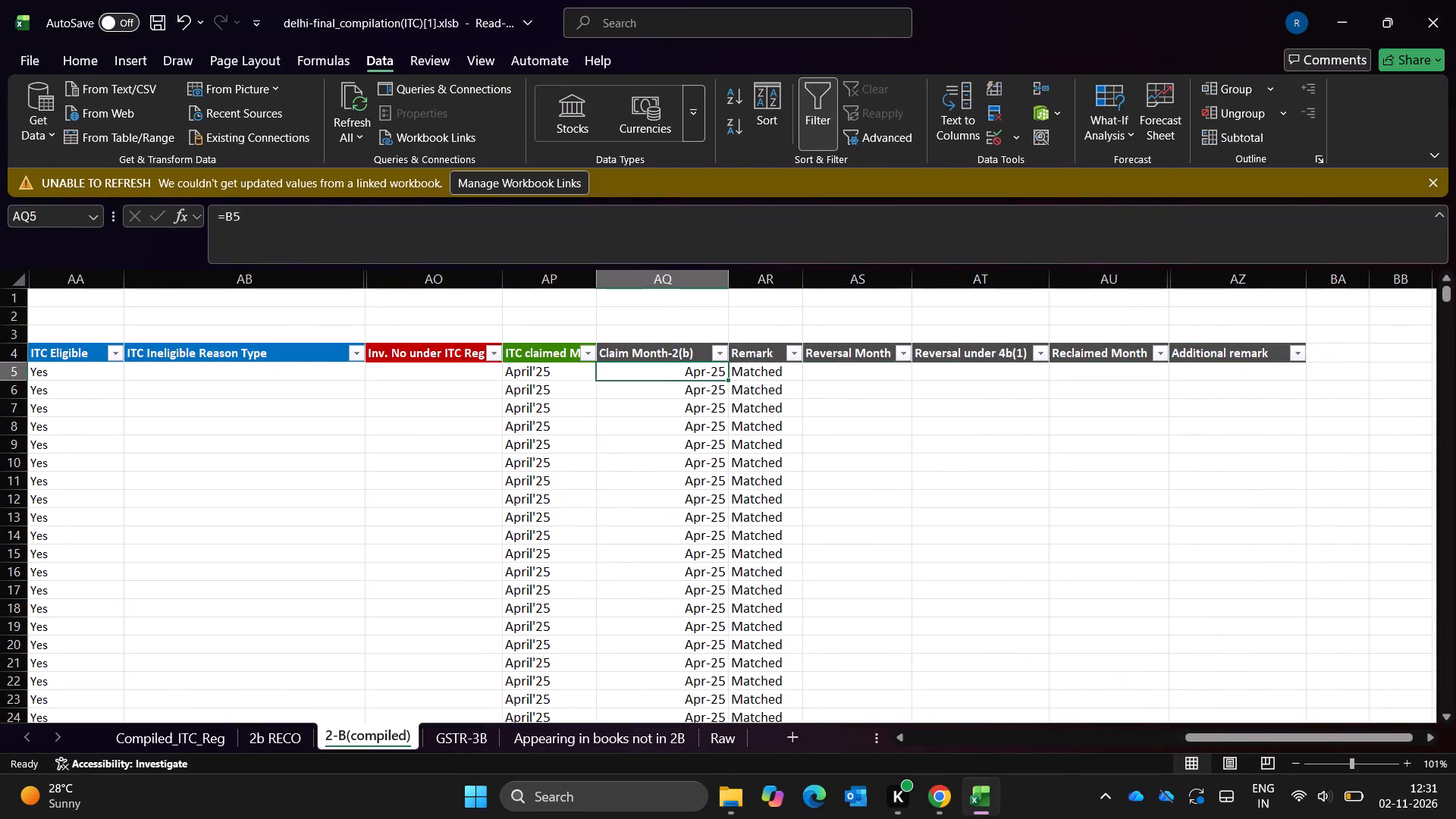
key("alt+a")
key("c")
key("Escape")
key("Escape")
Filter the 2-B(compiled) sheet's Additional remark column to show only "Invoices of 24-25 claimed in 25-26".
key("Right")
key("Right")
key("Right")
key("Up")
key("Right")
key("Right")
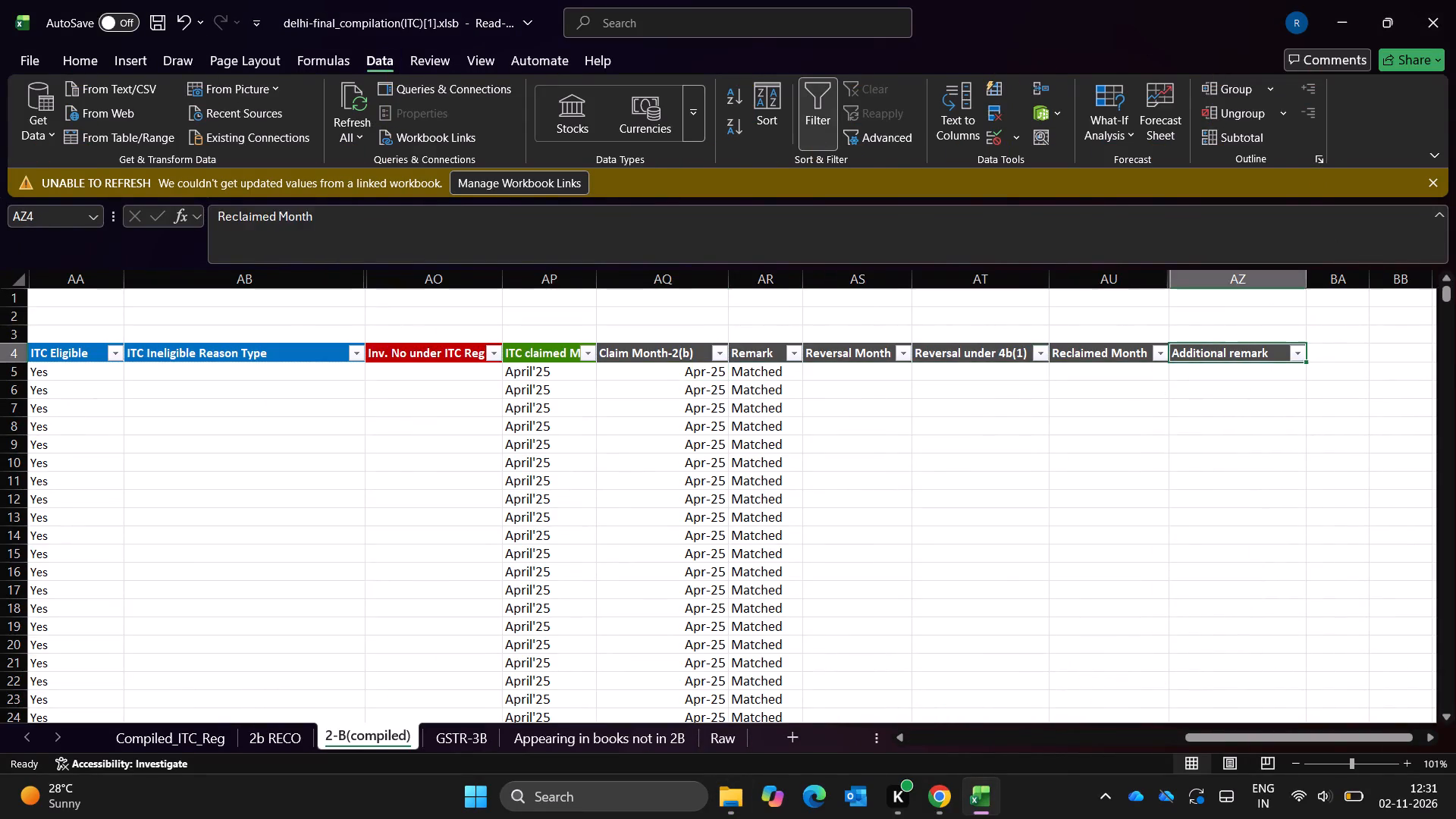
key("alt+Down")
key("alt+Down")
key("alt+Down")
key("alt+Down")
key("alt+Down")
key("alt+Down")
key("alt+Down")
key("alt+Down")
key("alt+Down")
key("Down")
key("space")
key("Down")
key("Down")
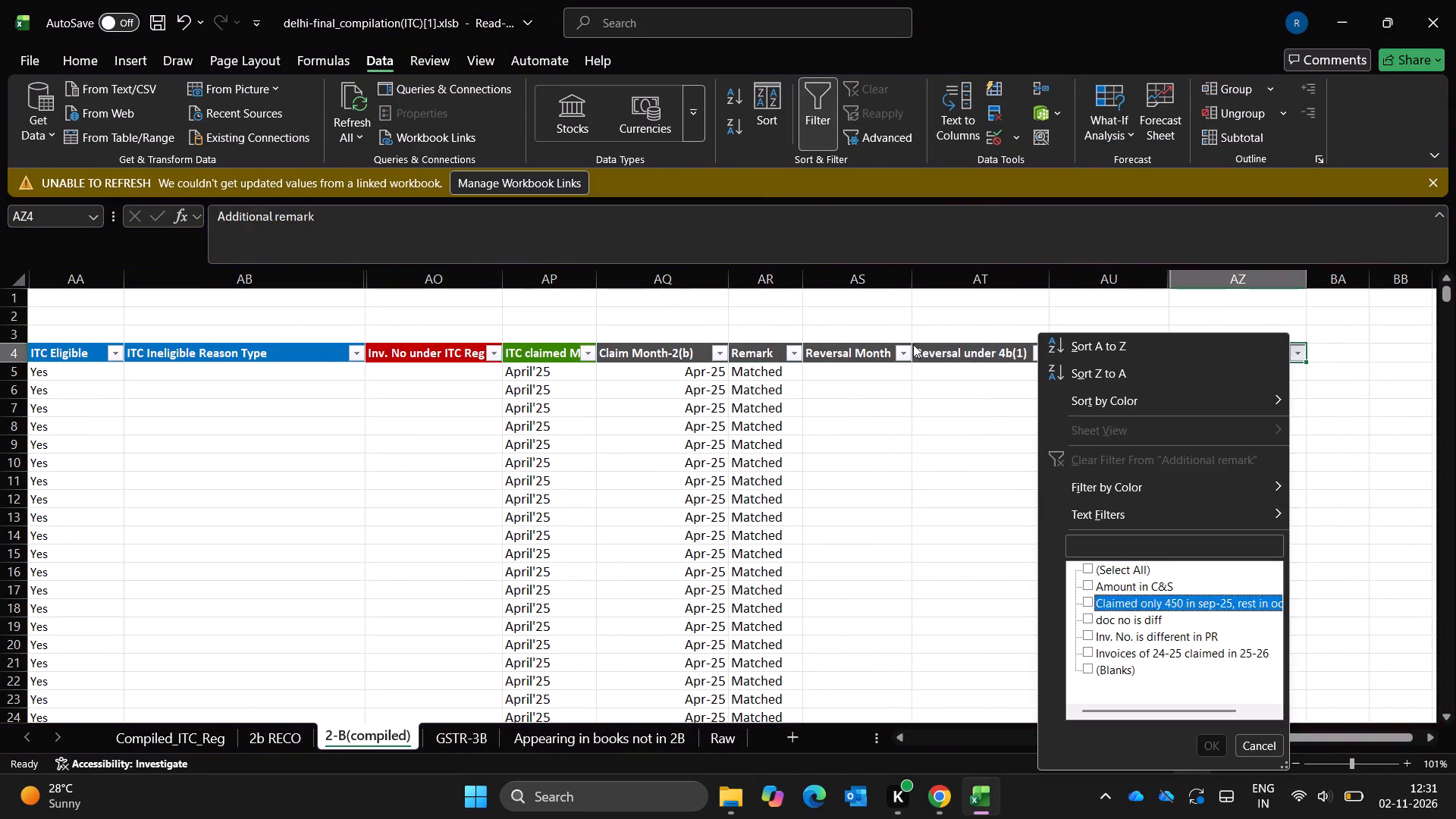
key("Down")
key("Down")
key("Down")
key("space")
key("Return")
Review the filtered invoices' reversal, reclaimed and claim months, along with their document, supplier and reverse charge details.
key("Left")
key("Left")
key("Left")
key("Left")
key("Left")
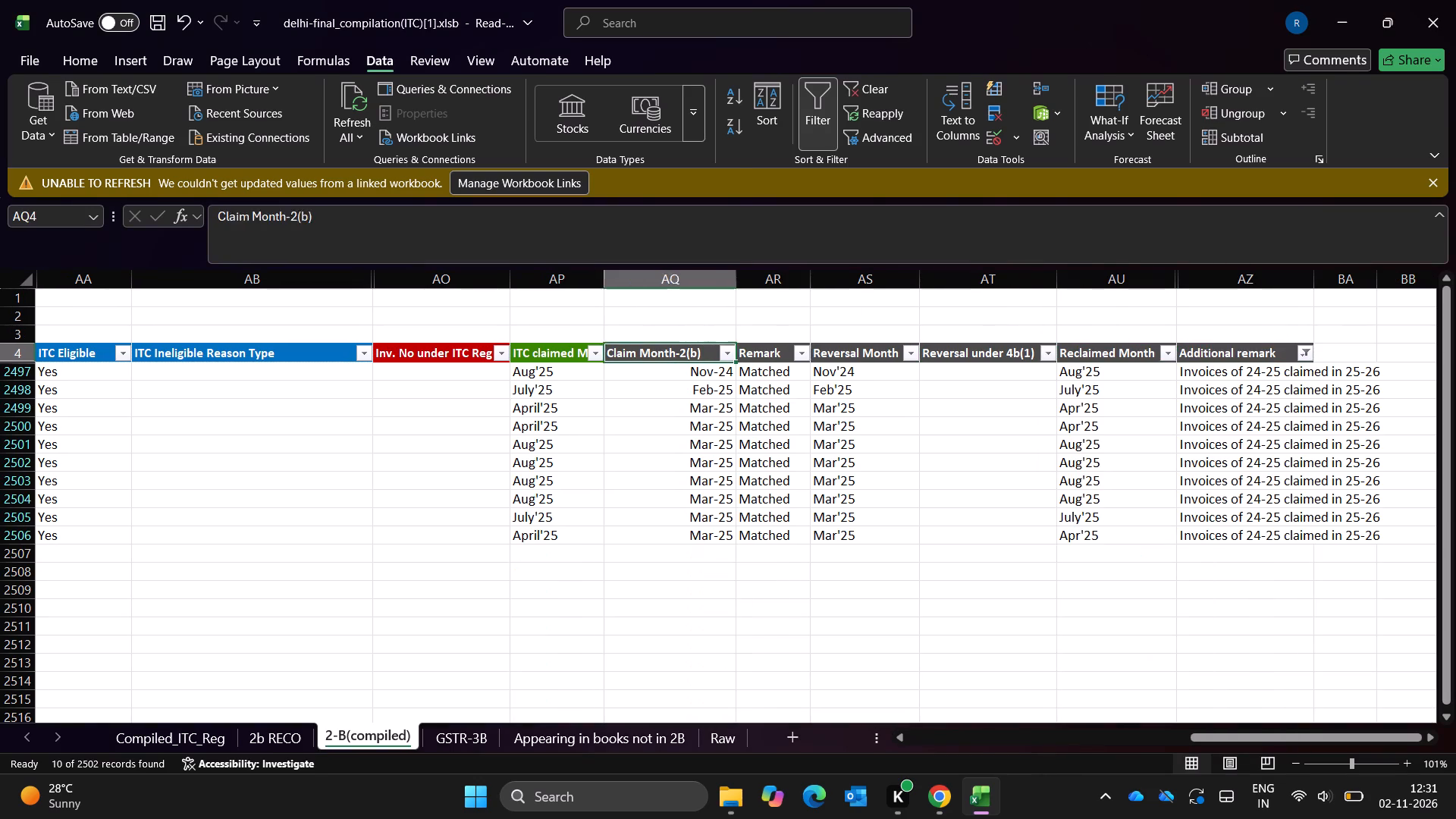
key("Left")
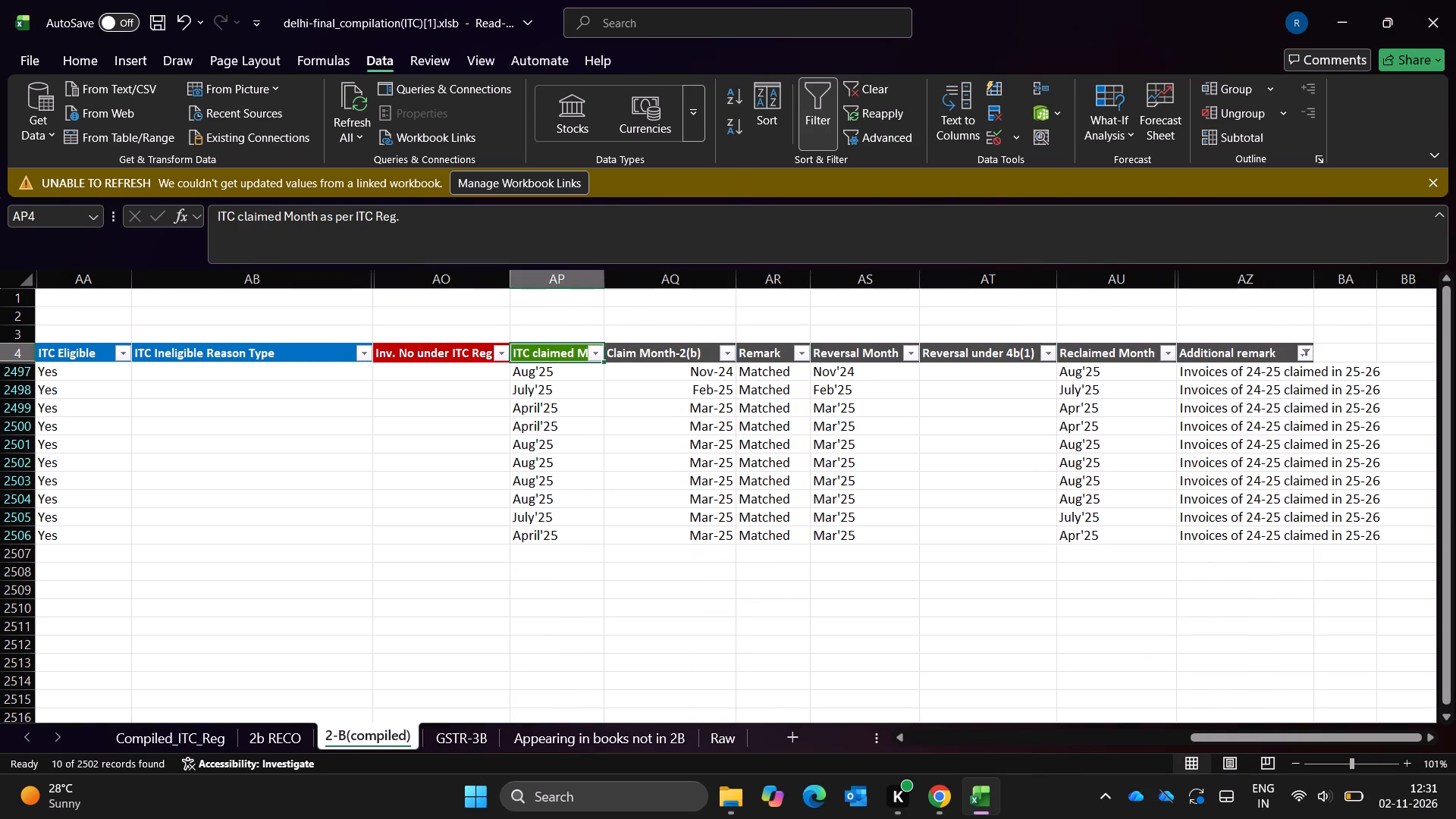
key("ctrl+Left")
key("Right")
key("Right")
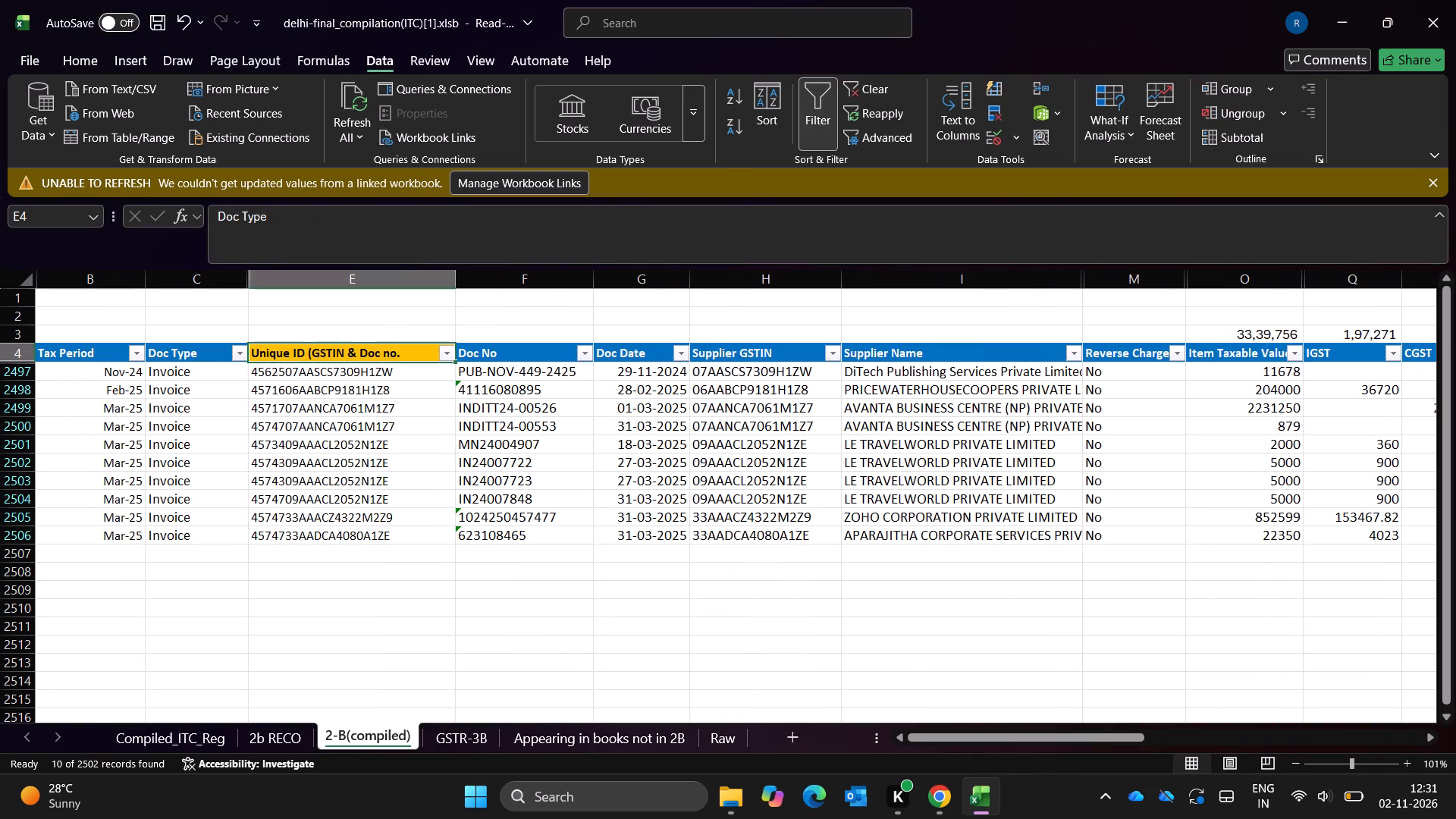
key("Right")
key("Right")
key("Right")
key("Right")
key("Right")
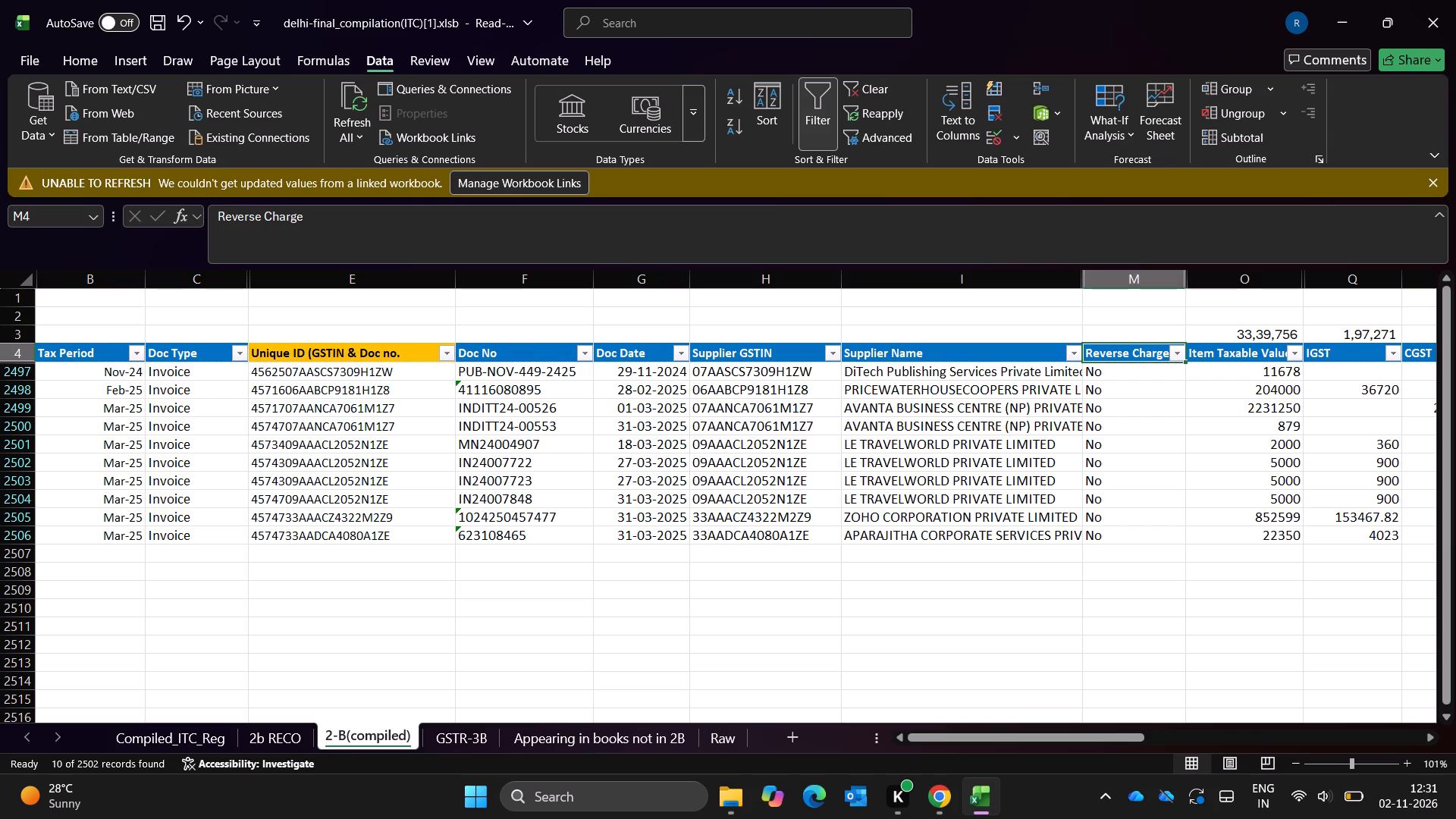
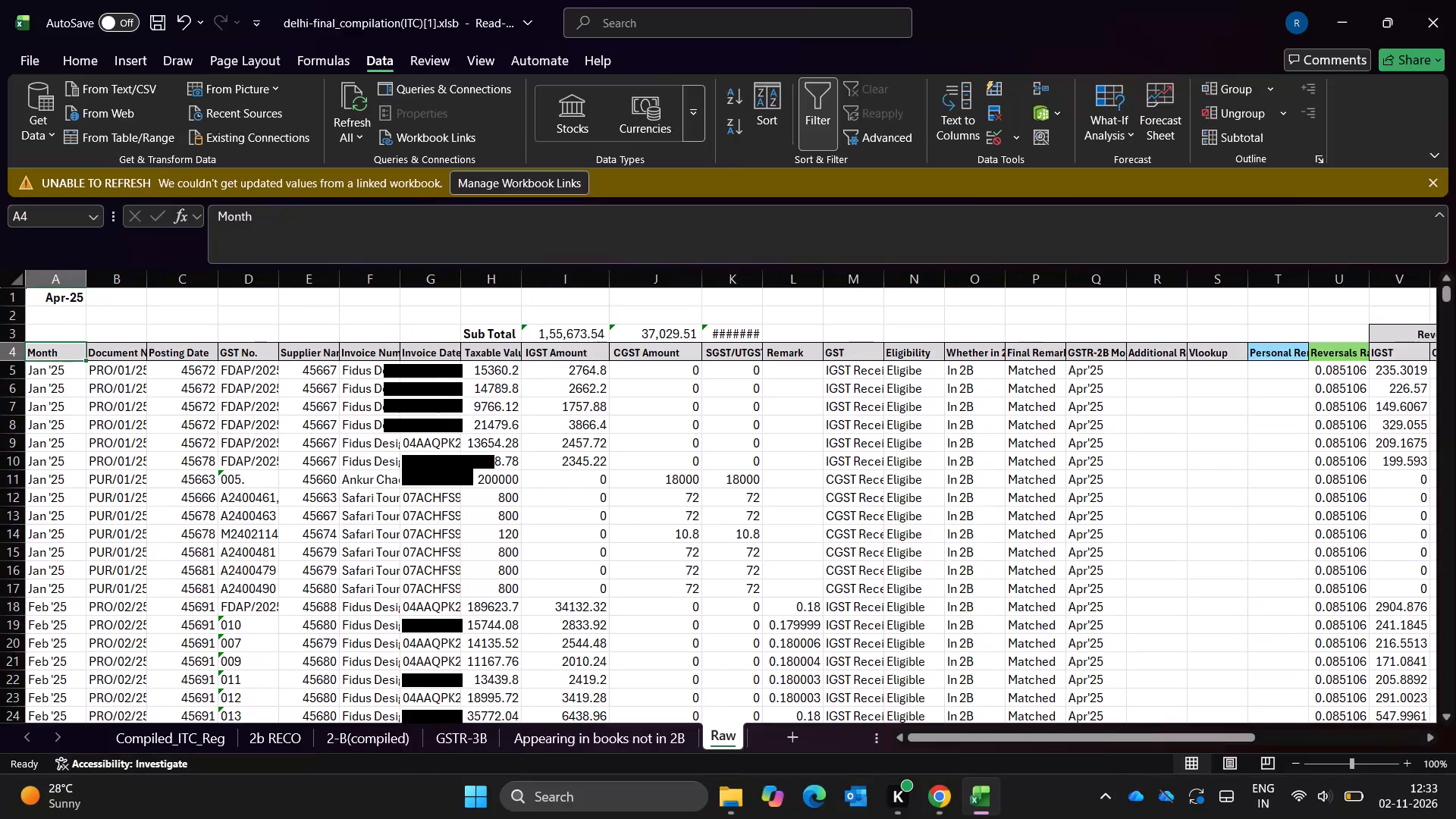
Add filters to the Raw sheet's header row, from Month through the final Claim Amount SGST column.
key("Down")
key("Up")
key("Right")
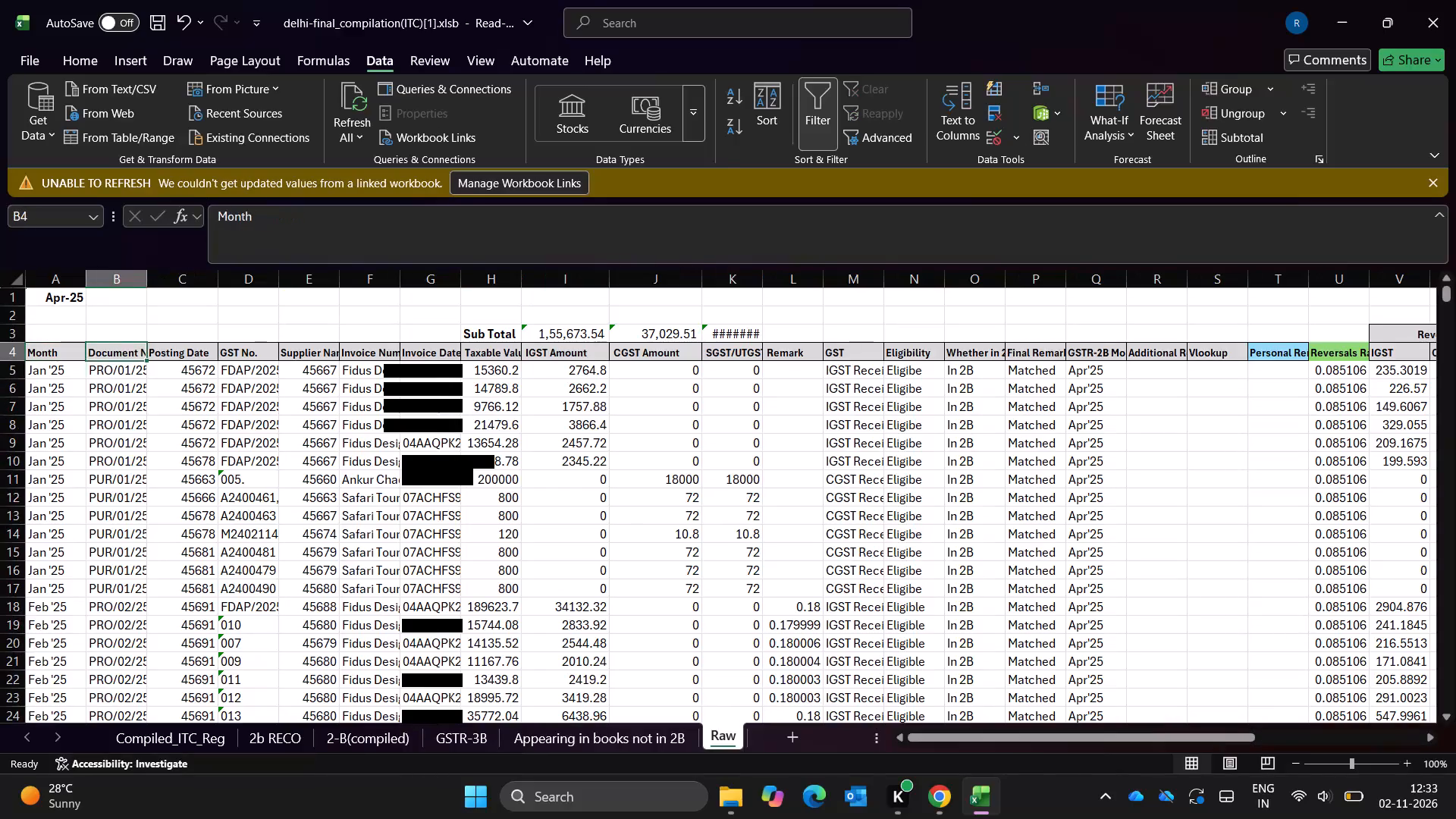
key("Right")
key("Right")
key("Right")
key("Right")
key("Right")
key("Right")
key("Right")
key("ctrl+Left")
key("ctrl+Left")
key("ctrl+shift+Right")
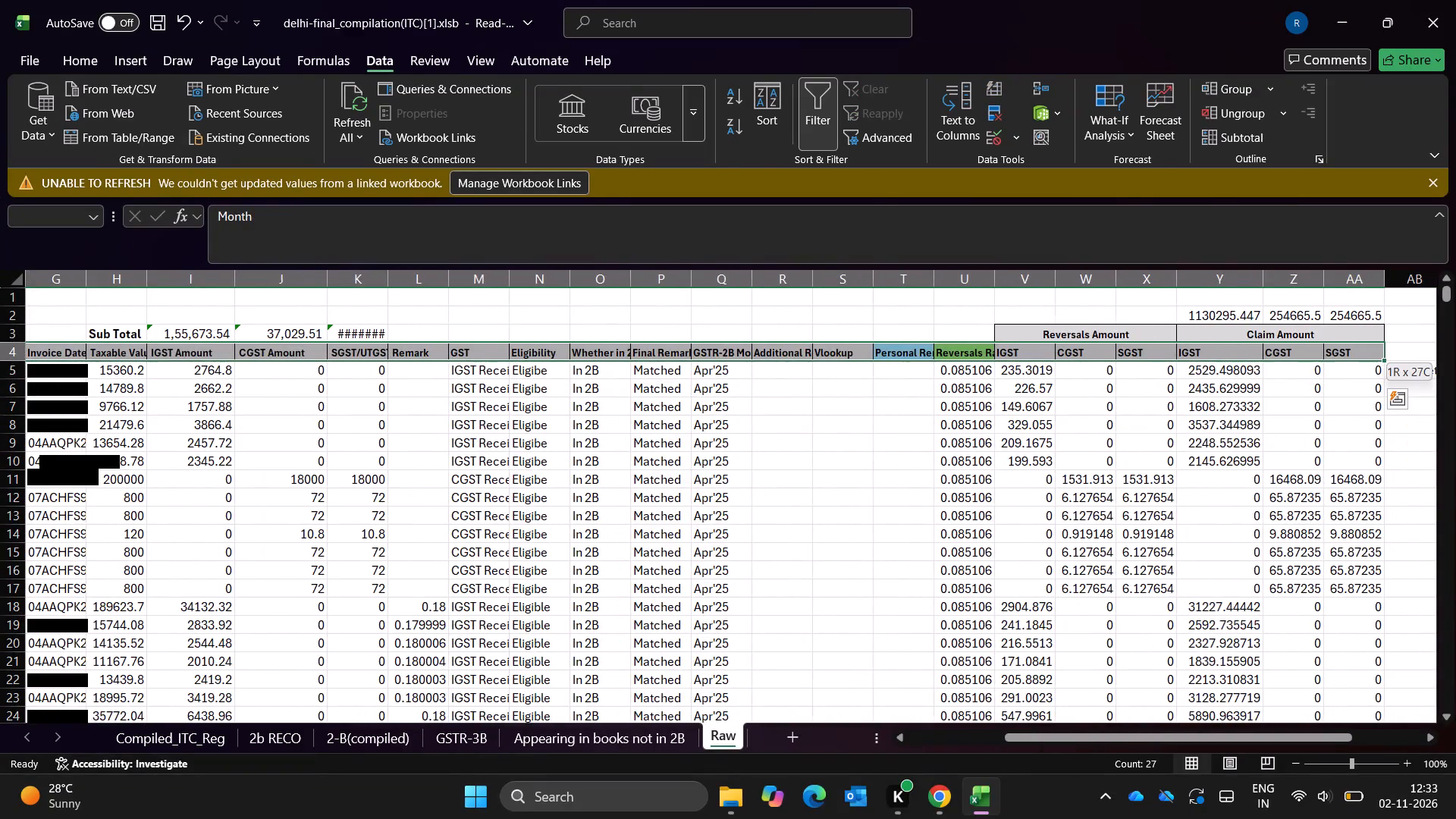
key("ctrl+shift+l")
key("ctrl+shift+l")
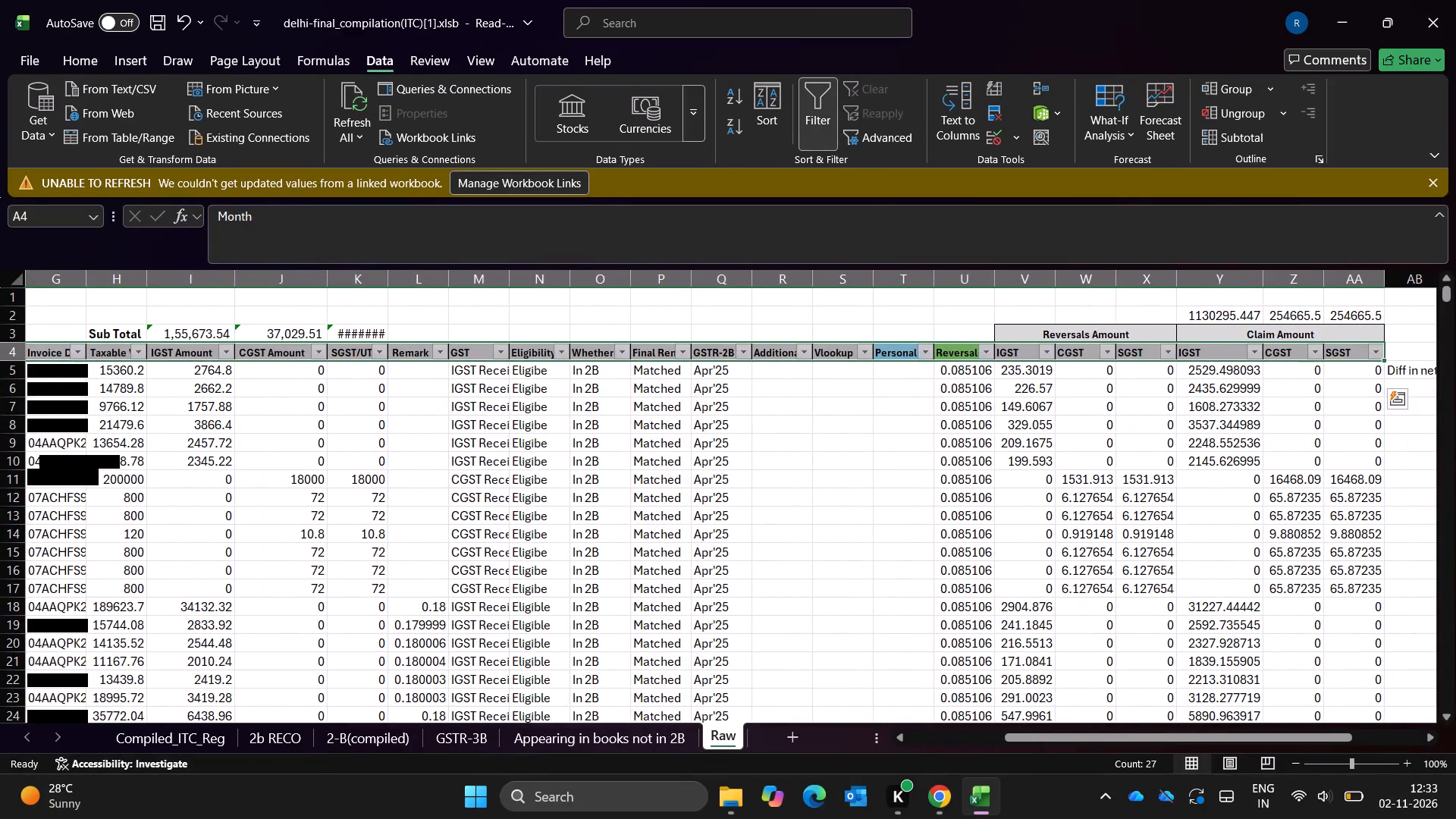
Look through the filtered headers of the Raw sheet, checking the filter choices around Final Remark and GSTR-2B Month.
key("Right")
key("Right")
key("Right")
key("Right")
key("Right")
key("Right")
key("Right")
key("Right")
key("Right")
key("Right")
key("Right")
key("Right")
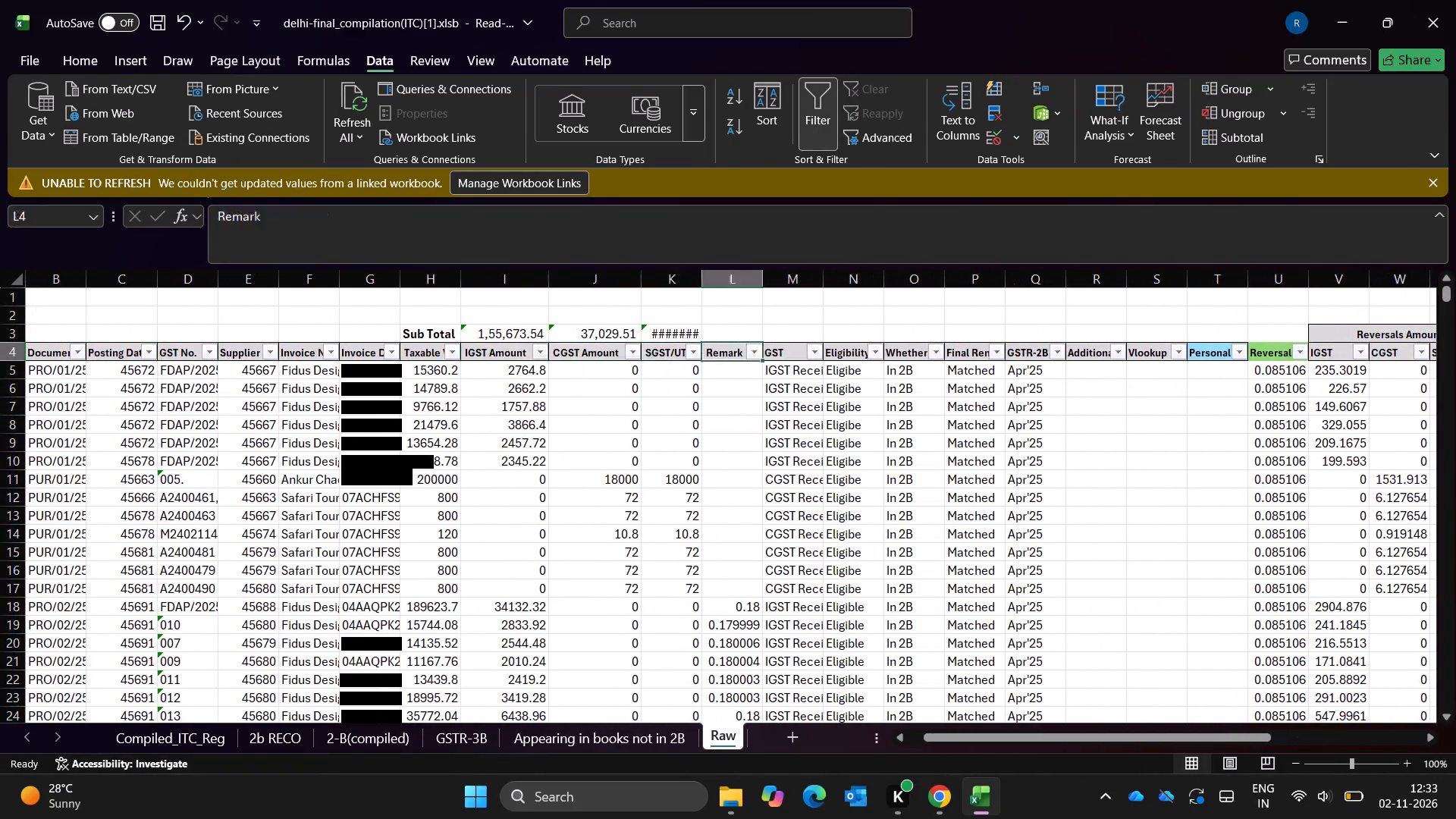
key("Right")
key("Right")
key("Right")
key("Right")
key("alt+Down")
key("Escape")
key("Left")
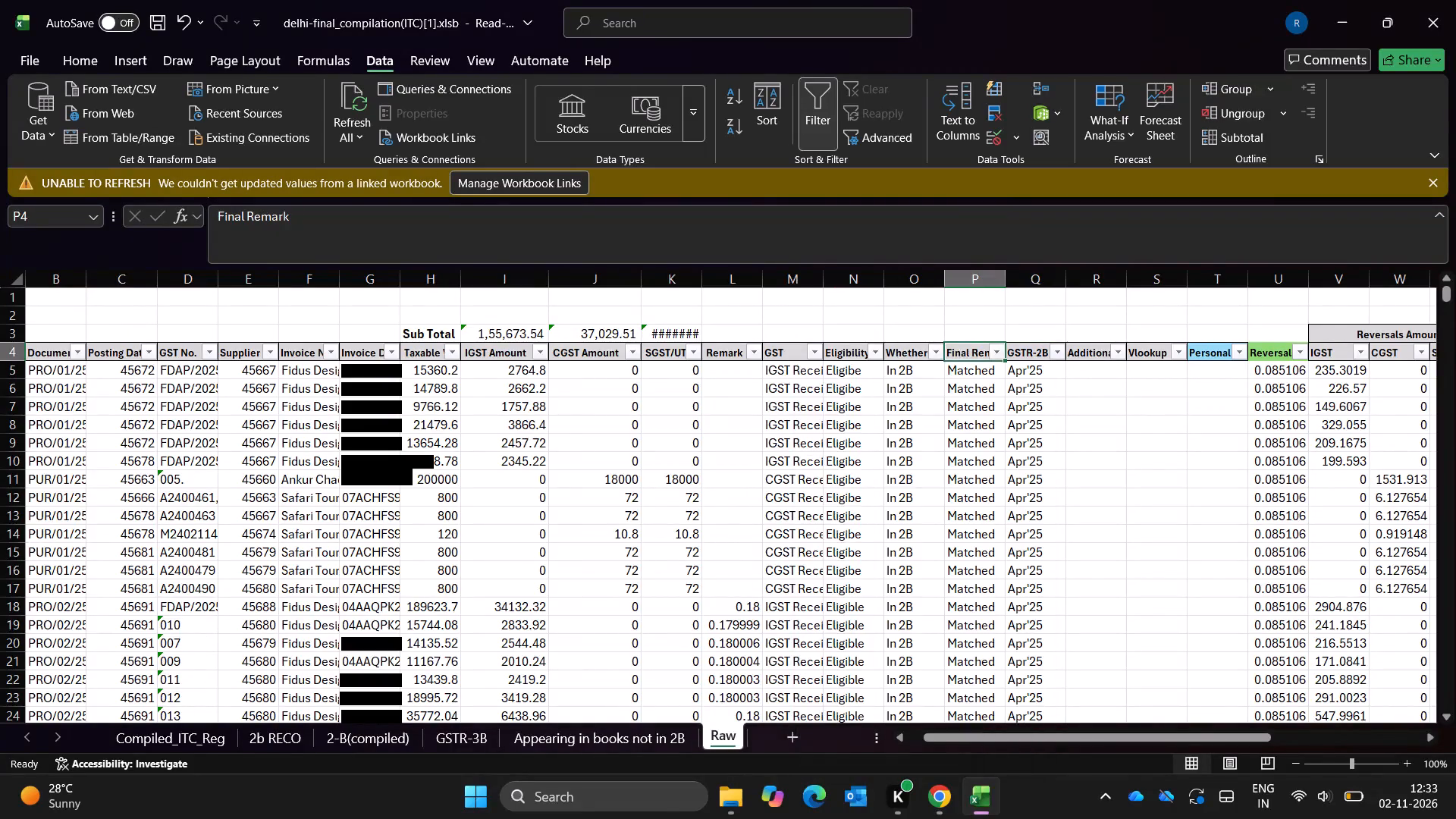
key("alt+Down")
key("Escape")
key("Right")
key("Right")
key("Right")
key("ctrl+Left")
key("Left")
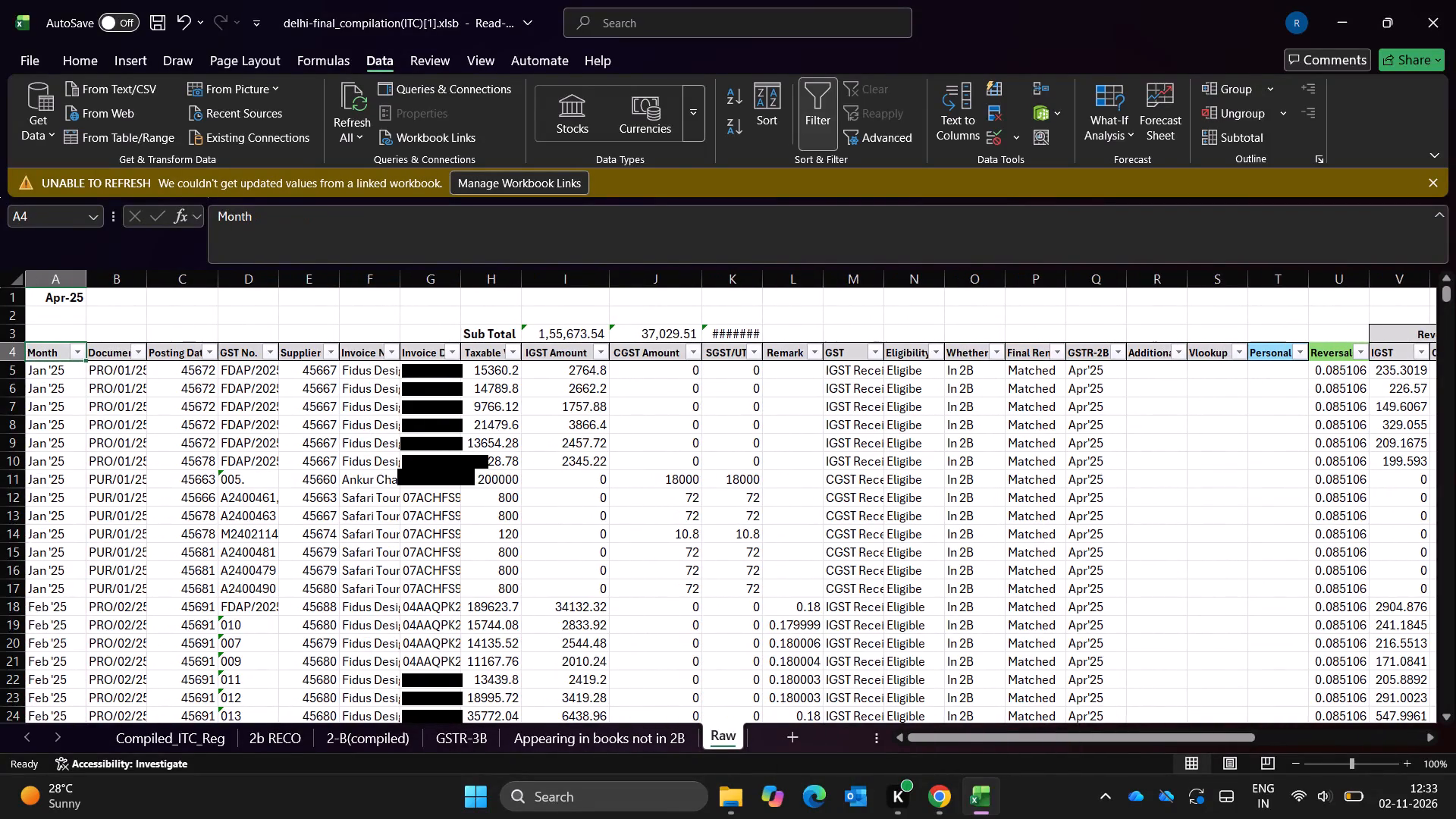
key("Left")
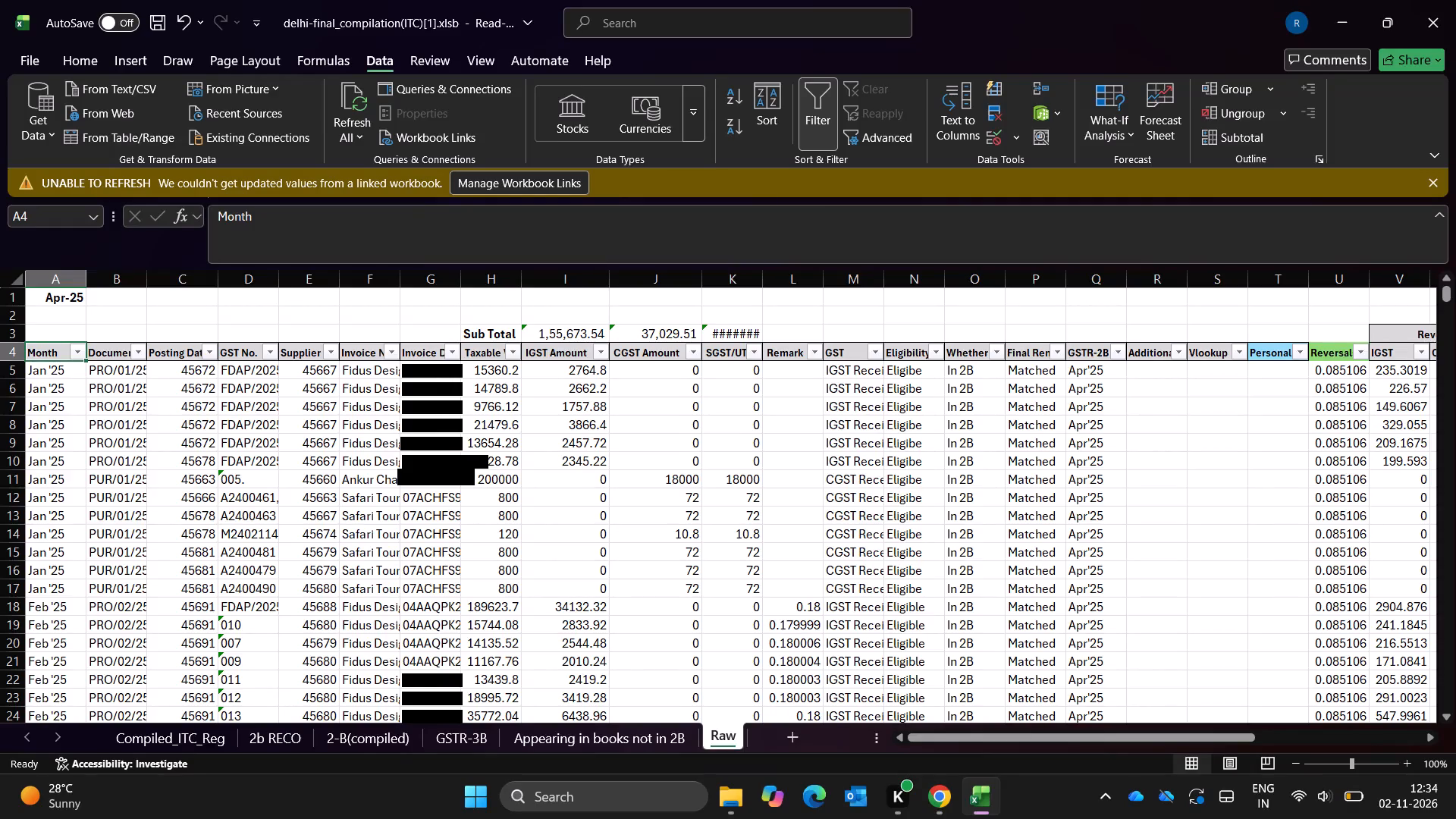
Run Text to Columns on the whole Posting Date column as delimited data, keeping the default settings.
key("Right")
key("Right")
key("ctrl+space")
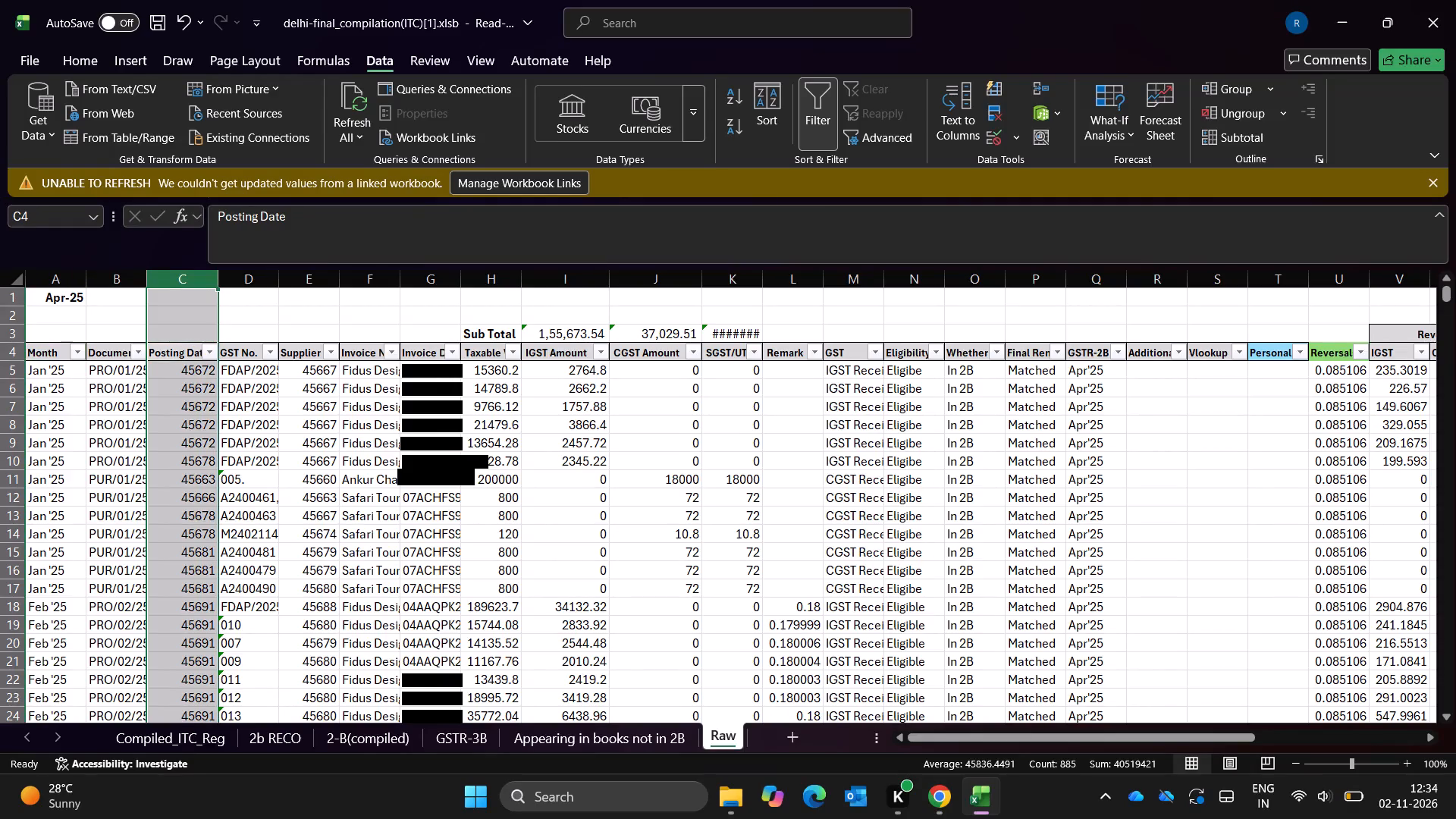
key("alt+1")
key("Escape")
key("ctrl+1")
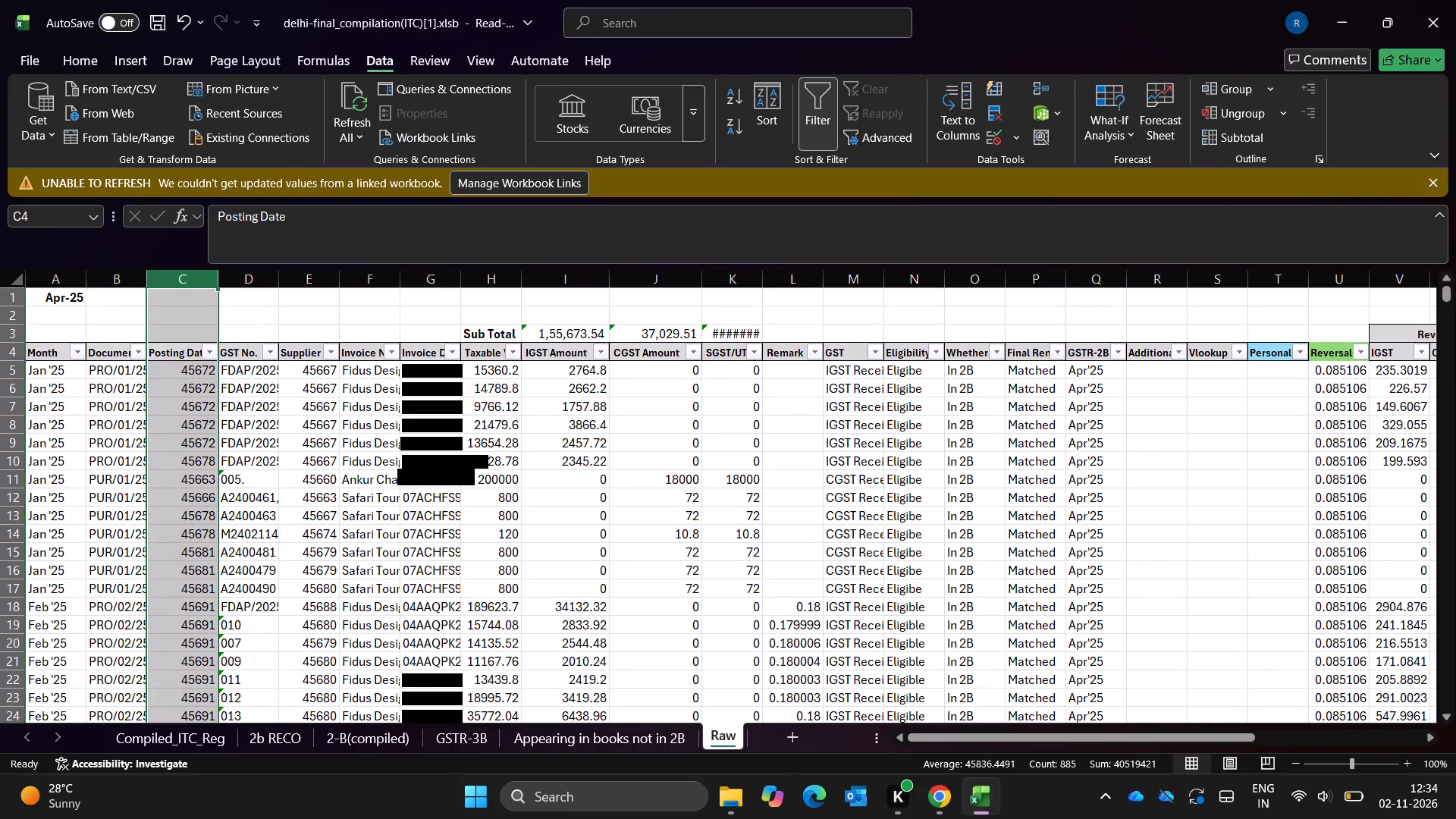
key("alt+a")
key("alt+e")
key("Return")
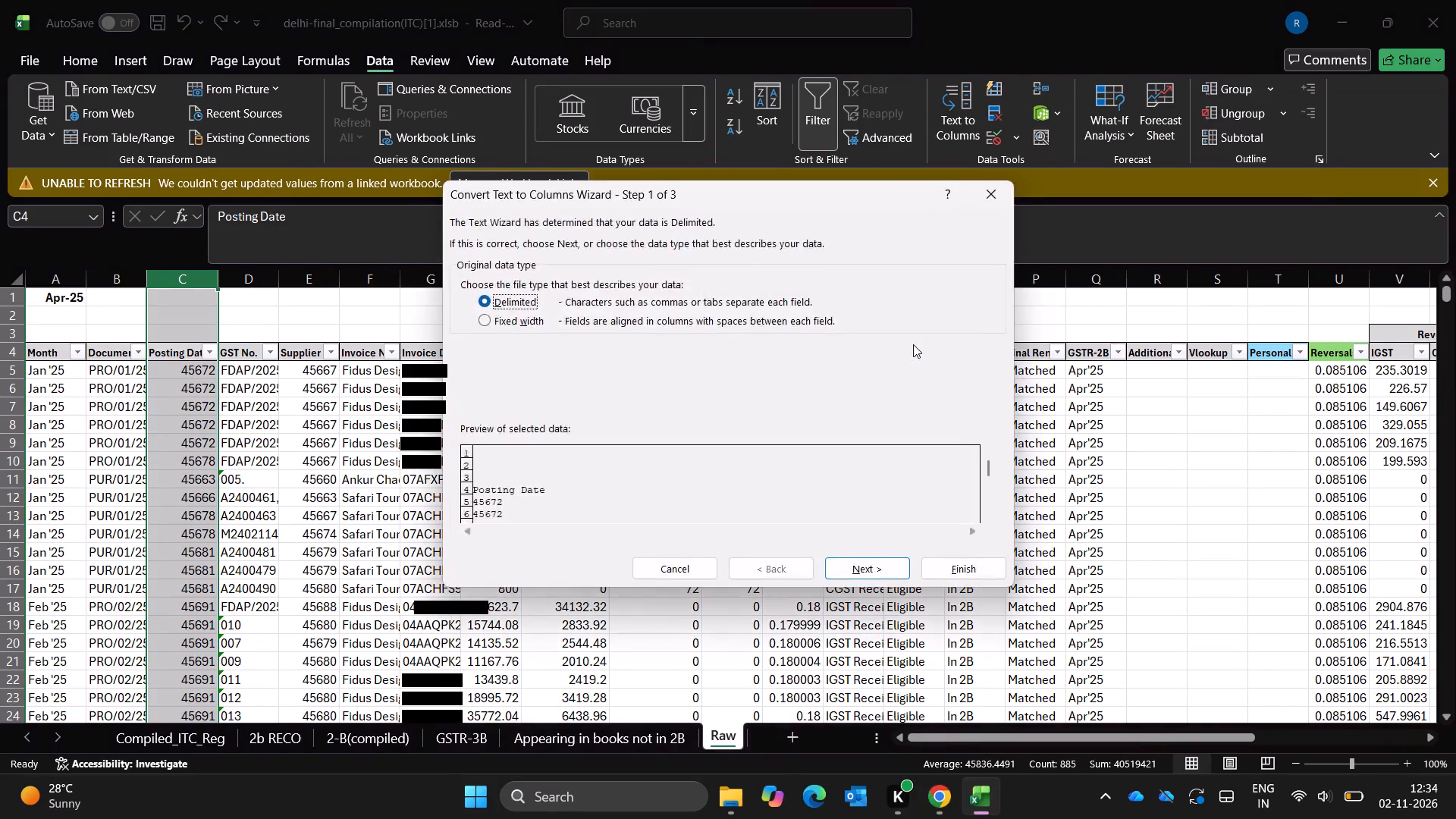
key("Return")
key("Return")
key("Return")
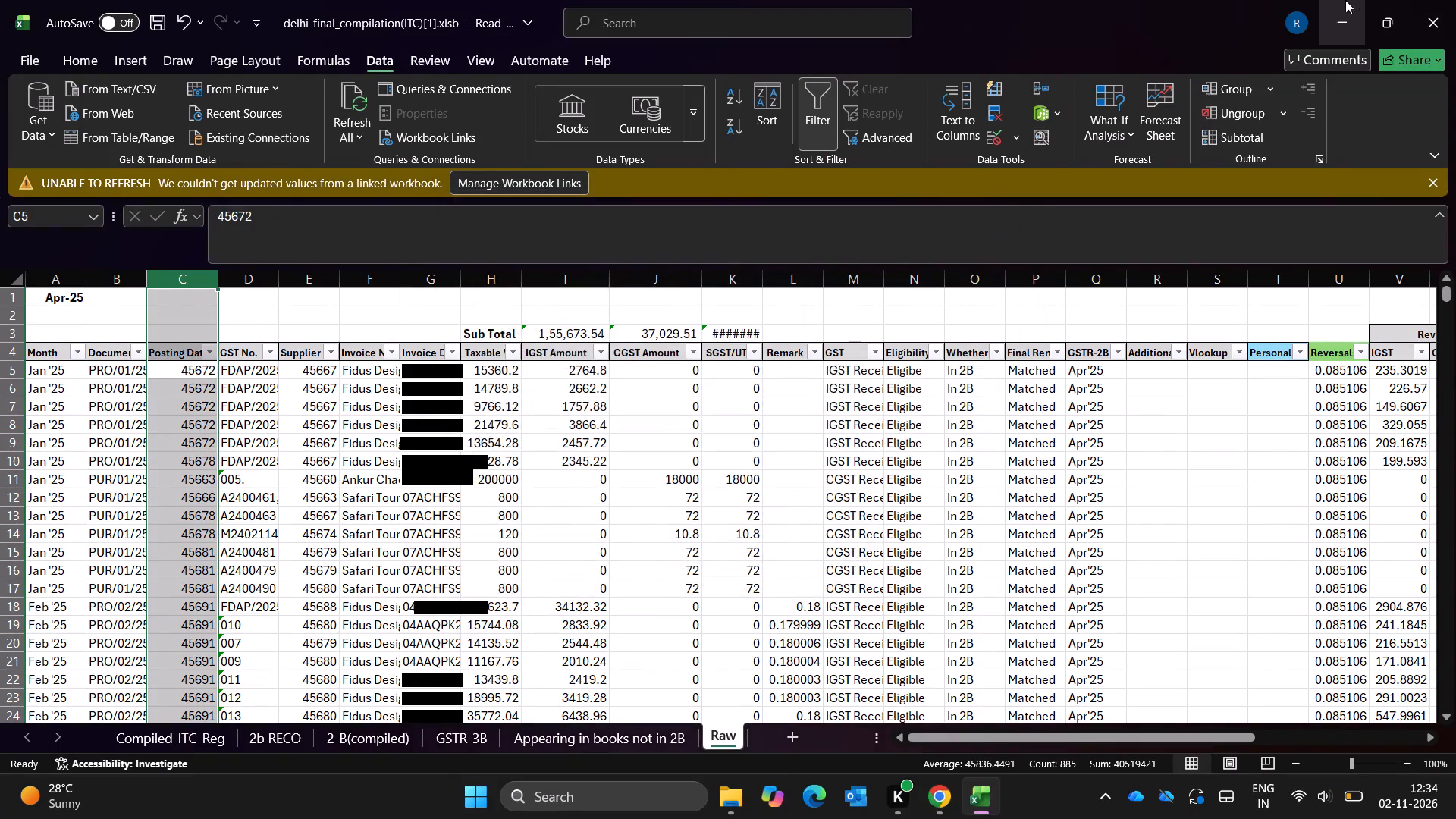
Format the Posting Date column with the custom date format dd-mmm-yy.
left_click(92, 58)
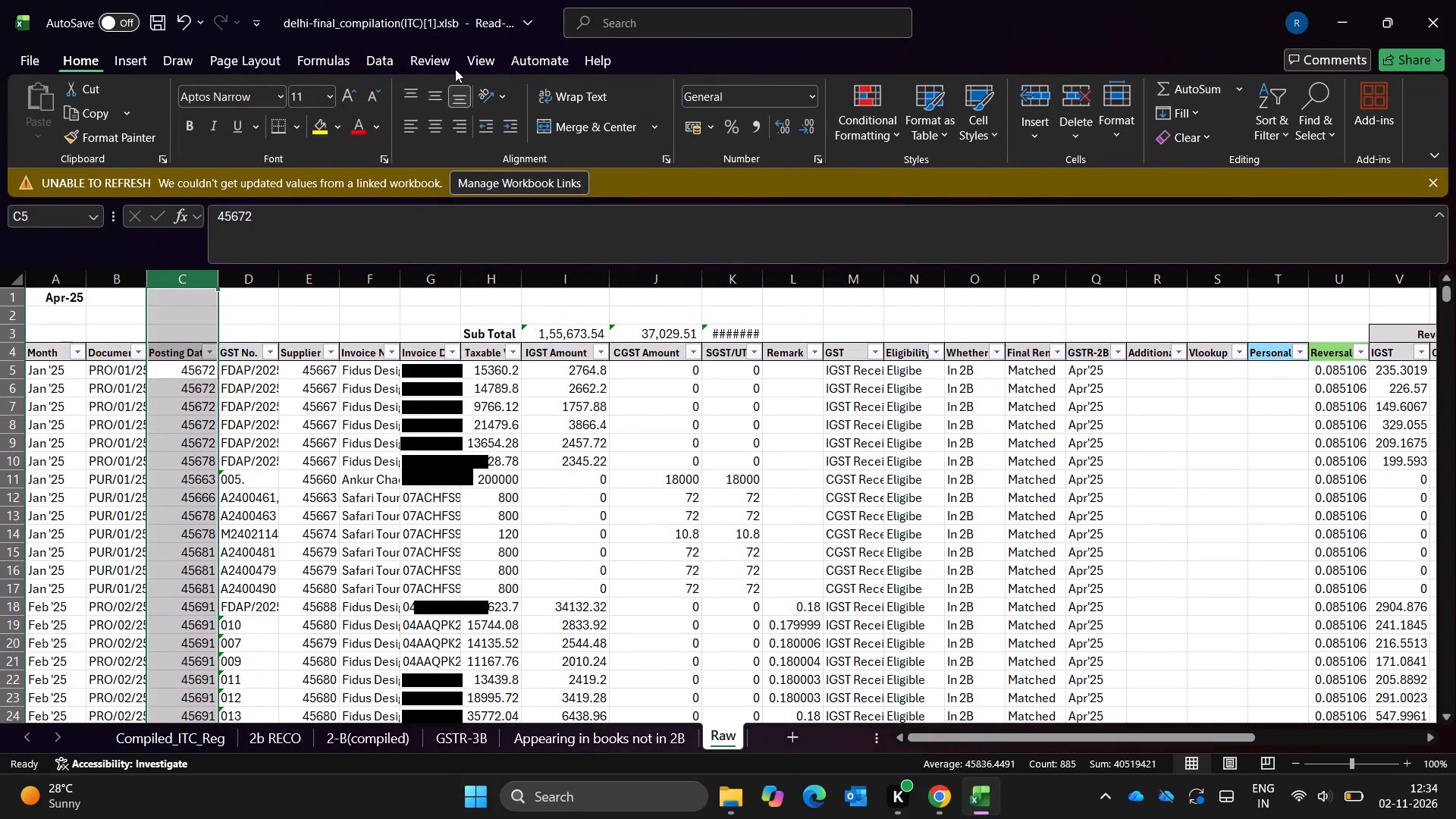
left_click(811, 101)
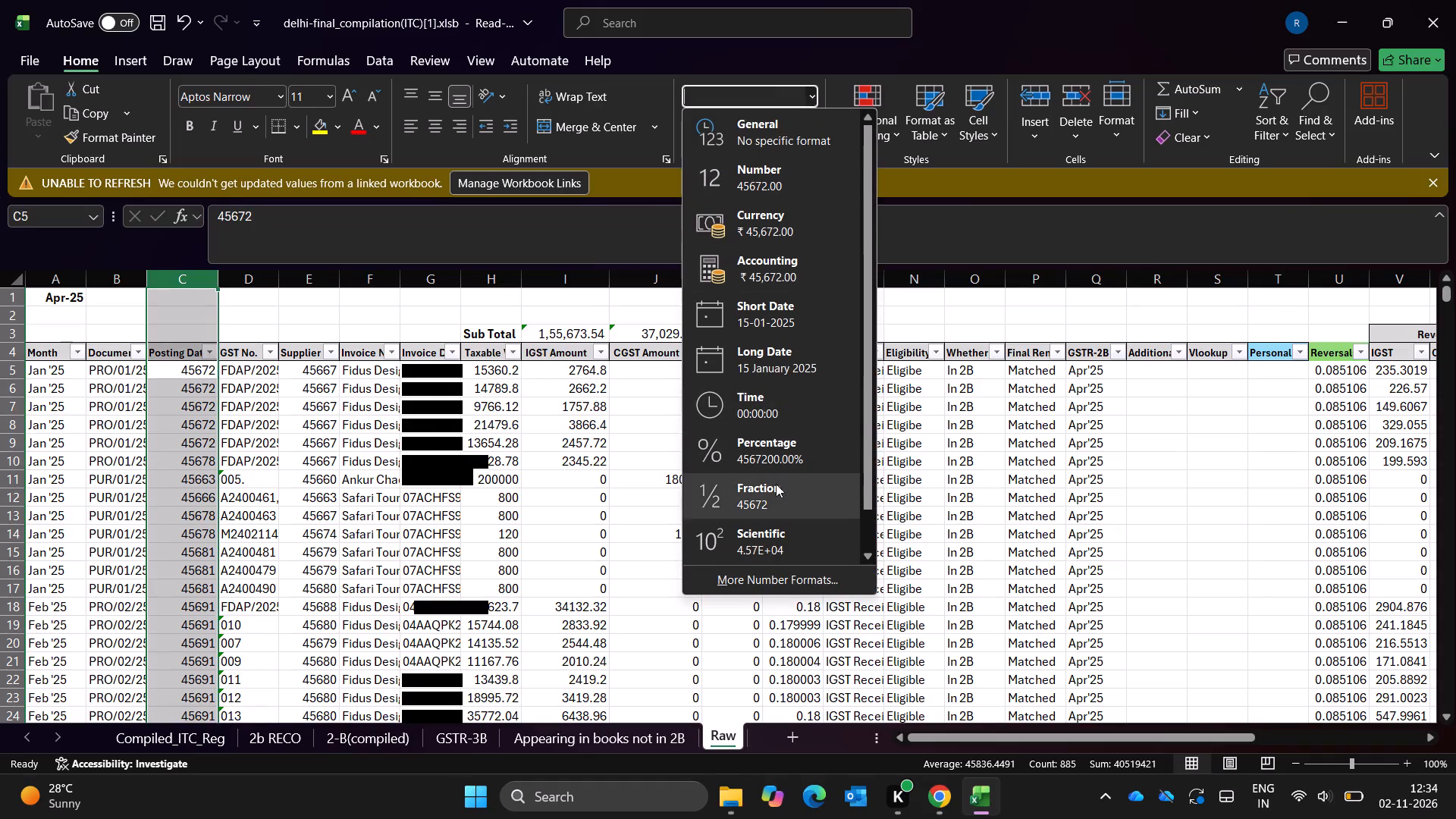
left_click(774, 575)
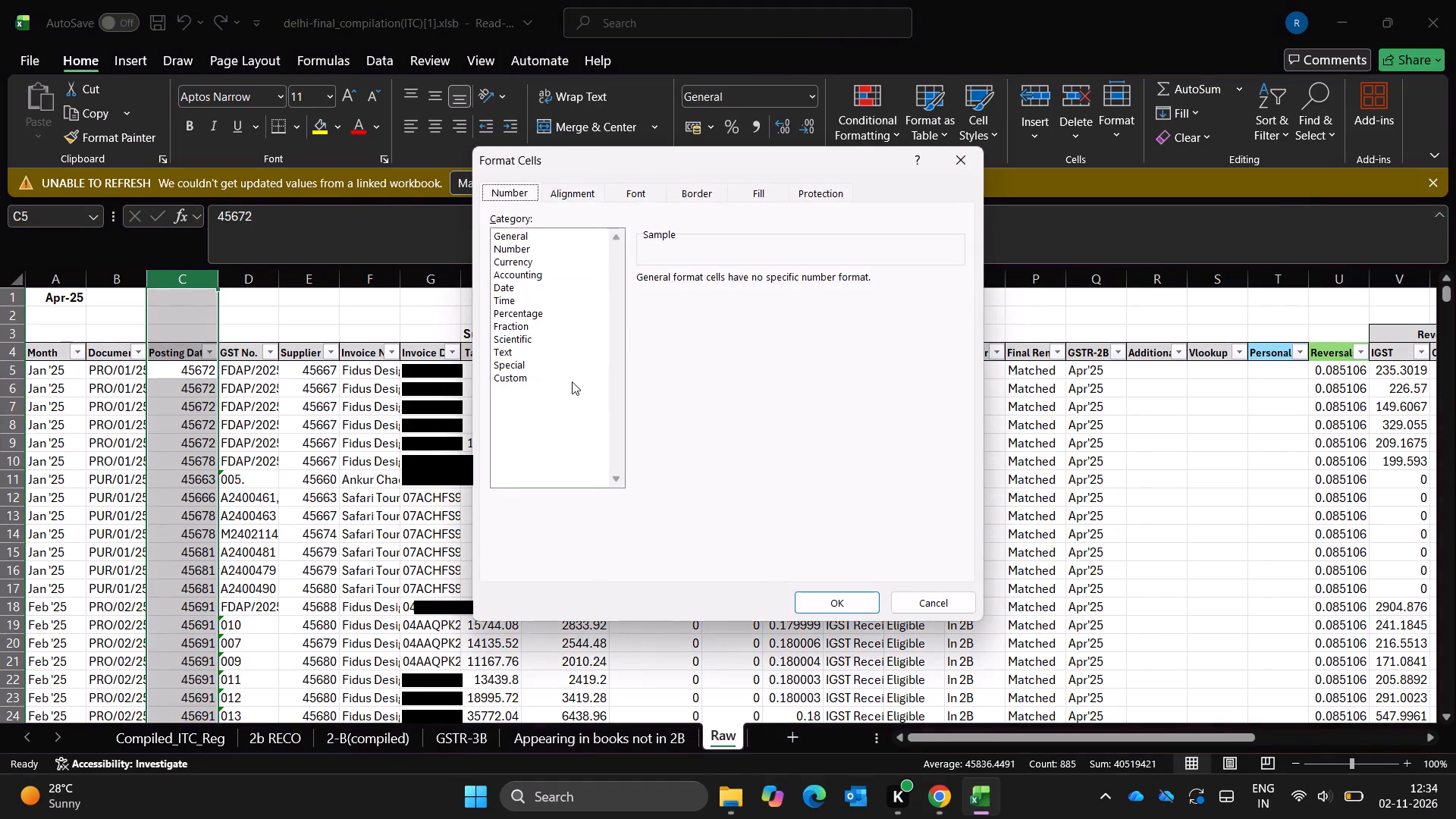
left_click(520, 384)
left_click(522, 375)
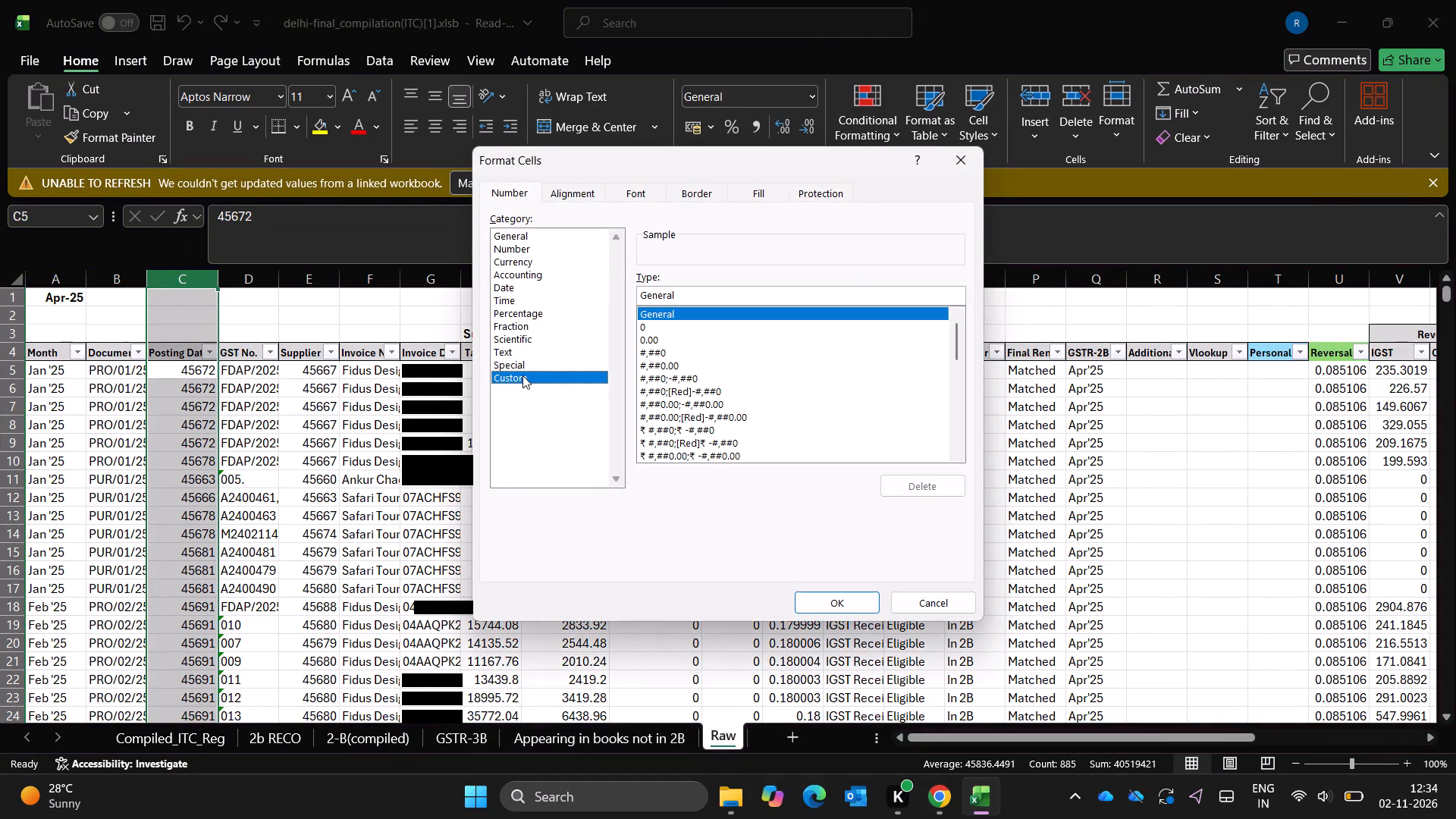
triple_click(958, 454)
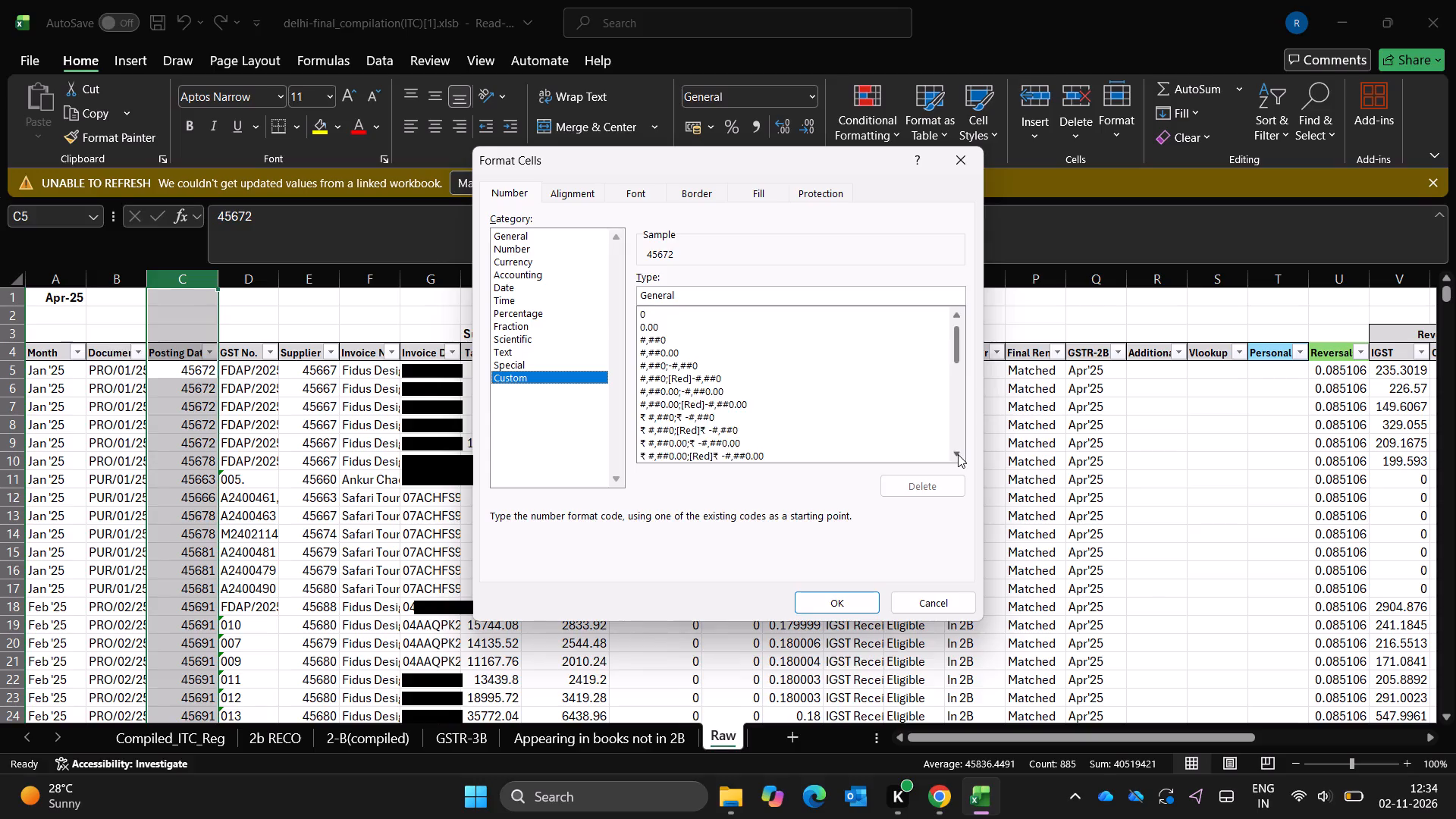
triple_click(958, 454)
triple_click(958, 454)
double_click(958, 454)
left_click_drag(958, 454, 675, 413)
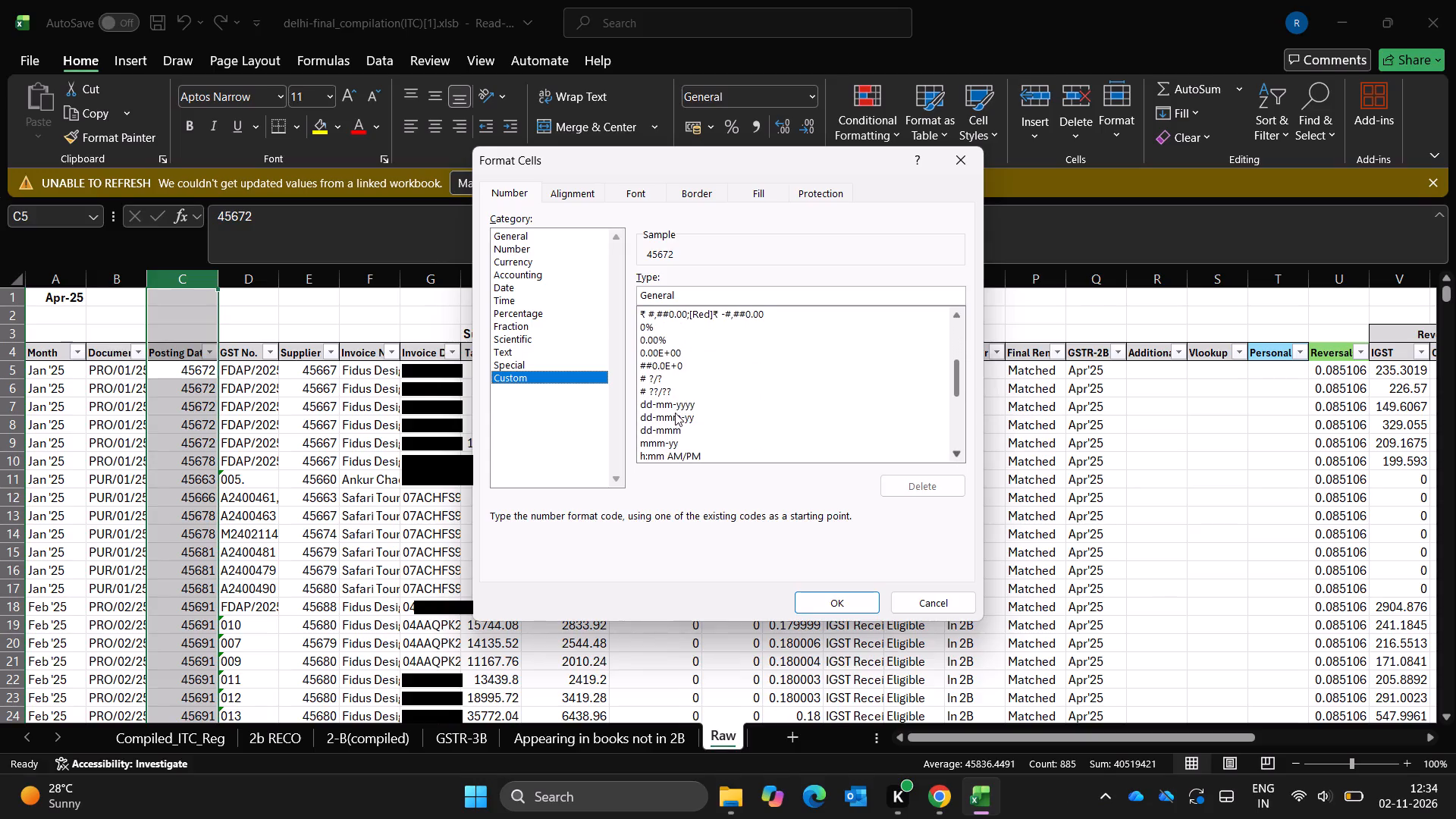
left_click_drag(675, 413, 676, 414)
left_click(676, 414)
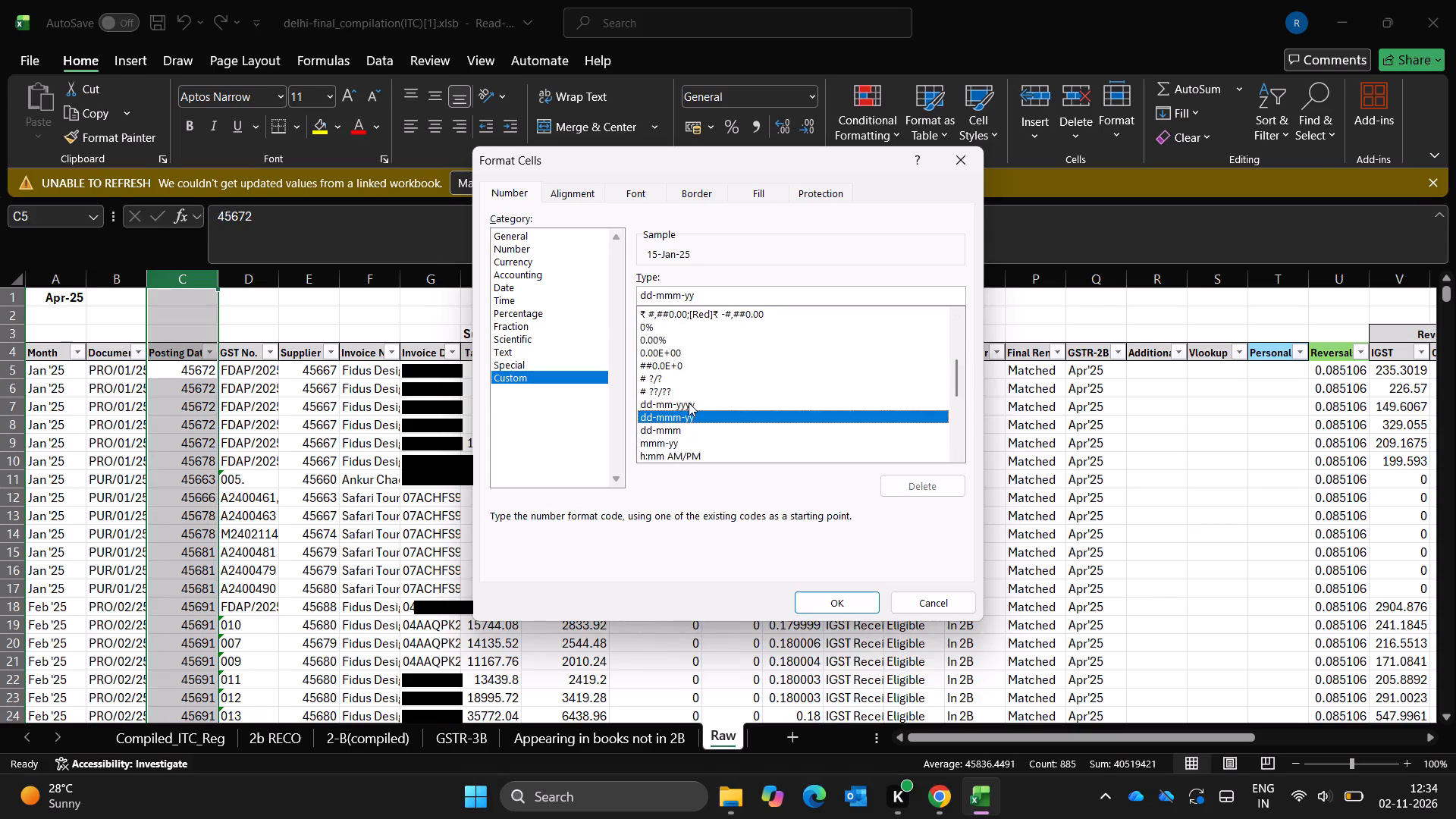
key("Return")
Check the reformatted posting dates down to the end of the April block and return to the header.
key("Down")
key("Down")
key("Down")
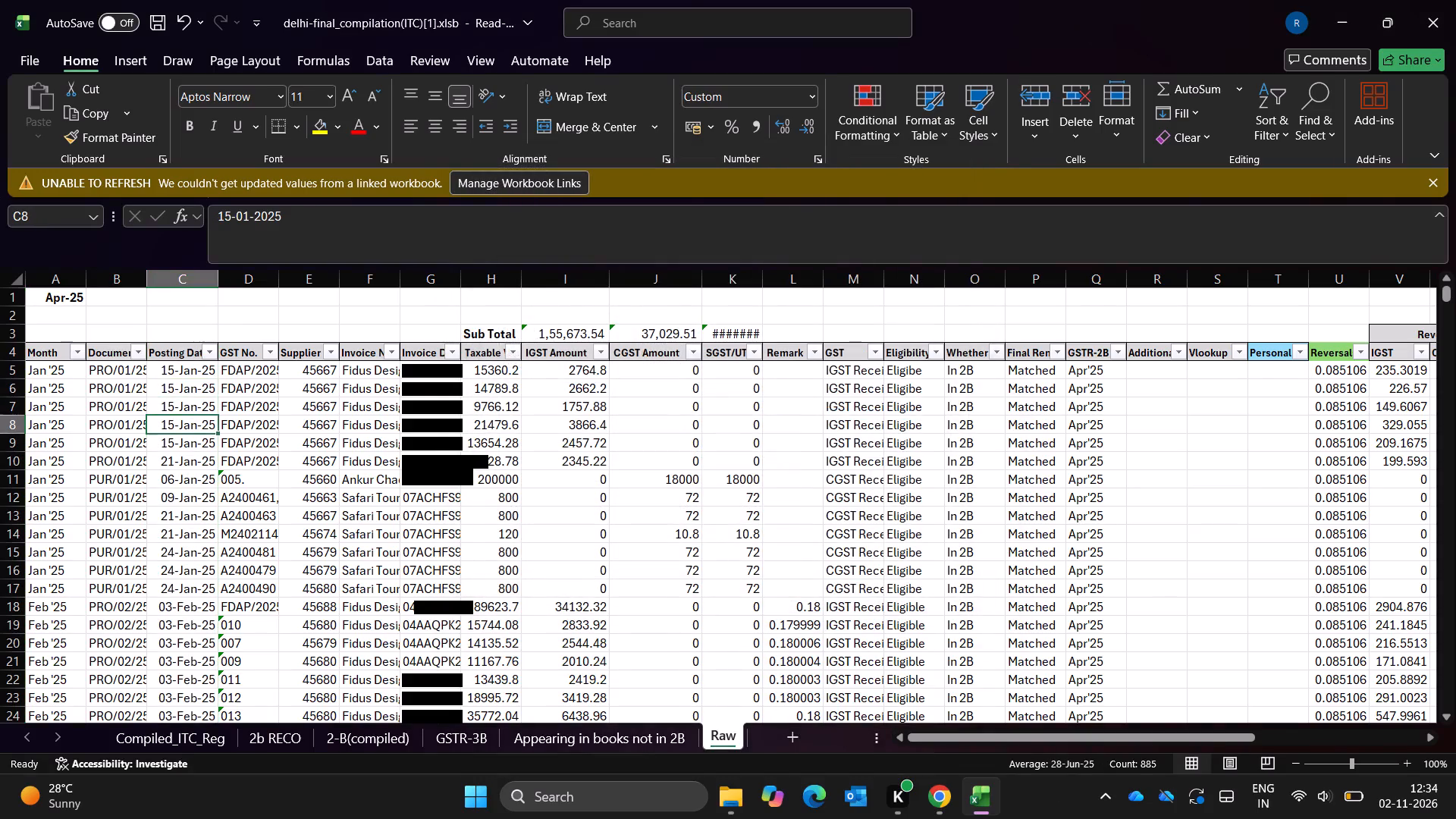
key("Up")
key("Up")
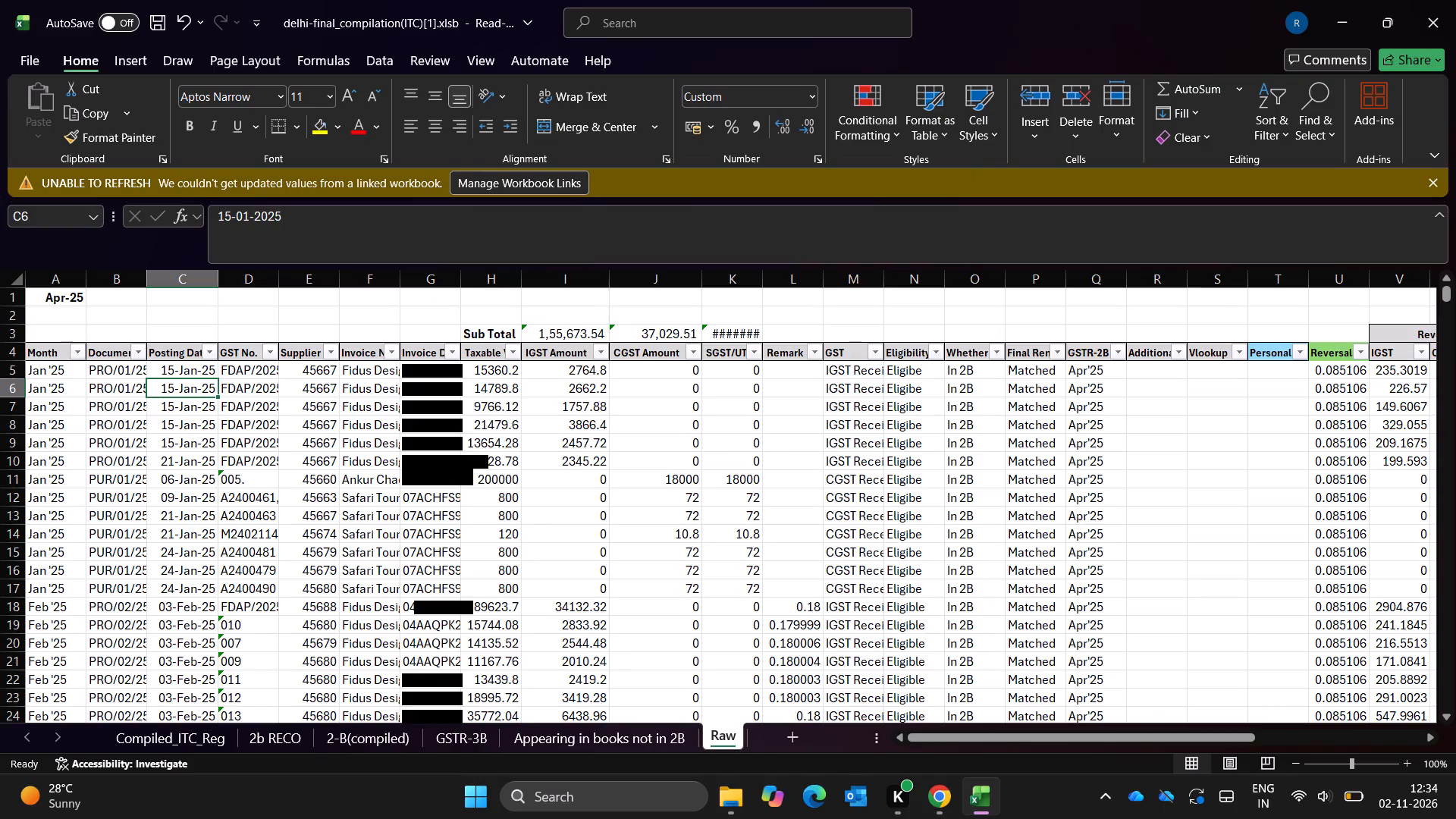
key("Down")
key("Down")
key("Down")
key("Down")
key("Down")
key("Down")
key("ctrl+Down")
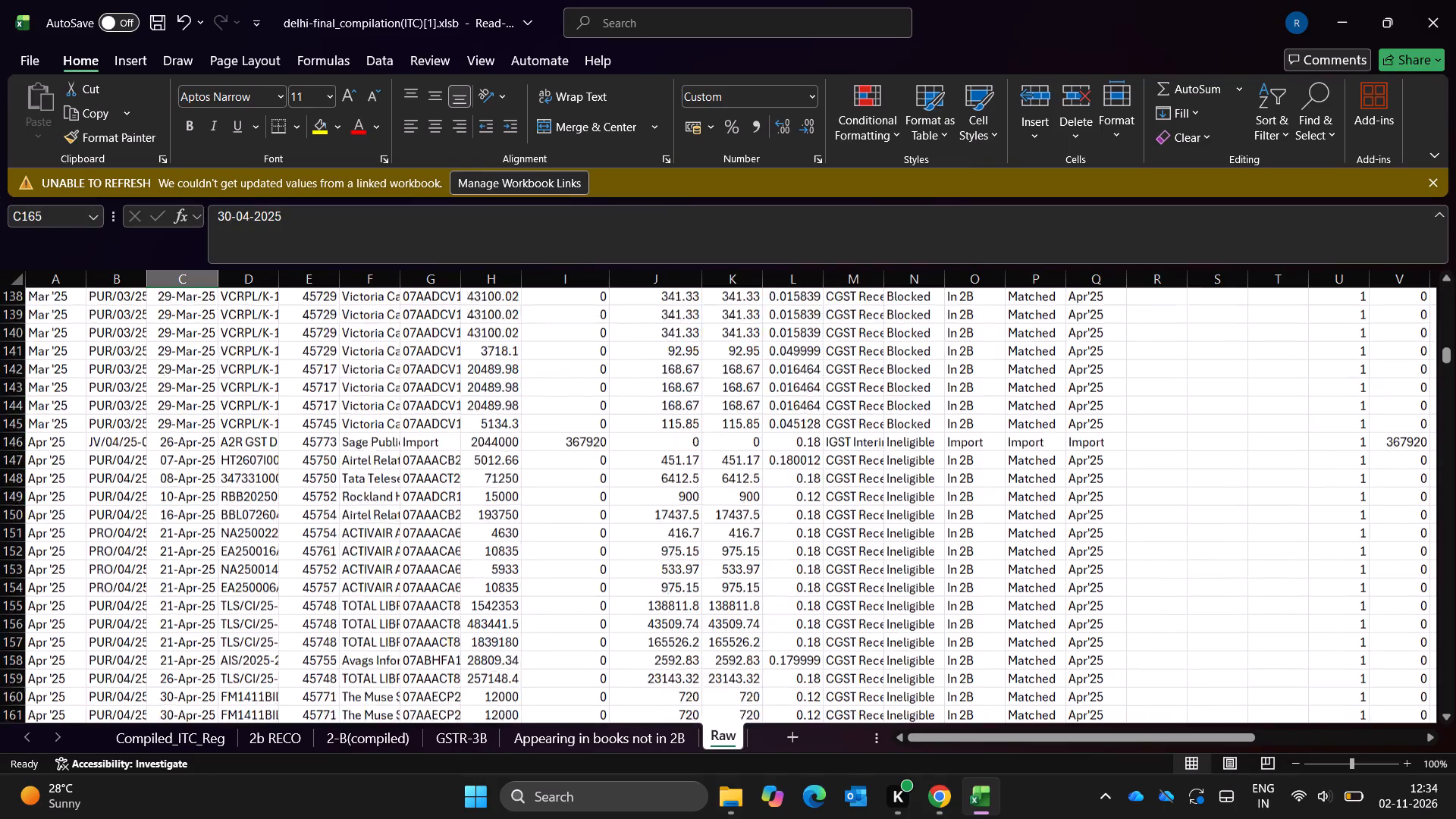
key("Down")
key("Down")
key("Up")
key("Up")
key("Up")
key("Down")
key("ctrl+Up")
key("Up")
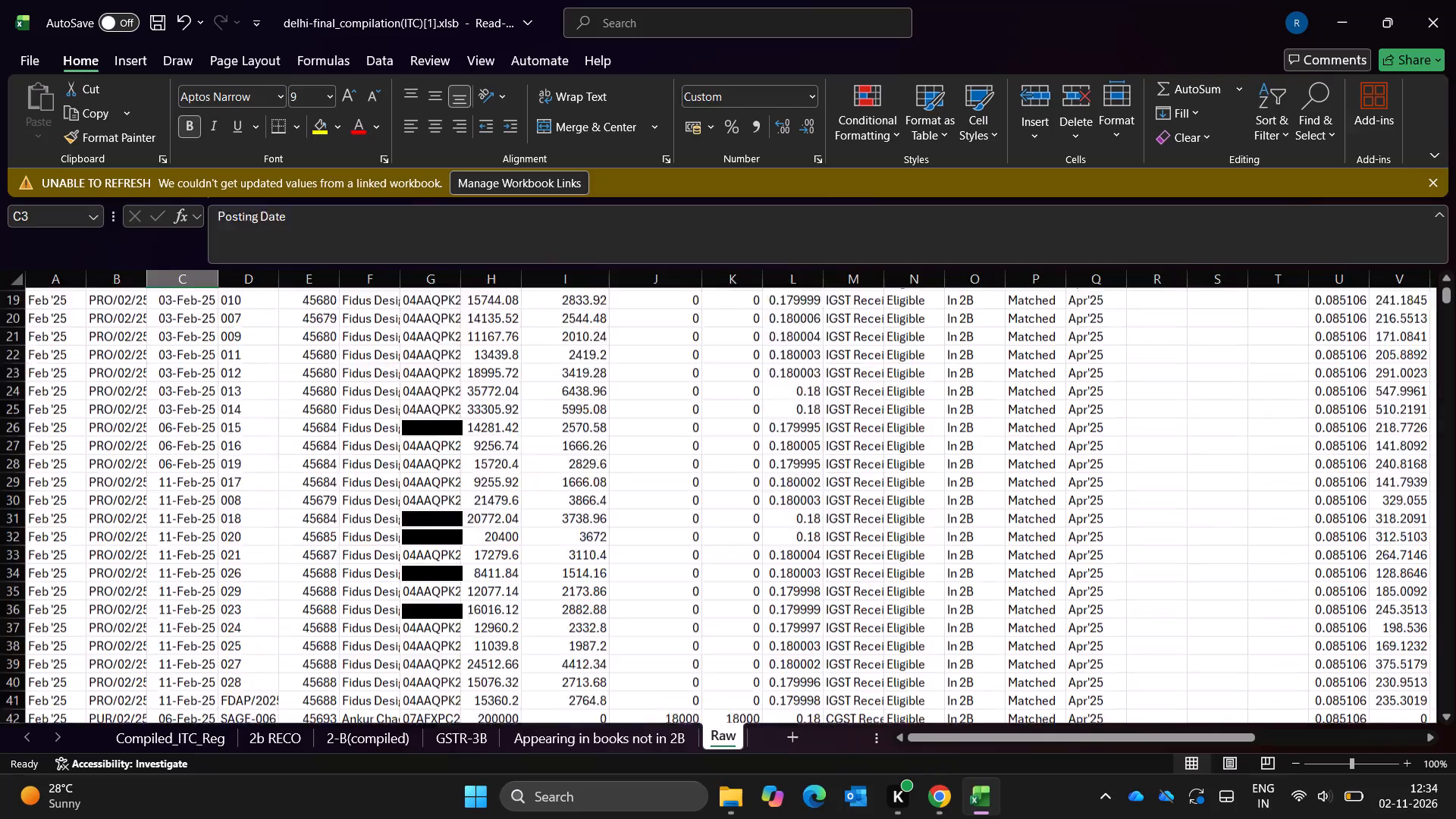
Examine which months and categories the Raw sheet's GSTR-2B Month filter offers, leaving the column unfiltered.
key("Right")
key("Right")
key("Right")
key("Up")
key("Right")
key("Right")
key("Down")
key("Down")
key("Right")
key("Right")
key("Right")
key("Right")
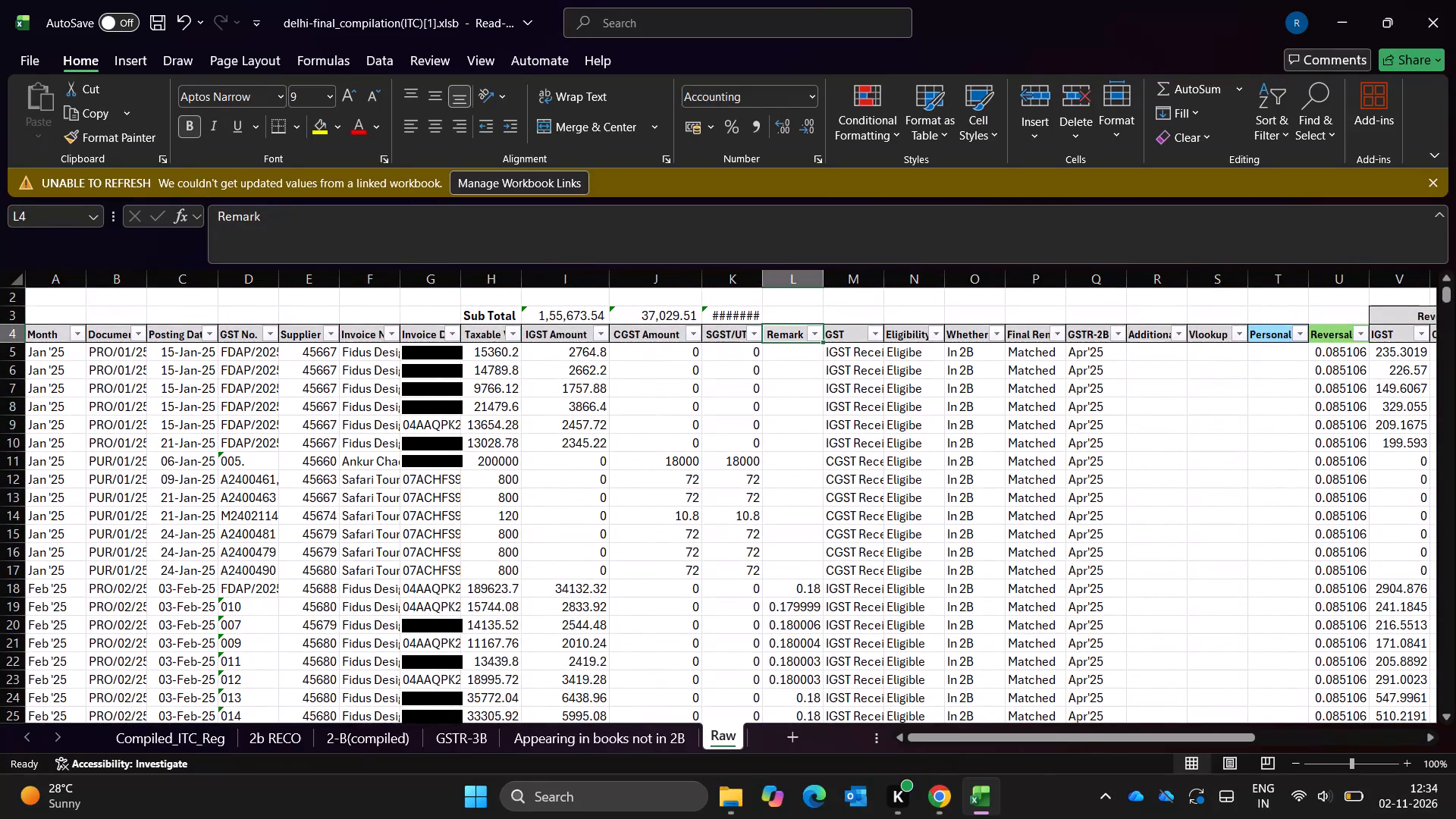
key("ctrl+Page_Down")
key("Right")
key("Right")
key("Right")
key("Right")
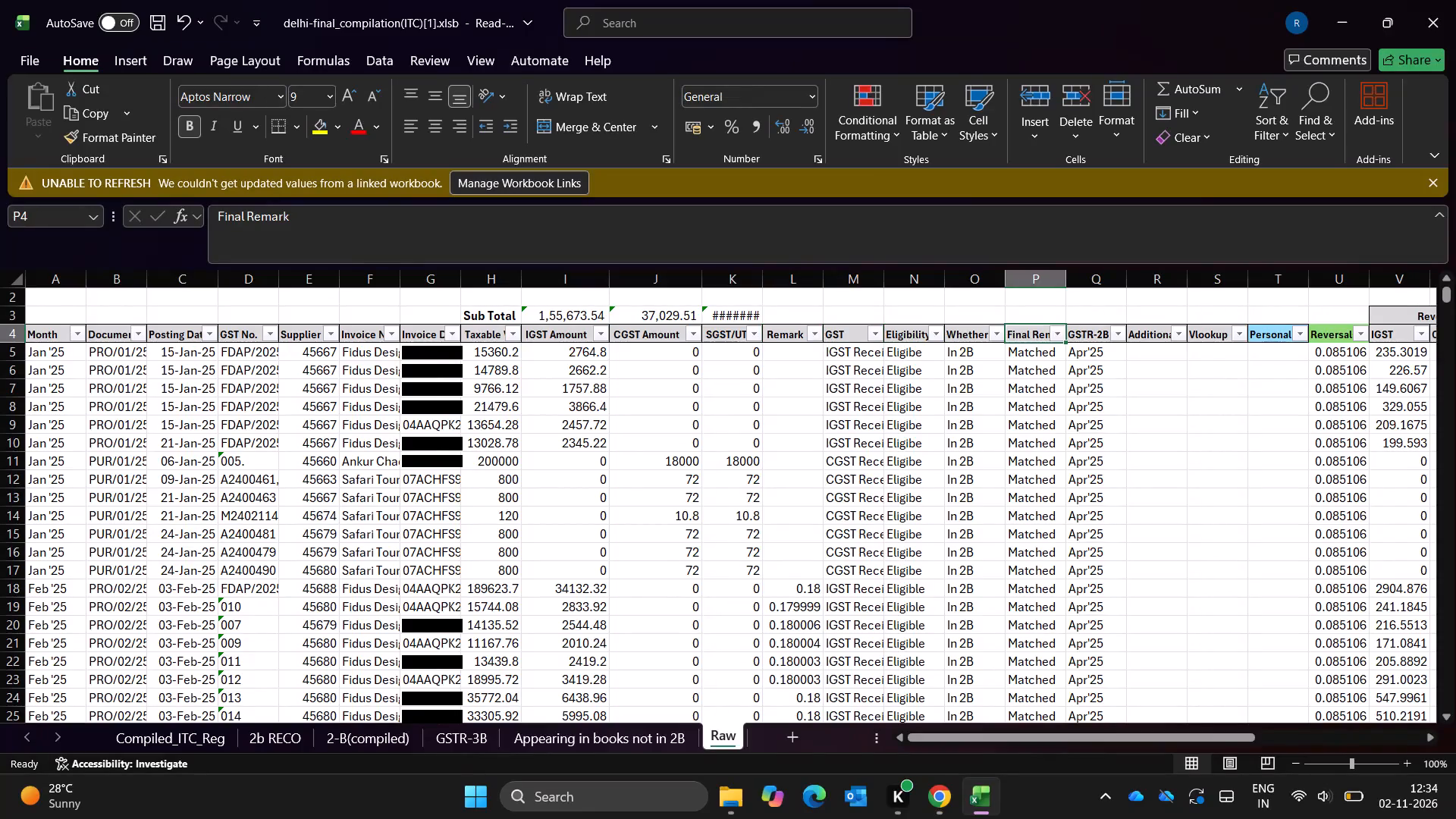
key("Right")
key("Right")
key("Left")
key("alt+Down")
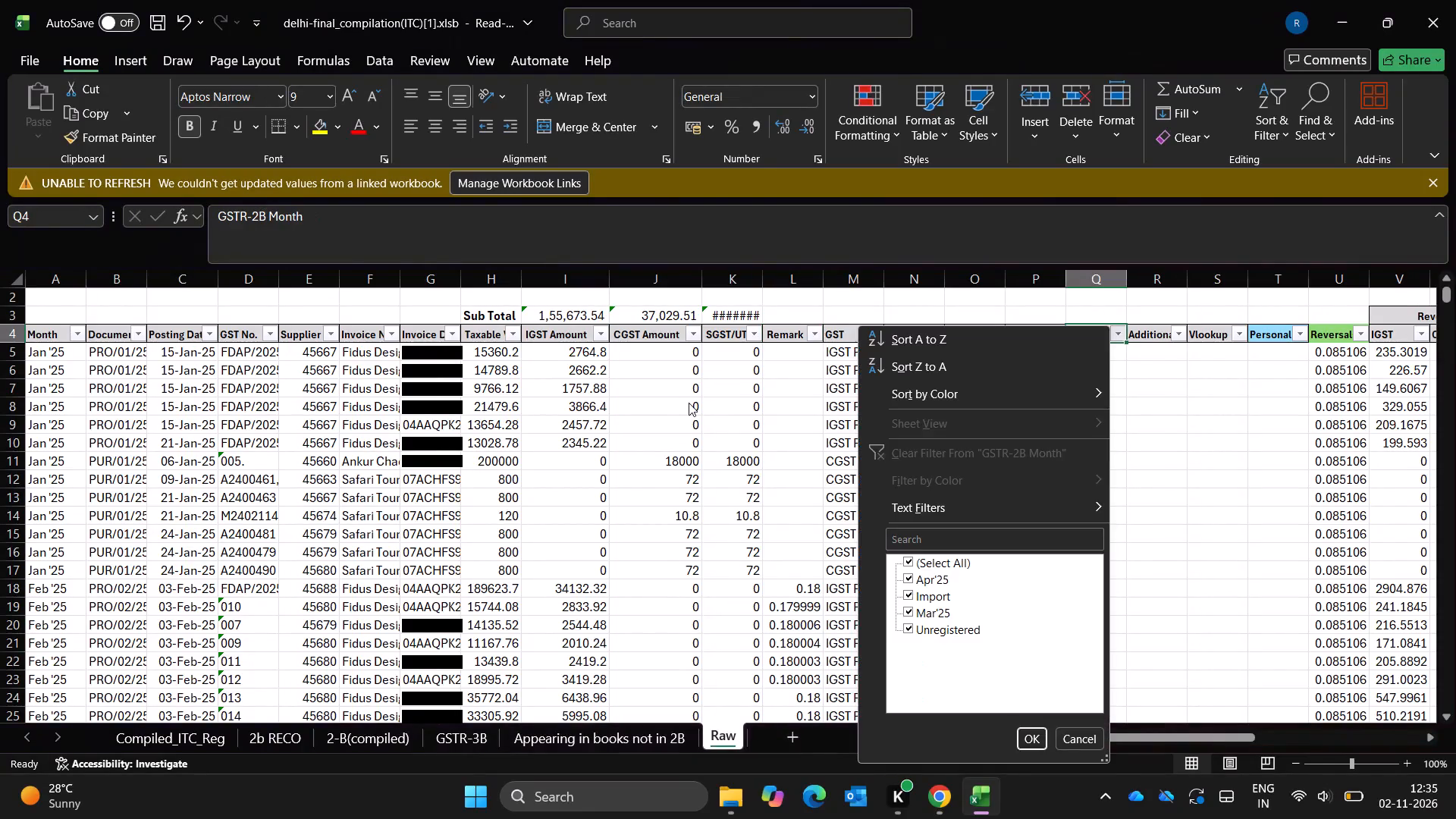
key("Escape")
key("Right")
key("Right")
key("Left")
key("Left")
key("alt+Down")
key("Escape")
key("alt+a")
key("alt+c")
key("Escape")
key("Escape")
key("Escape")
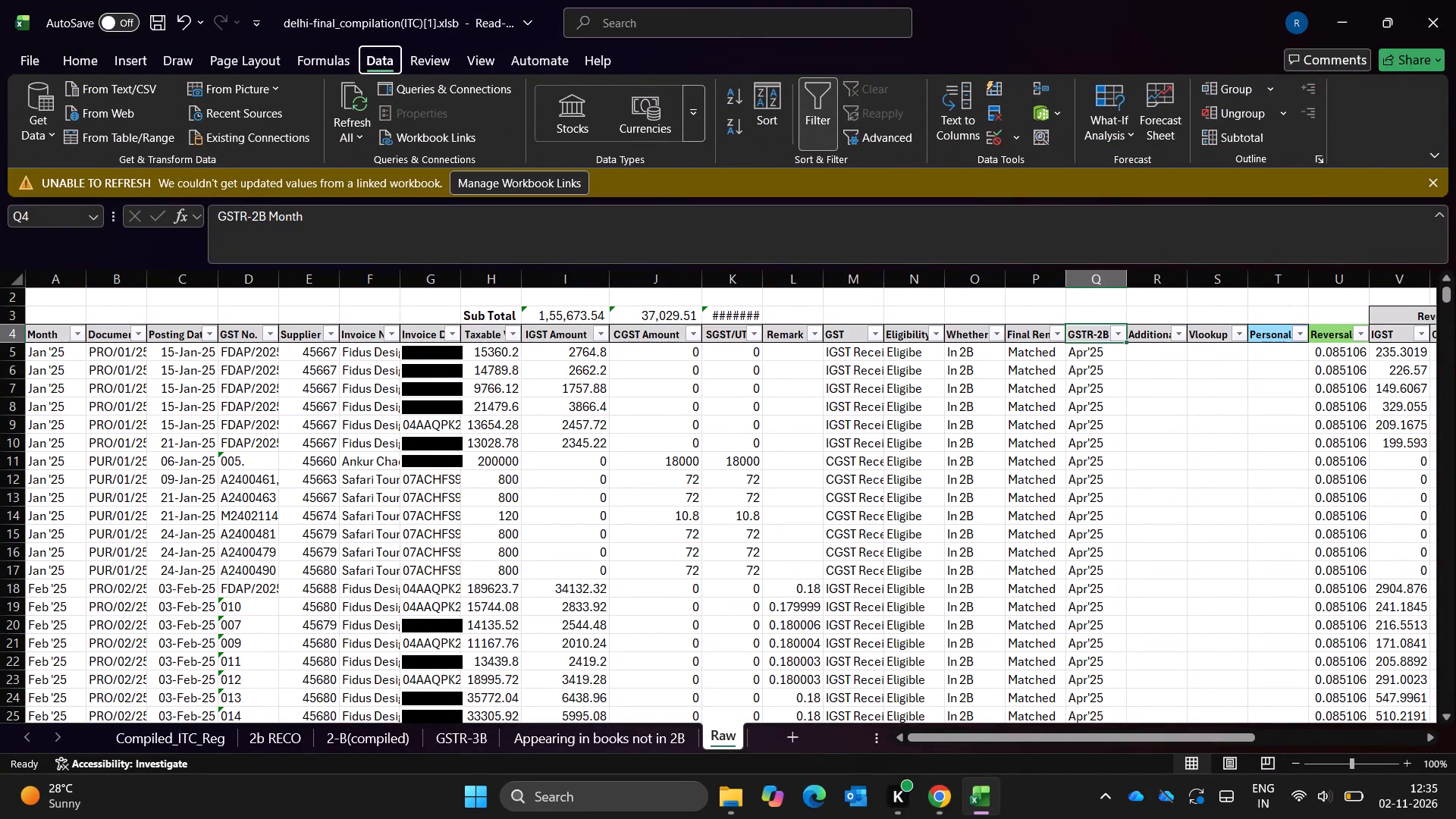
Go down the Raw sheet's Month column past the first block and locate the start of the May-25 block.
key("Right")
key("Right")
key("Right")
key("Right")
key("Right")
key("ctrl+Left")
key("ctrl+Left")
key("ctrl+Left")
key("Down")
key("Down")
key("ctrl+Down")
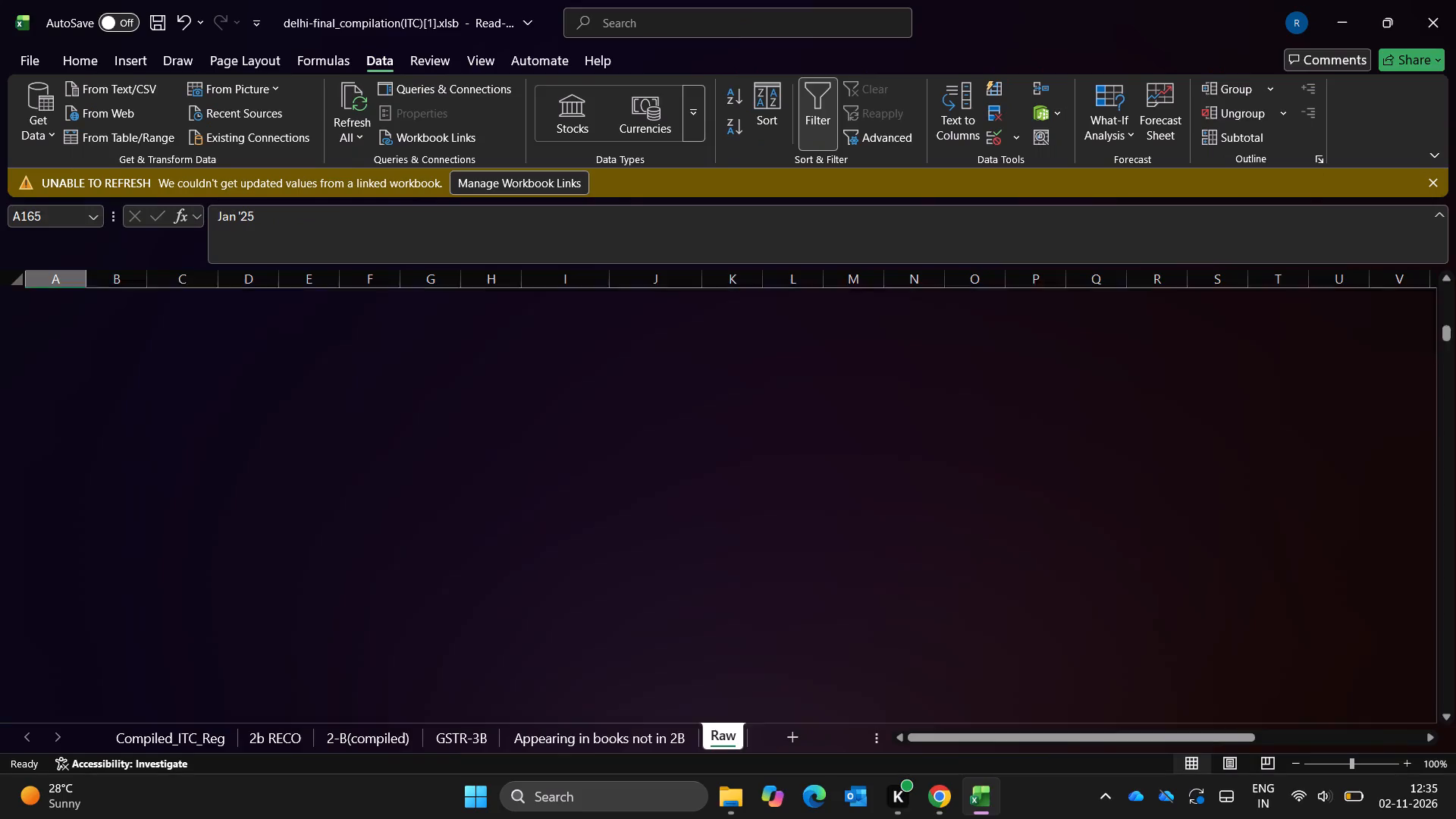
key("Down")
key("Down")
key("Down")
key("Down")
key("Down")
key("Down")
key("Down")
key("Down")
key("Down")
key("Down")
key("Down")
key("Down")
key("Down")
key("Down")
key("Down")
key("Down")
key("Down")
key("Down")
key("Down")
key("Down")
key("ctrl+Up")
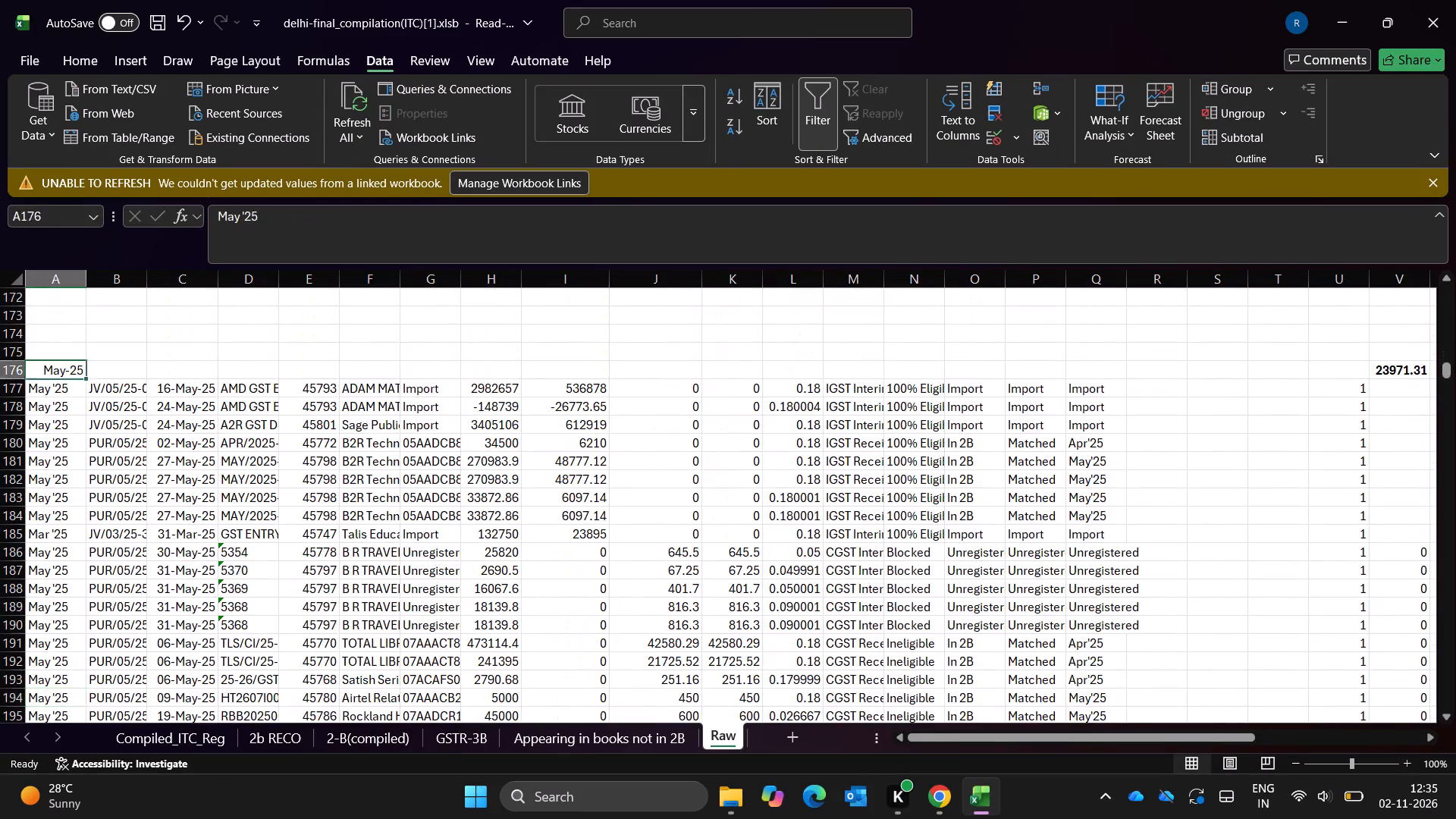
Return to the top of the Raw sheet and look across its column headers to Final Remark.
key("ctrl+Up")
key("ctrl+Up")
key("ctrl+Up")
key("ctrl+Up")
key("Down")
key("Down")
key("Down")
key("Down")
key("Right")
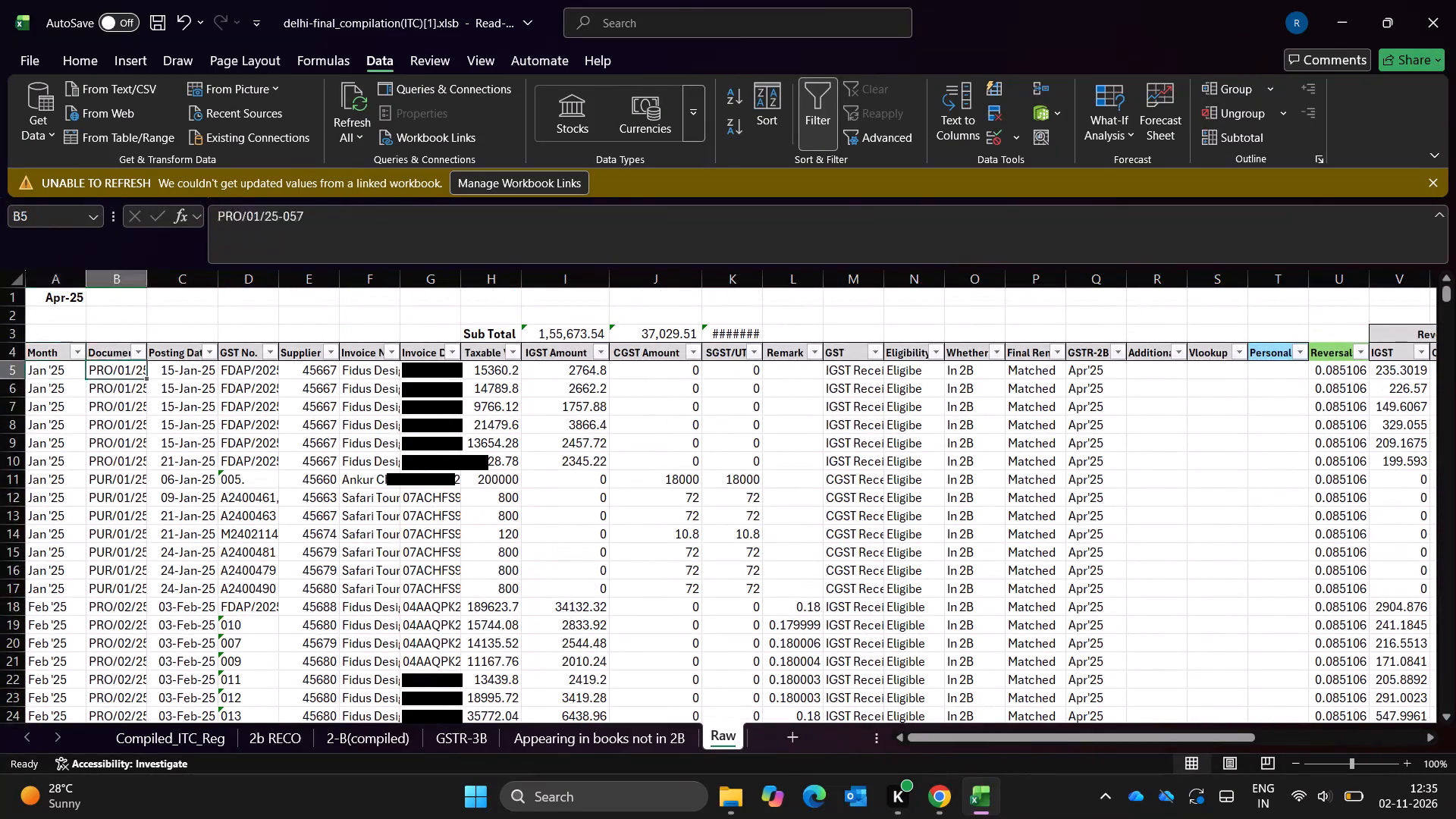
key("Right")
key("Right")
key("Right")
key("Right")
key("Right")
key("Right")
key("Right")
key("Right")
key("Right")
key("Right")
key("Right")
key("Up")
key("Up")
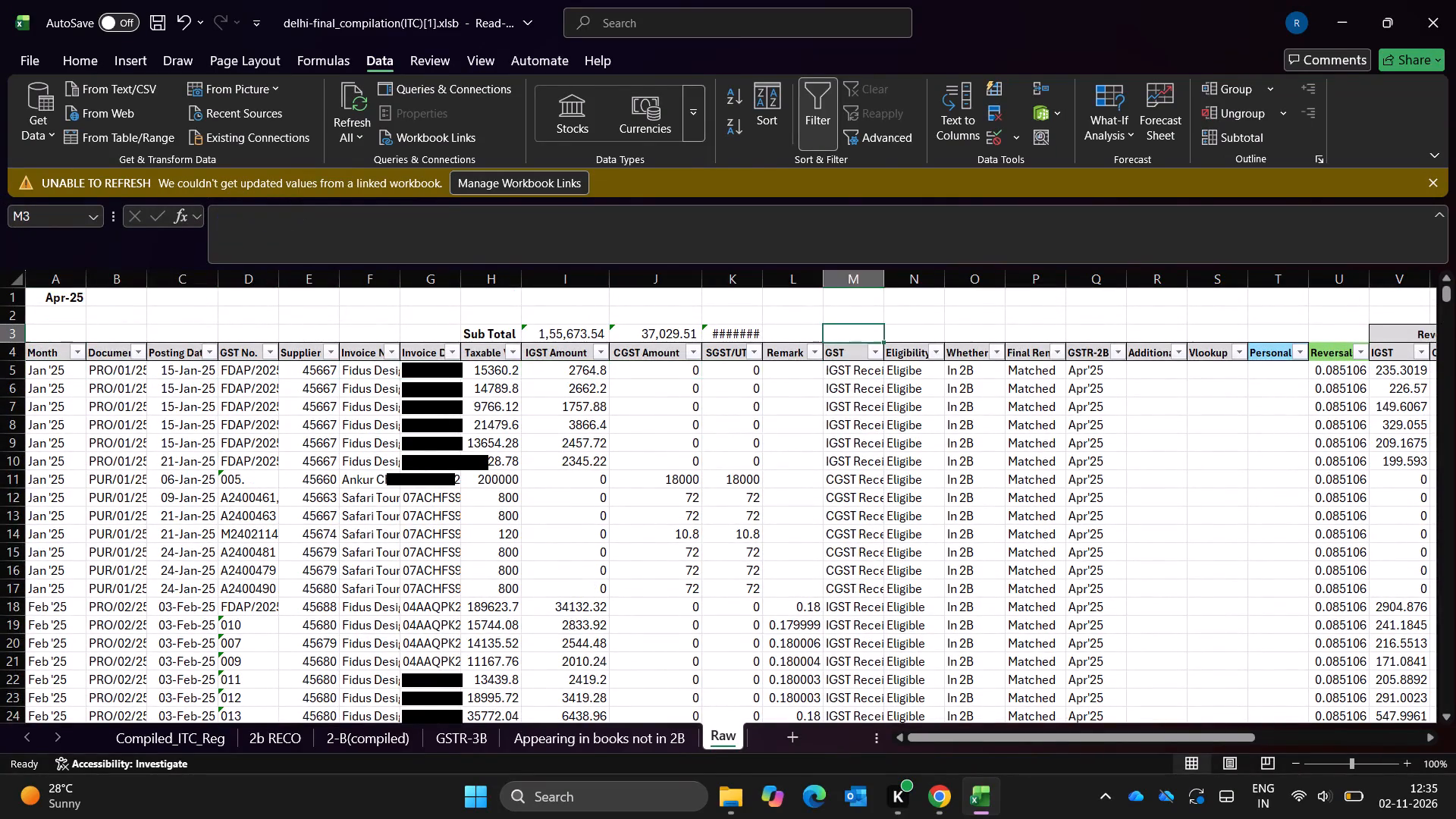
key("Right")
key("Right")
key("Right")
key("Down")
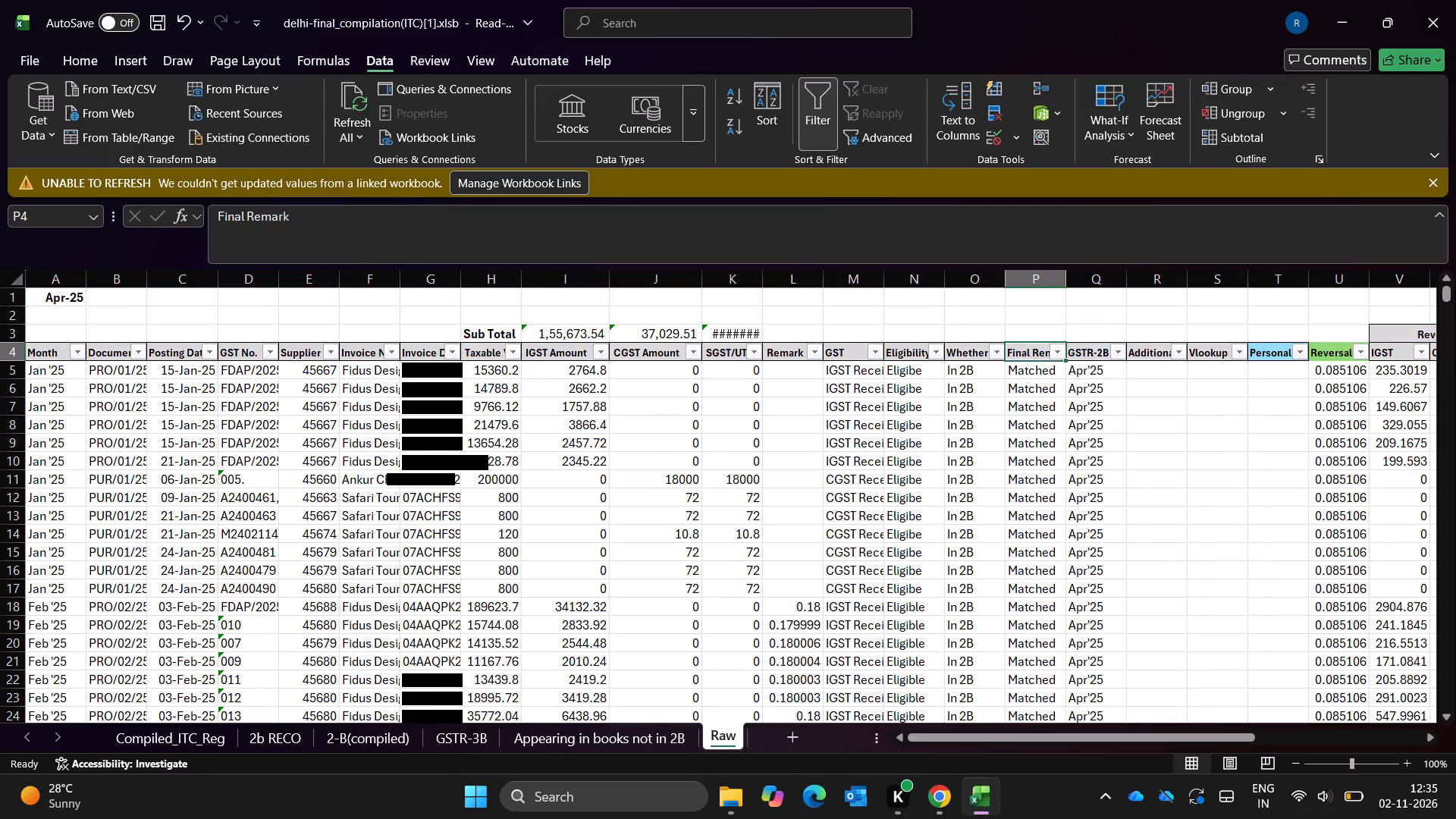
Go to the Compiled_ITC_Reg sheet and check its Month column down to the last entries, returning to the header row.
key("ctrl+Page_Up")
key("ctrl+Page_Up")
key("ctrl+Page_Up")
key("ctrl+Page_Up")
key("ctrl+Page_Up")
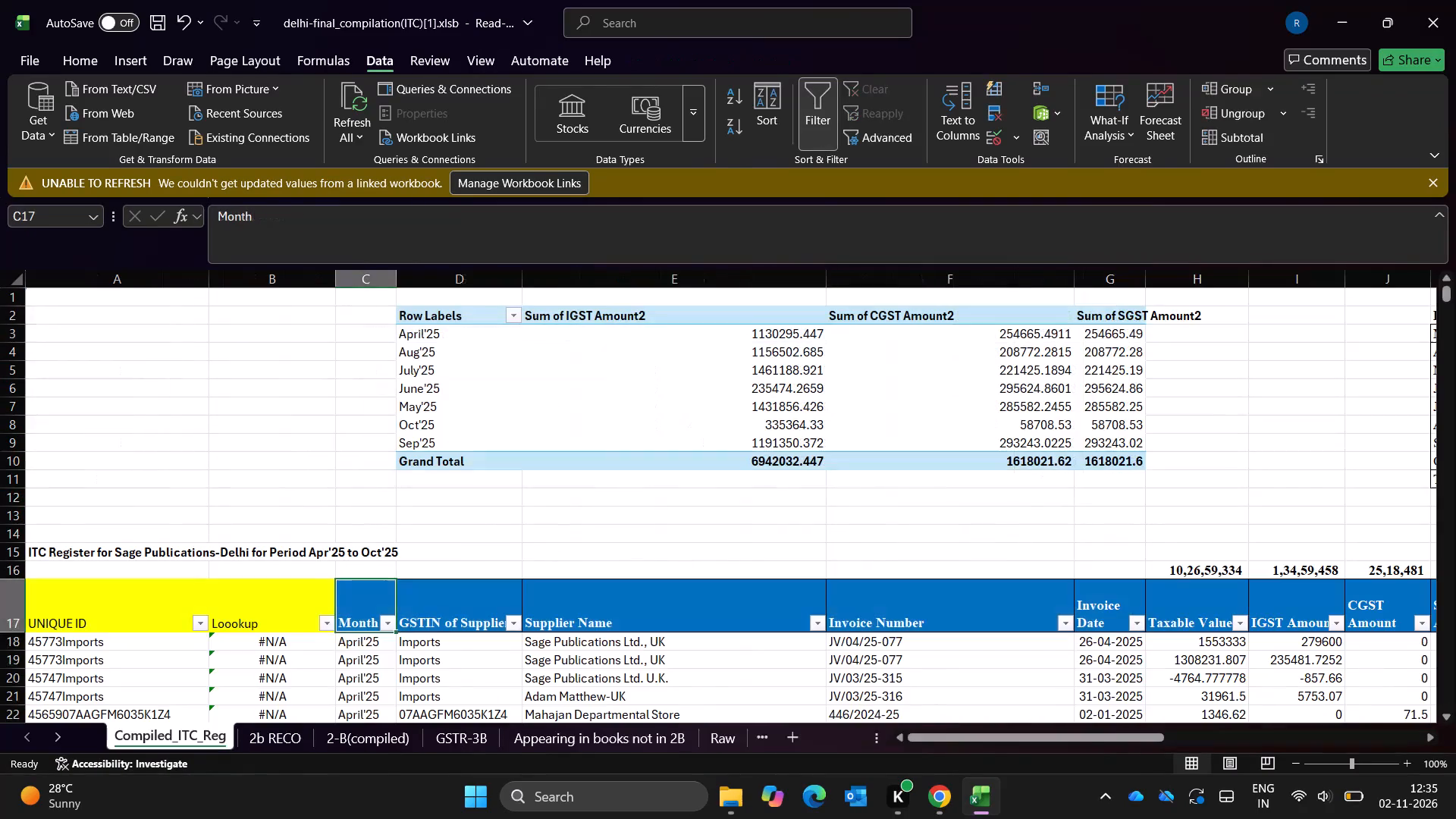
key("Down")
key("Down")
key("Up")
key("Up")
key("Down")
key("Down")
key("ctrl+Down")
key("Down")
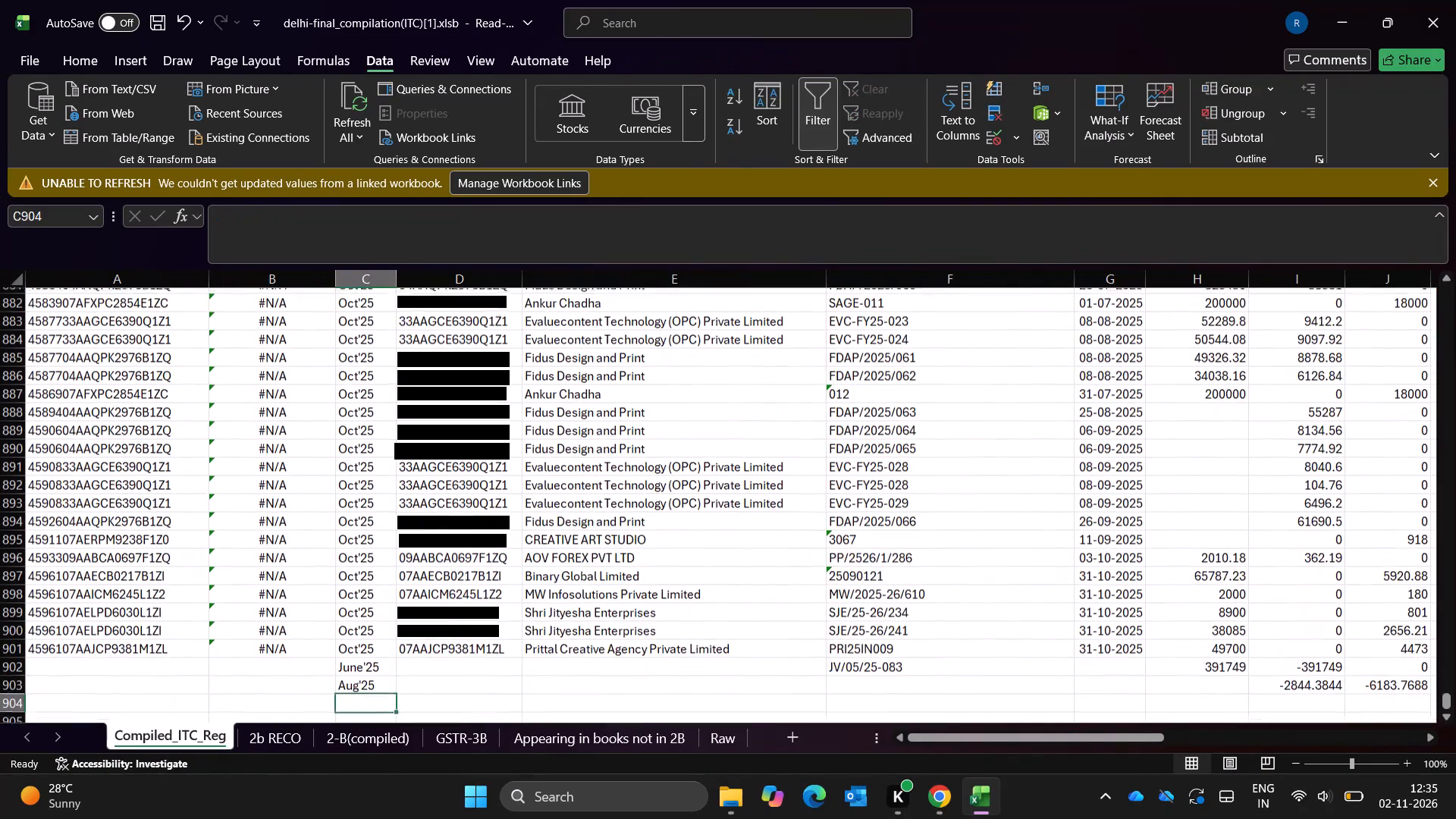
key("Up")
key("Up")
key("Up")
key("ctrl+Up")
key("Right")
key("Right")
key("Up")
key("Up")
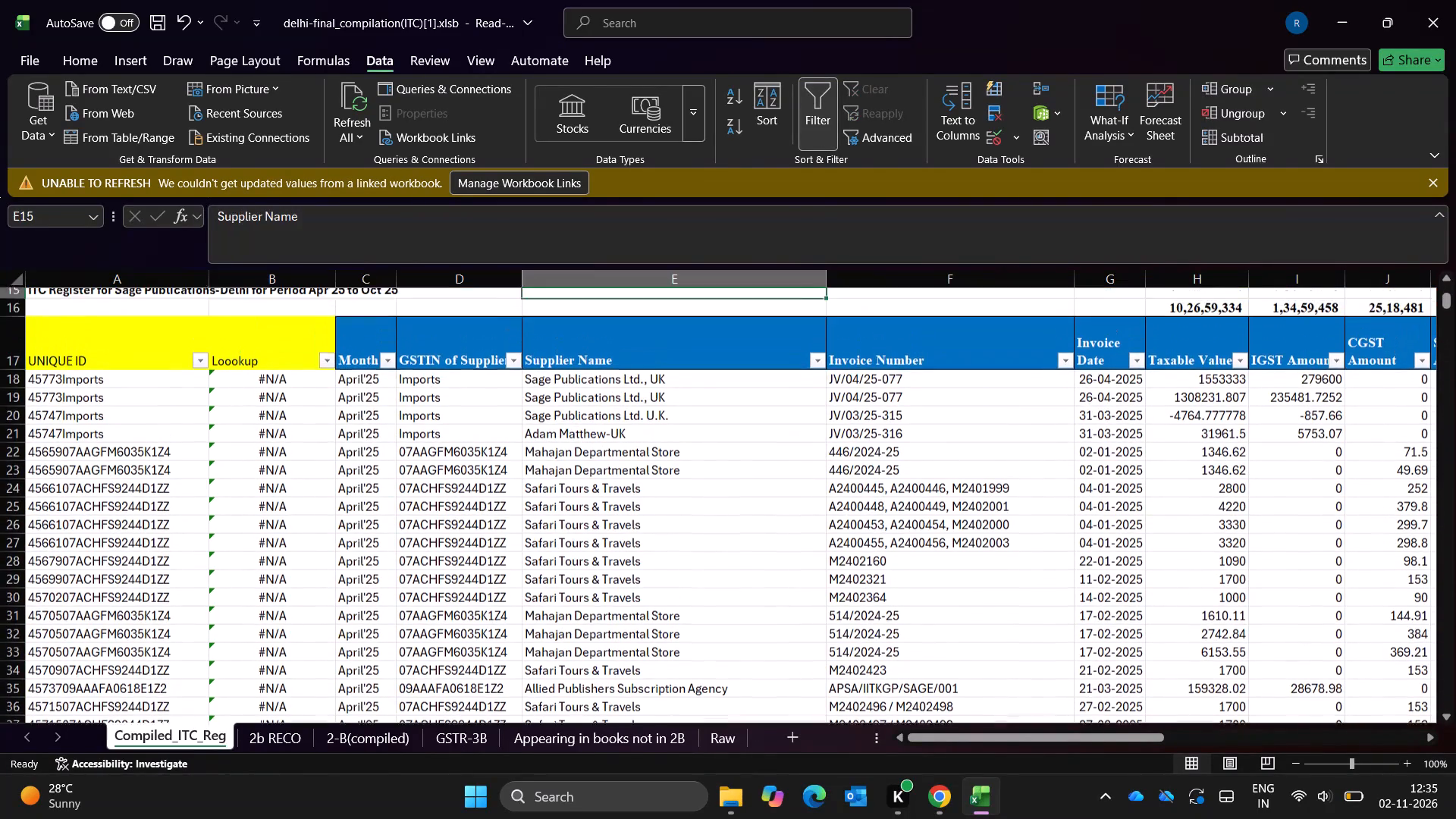
Review the ITC register's headers from Supplier Name across to Common Reversal Ratio, then back through Invoice Date to Month.
key("Down")
key("Down")
key("Right")
key("Right")
key("Right")
key("Right")
key("Right")
key("Right")
key("Right")
key("Right")
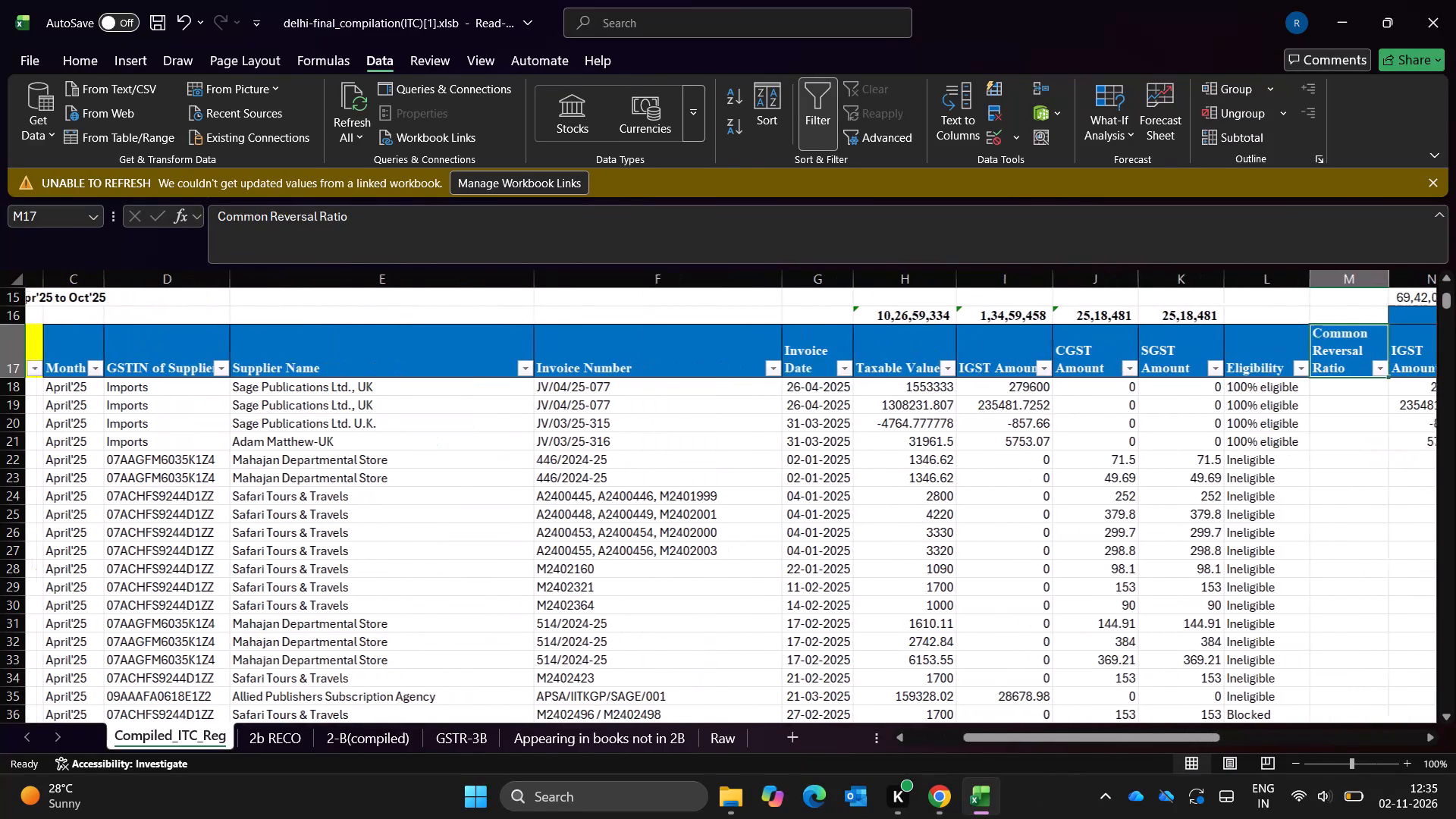
key("Left")
key("Left")
key("Left")
key("Left")
key("Left")
key("Left")
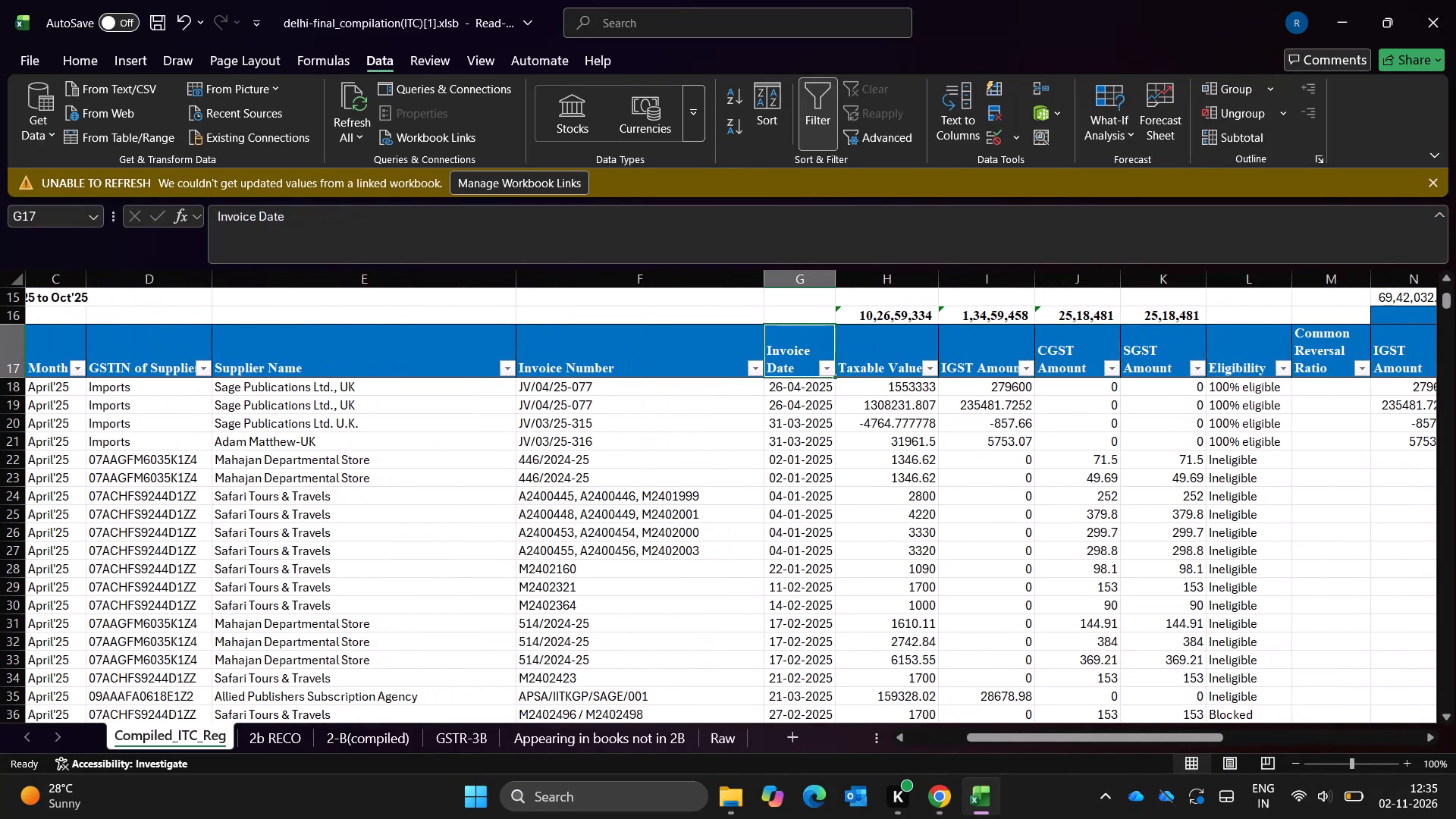
key("Down")
key("Down")
key("Down")
key("Down")
key("Up")
key("Up")
key("Up")
key("Up")
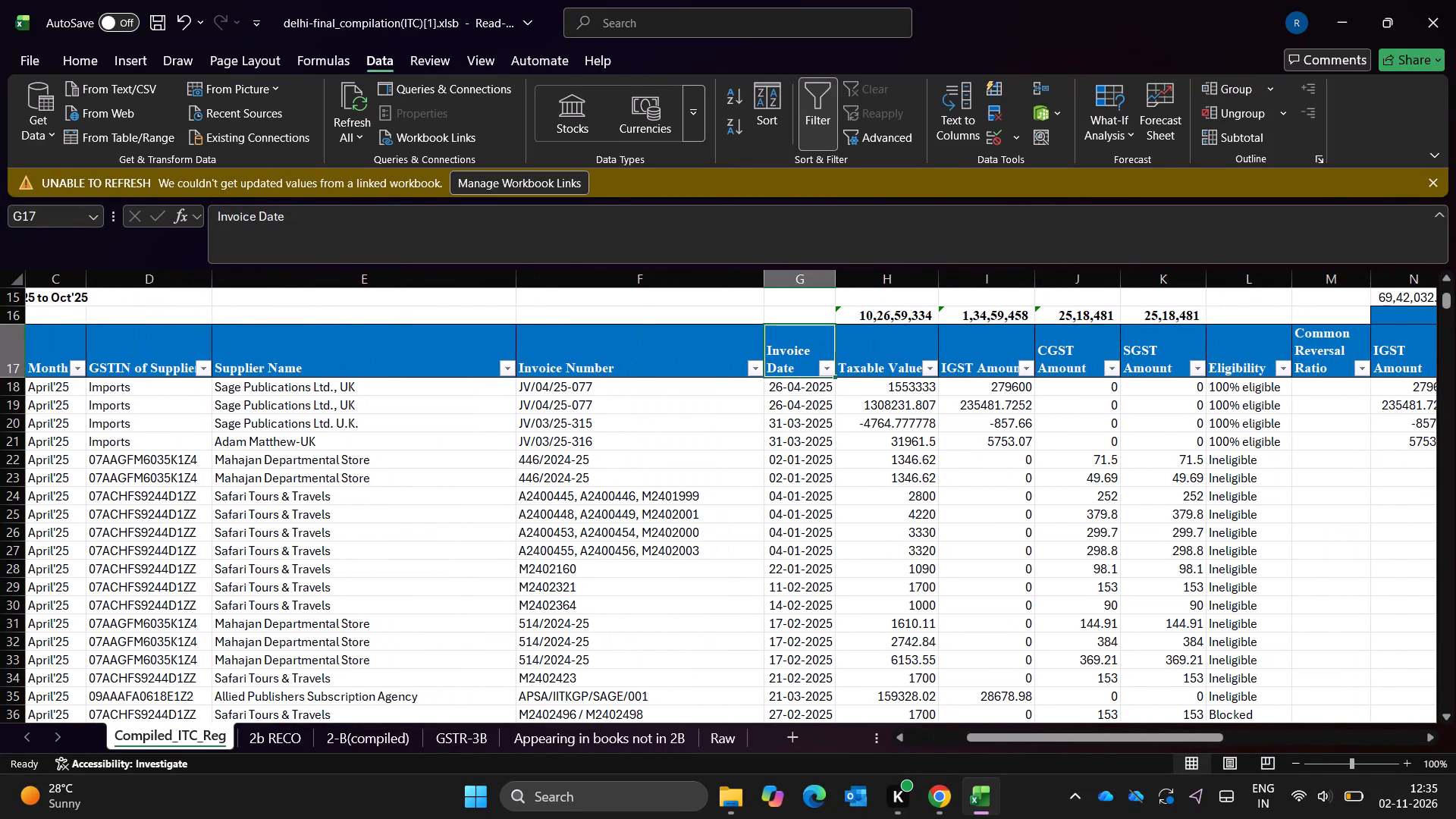
key("Left")
key("Left")
key("Left")
key("Left")
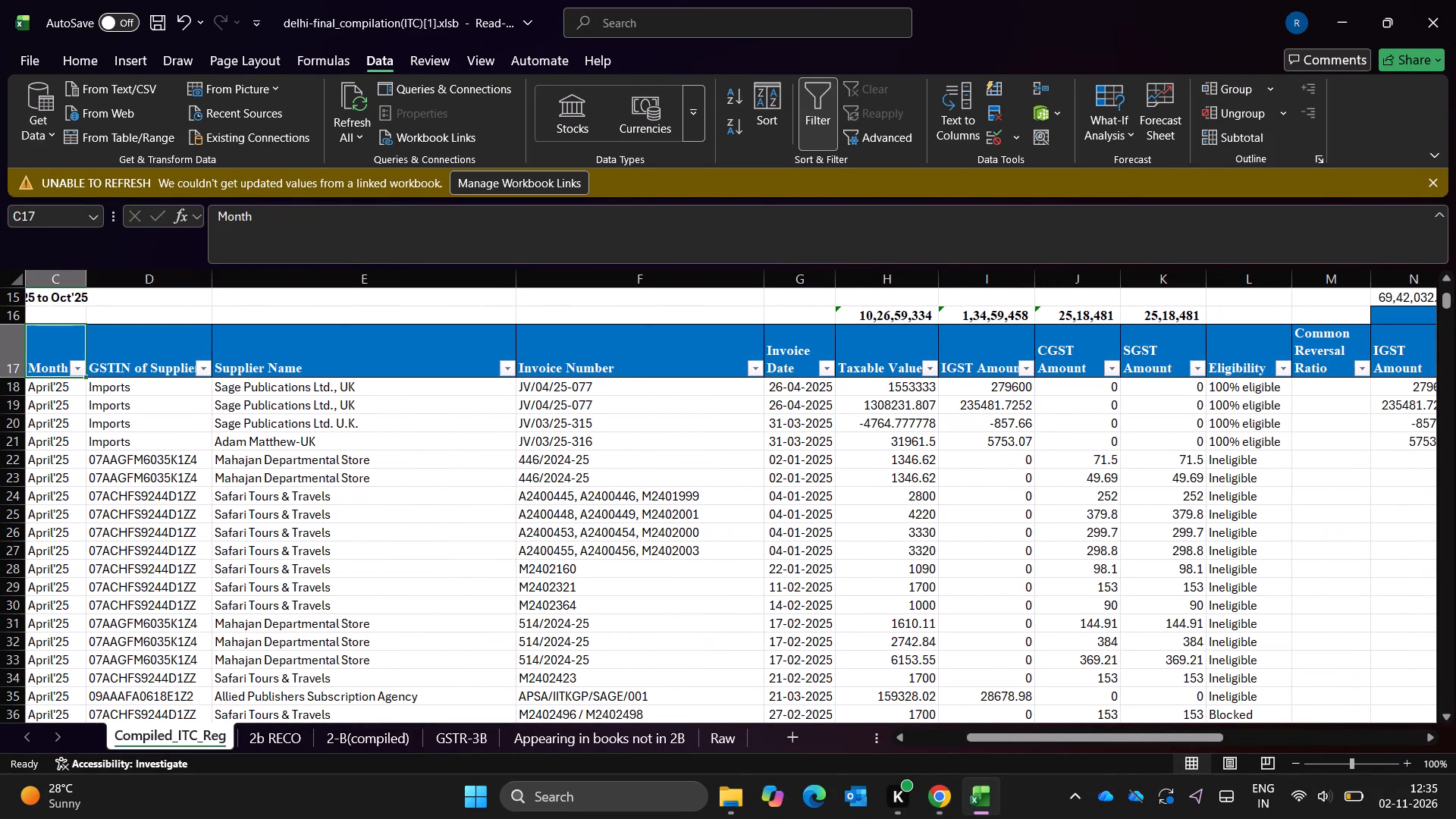
Examine the register's Invoice Date column from the April'25 rows through the June'25 block to the end of the data.
key("Down")
key("Down")
key("Down")
key("Down")
key("Down")
key("Down")
key("Right")
key("Right")
key("Right")
key("Right")
key("Right")
key("Down")
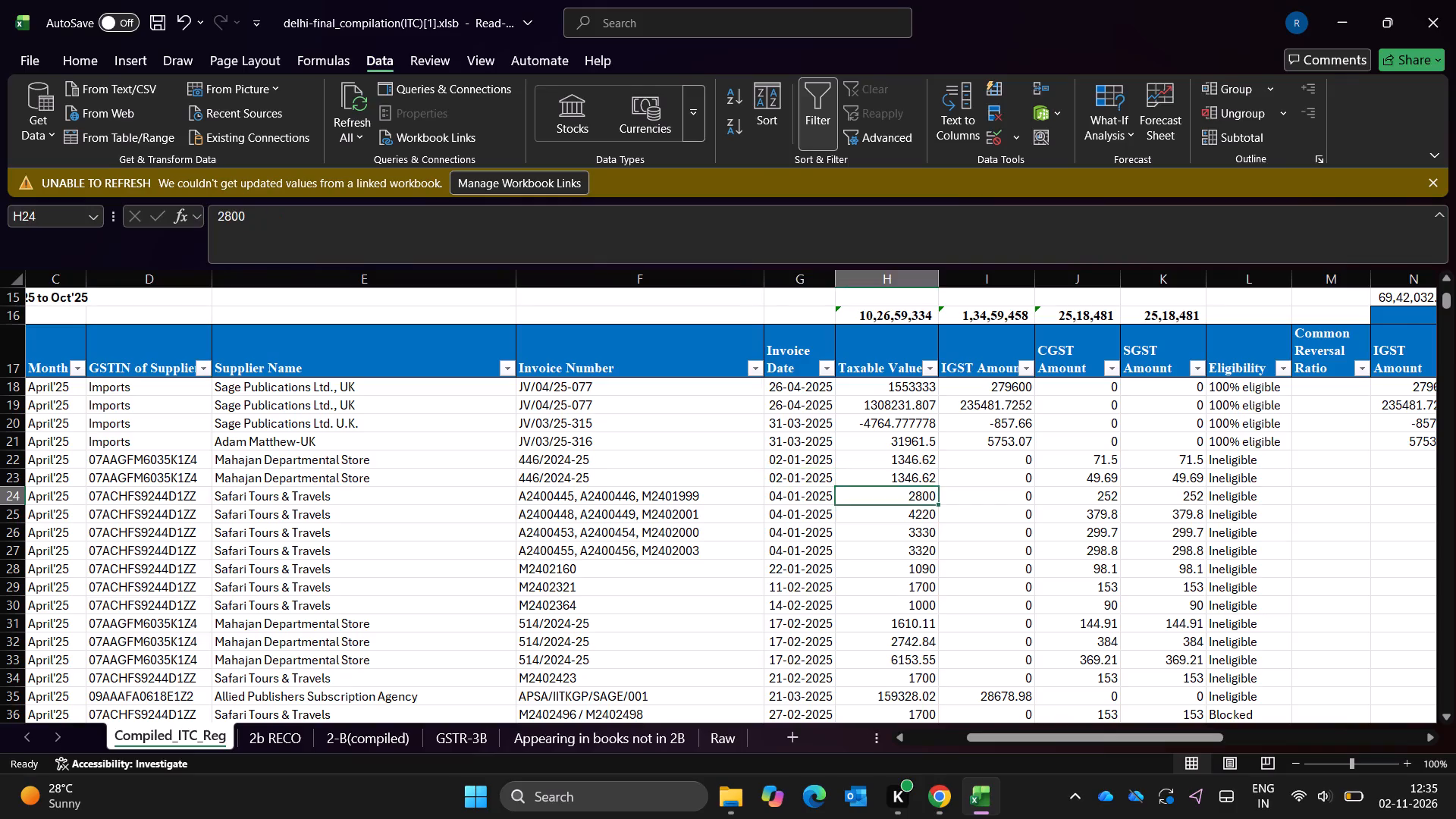
key("Left")
key("Down")
key("Down")
key("Down")
key("Down")
key("Down")
key("Down")
key("ctrl+Down")
key("Down")
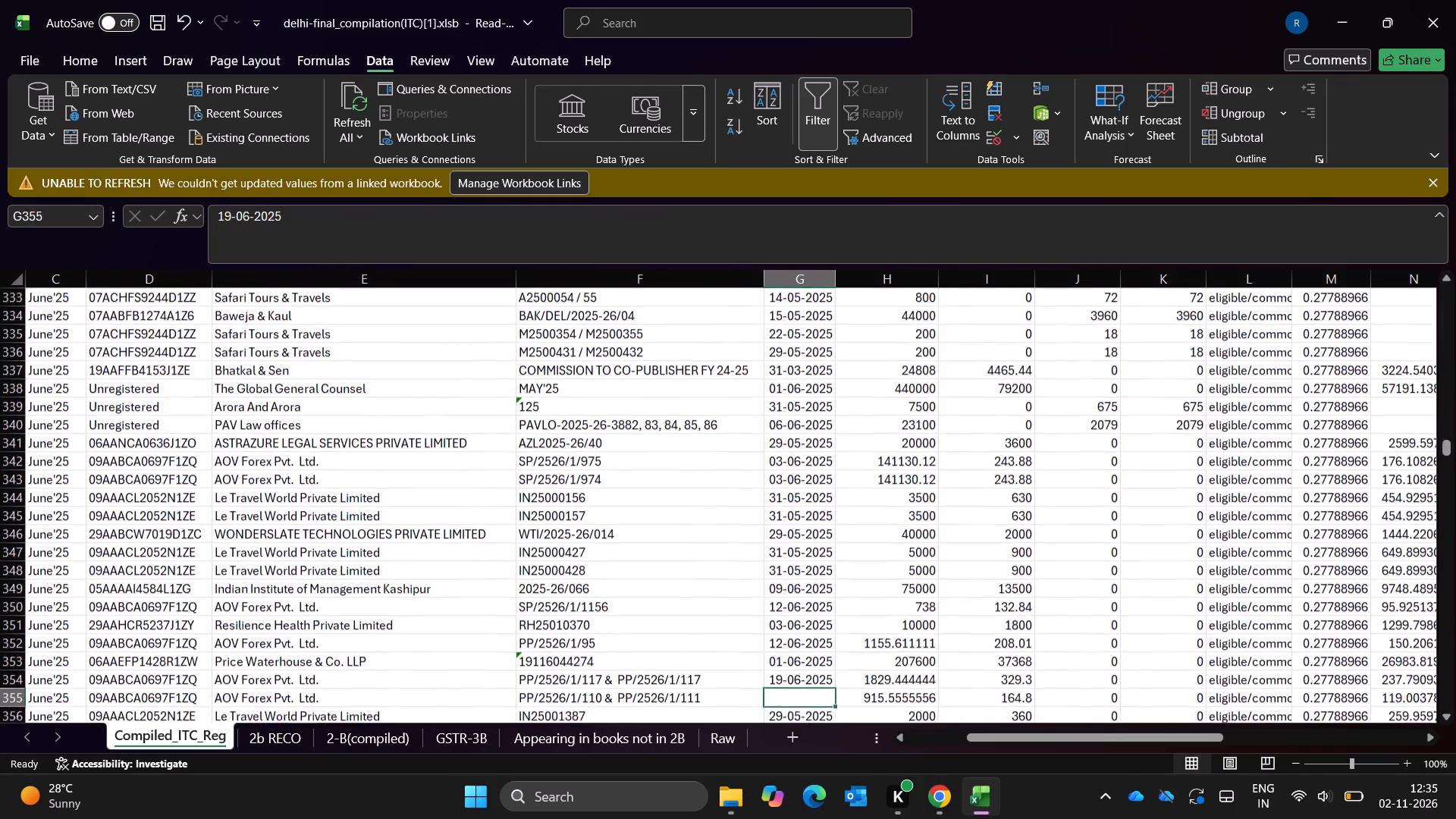
key("Down")
key("Down")
key("Down")
key("Down")
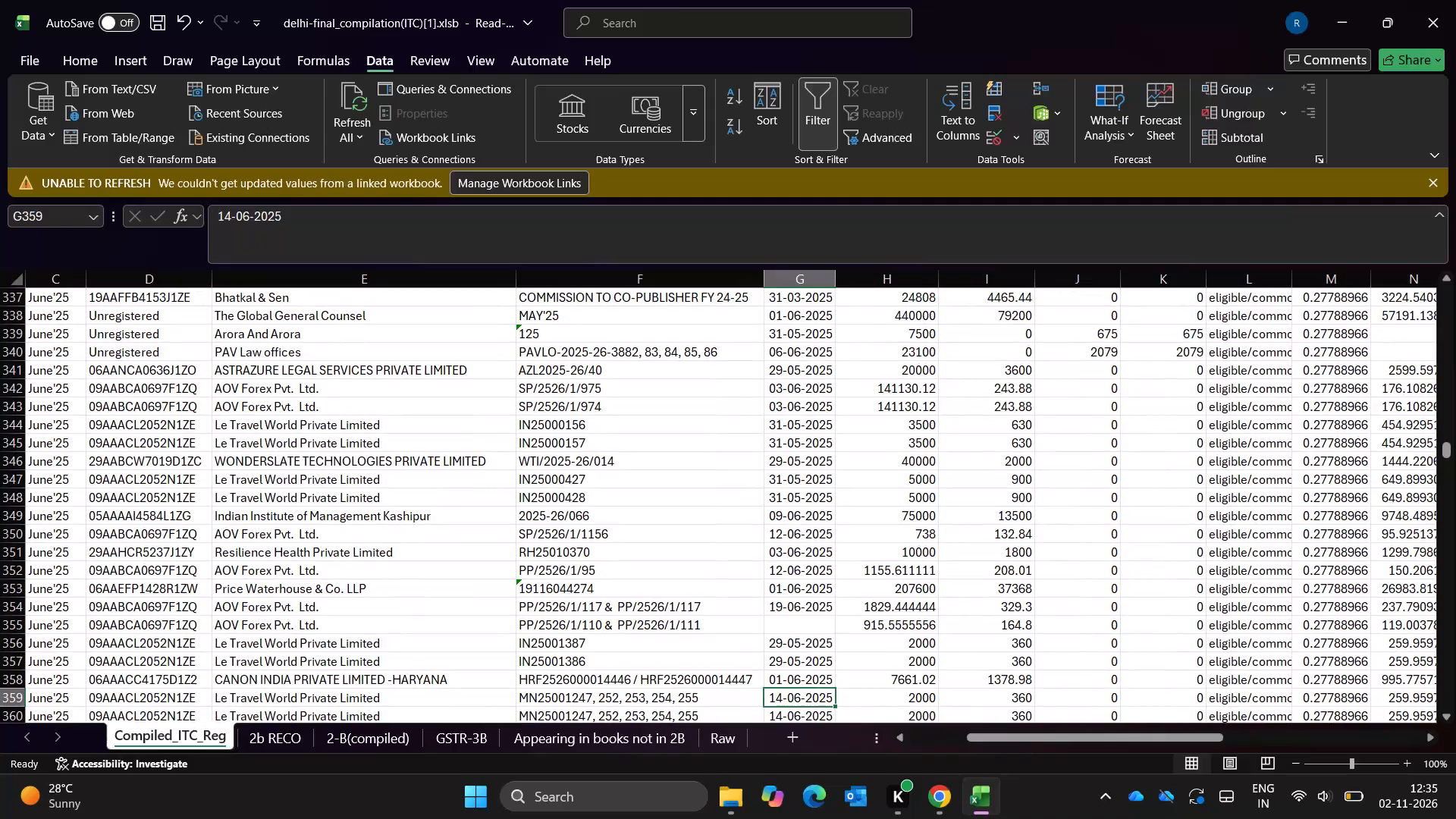
key("Down")
key("Down")
key("Down")
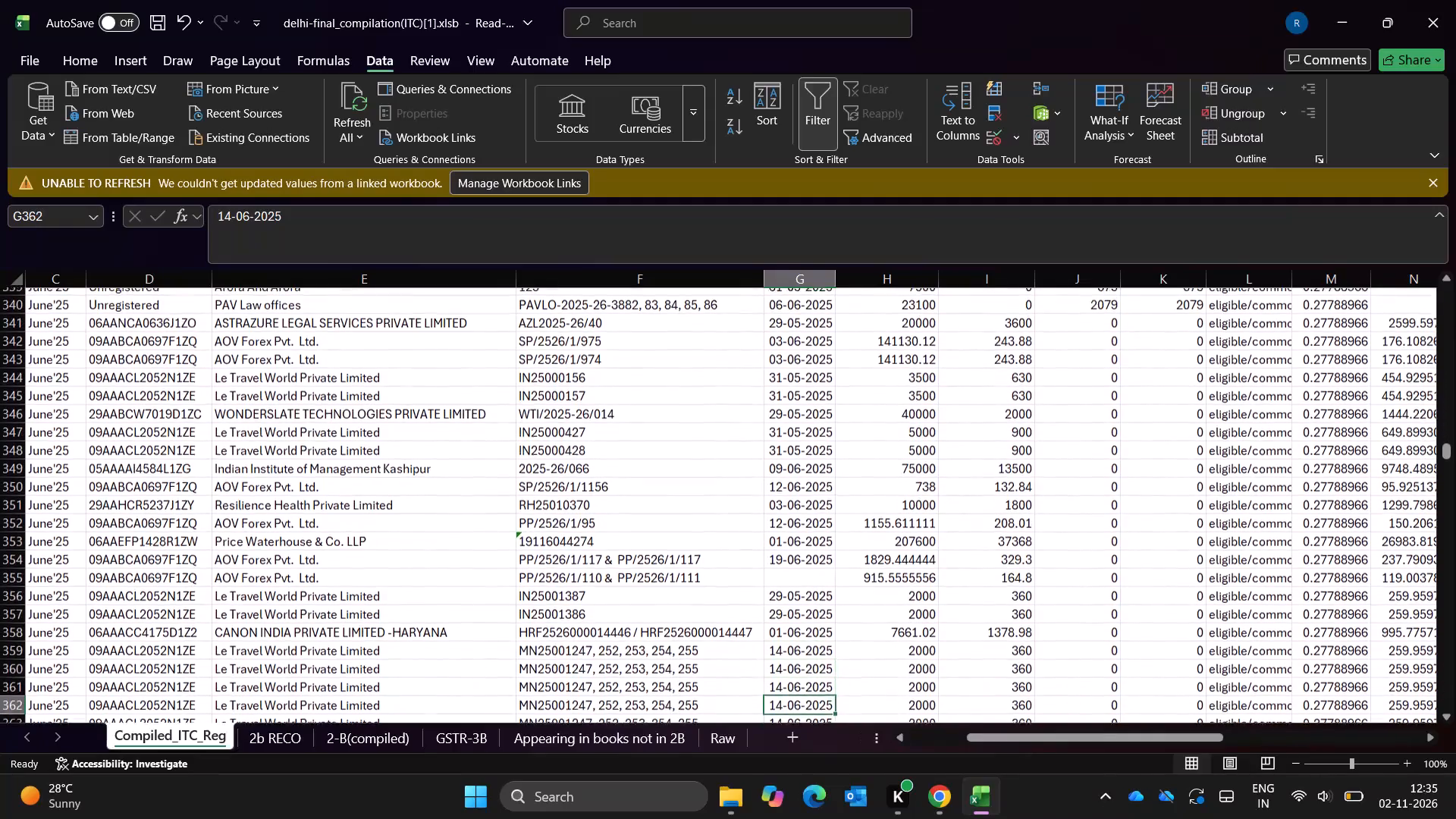
key("ctrl+Down")
key("Down")
key("Down")
key("Down")
key("Down")
key("Down")
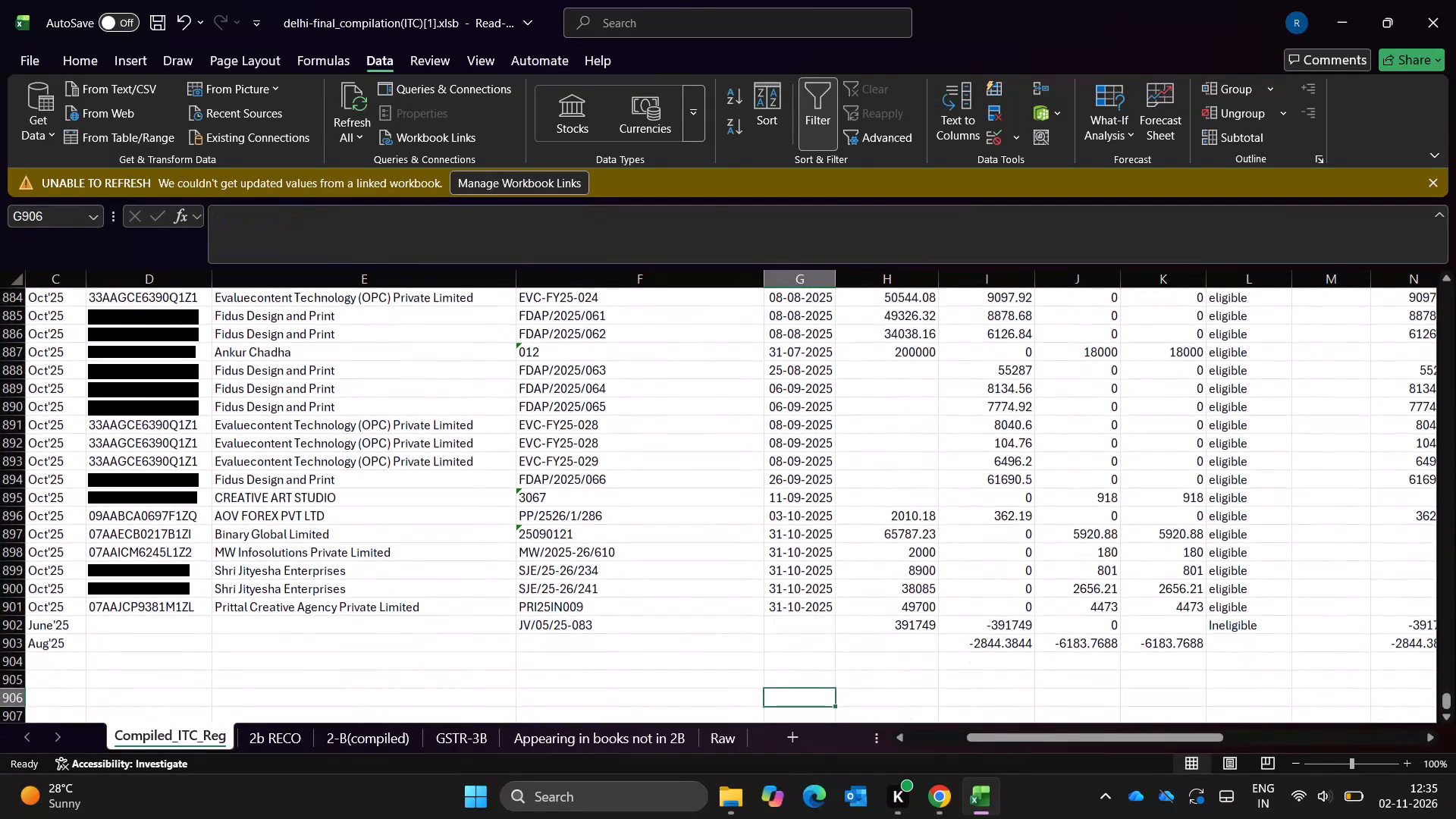
Go back up the Invoice Date column through the June'25 block to the monthly pivot summary and the register's header.
key("Up")
key("Up")
key("Up")
key("Up")
key("Up")
key("Up")
key("Up")
key("Up")
key("ctrl+Up")
key("Up")
key("Up")
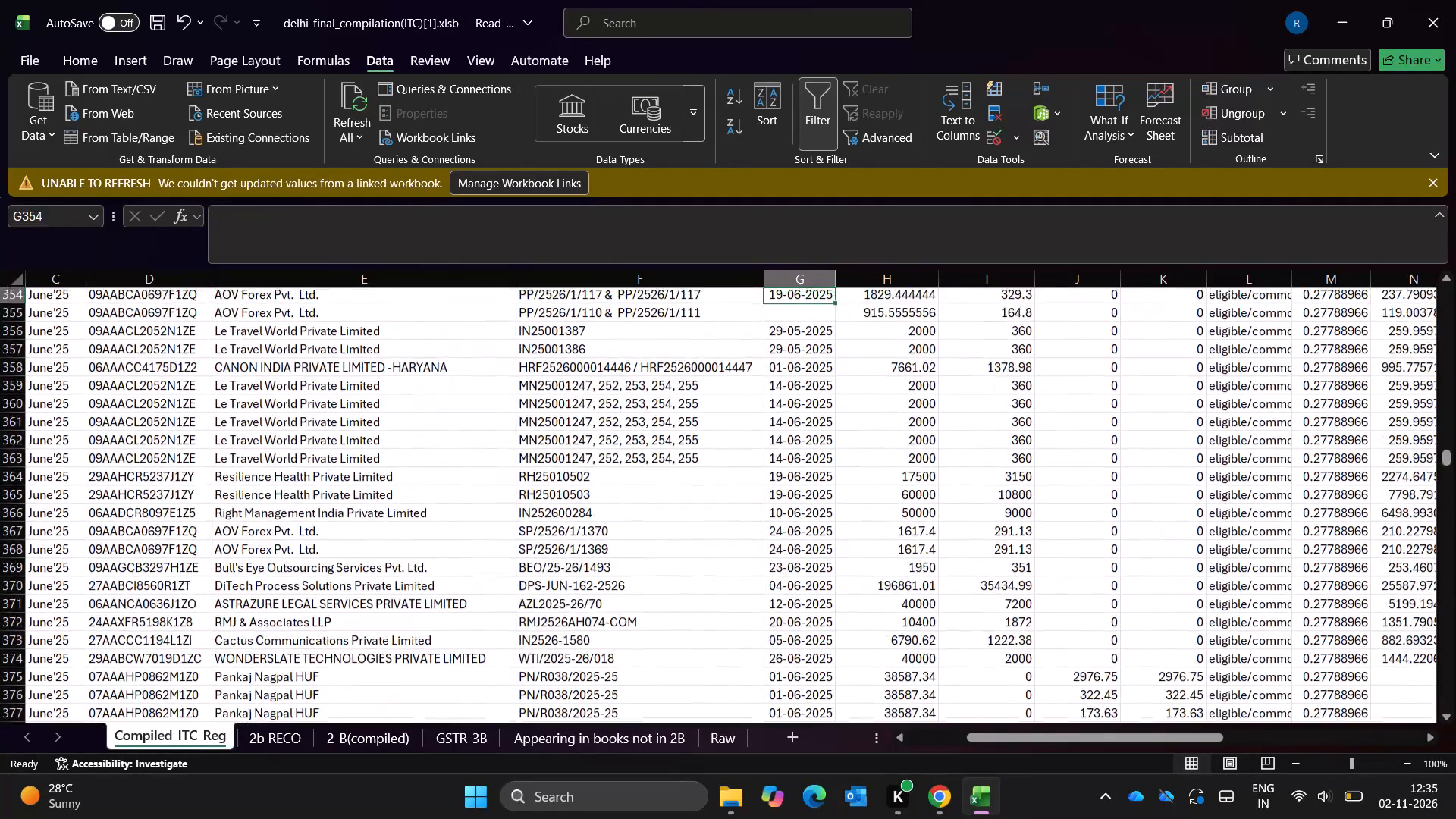
key("Up")
key("ctrl+Up")
key("ctrl+Up")
key("ctrl+Up")
key("ctrl+Up")
key("Down")
key("Down")
key("Down")
key("Down")
key("Down")
key("Down")
key("Down")
key("Down")
key("Down")
key("Down")
key("Down")
key("Down")
key("Down")
key("Down")
key("Down")
key("Down")
key("Down")
key("Down")
key("Down")
key("Down")
key("Down")
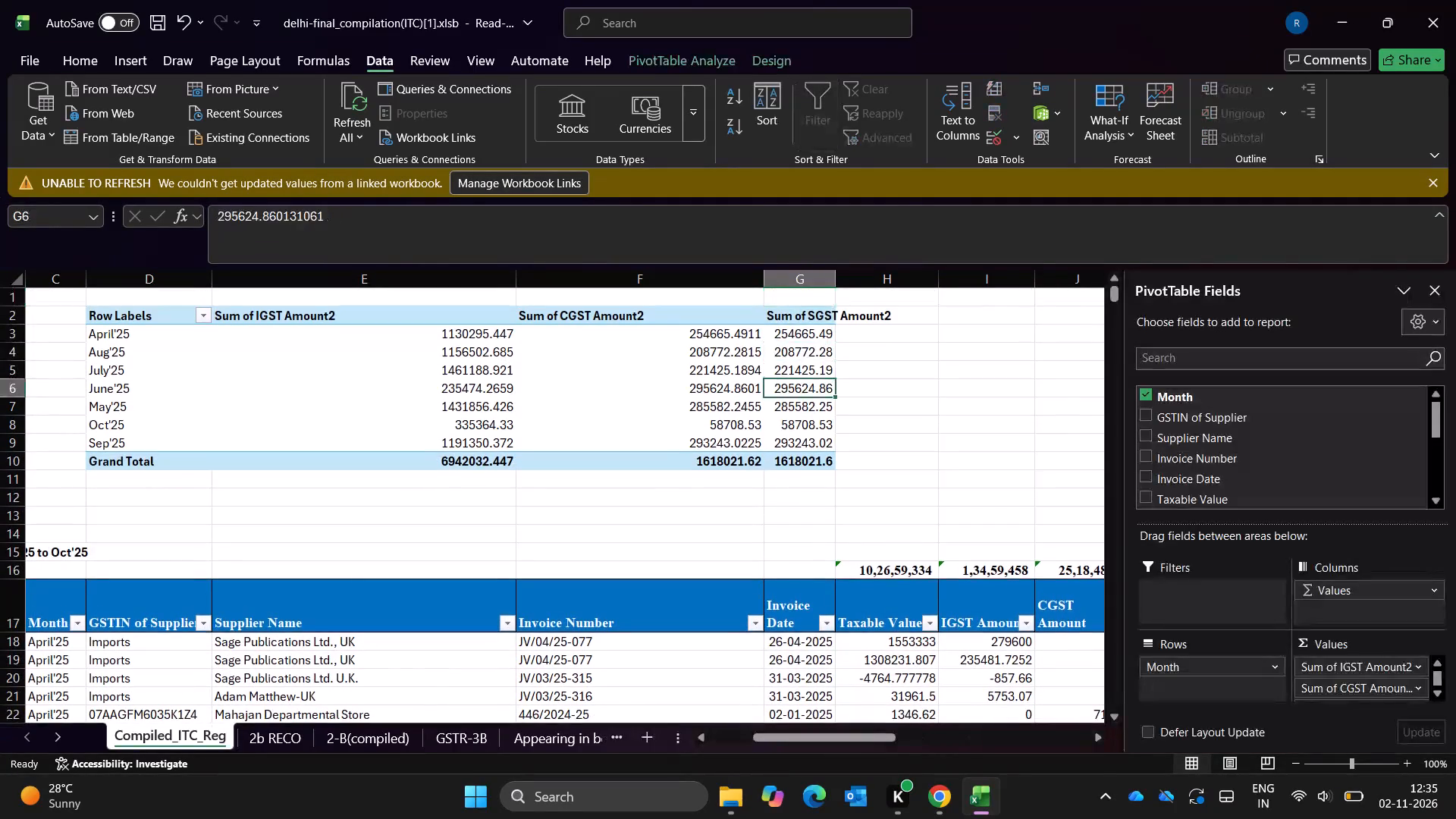
key("Up")
key("Up")
key("Up")
key("Up")
key("Up")
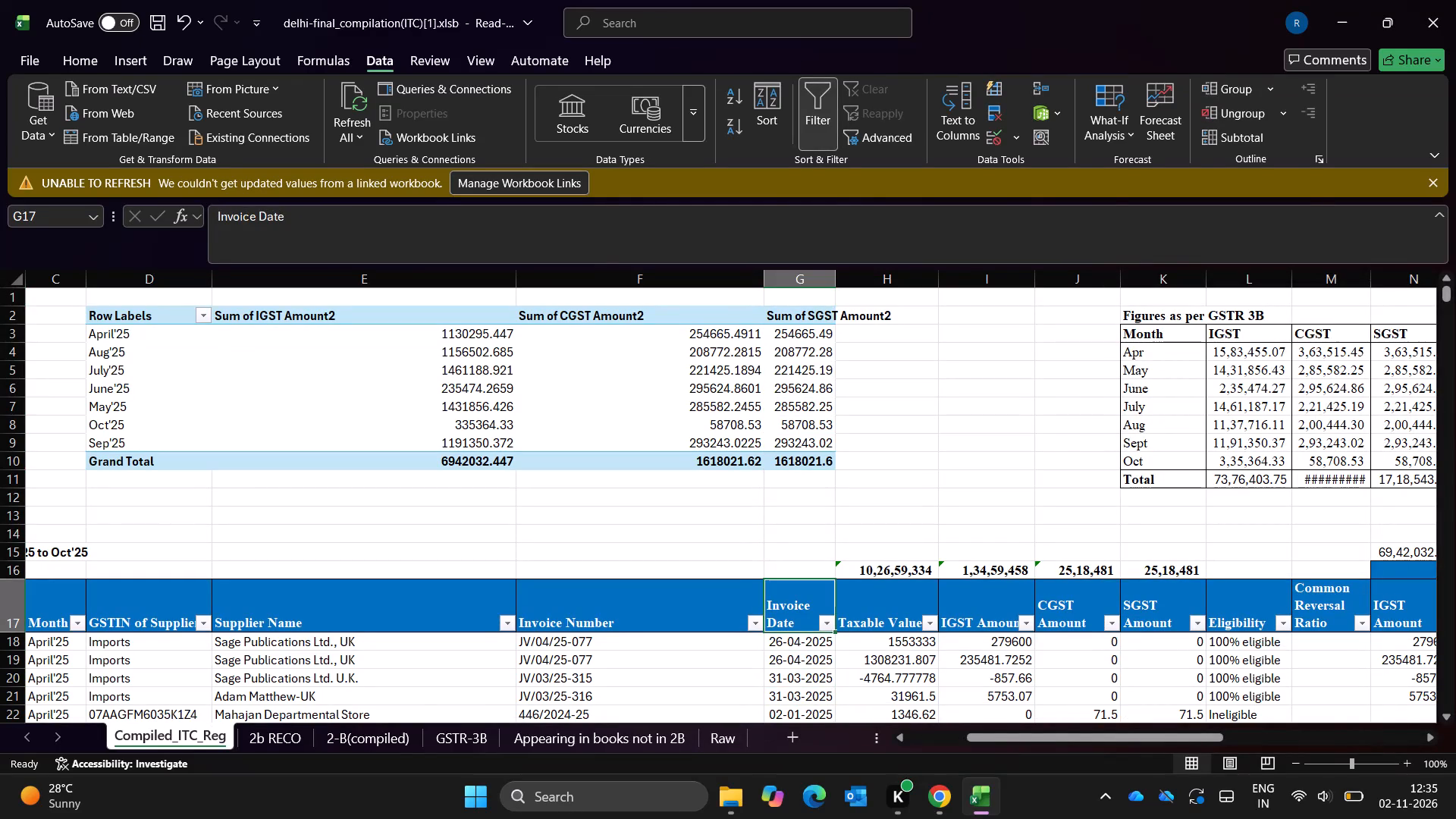
Examine the register's Invoice Date column from the header through the first April'25 rows down to the June'25 rows.
key("Down")
key("Down")
key("Down")
key("Up")
key("Down")
key("Down")
key("Down")
key("Down")
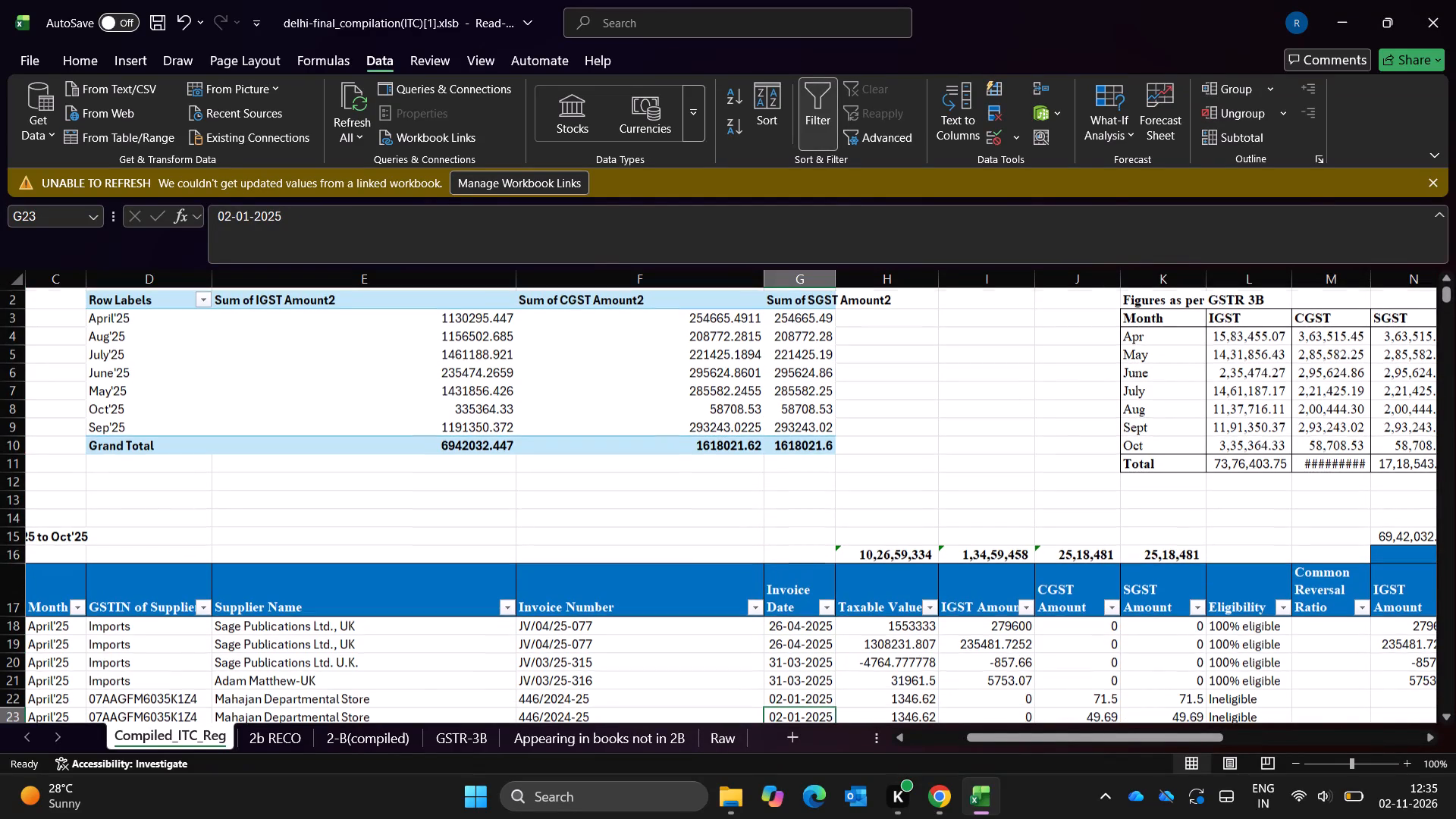
key("ctrl+Down")
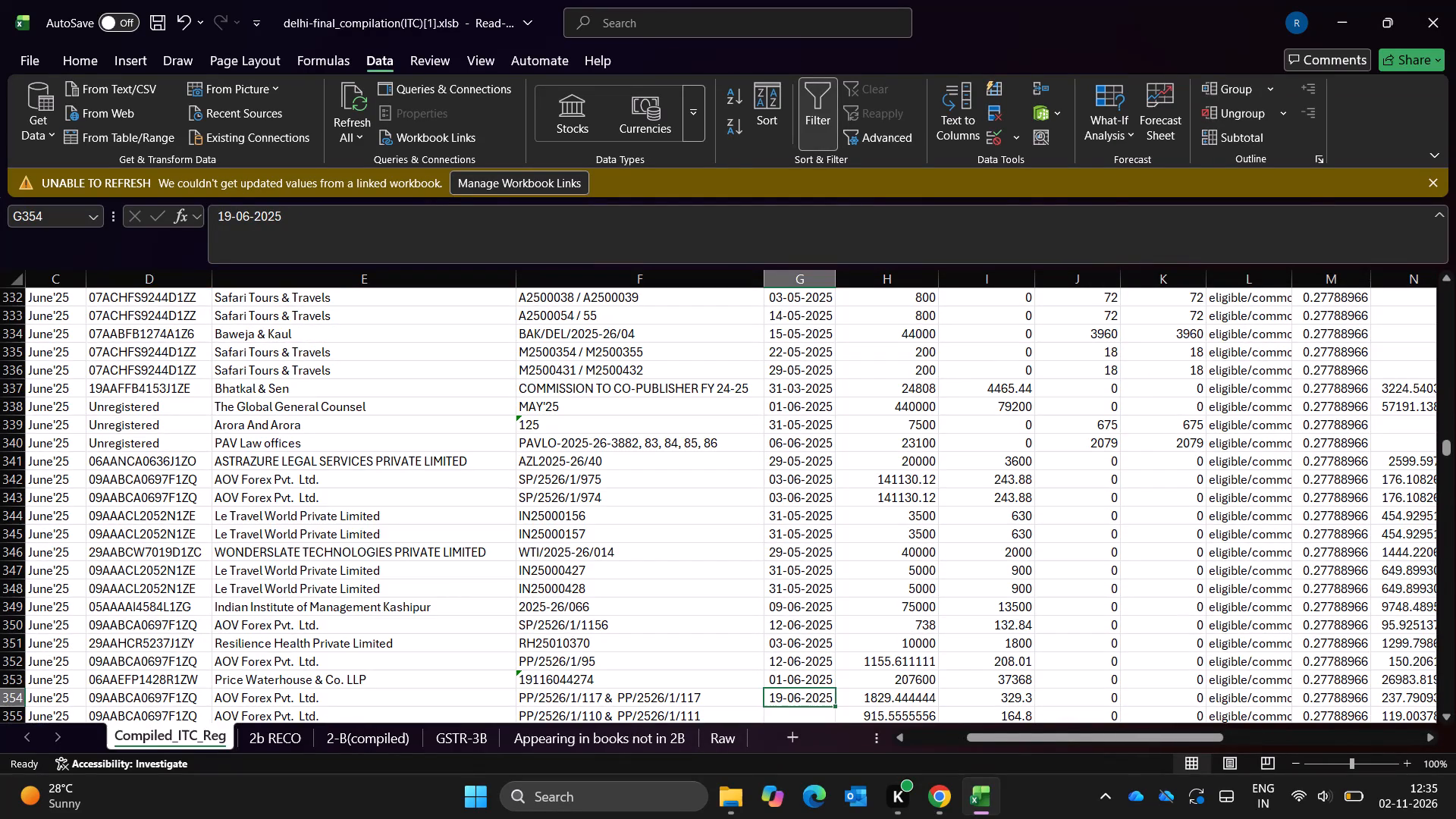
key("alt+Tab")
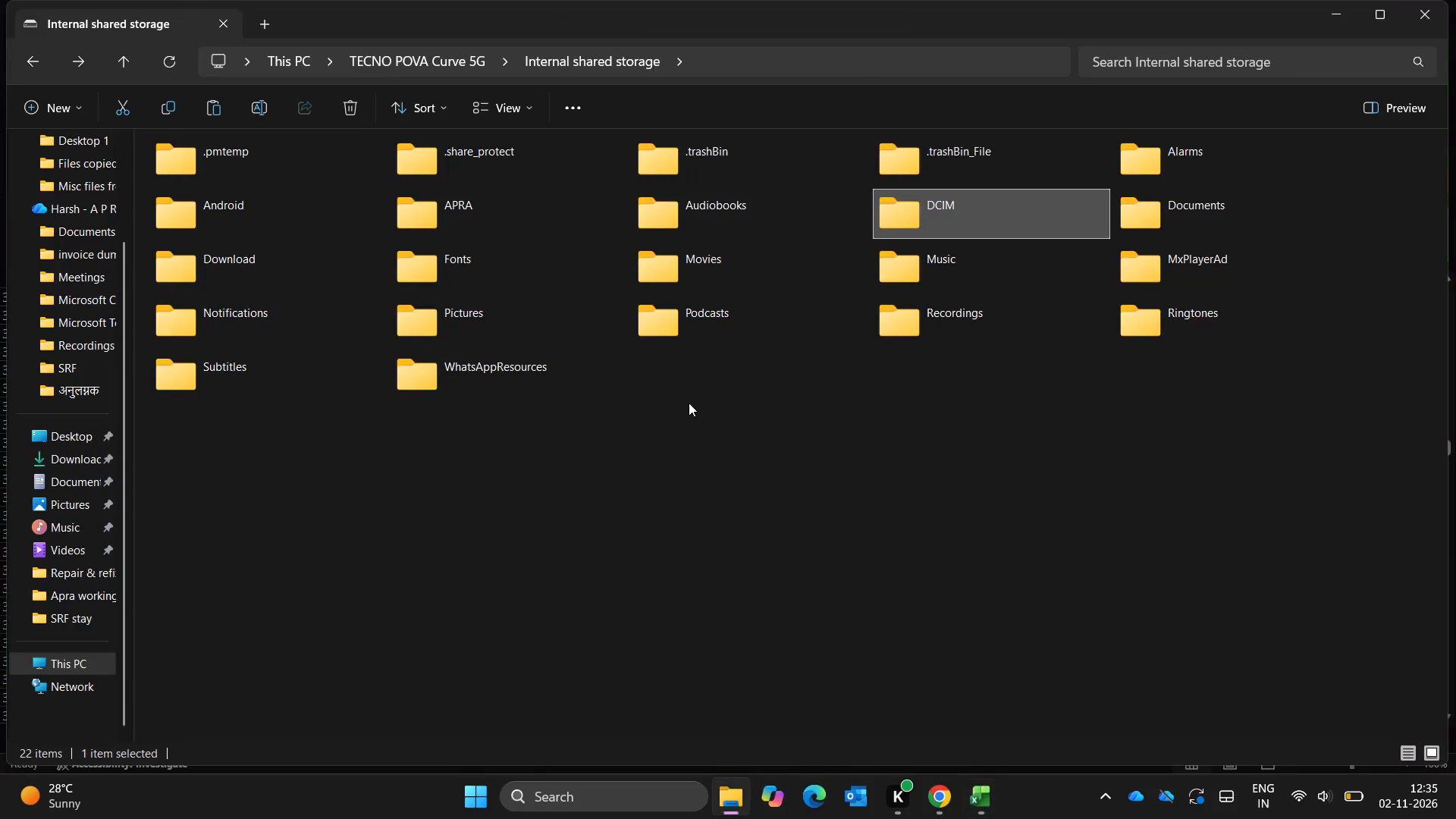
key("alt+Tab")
Look through the 2-B(compiled) and GSTR-3B sheets, and review the Appearing in books not in 2B sheet's headers up to Taxable value.
key("ctrl+Page_Down")
key("ctrl+Page_Down")
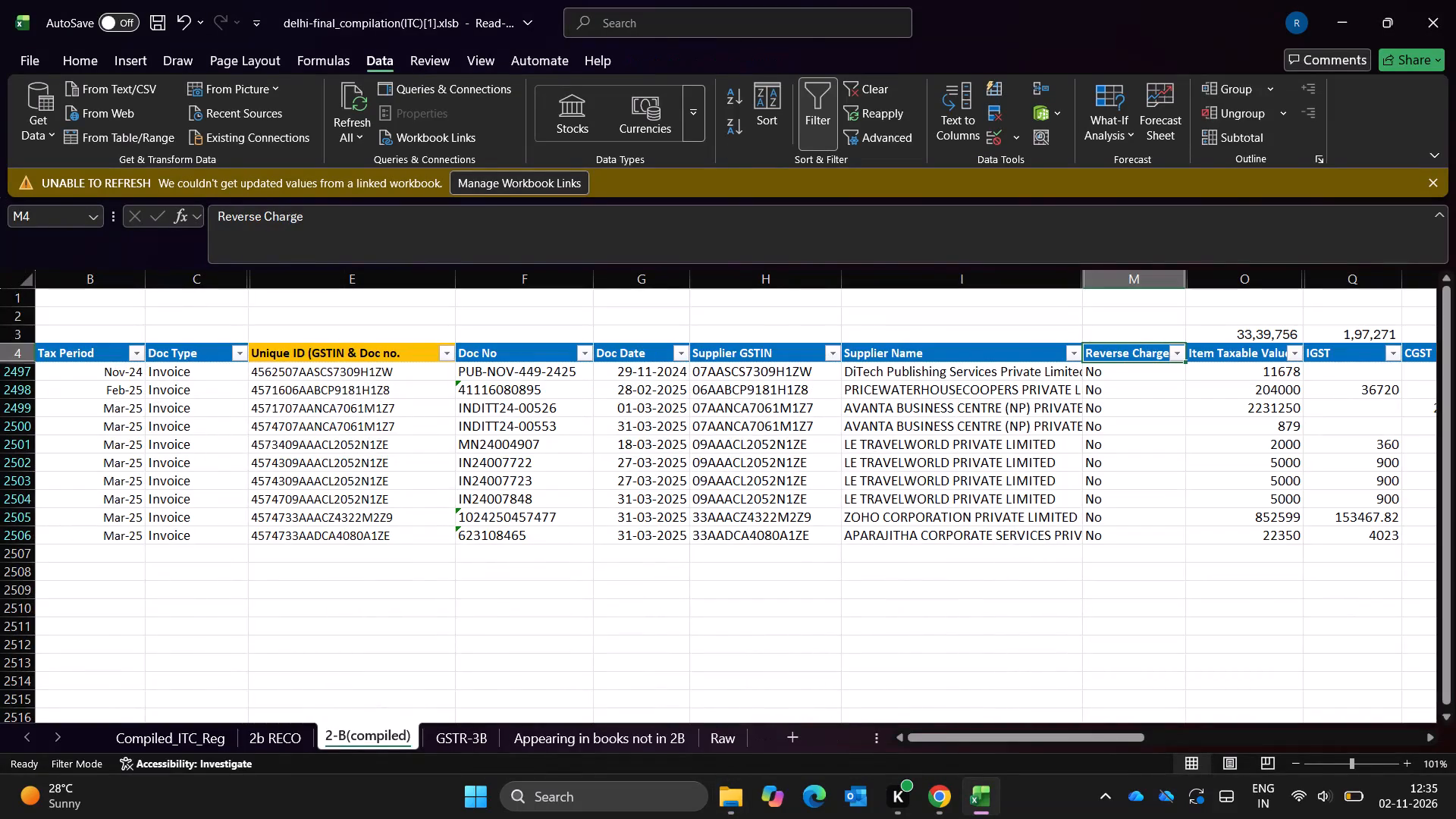
key("ctrl+Page_Down")
key("ctrl+Page_Down")
key("ctrl+Page_Up")
key("ctrl+Page_Down")
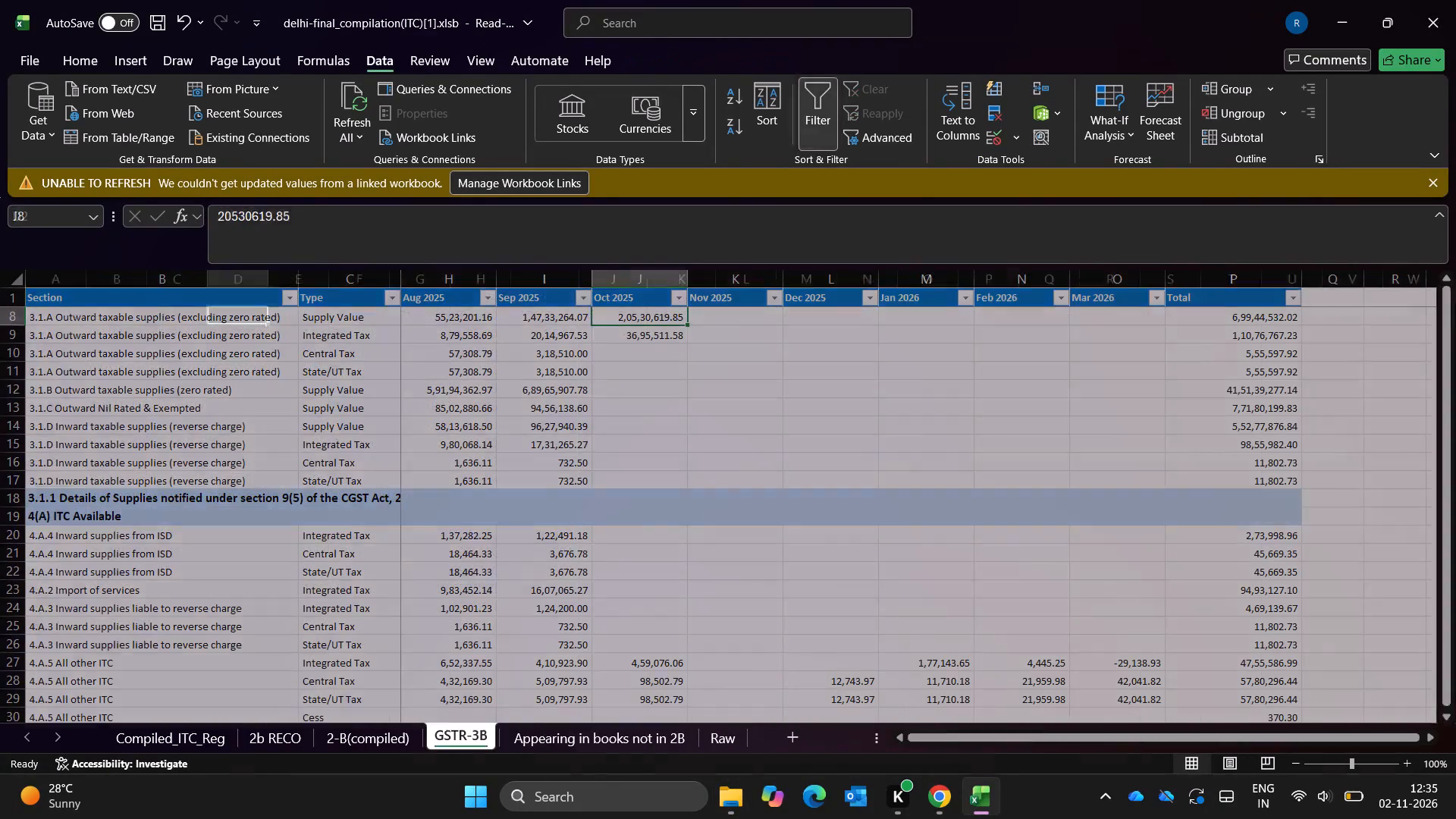
key("Up")
key("Up")
key("Up")
key("Up")
key("Down")
key("Right")
key("Right")
key("Right")
key("Right")
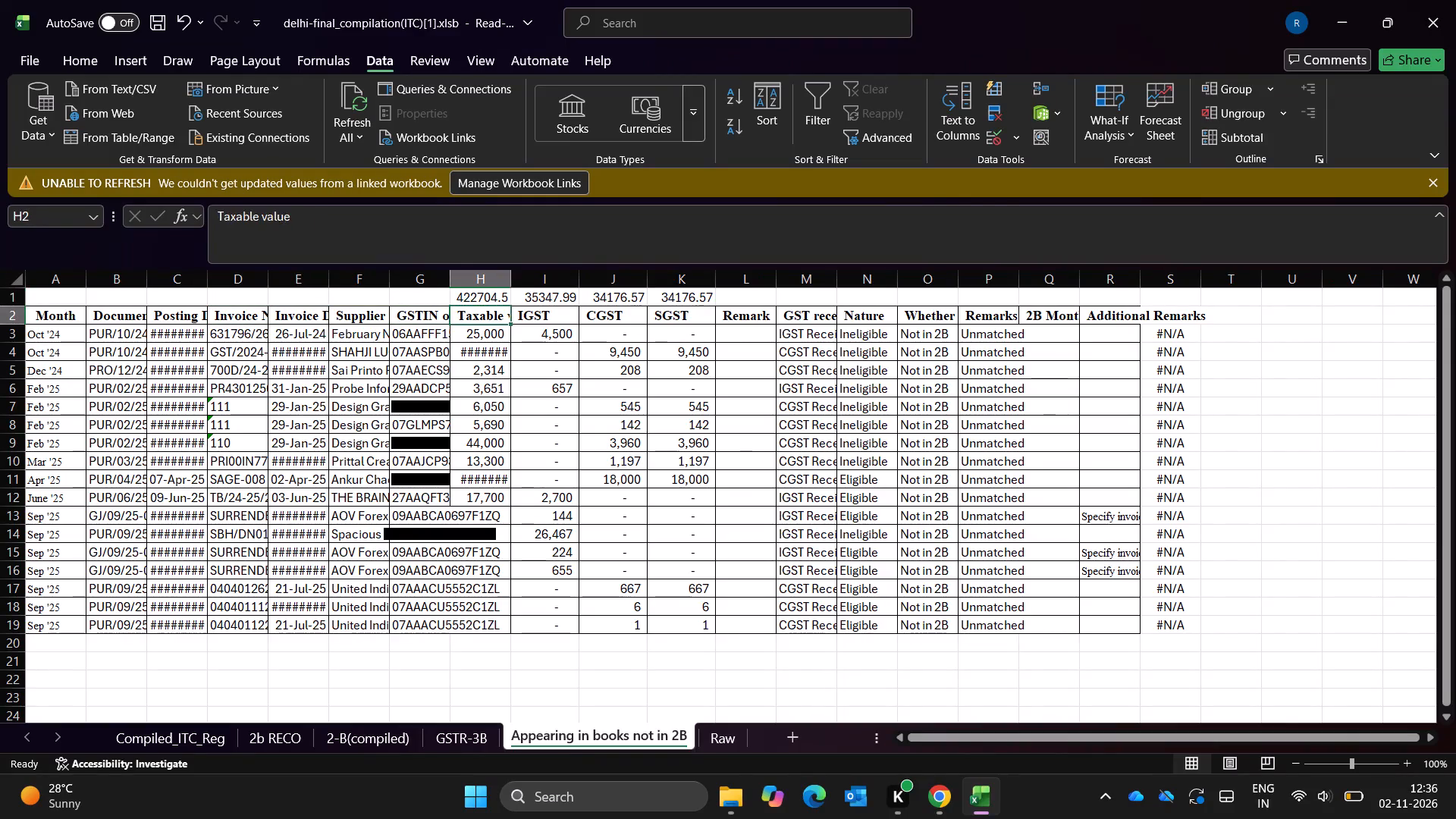
key("ctrl+Left")
key("Left")
key("ctrl+Page_Up")
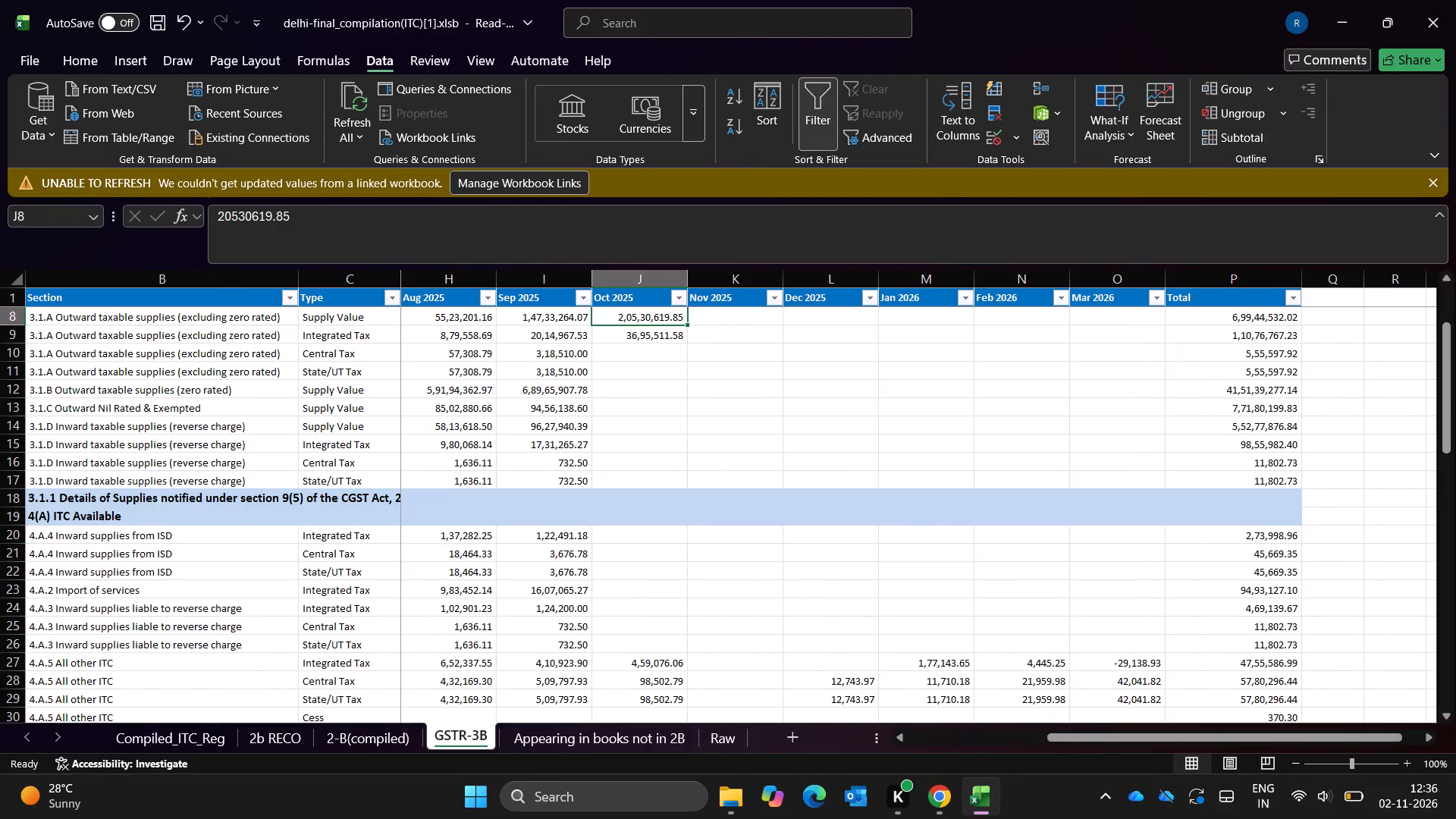
Go to the Raw sheet and move across the Apr-25 block's rows to its Month column.
key("ctrl+Page_Down")
key("ctrl+Page_Down")
key("ctrl+Page_Down")
key("Down")
key("Down")
key("Down")
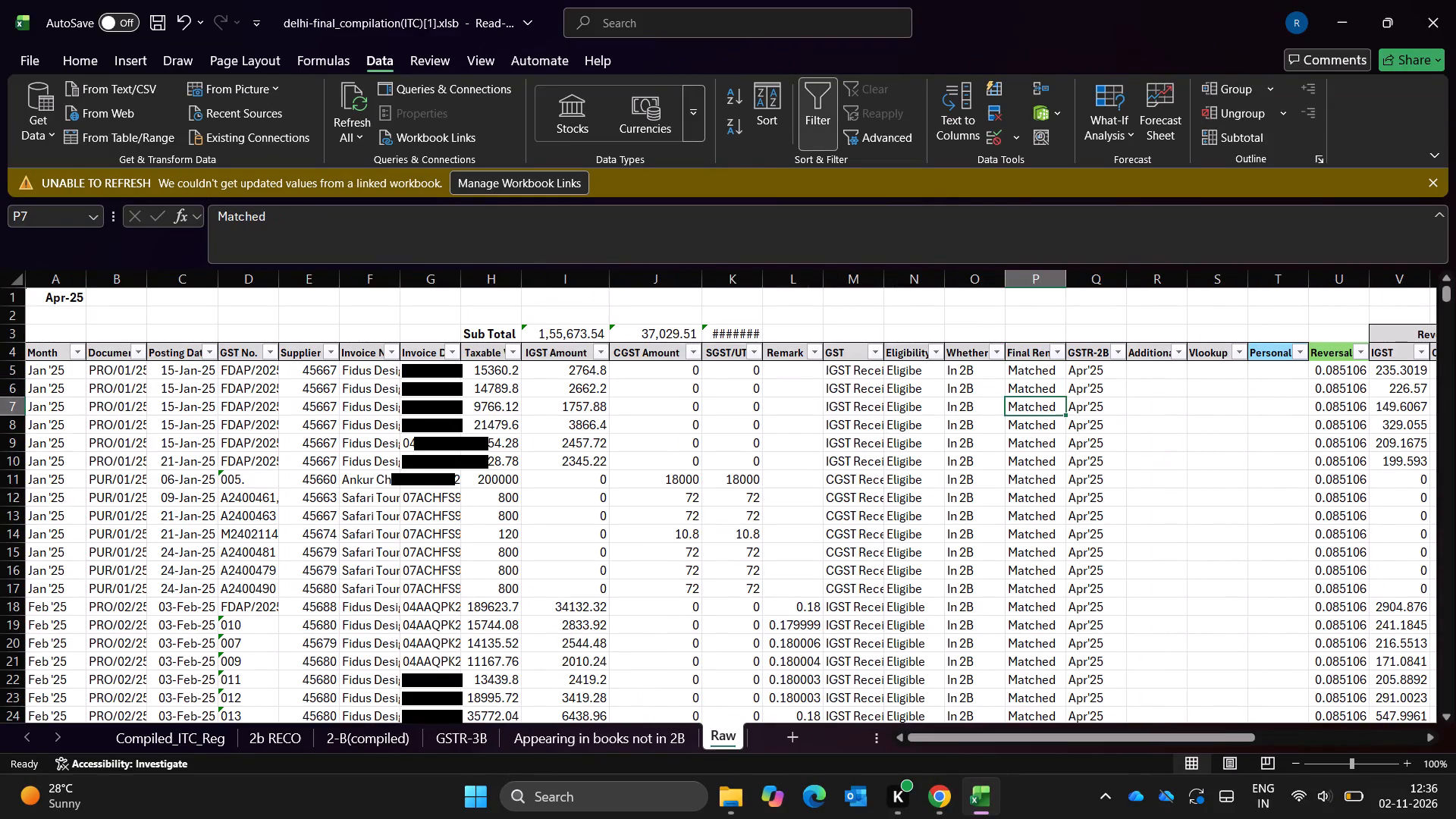
key("ctrl+Left")
key("ctrl+Left")
key("ctrl+Left")
key("ctrl+Left")
key("ctrl+Left")
key("ctrl+Left")
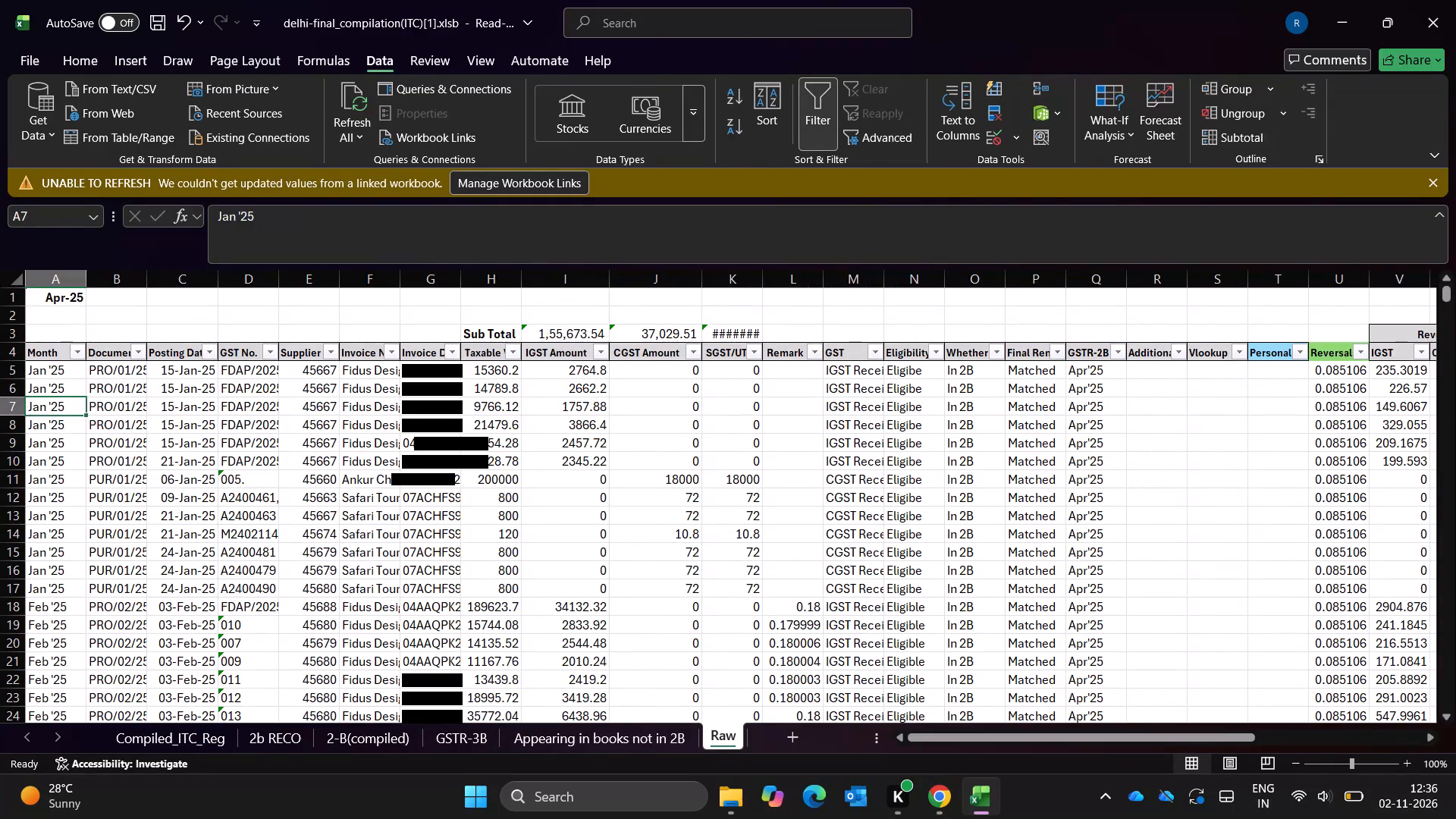
Check the Raw sheet's Month column down the Apr-25 block, returning to the header and the row with the block's date.
key("Down")
key("Down")
key("ctrl+Down")
key("Down")
key("Down")
key("Down")
key("Up")
key("Up")
key("Up")
key("ctrl+Up")
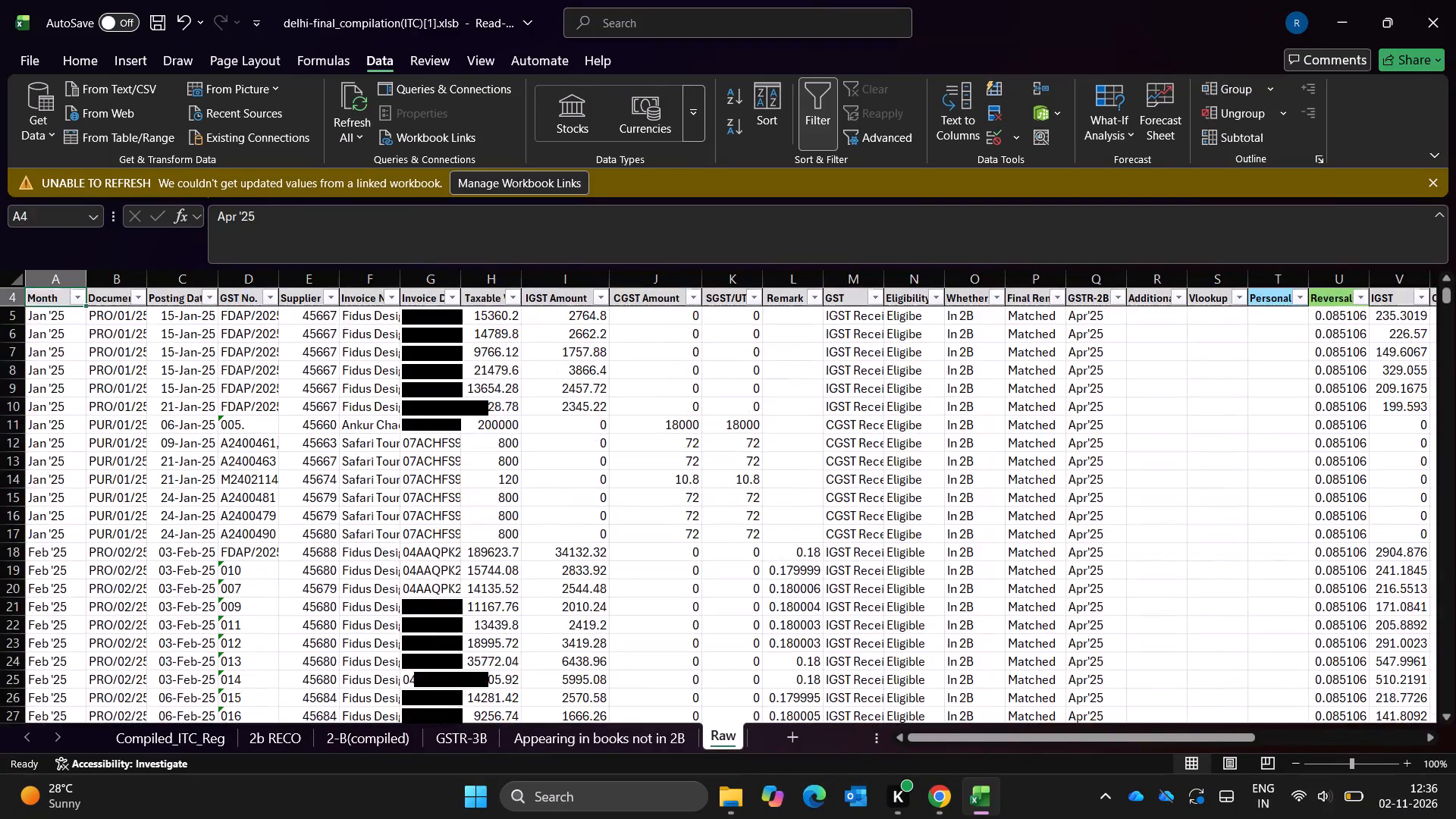
key("Up")
key("Up")
key("Up")
key("Right")
key("Right")
key("Up")
key("Up")
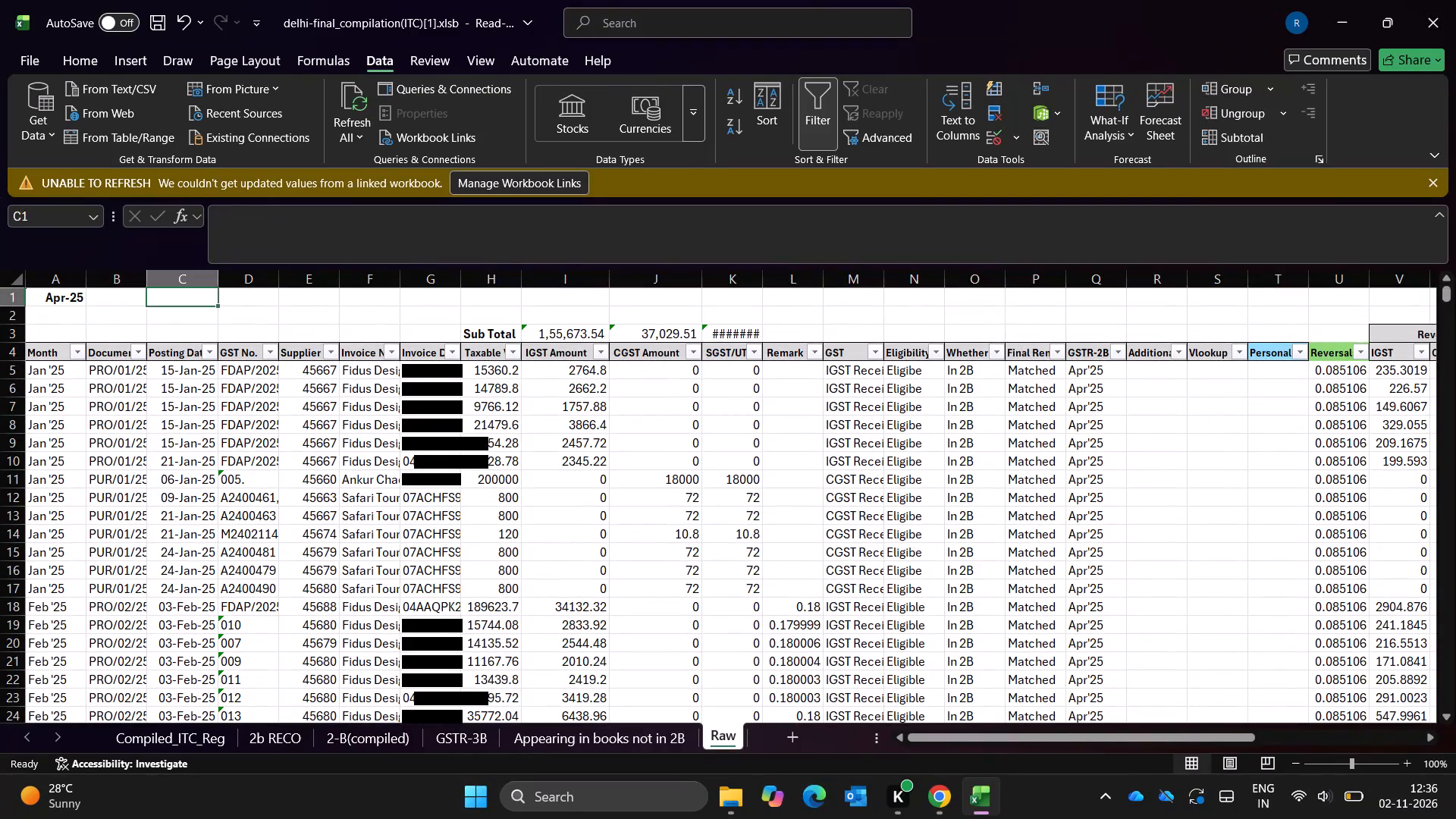
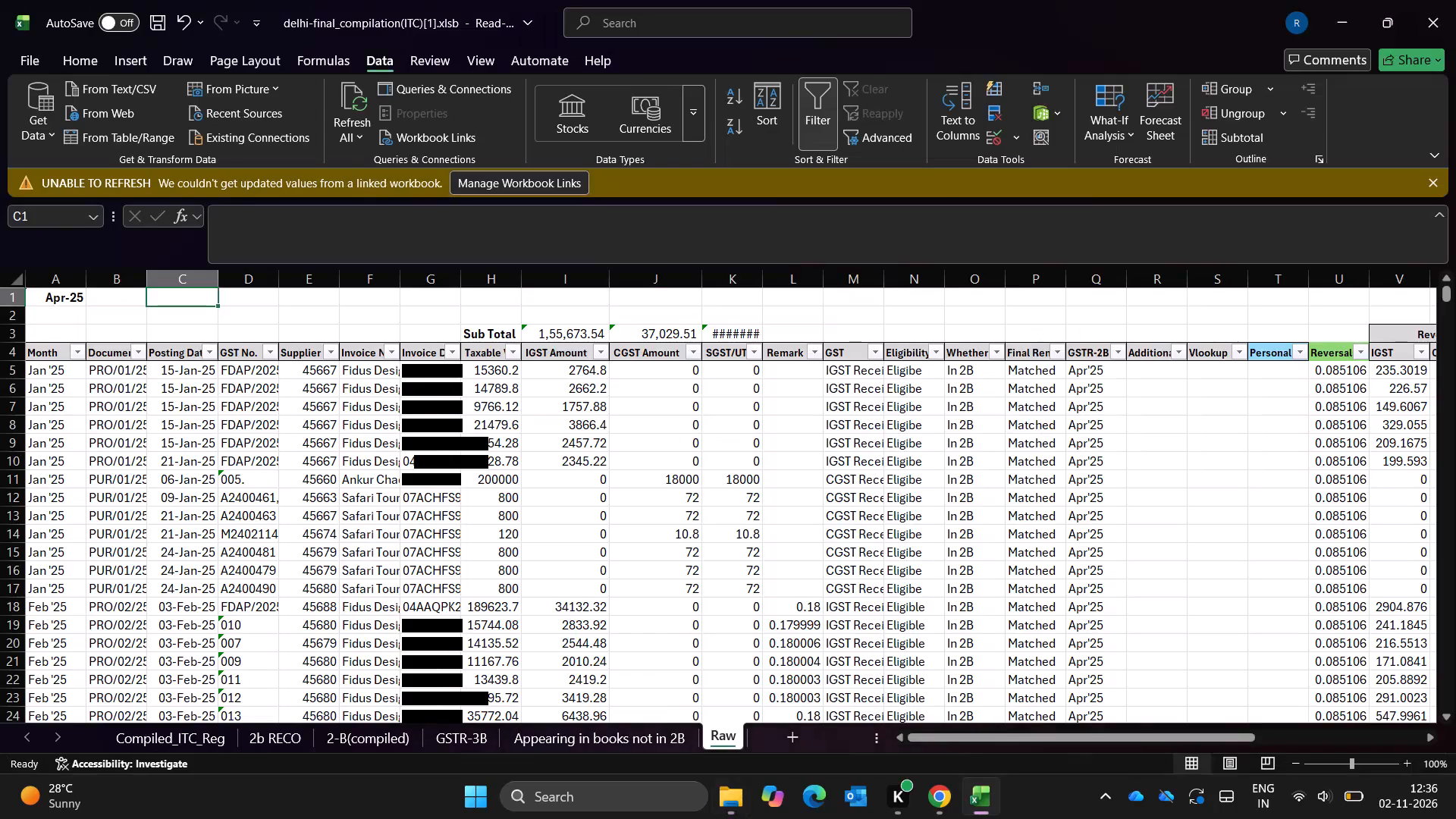
Go to the 2-B(compiled) sheet and look across its headers up to SGST, returning to the Tax Period header.
key("ctrl+Page_Up")
key("ctrl+Page_Up")
key("ctrl+Page_Up")
key("ctrl+Page_Up")
key("ctrl+Page_Down")
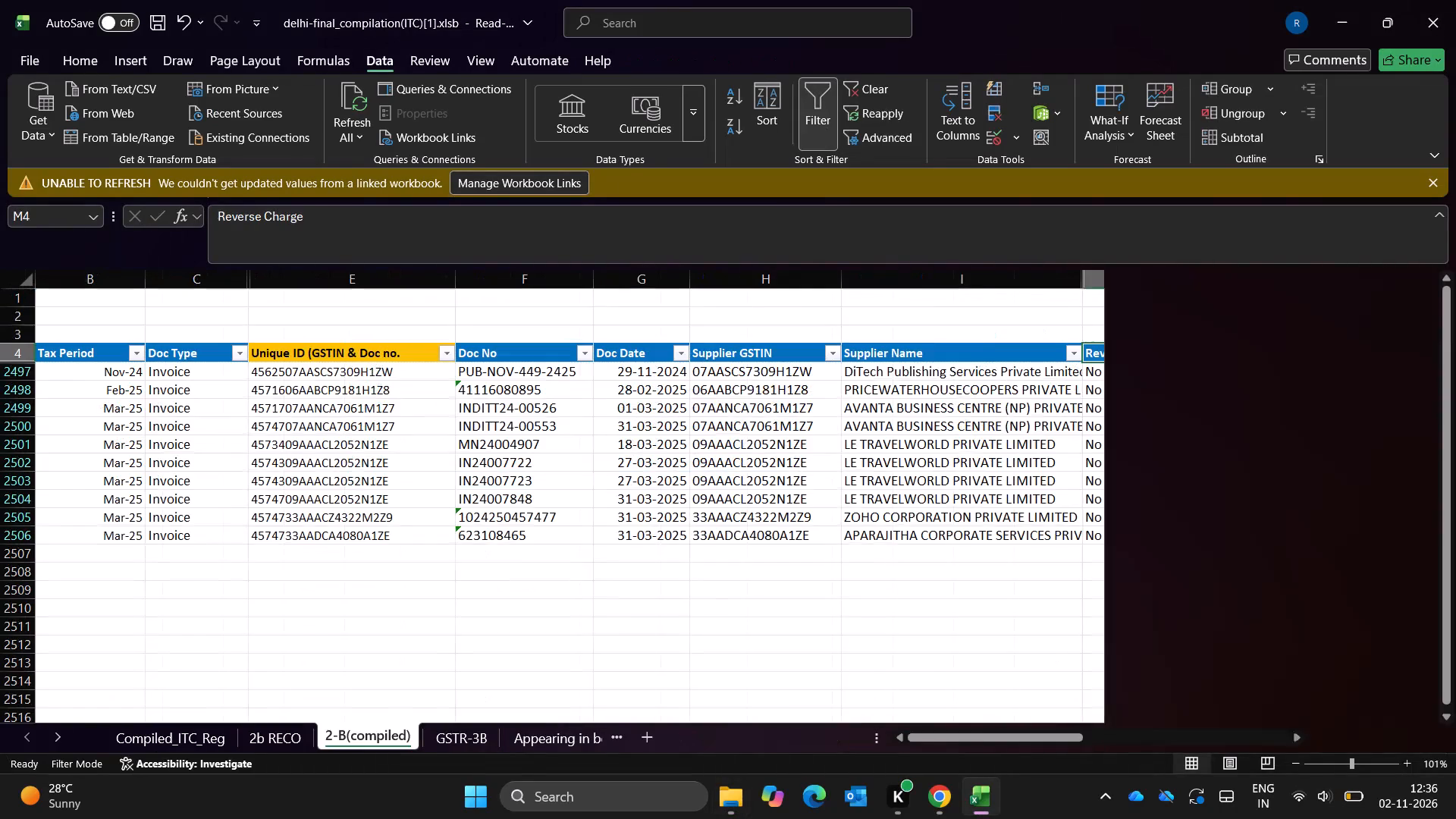
key("Right")
key("Right")
key("Right")
key("Right")
key("Up")
key("Down")
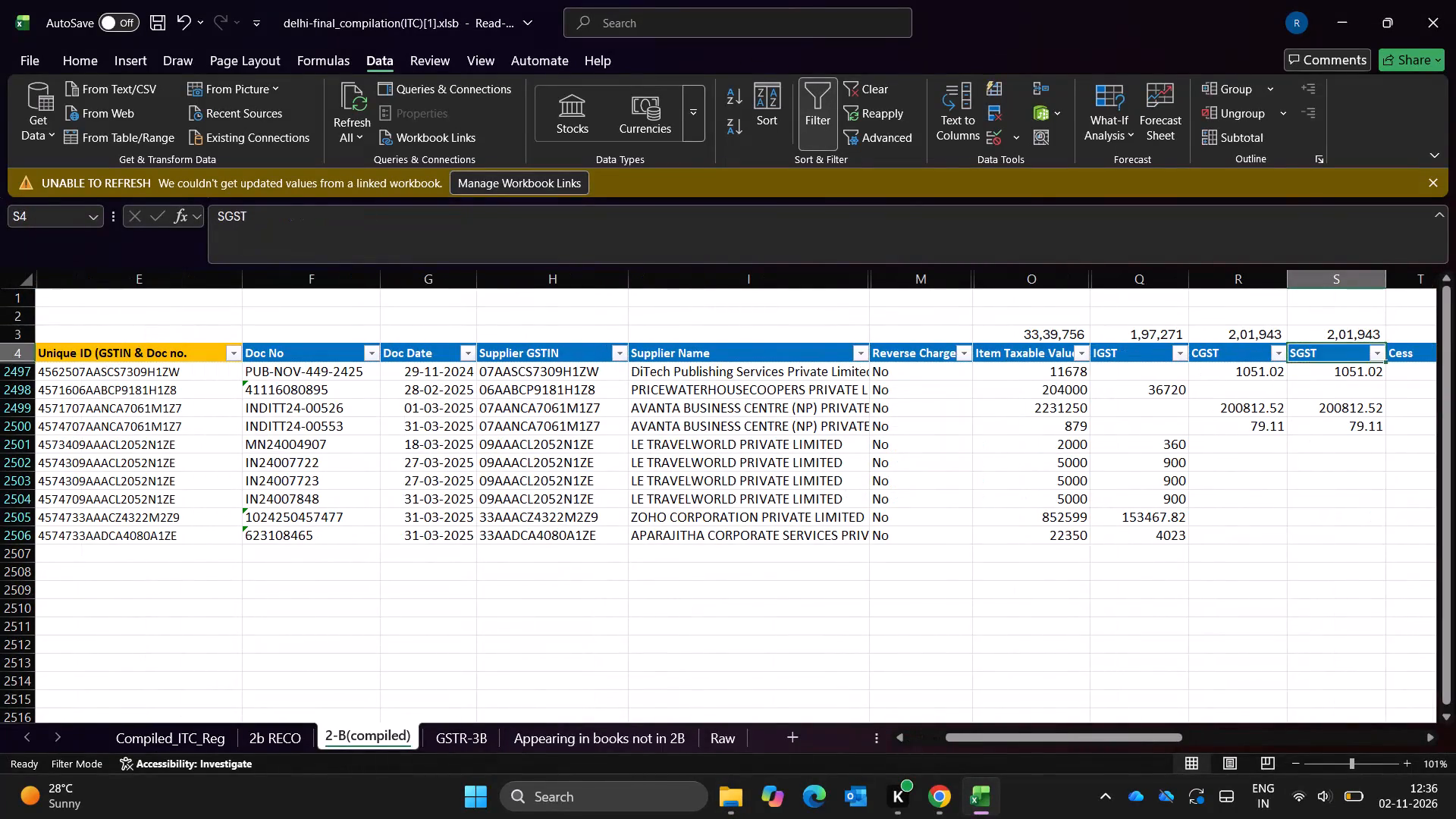
key("ctrl+Left")
key("ctrl+Left")
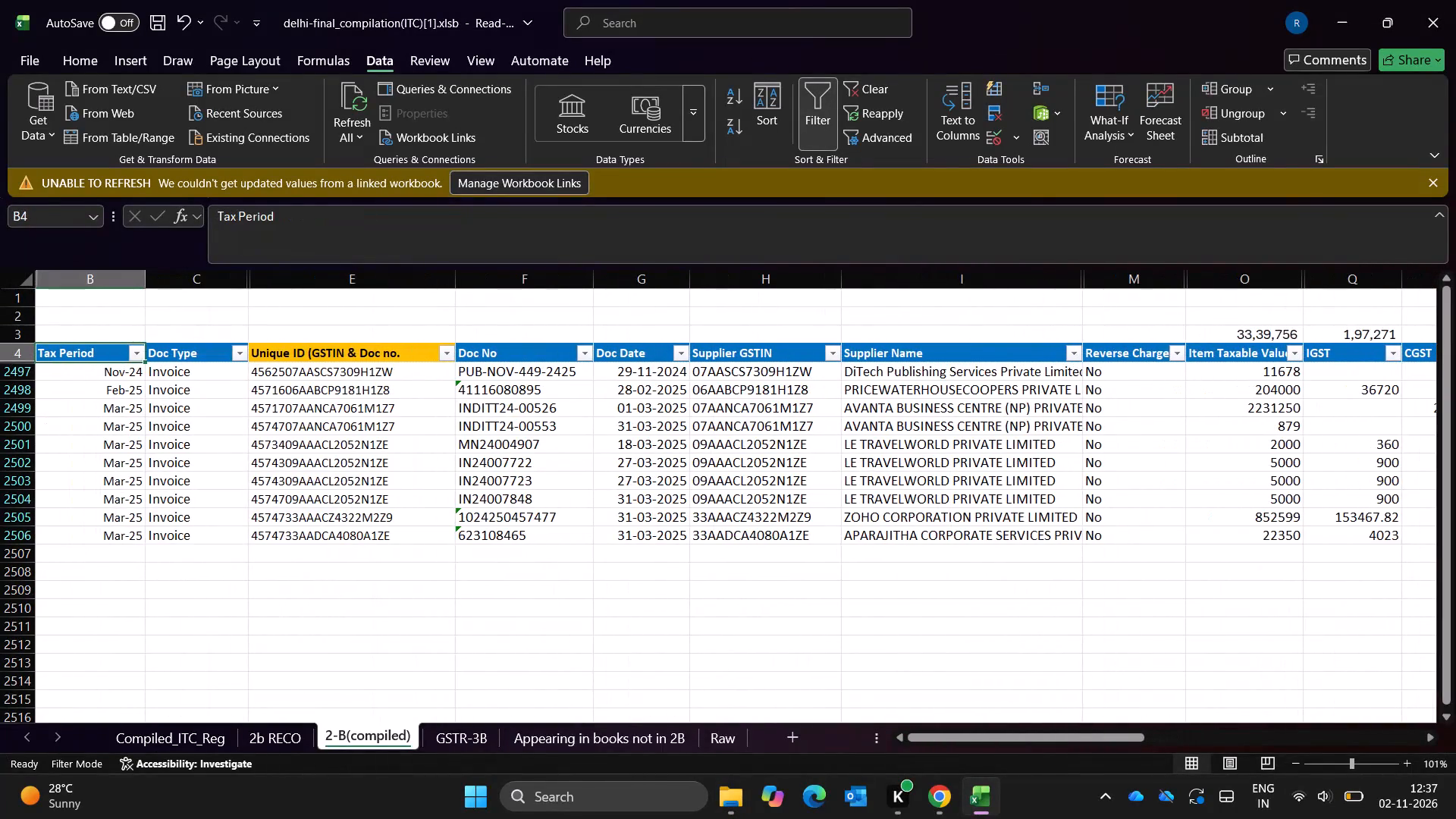
key("Down")
key("Up")
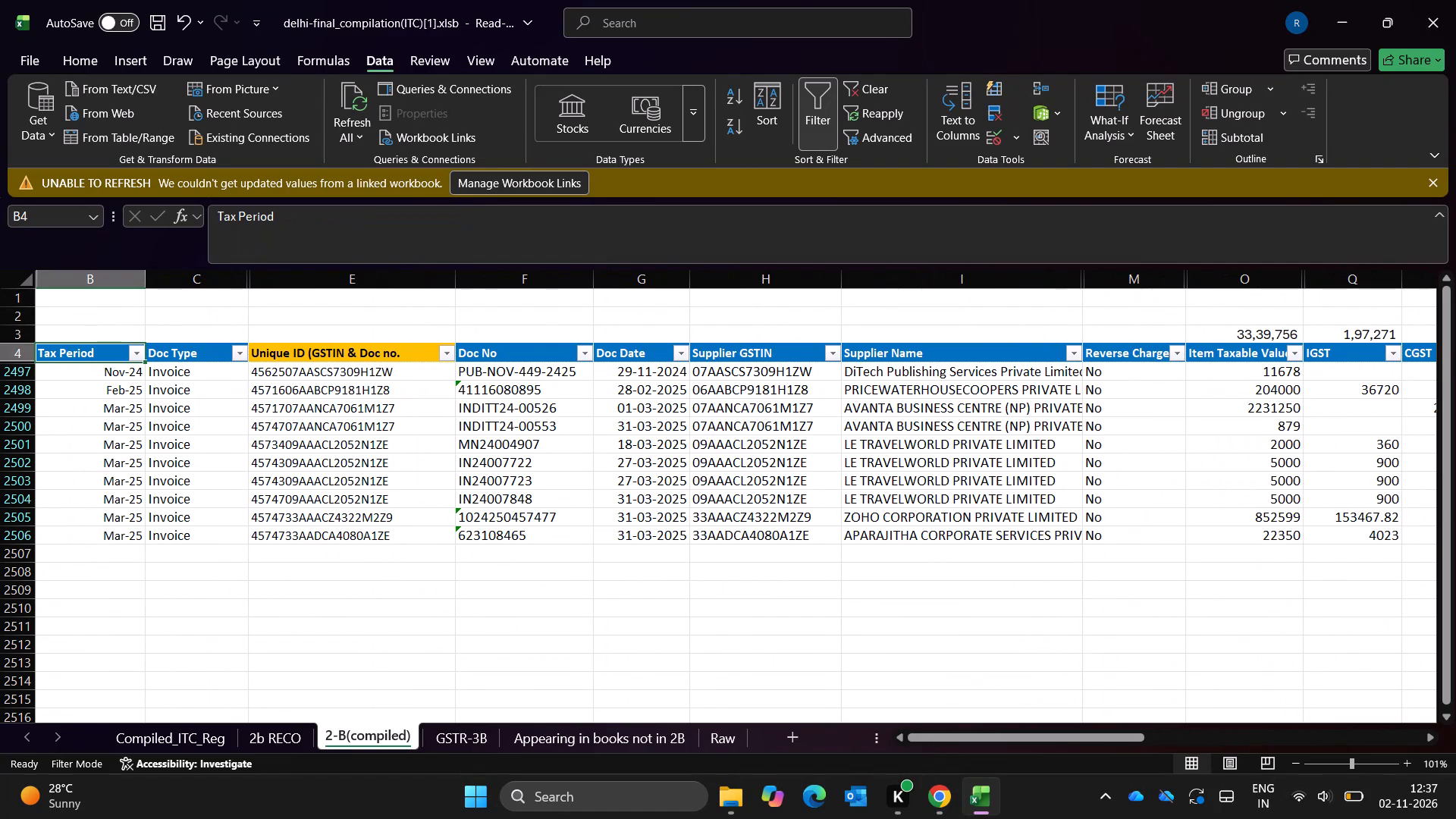
Review the 2-B(compiled) headers from Doc Type to Reversal under 4b(1), coming back to the ITC claimed Month as per ITC Reg. column.
key("Right")
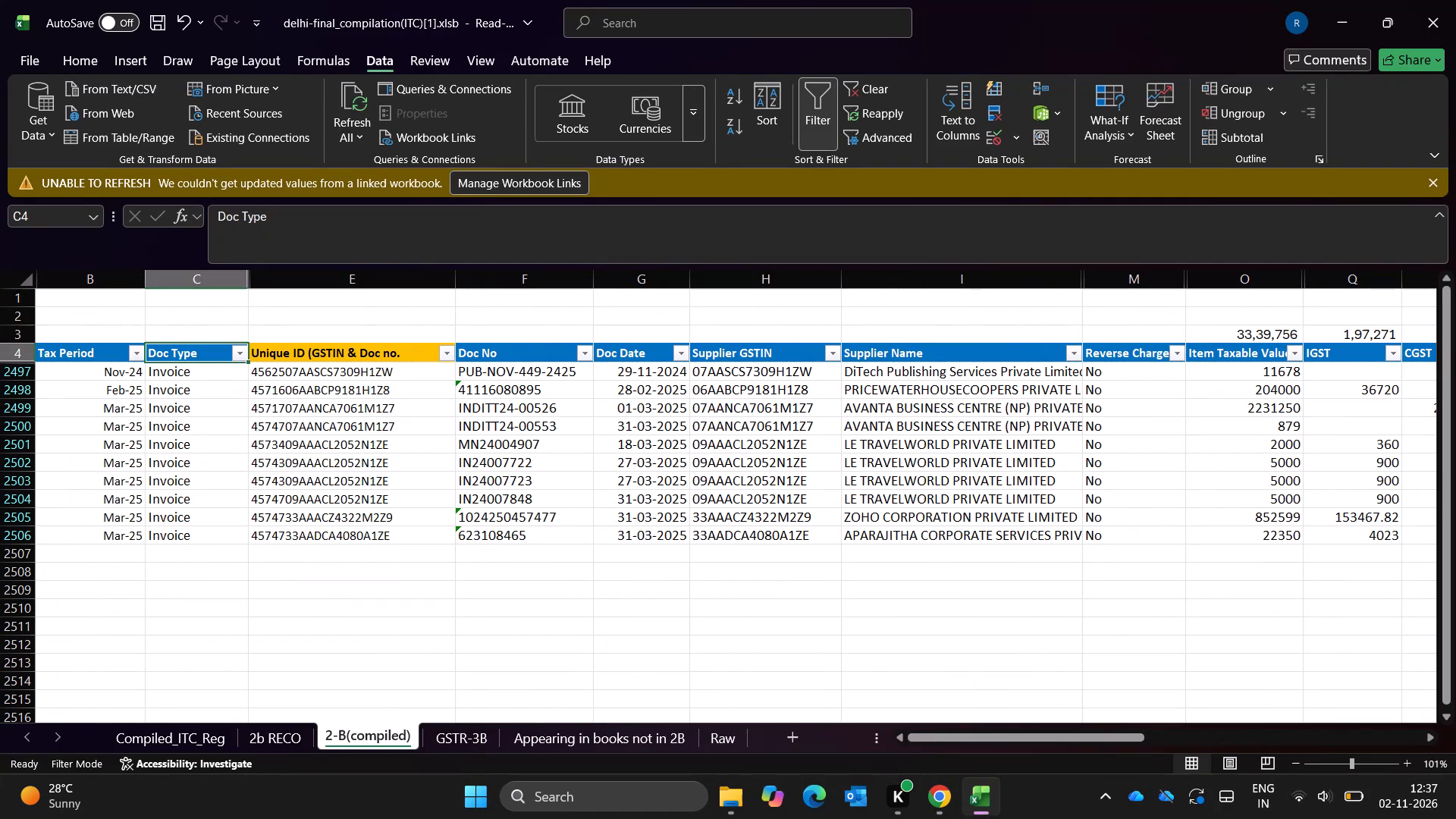
key("Right")
key("Right")
key("Right")
key("Right")
key("Right")
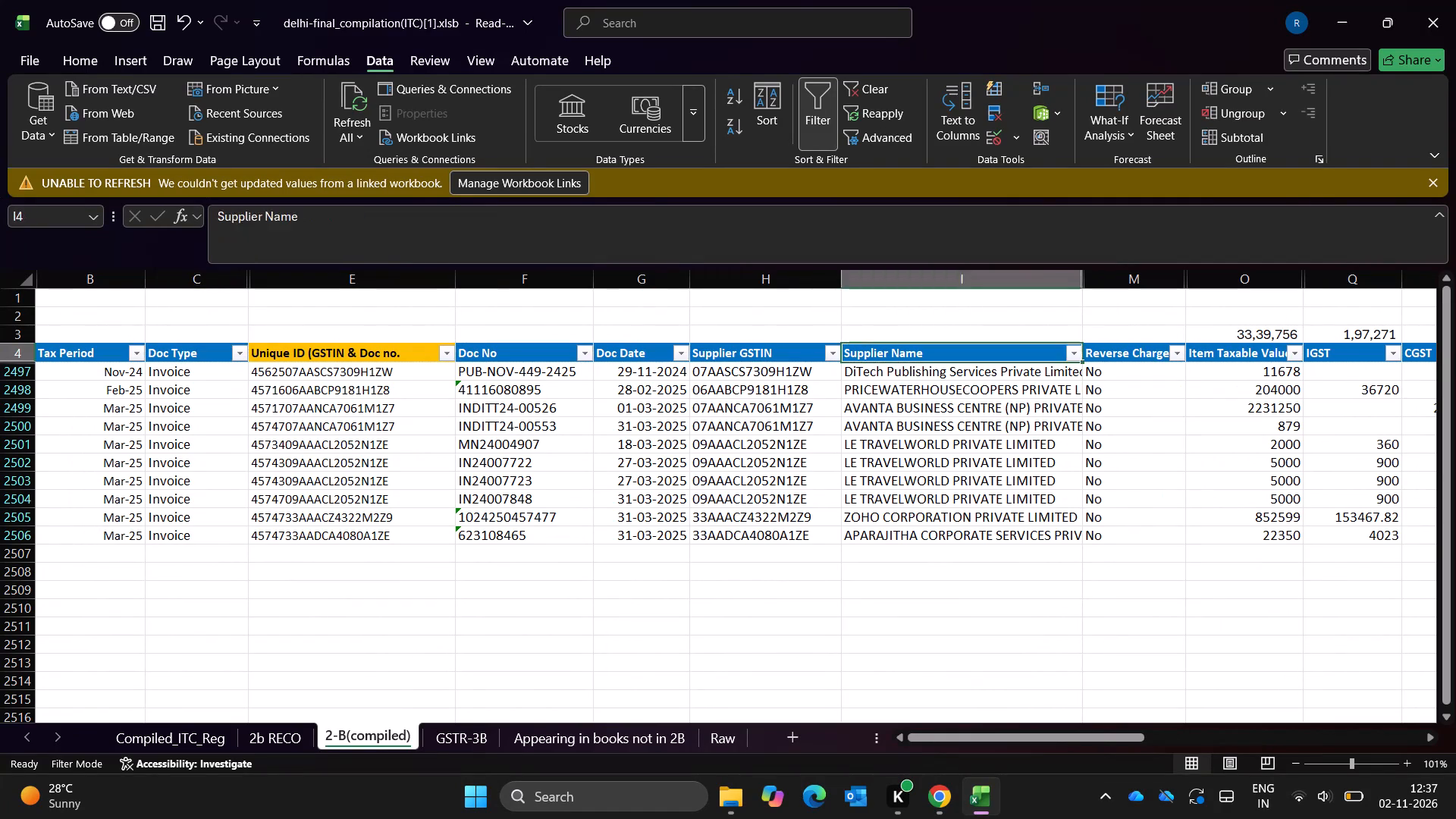
key("Right")
key("Right")
key("Right")
key("Right")
key("Right")
key("Right")
key("Right")
key("Right")
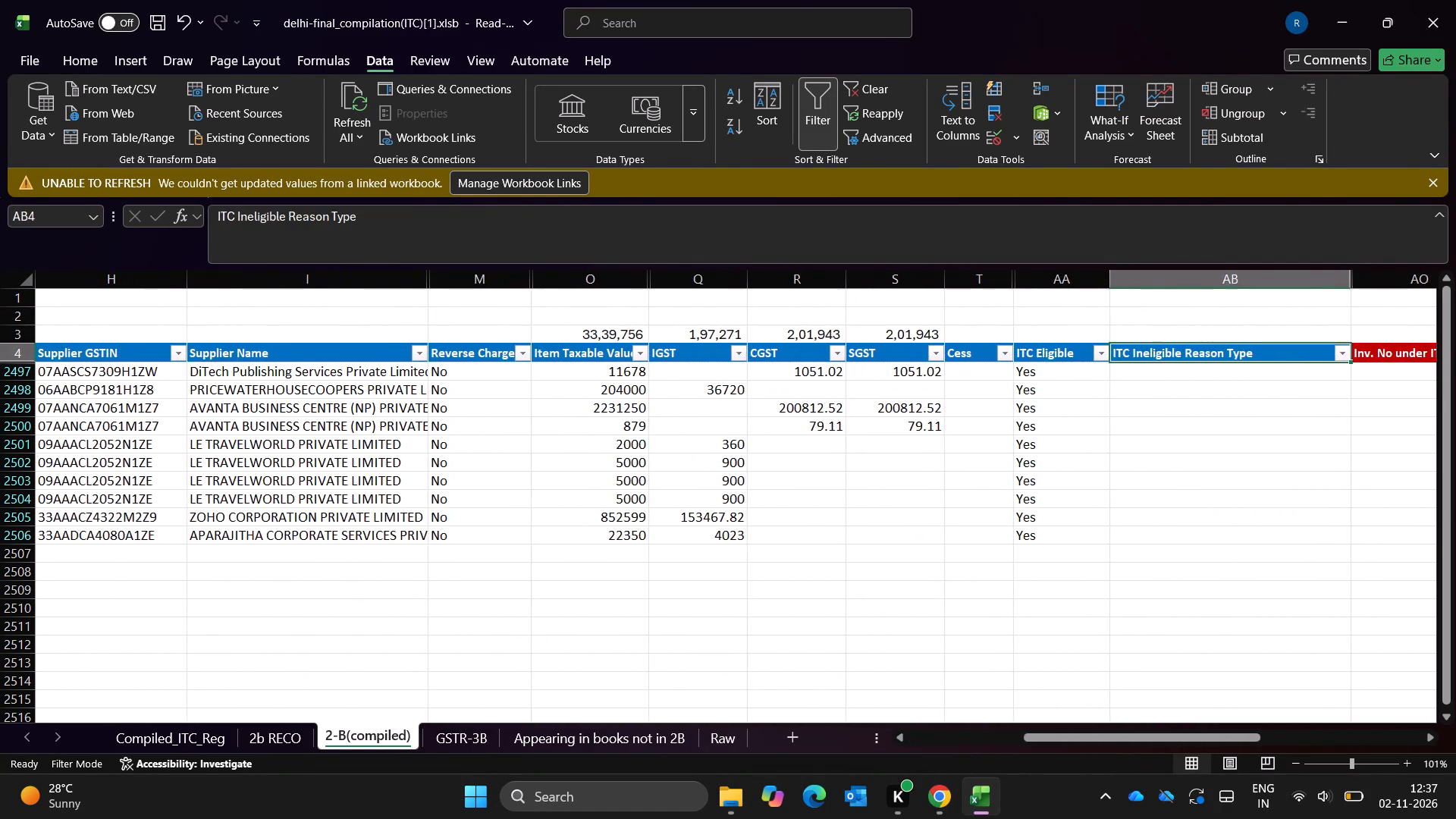
key("Right")
key("Right")
key("Right")
key("Right")
key("Right")
key("Right")
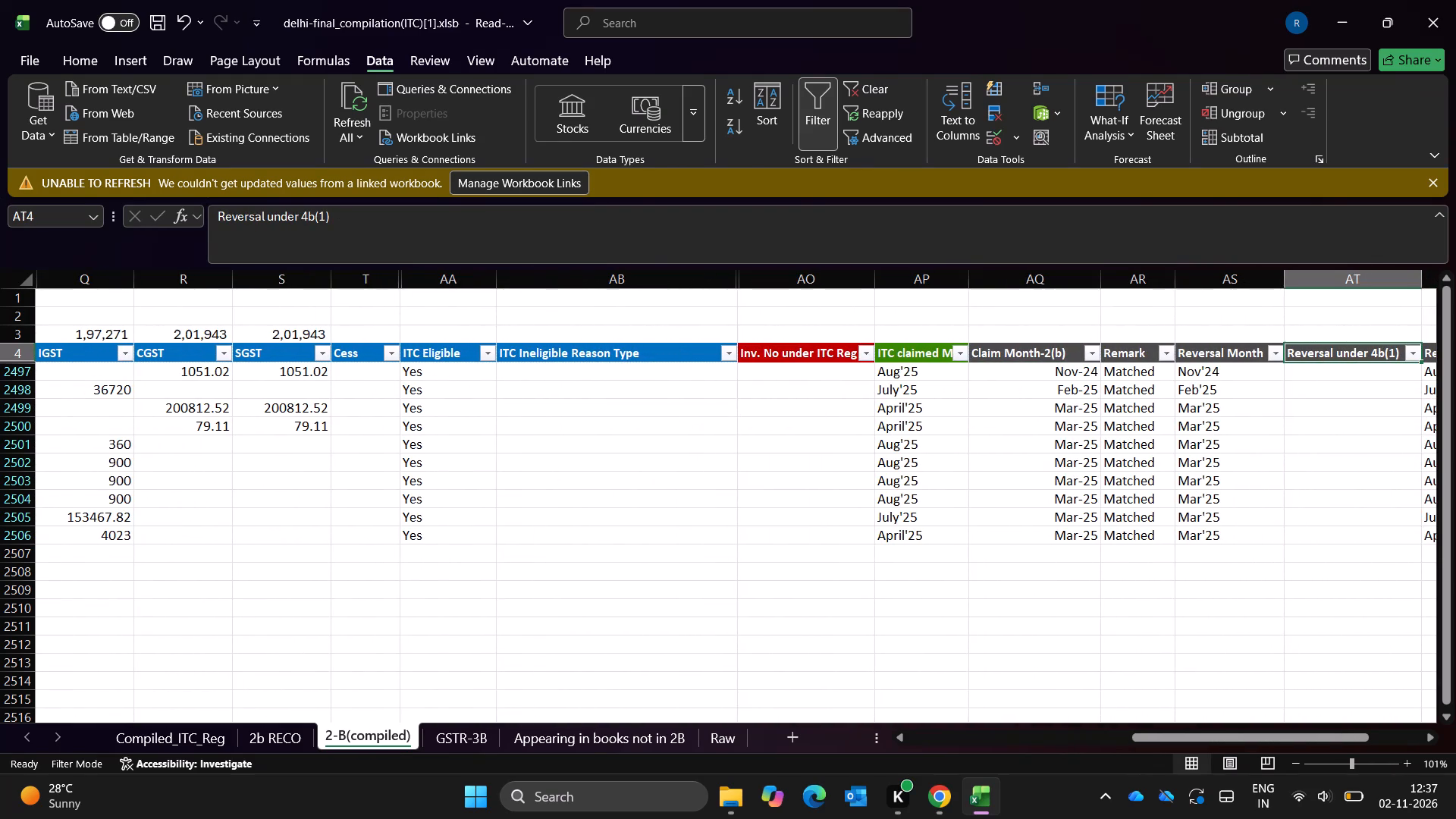
key("Left")
key("Left")
key("Left")
key("Left")
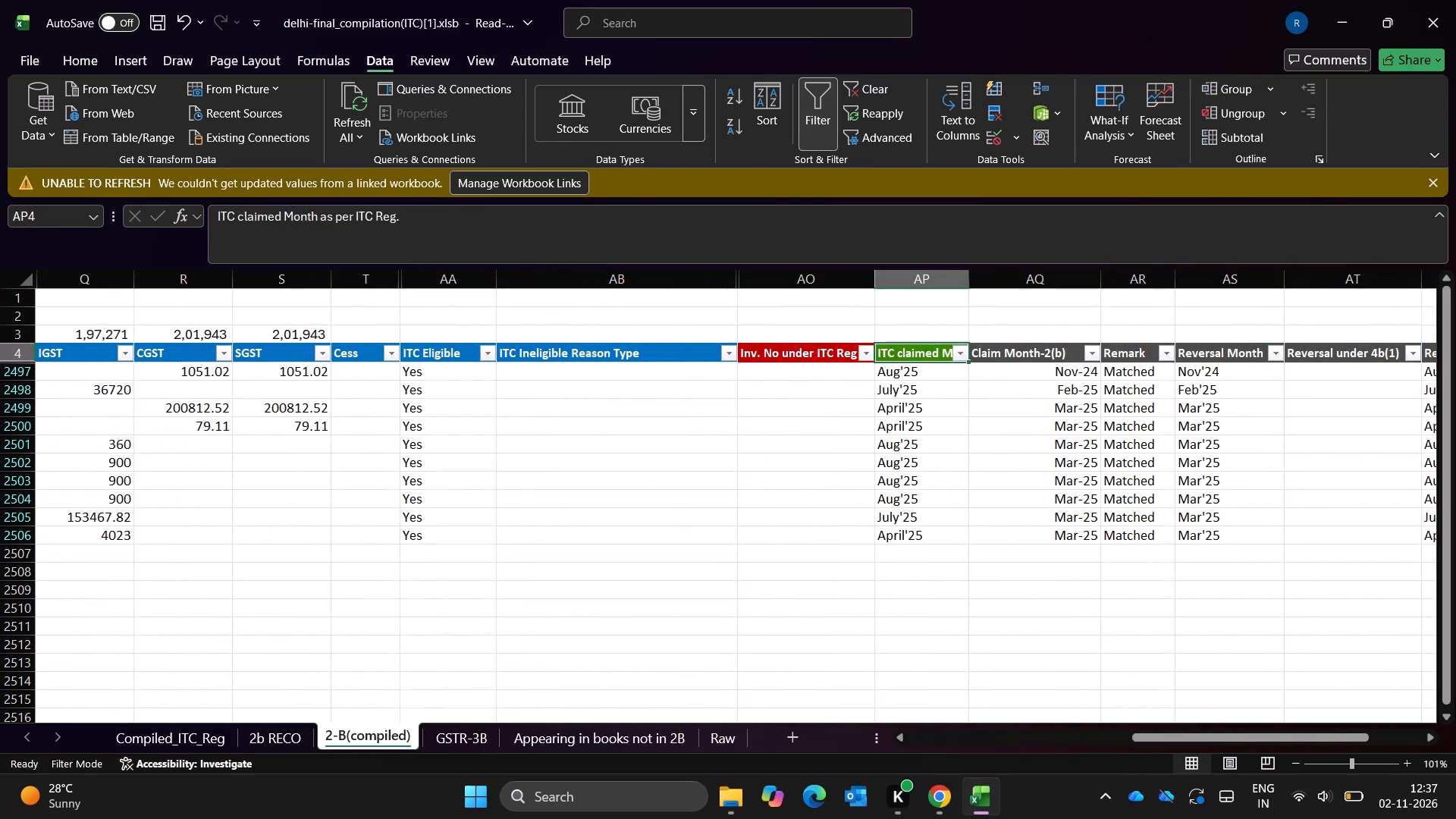
key("Down")
key("Up")
key("Left")
key("Left")
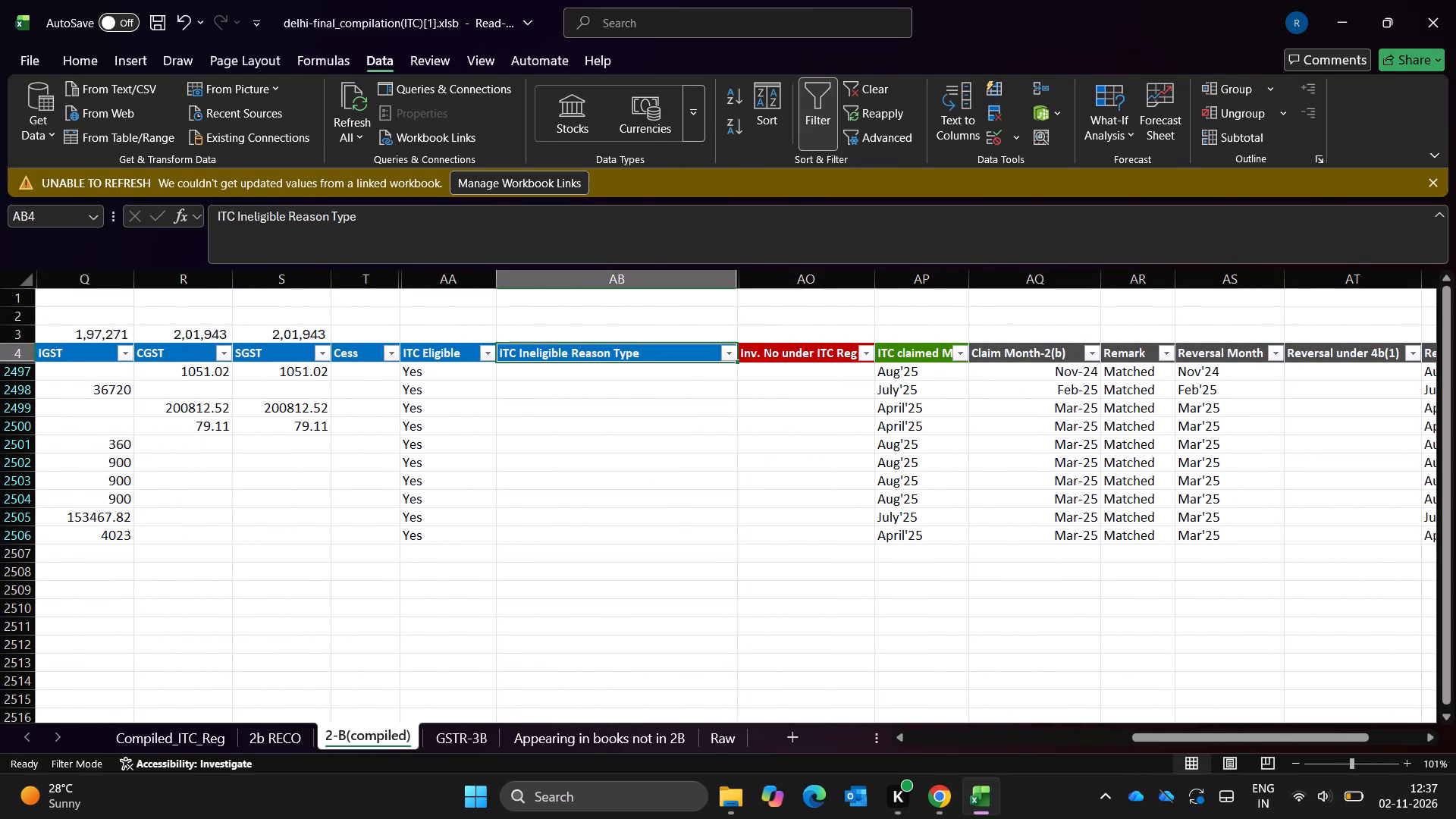
Check the Tax Period column of the filtered 2-B rows from Nov-24 down into the Mar-25 rows, returning to the header.
key("Left")
key("ctrl+Left")
key("Left")
key("Left")
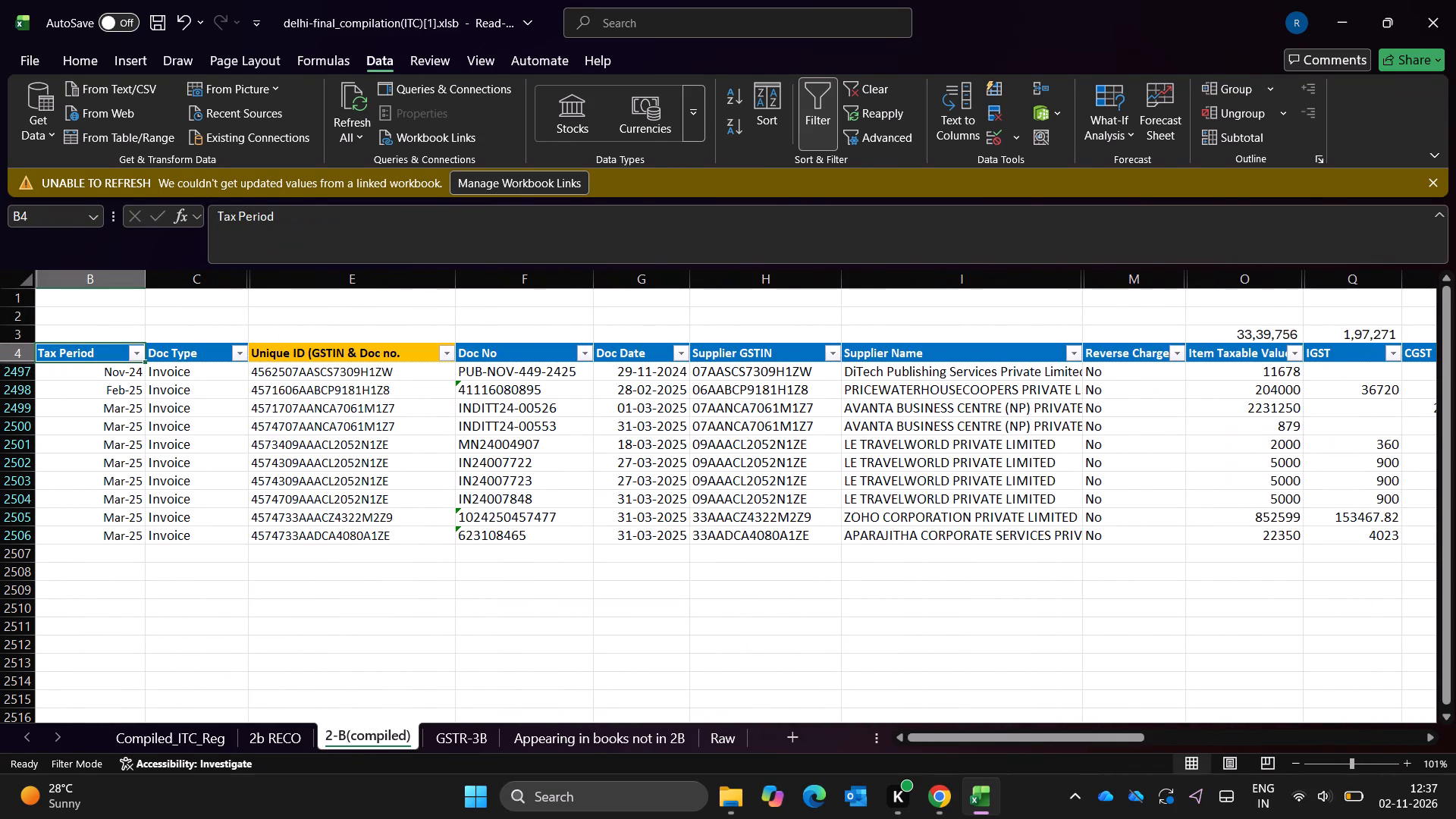
key("Down")
key("Up")
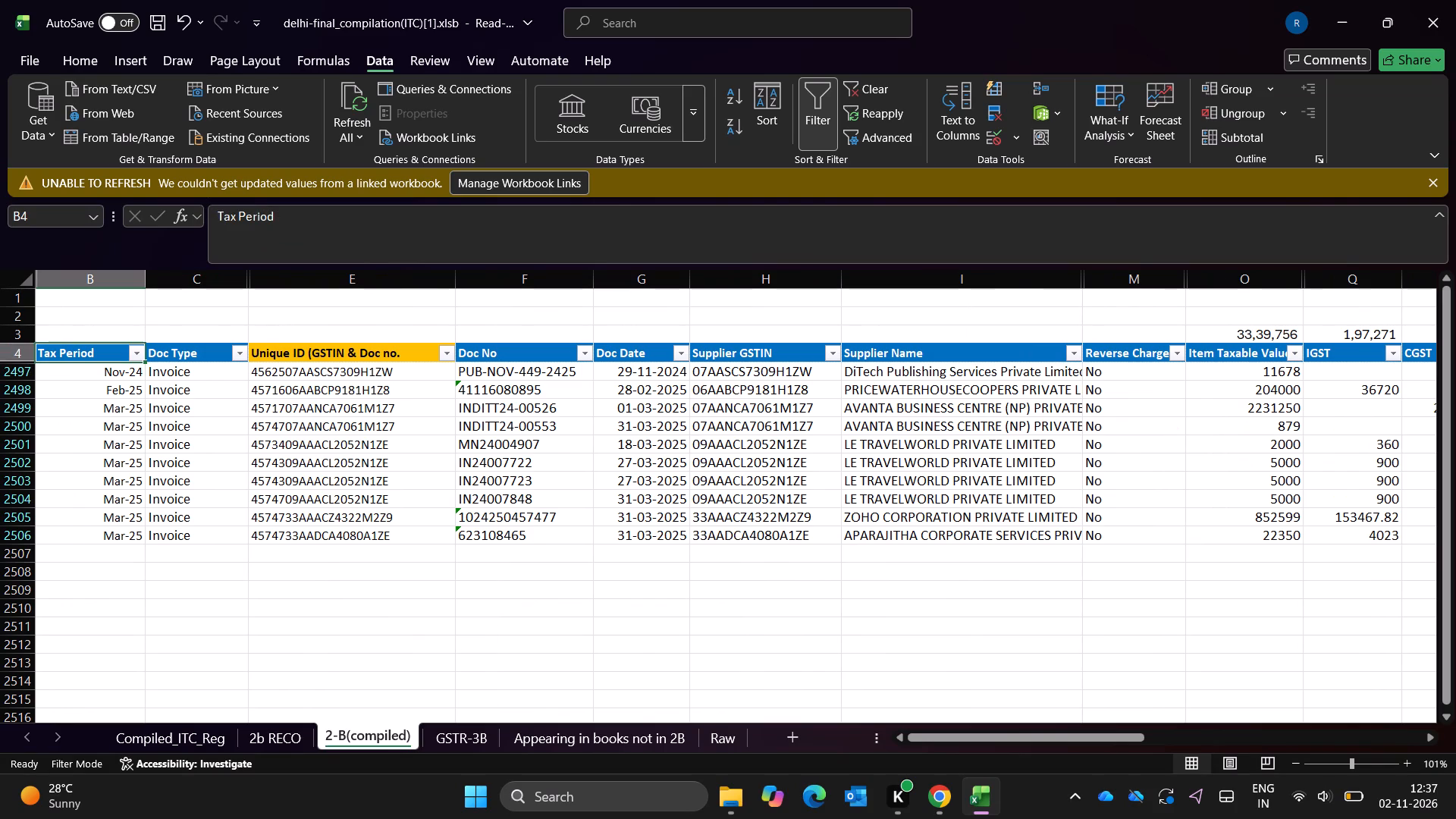
key("Down")
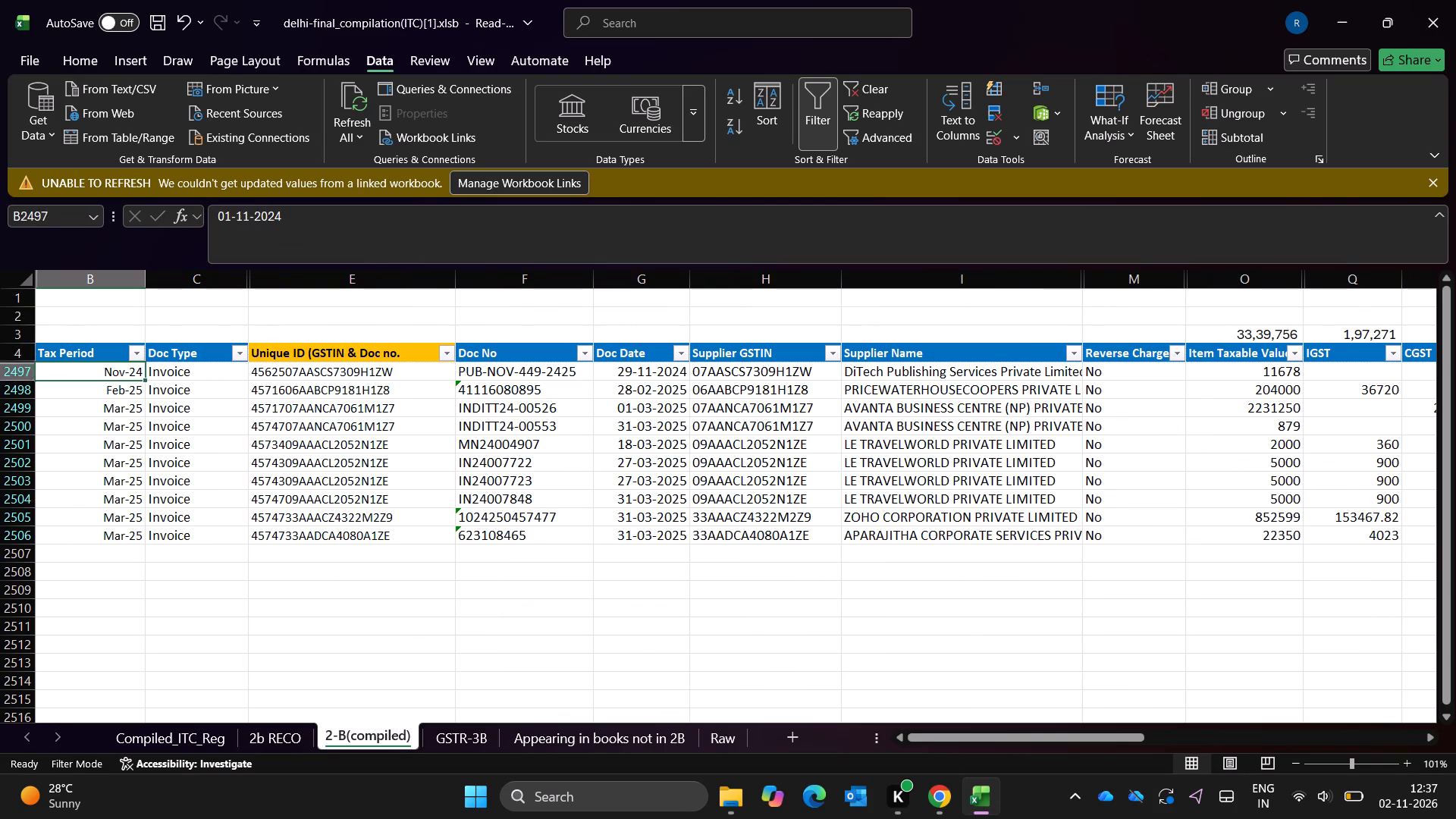
key("Down")
key("Down")
key("Down")
key("Down")
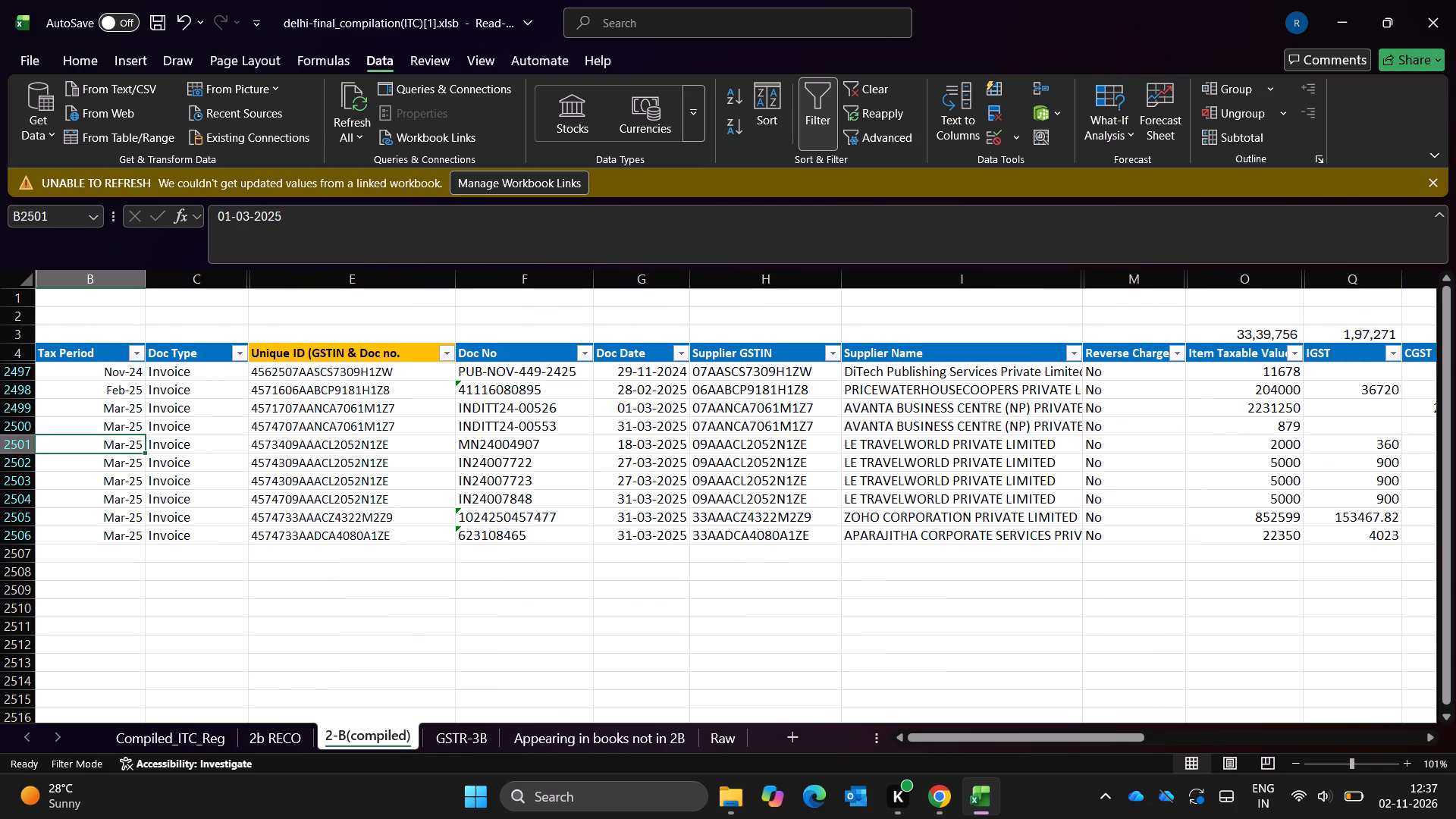
key("Up")
key("Up")
key("Up")
key("Up")
key("Up")
Move across the 2-B(compiled) headers from Tax Period through the claim and reversal columns to the Additional remark column.
key("Right")
key("Right")
key("Right")
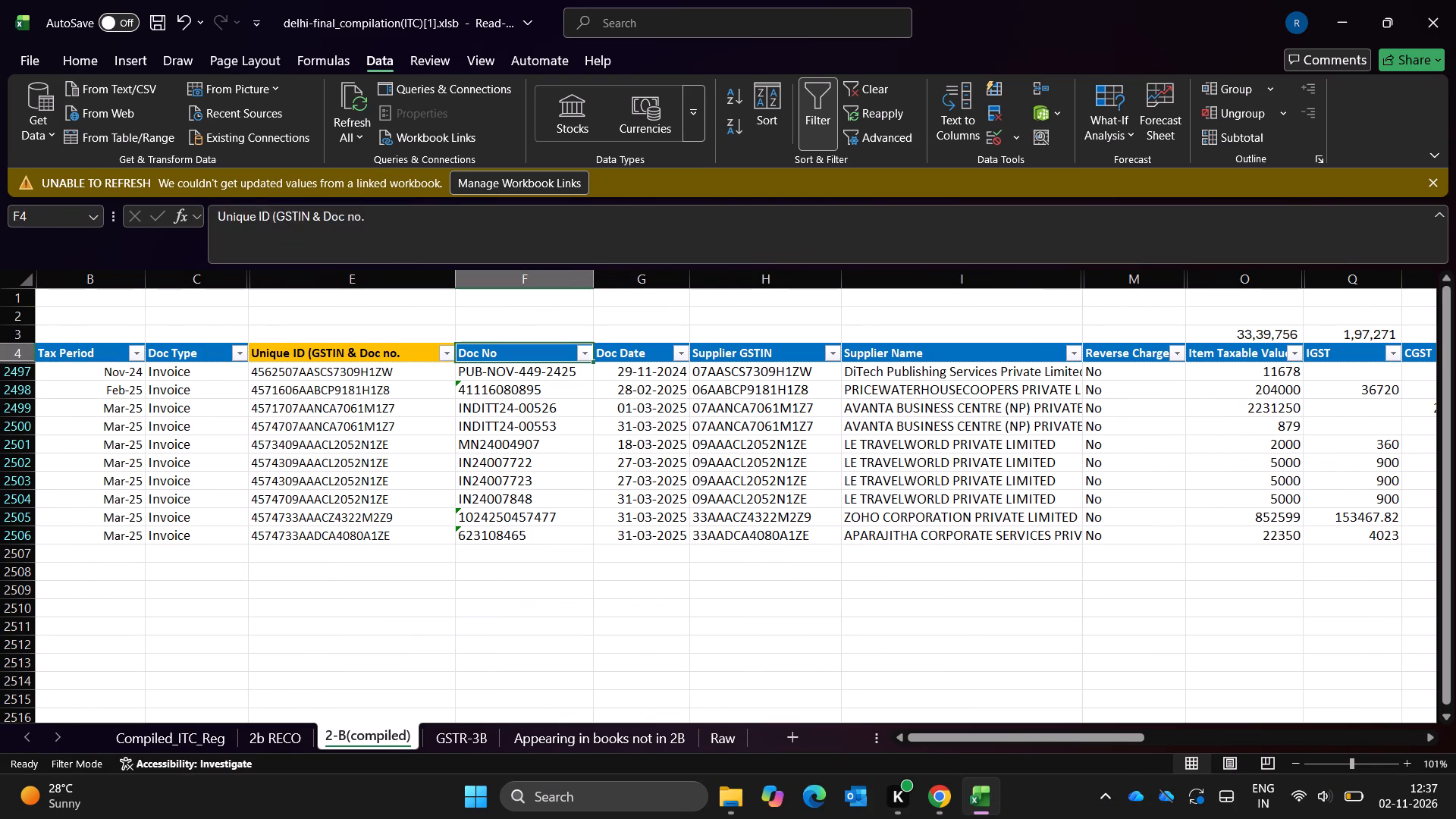
key("Right")
key("Right")
key("Right")
key("Right")
key("Right")
key("Right")
key("Right")
key("Right")
key("Right")
key("Right")
key("Right")
key("Right")
key("Right")
key("Right")
key("Right")
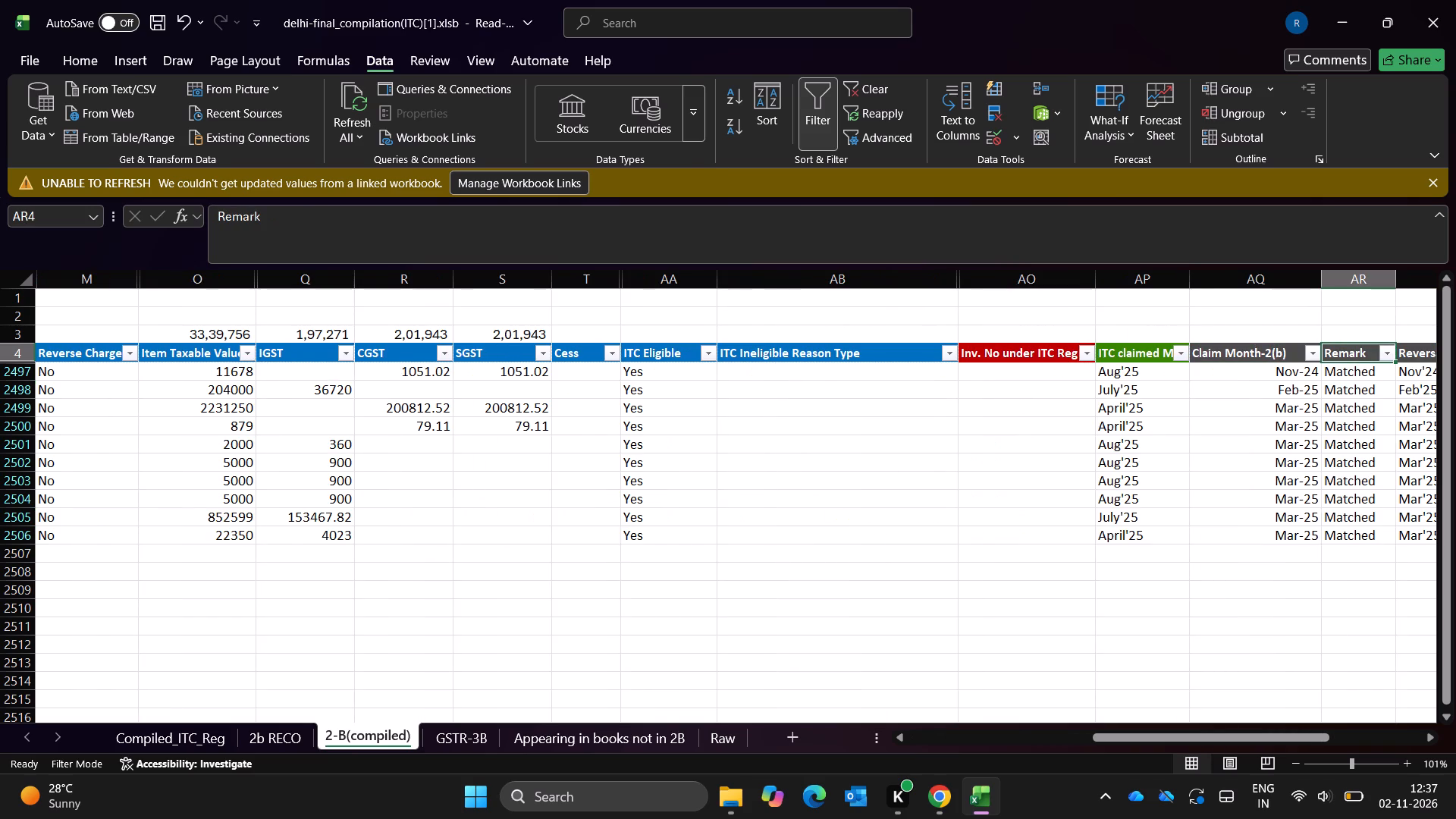
key("Right")
key("Right")
key("Right")
key("Right")
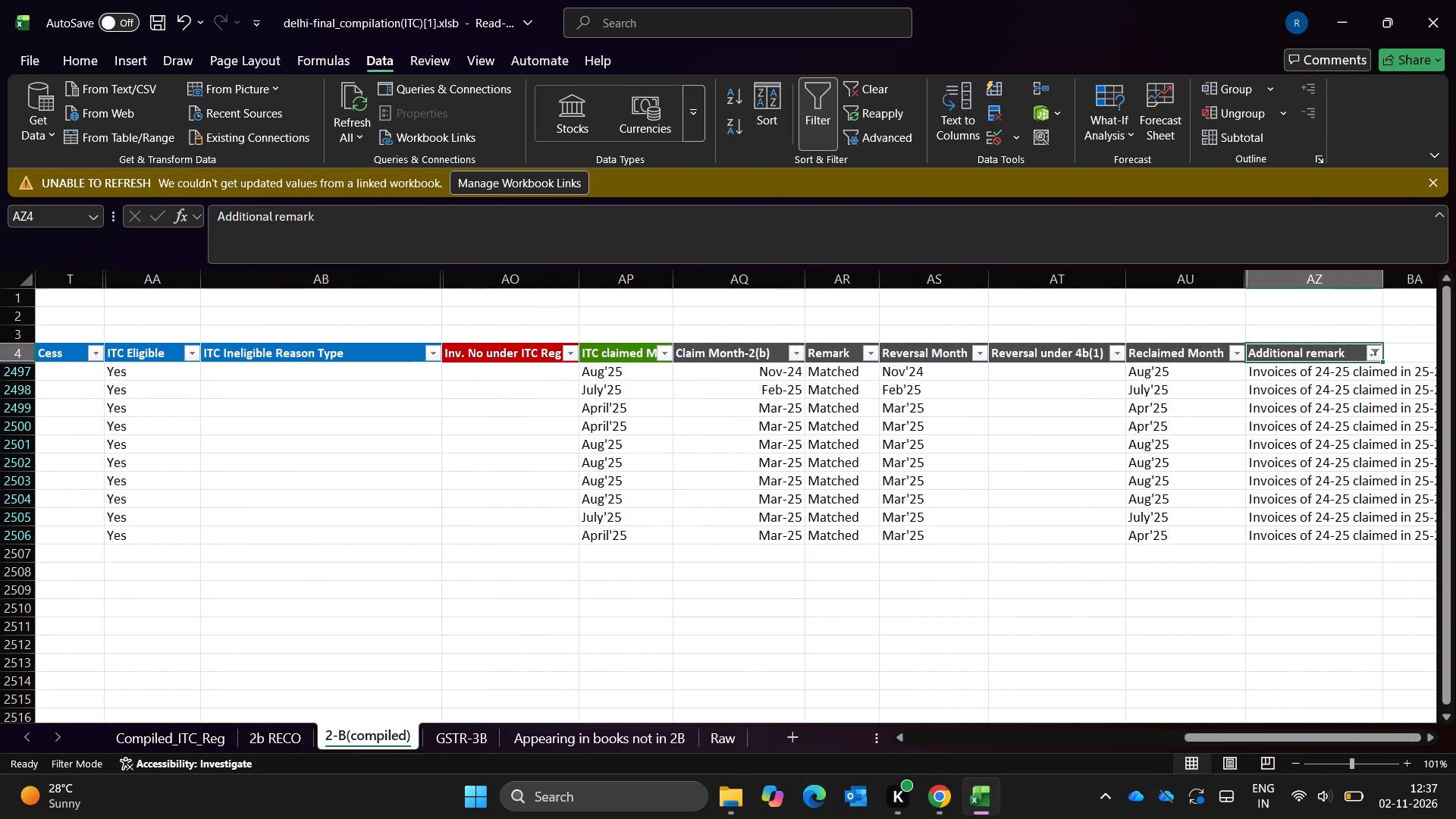
key("Right")
key("Right")
Compare the Reclaimed Month and Additional remark entries of the filtered 2-B rows with the Claim Month-2(b) column.
key("Left")
key("Left")
key("Left")
key("Down")
key("Down")
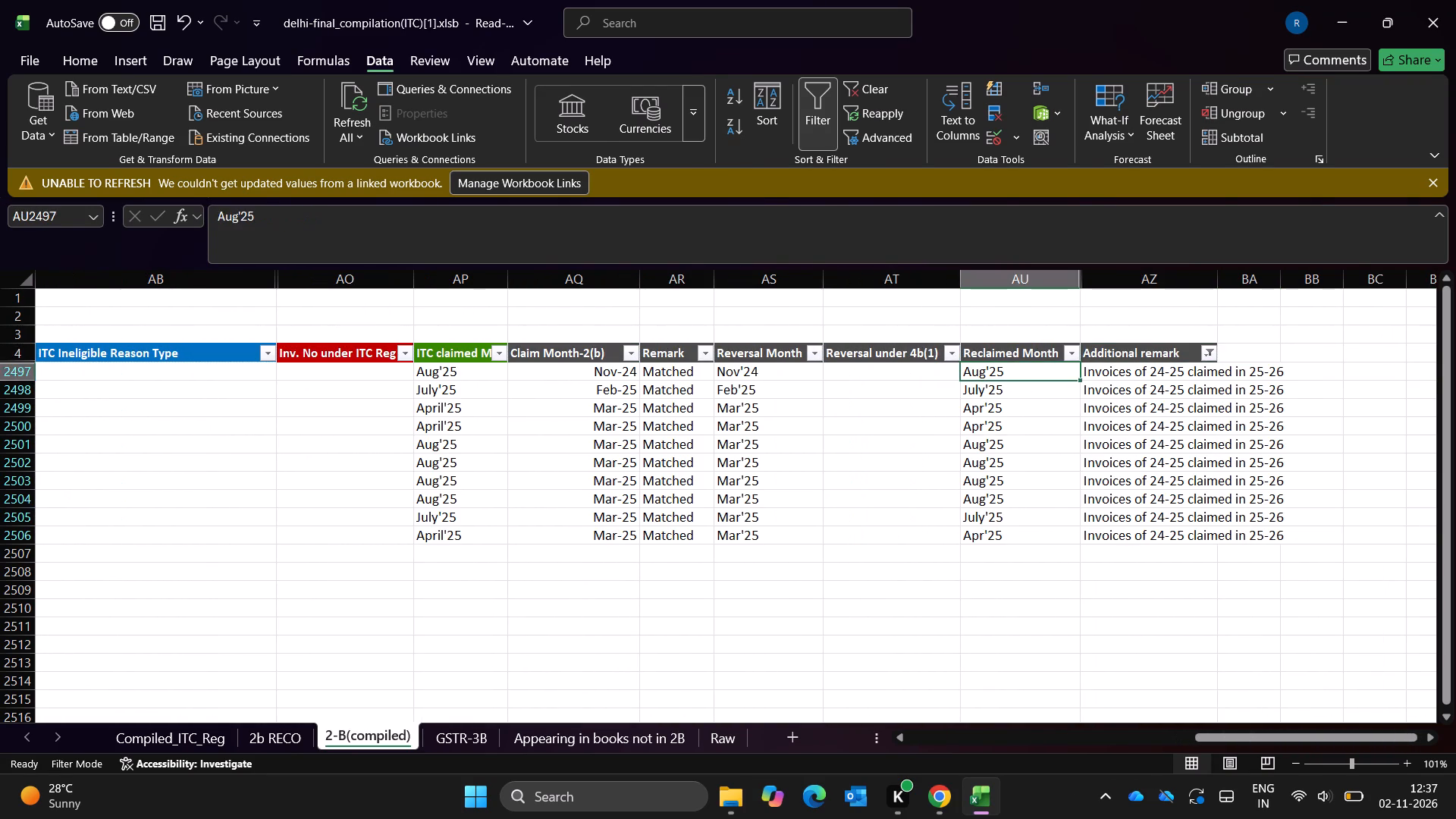
key("Right")
key("Right")
key("Up")
key("Up")
key("Left")
key("Left")
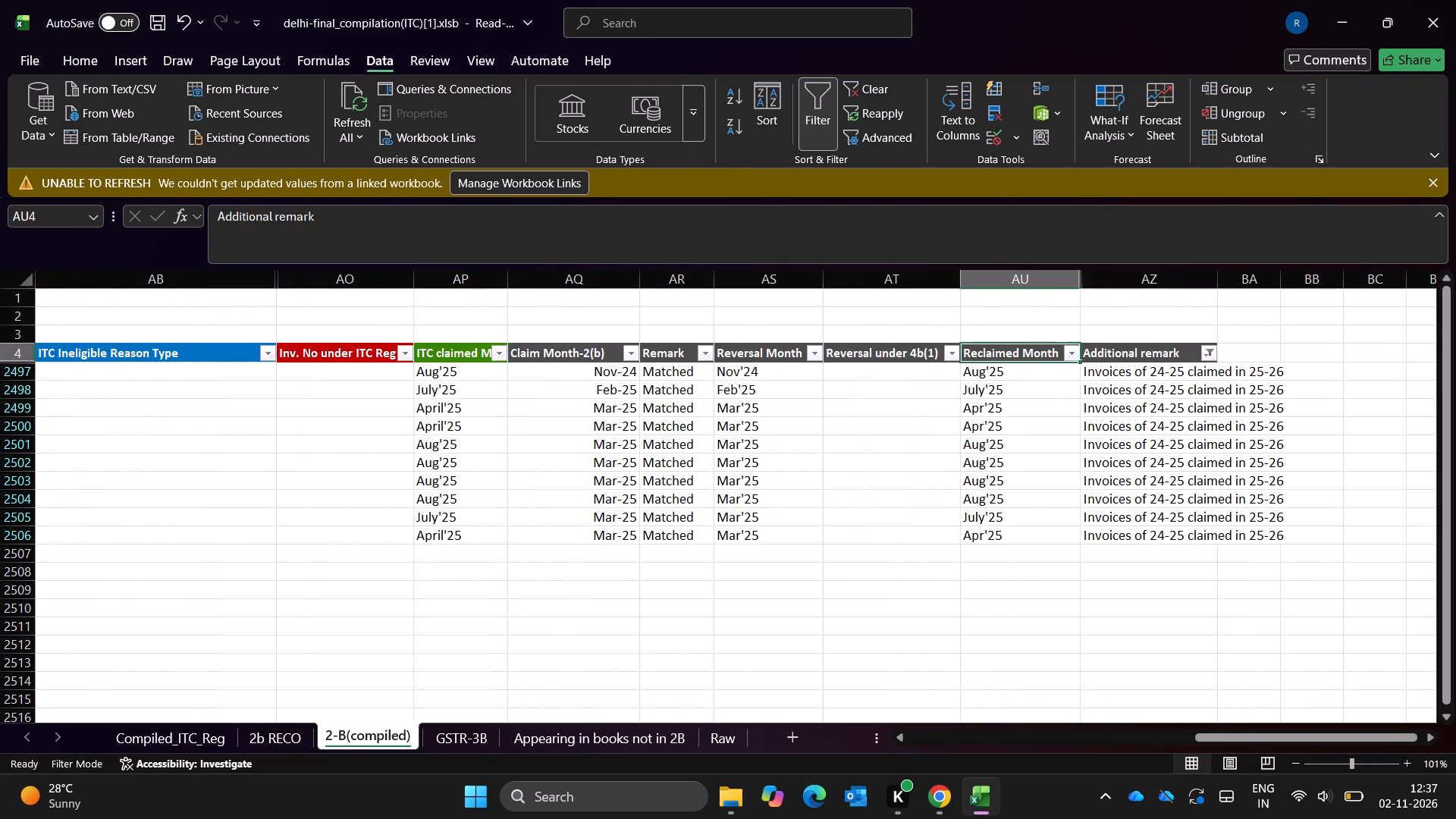
key("Left")
key("Left")
key("Left")
key("Left")
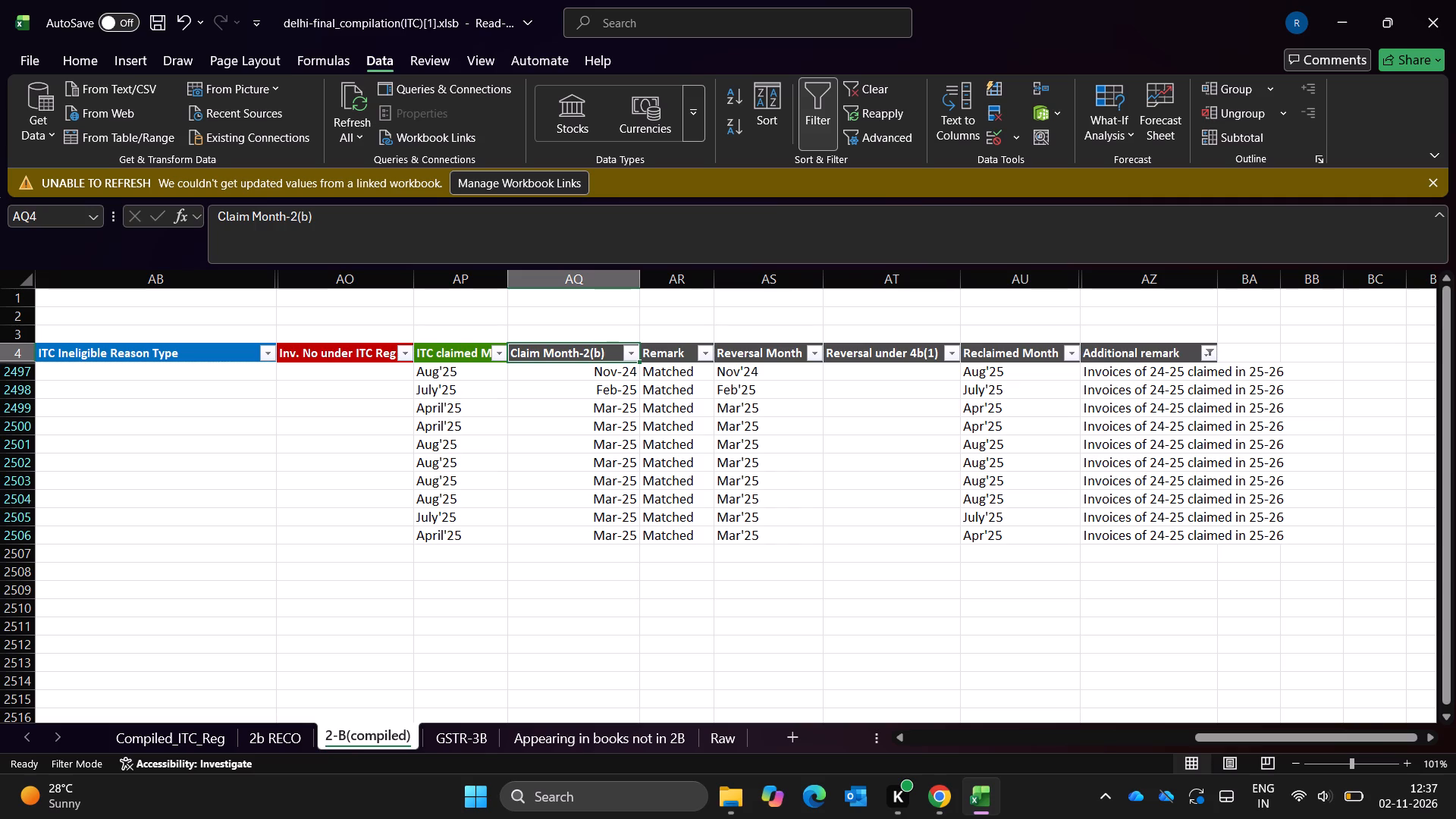
Examine the Tax Period column down the filtered 2-B rows to the IN24007848 invoice's row.
key("ctrl+Left")
key("ctrl+Left")
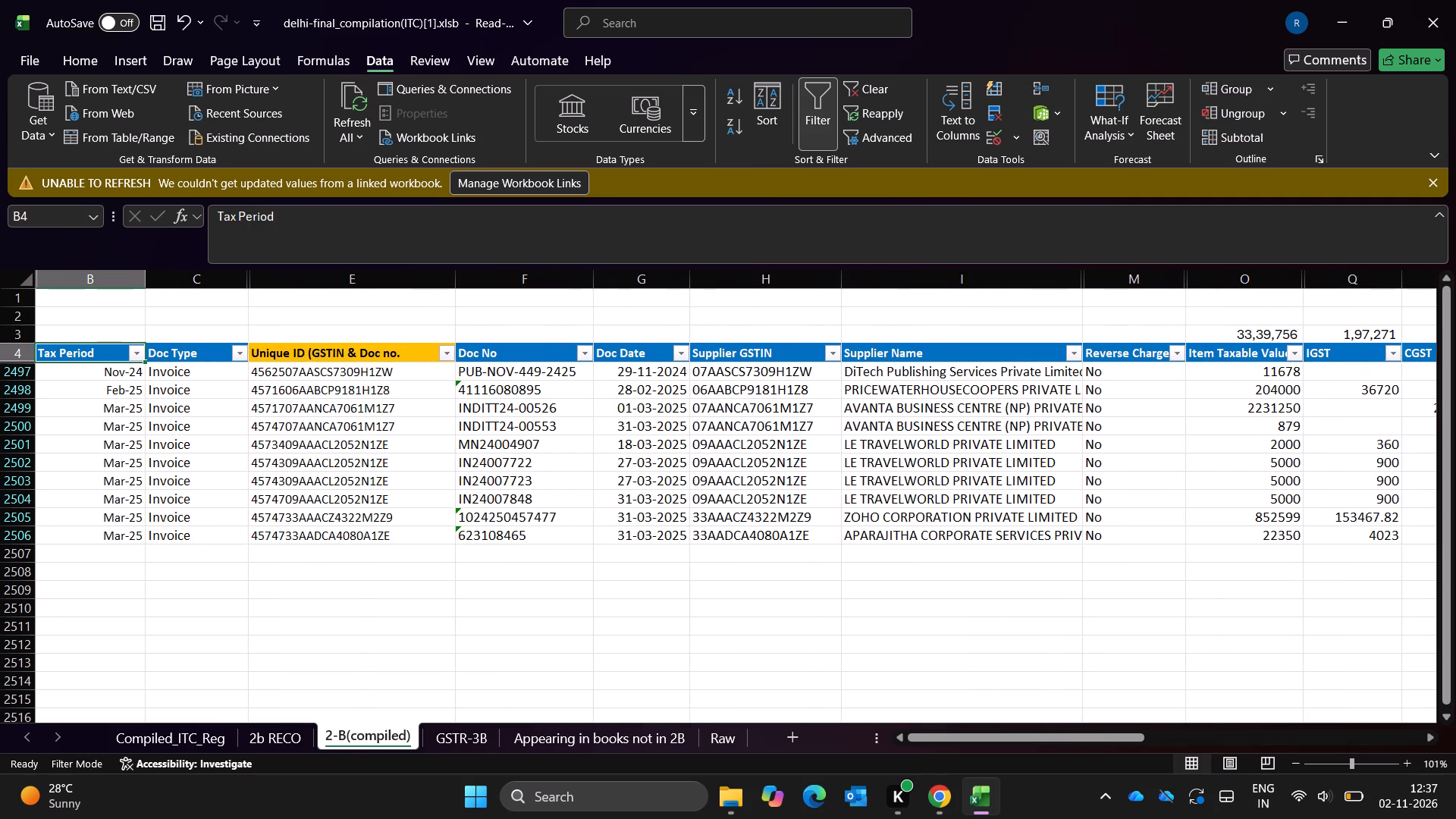
key("Down")
key("Down")
key("Down")
key("Down")
key("Down")
key("Down")
key("Down")
key("Down")
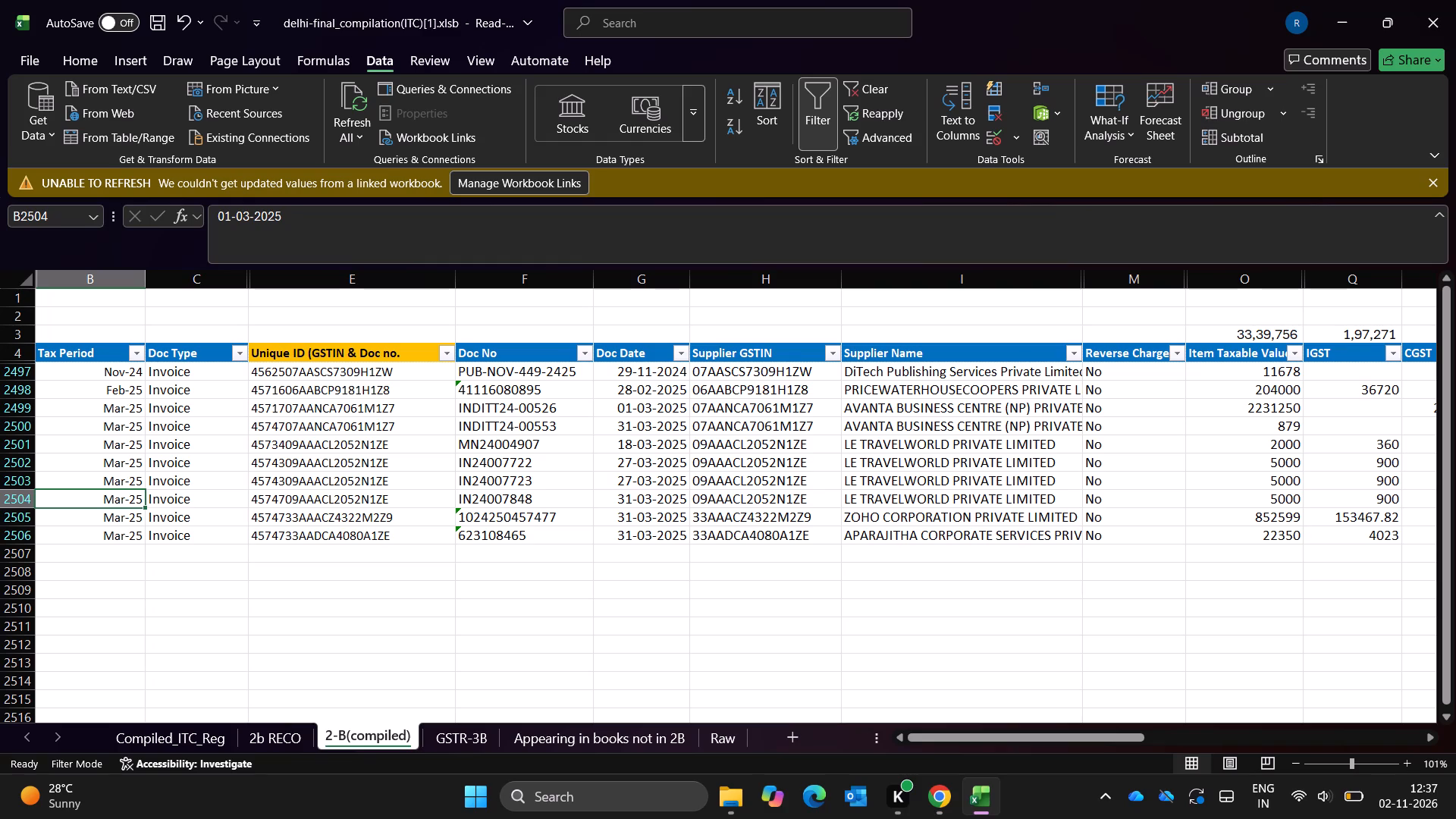
Look through the 2b RECO and Compiled_ITC_Reg sheets, and go to the Raw sheet.
key("ctrl+Page_Up")
key("ctrl+Page_Up")
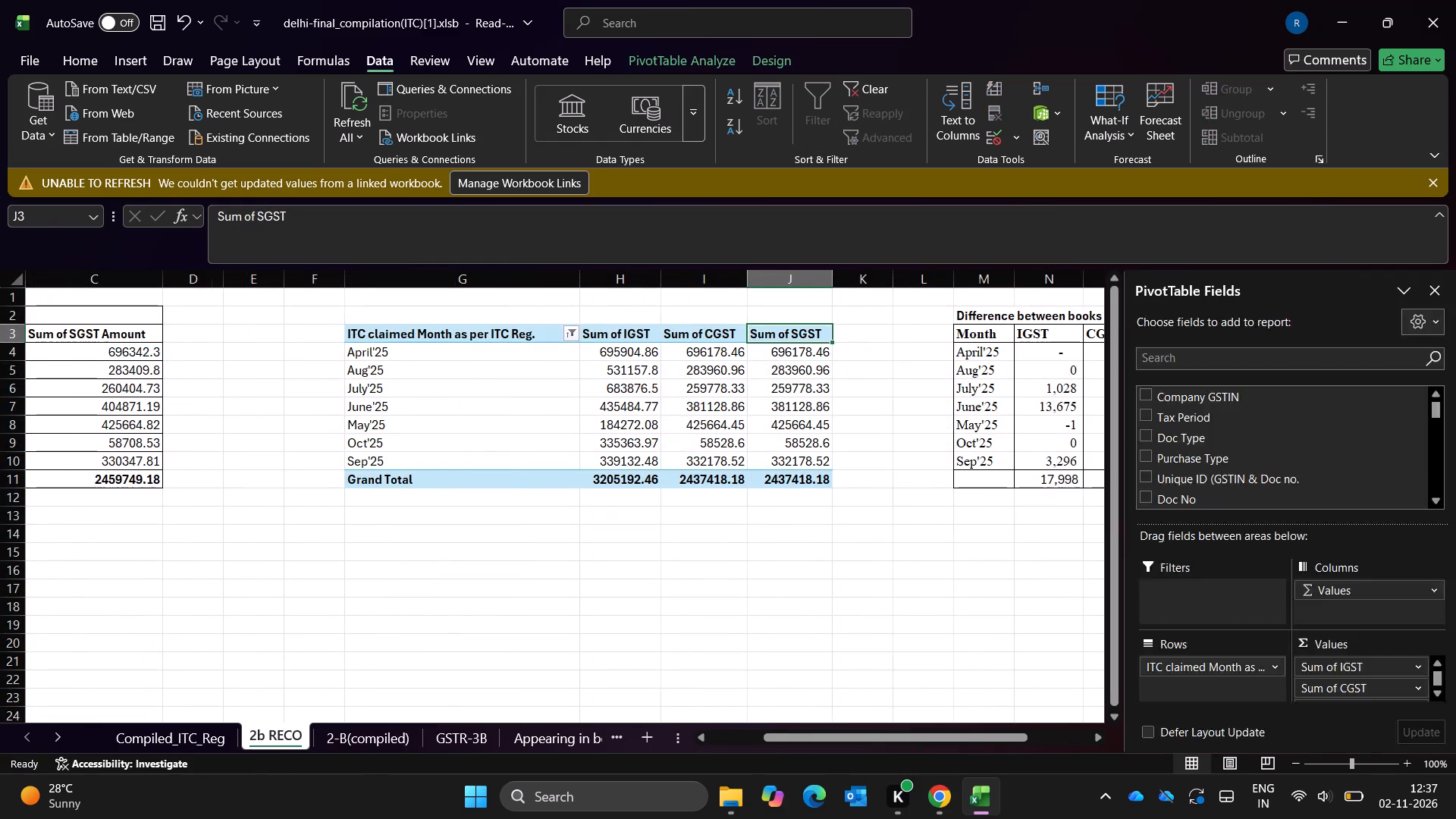
key("ctrl+Page_Up")
key("ctrl+Page_Up")
key("ctrl+Page_Down")
key("ctrl+Page_Down")
key("ctrl+Page_Down")
key("ctrl+Page_Down")
key("ctrl+Page_Down")
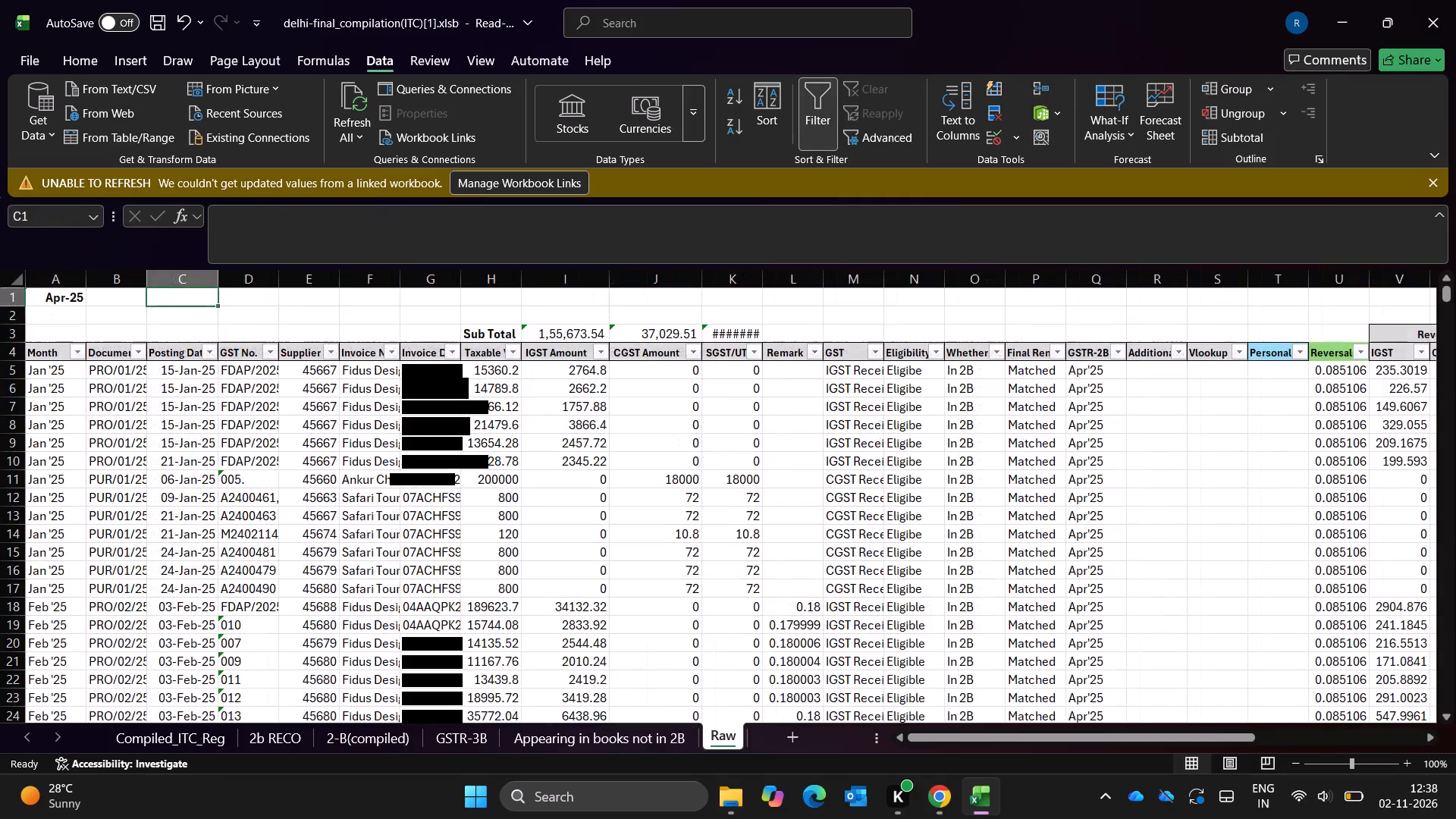
key("ctrl+Page_Up")
key("ctrl+Page_Down")
Check the Raw sheet's first Posting Date rows and the Month column down the Jan'25 rows of the Apr-25 block.
key("Down")
key("Down")
key("Down")
key("Down")
key("Down")
key("Down")
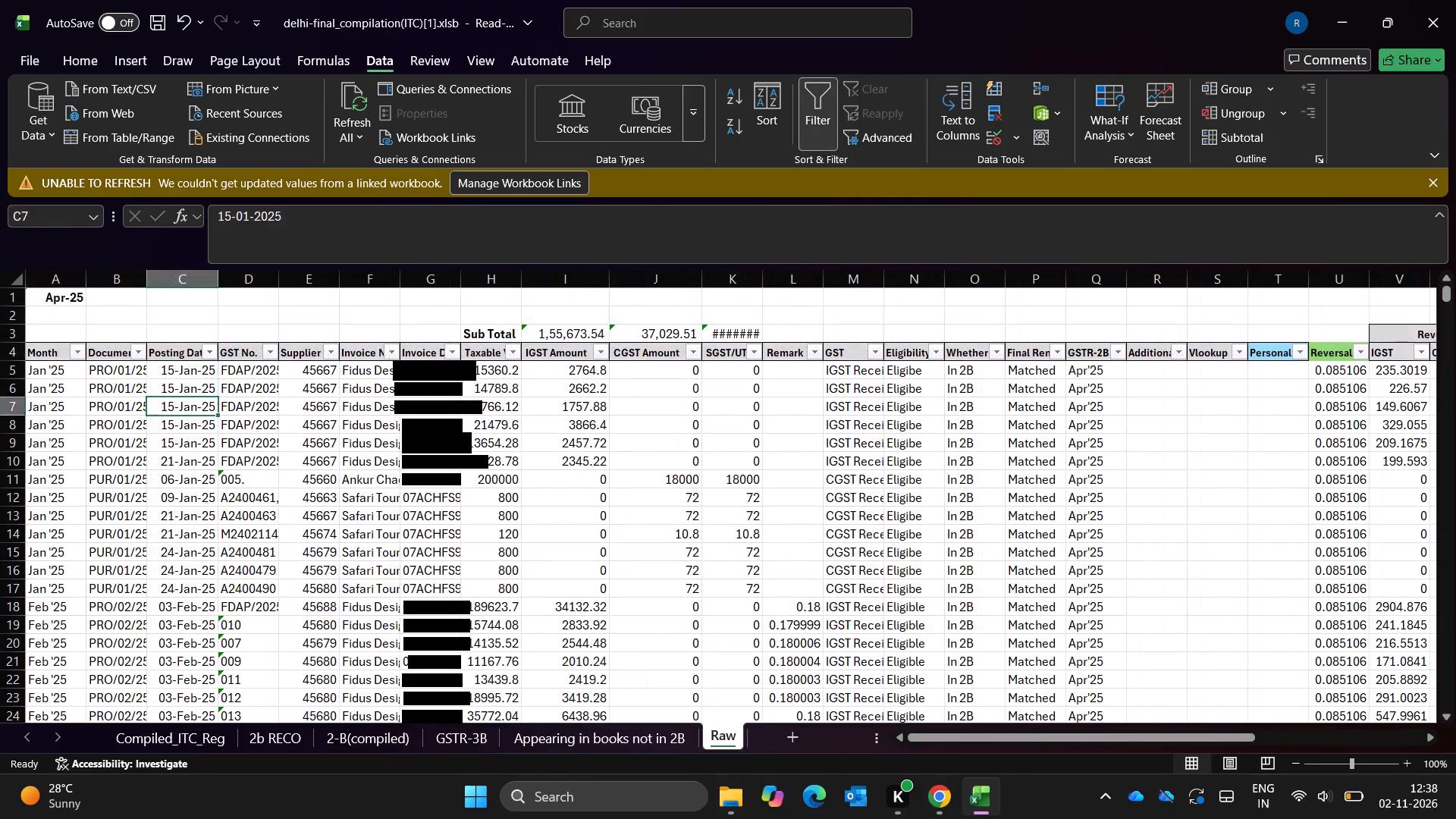
key("Down")
key("ctrl+Left")
key("ctrl+Left")
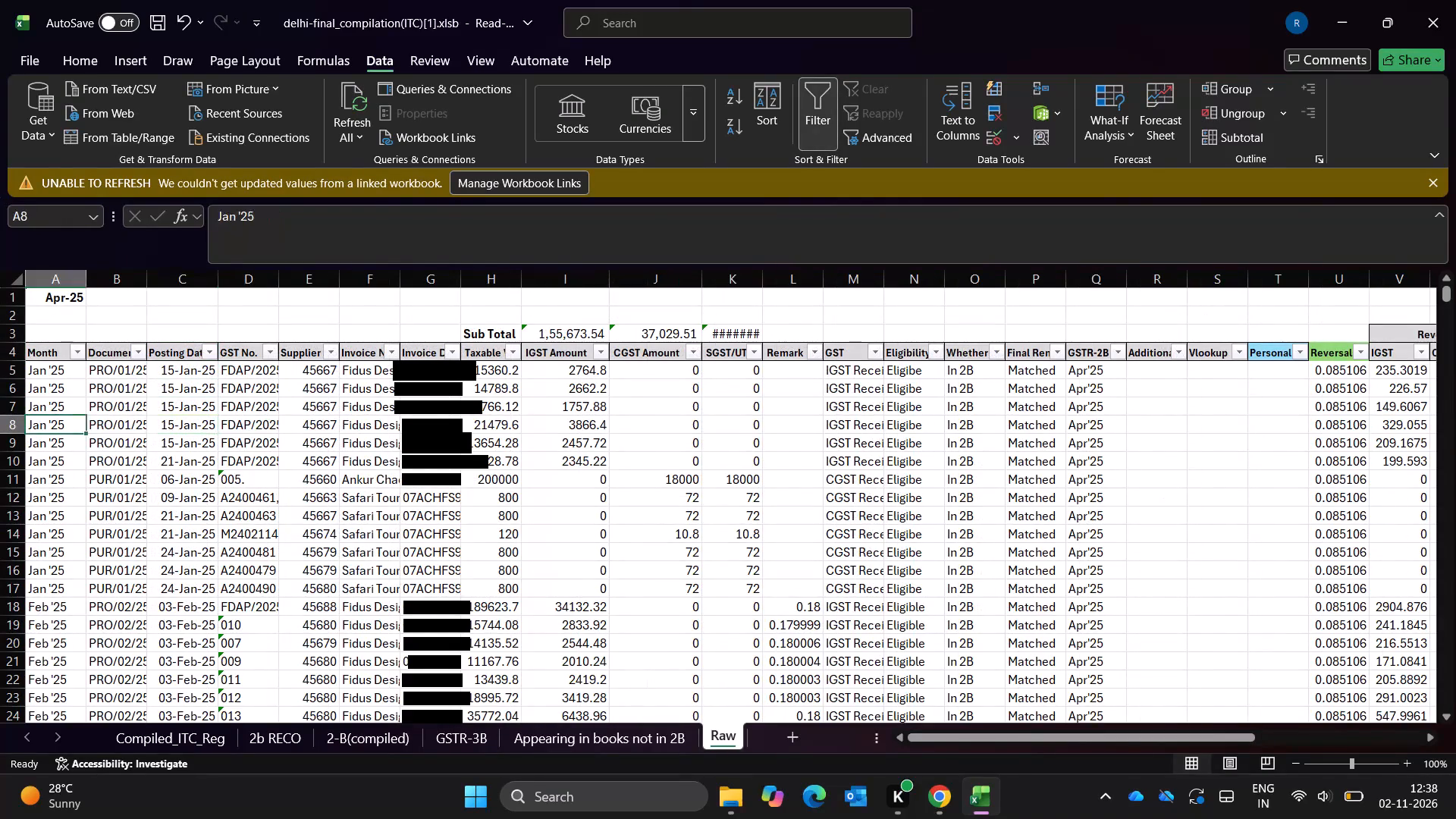
key("Down")
key("Down")
key("Down")
key("Down")
key("Down")
key("Down")
key("Down")
key("Down")
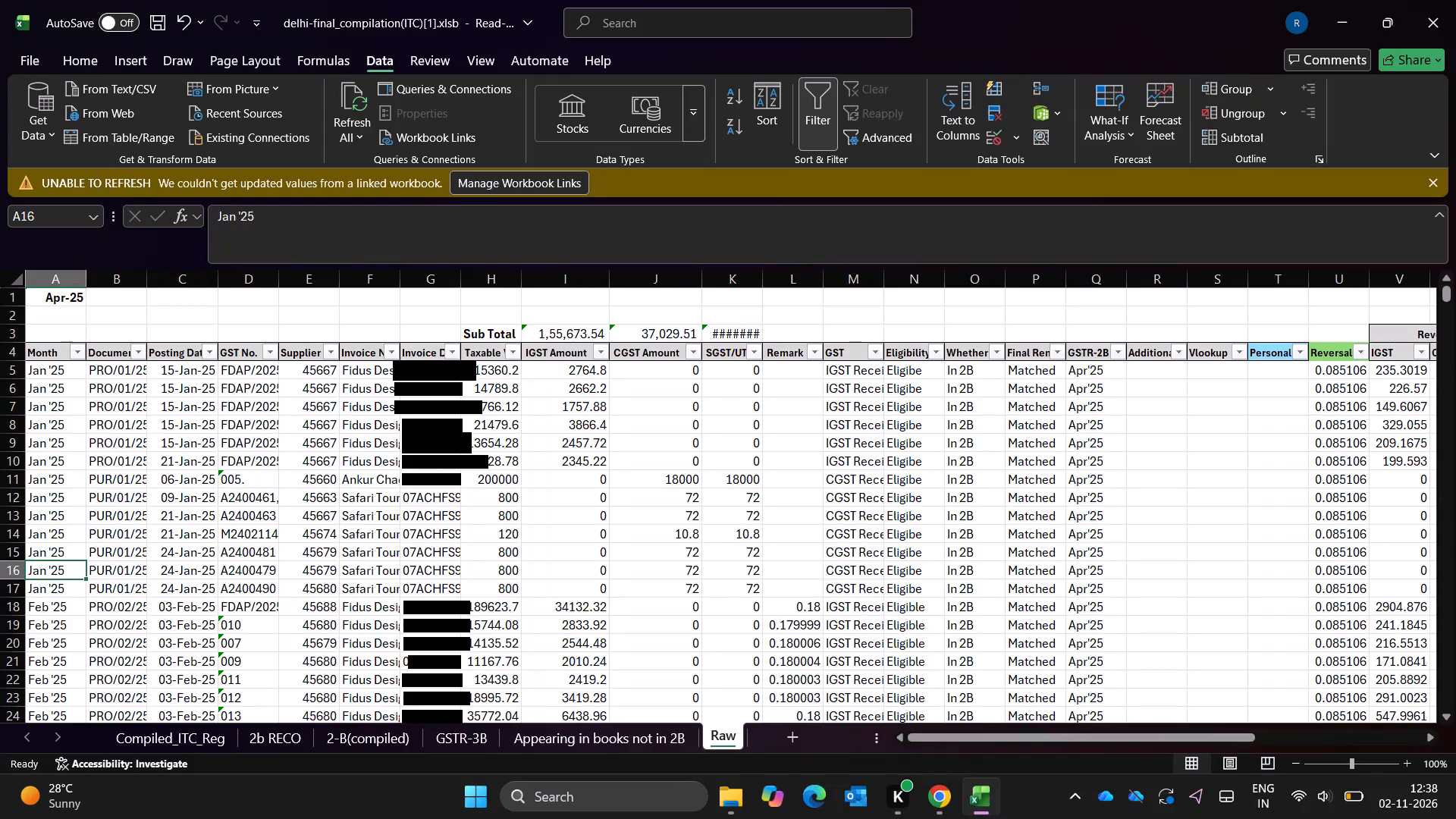
Review the Raw sheet's Apr-25 block headers from Posting Date to Eligibility, returning to the Month column's first row.
key("Up")
key("Right")
key("Right")
key("ctrl+Up")
key("Right")
key("Right")
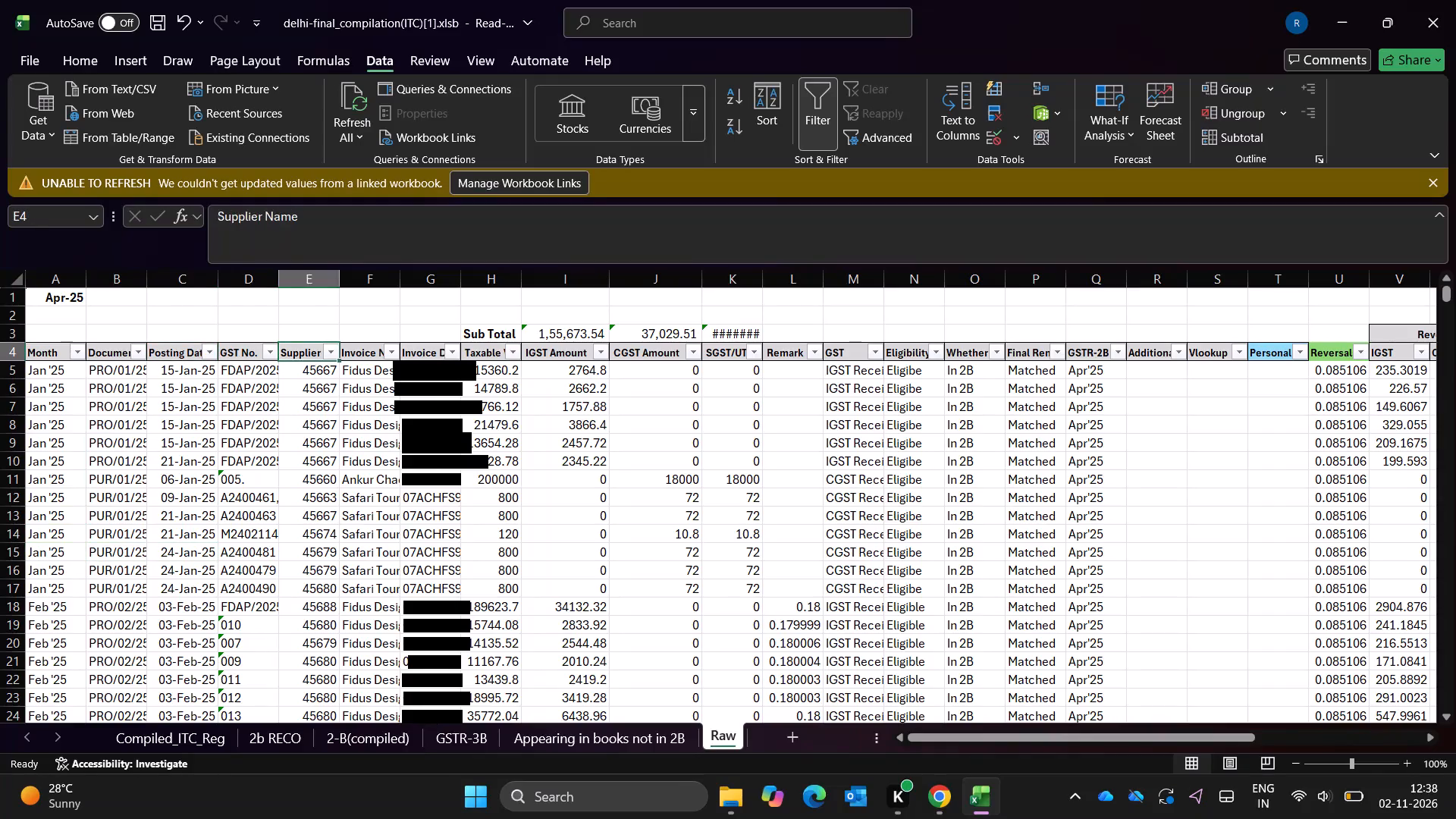
key("Right")
key("Right")
key("Right")
key("Right")
key("Right")
key("Right")
key("Right")
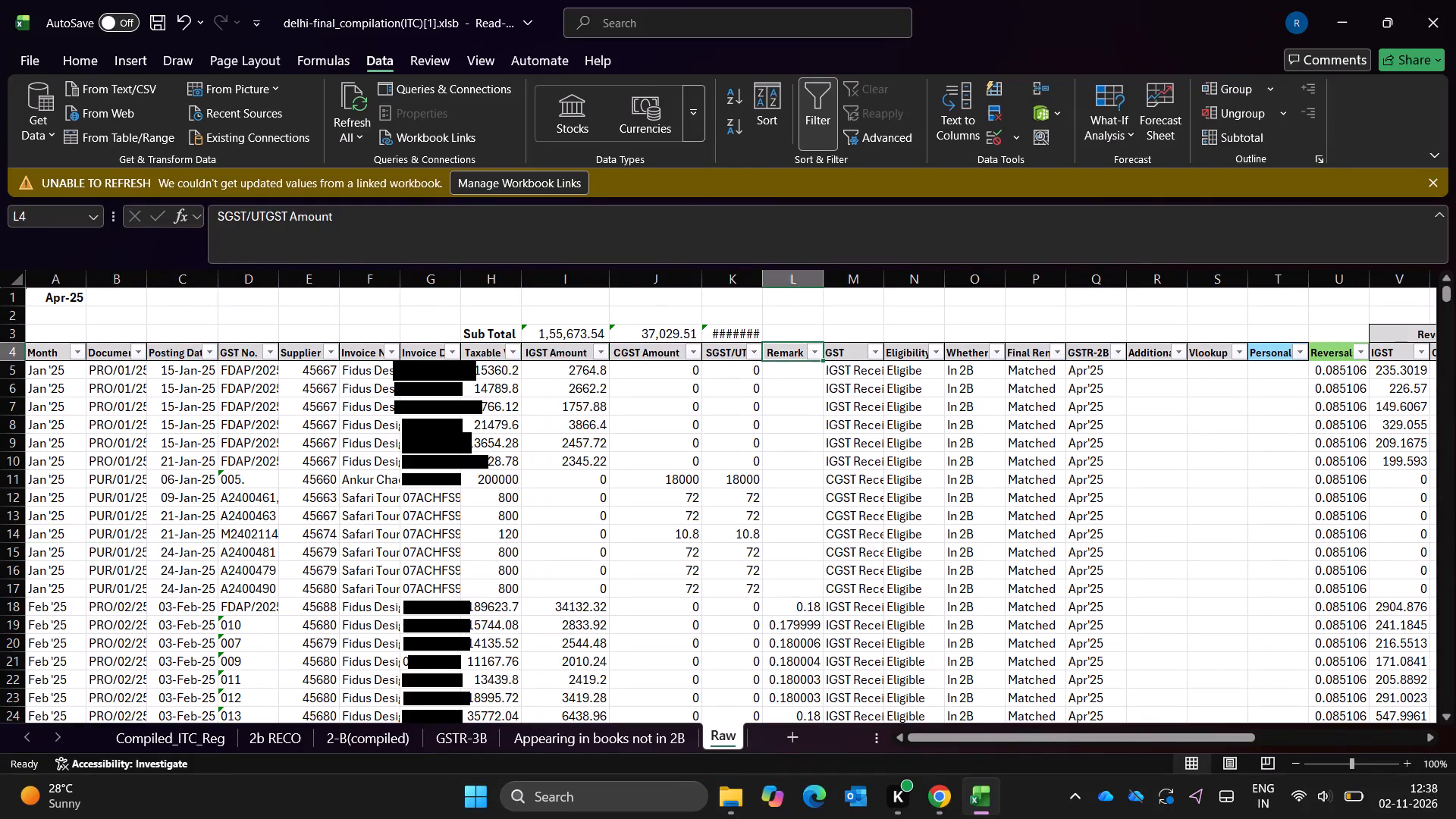
key("Right")
key("Right")
key("ctrl+Left")
key("ctrl+Left")
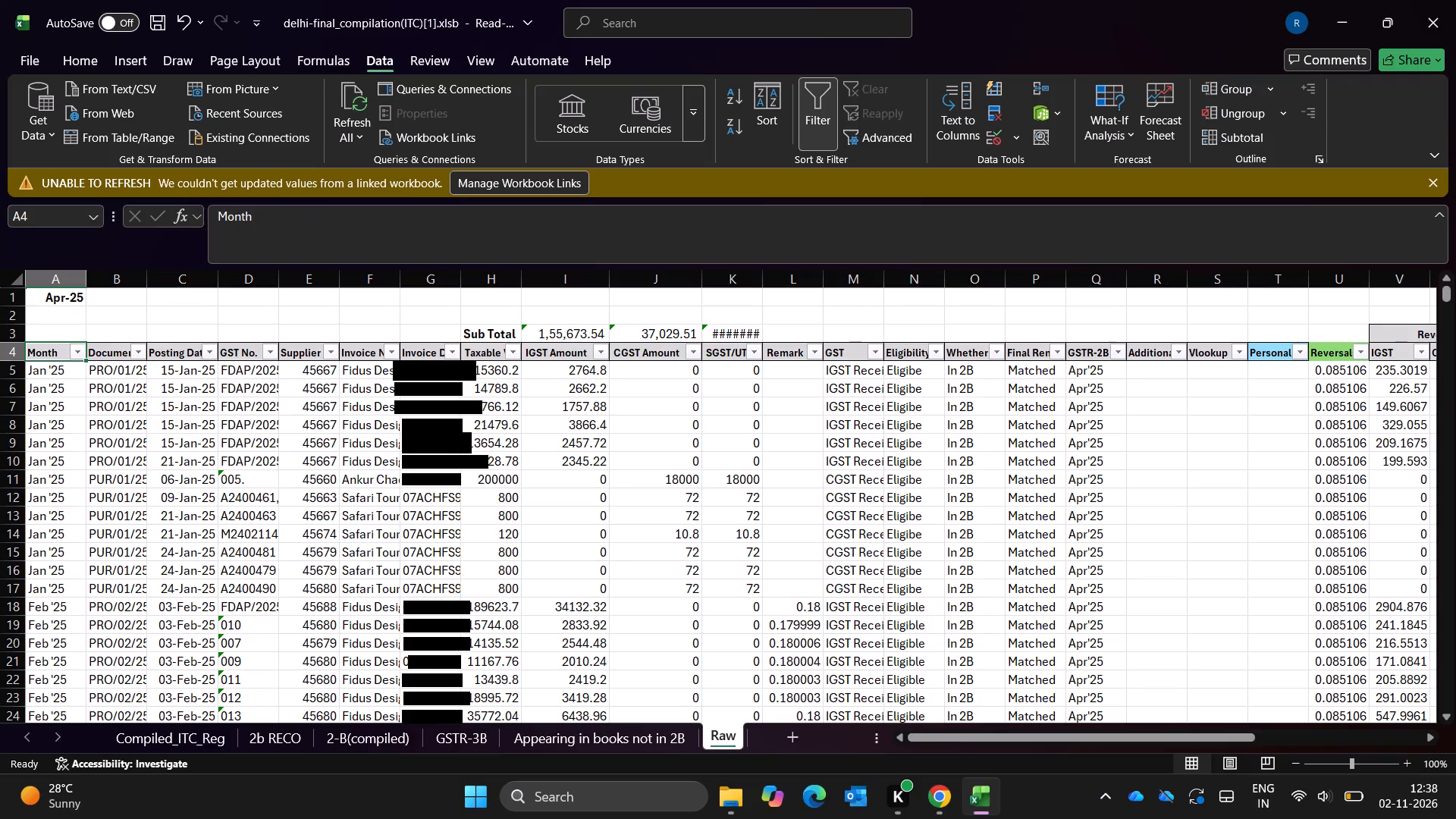
key("Down")
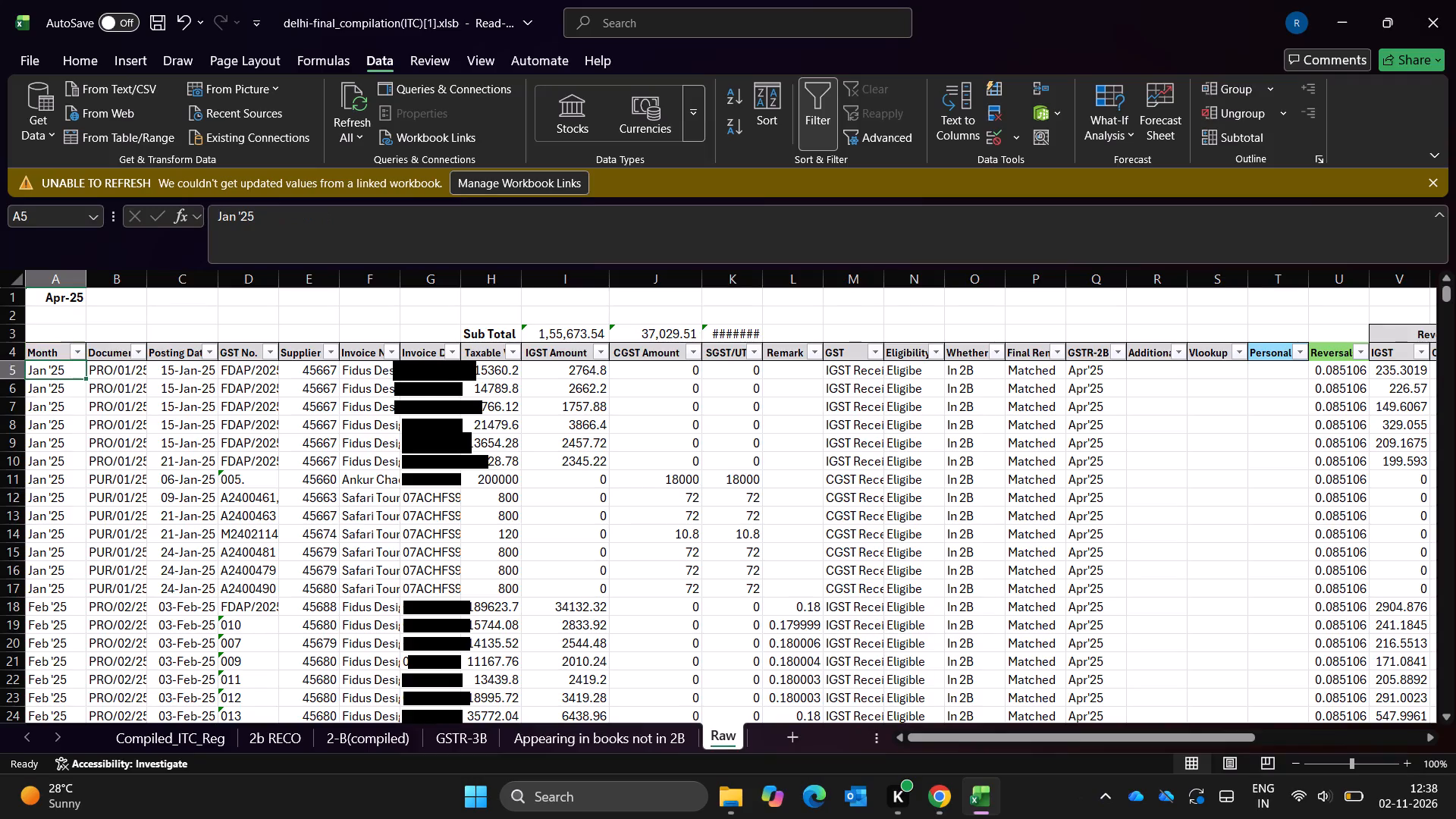
Check the Raw sheet's Month column down the Jan'25 rows, and row 11 across to the Invoice Date column.
key("Down")
key("Down")
key("Down")
key("Down")
key("Down")
key("Down")
key("Down")
key("Down")
key("Down")
key("Up")
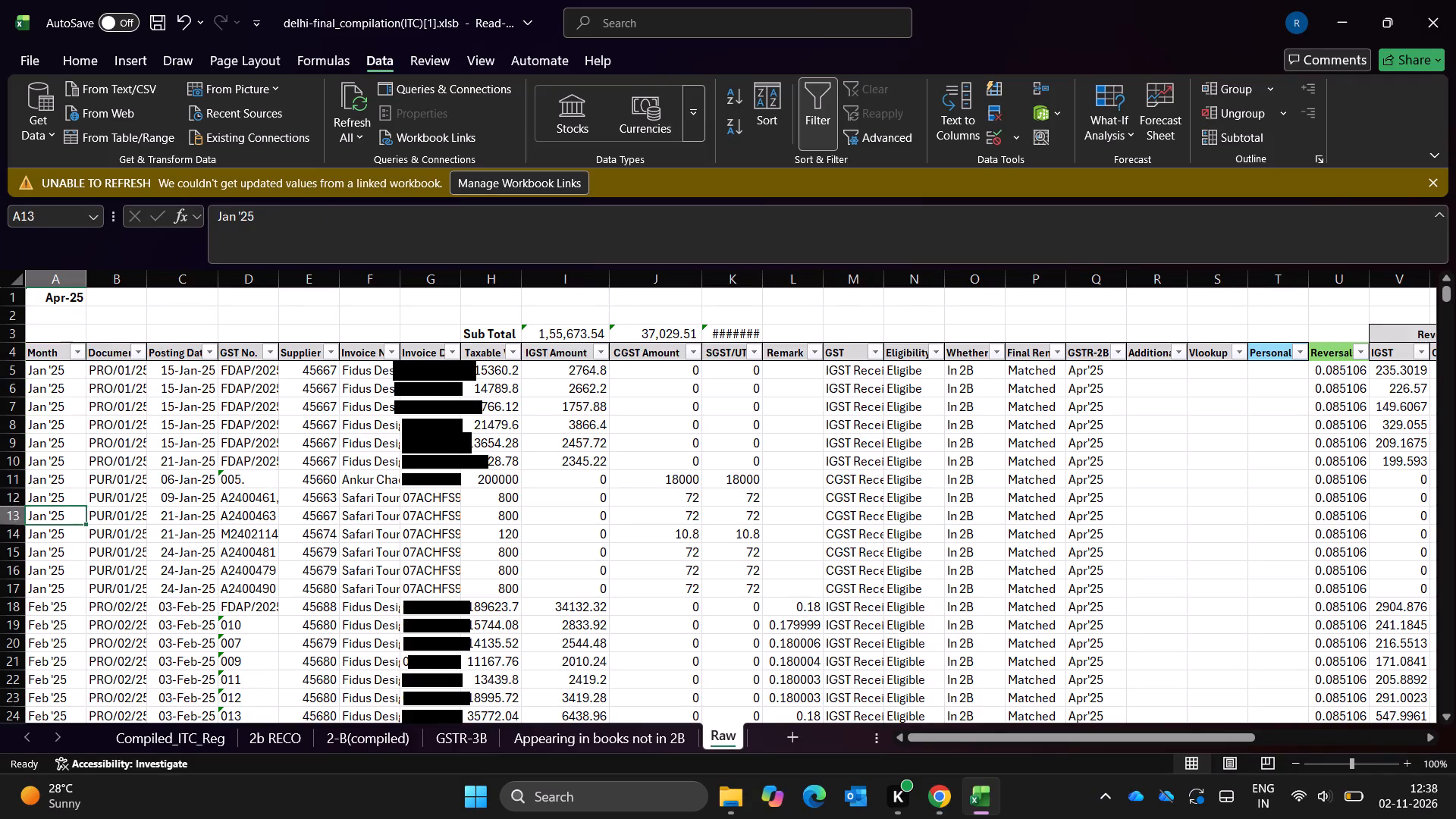
key("Up")
key("Up")
key("Right")
key("Right")
key("Right")
key("Right")
key("Right")
key("Right")
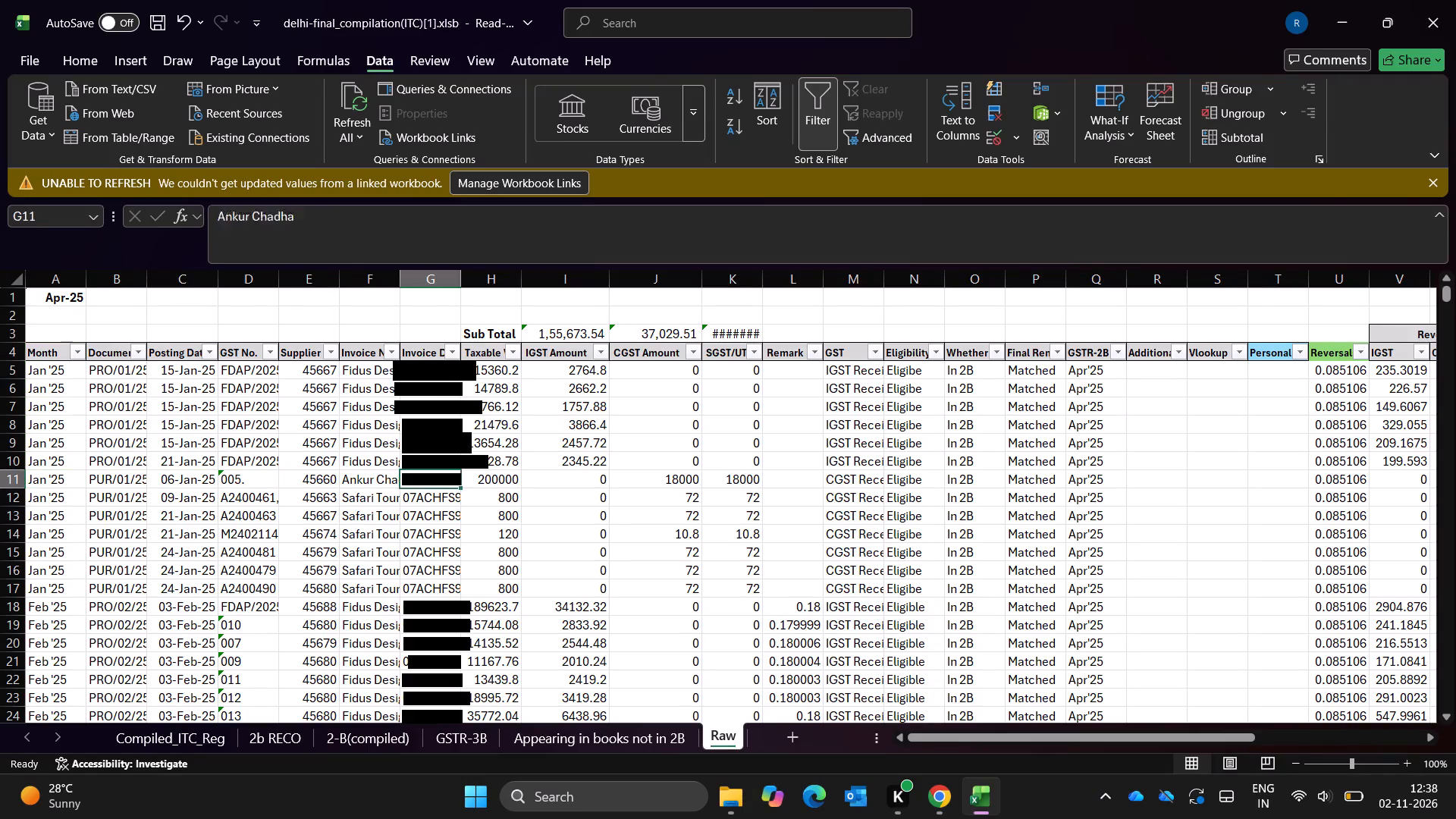
Compare the Invoice Date and Invoice Number headers with the entries beneath them in the Apr-25 block.
key("Up")
key("Up")
key("Up")
key("Up")
key("Up")
key("Up")
key("Up")
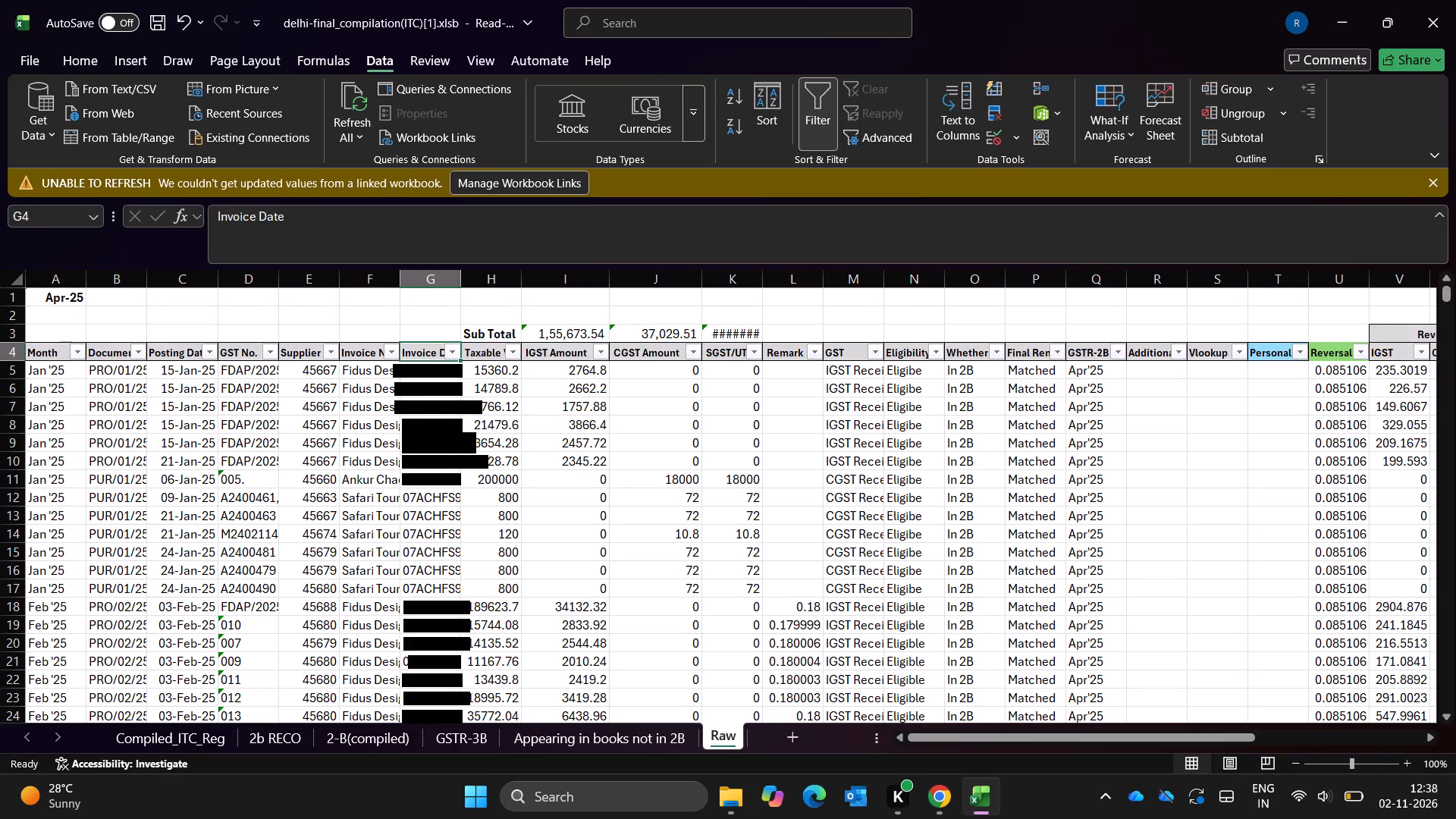
key("Left")
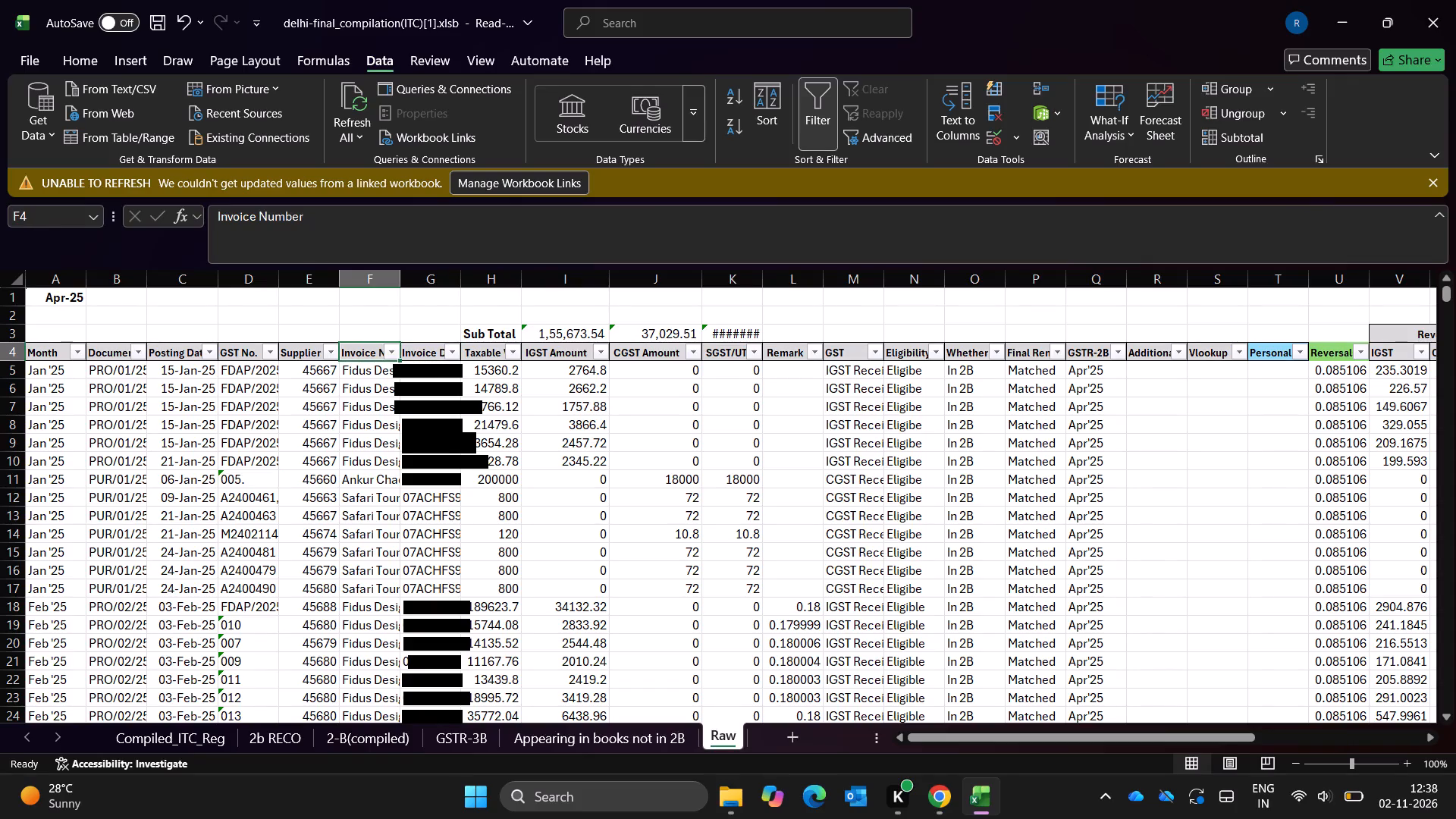
key("Down")
key("Down")
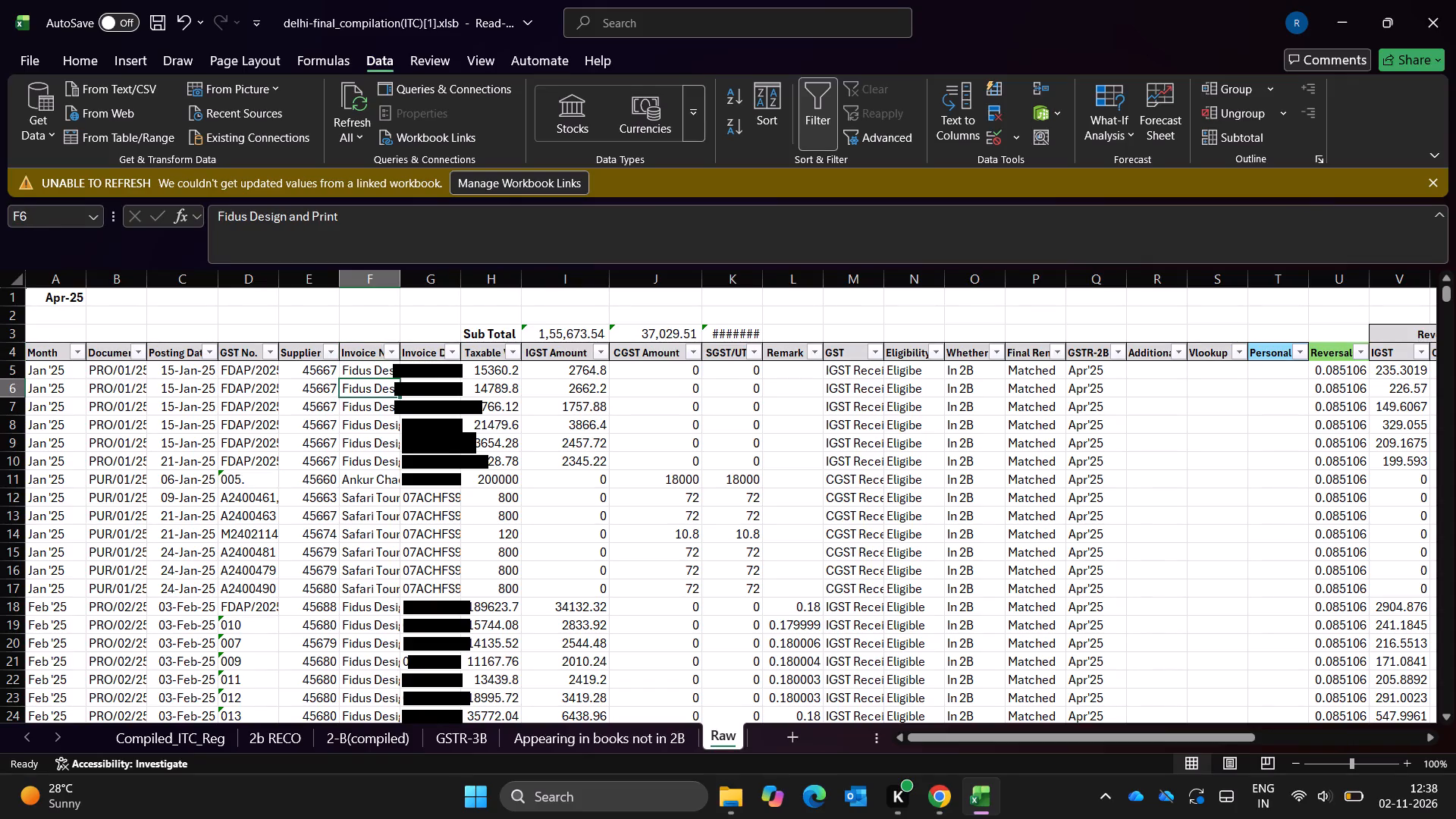
key("Up")
key("Up")
key("Up")
Compare the headers from Posting Date to Invoice Number with the Apr-25 block's first row of data.
key("Left")
key("Left")
key("Left")
key("Left")
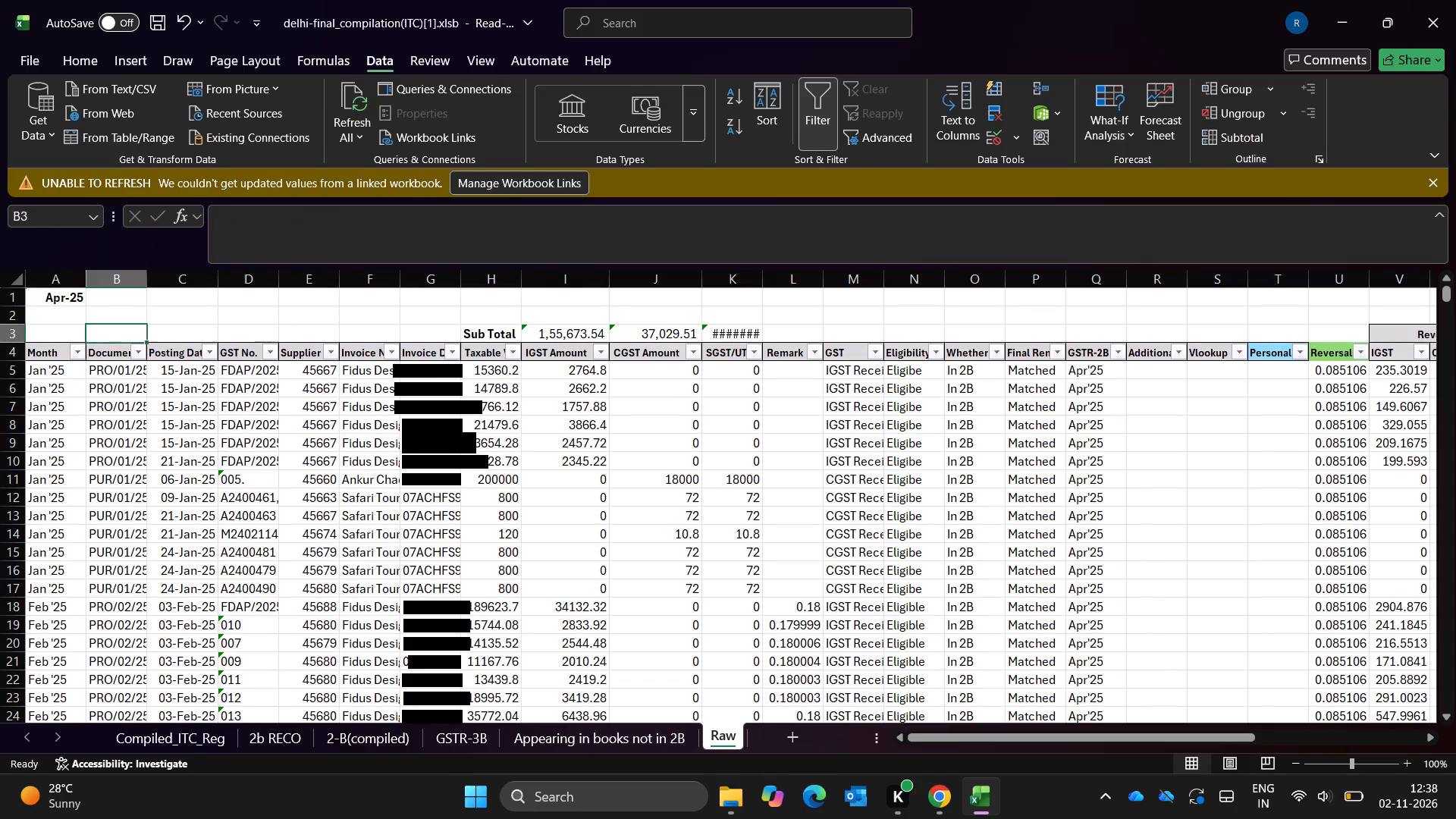
key("Down")
key("Right")
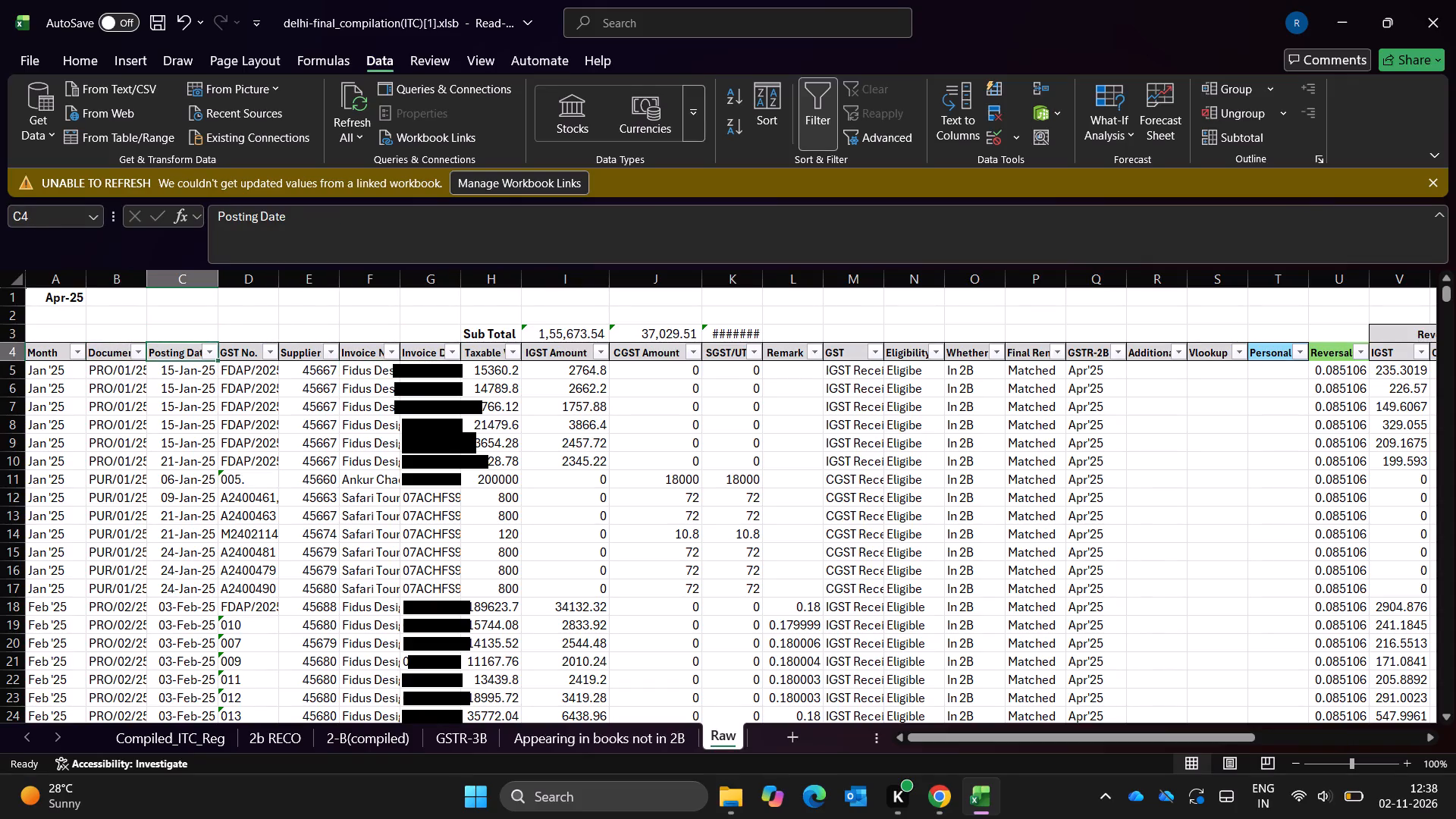
key("Right")
key("Down")
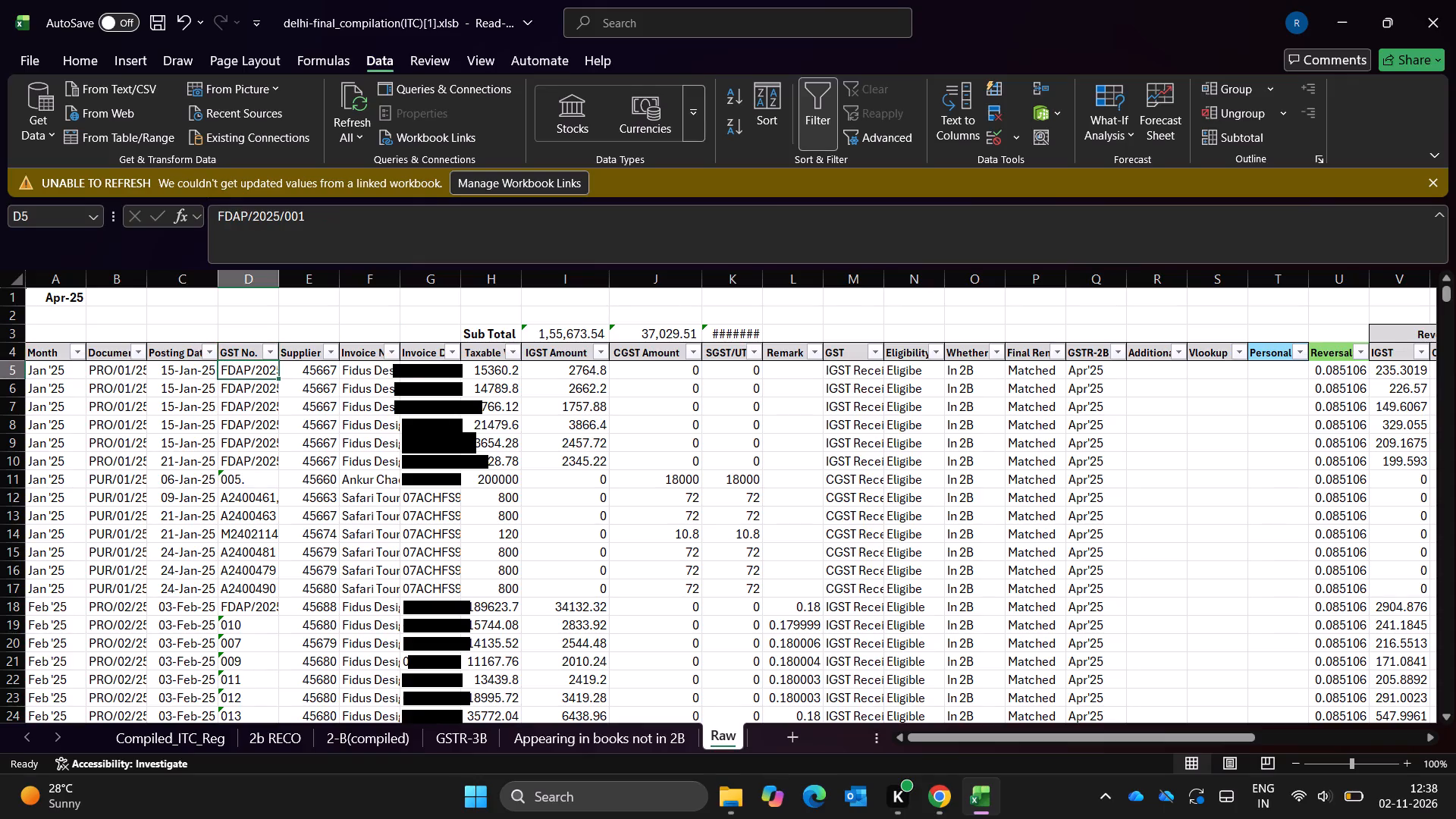
key("Up")
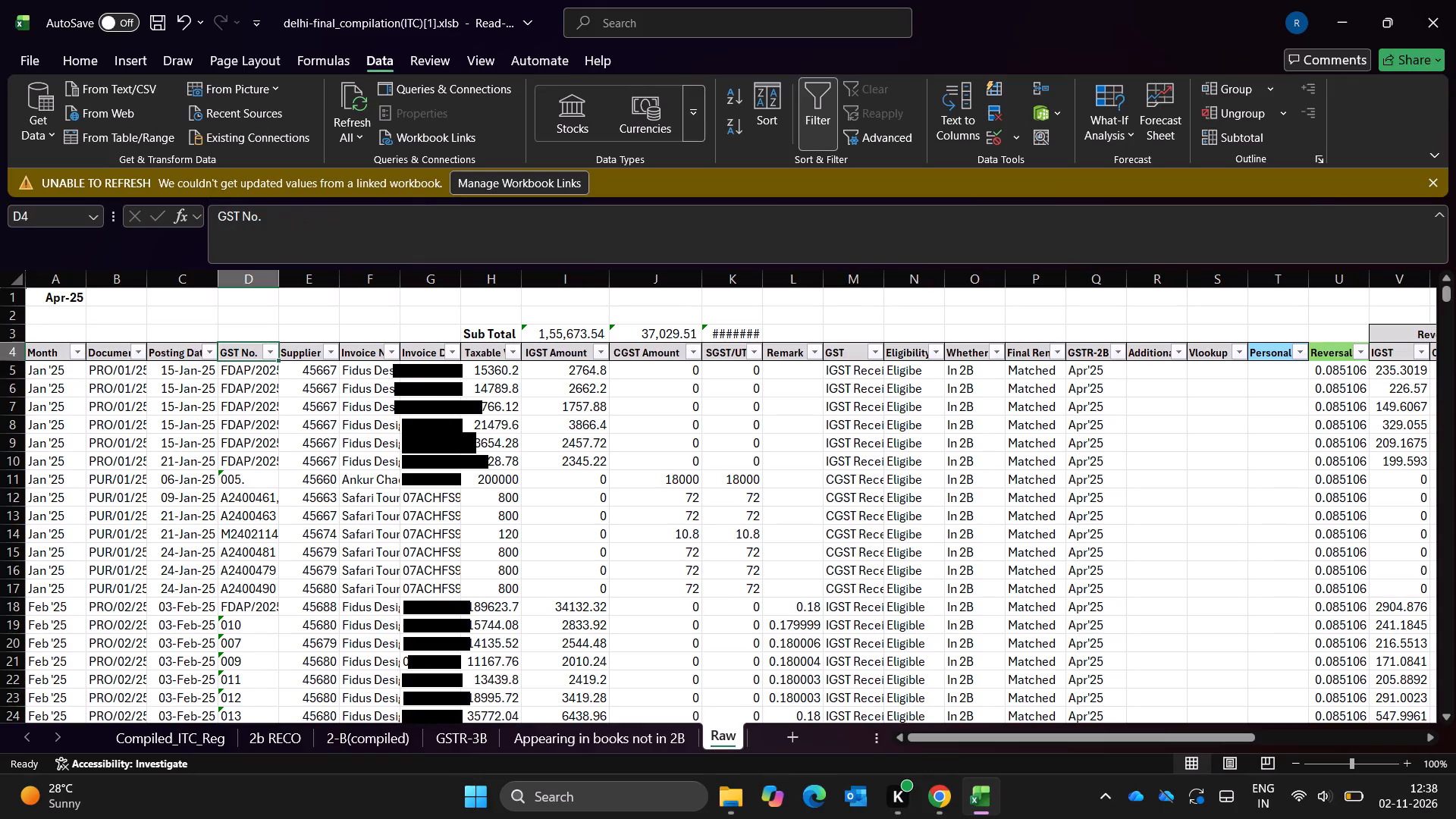
key("Right")
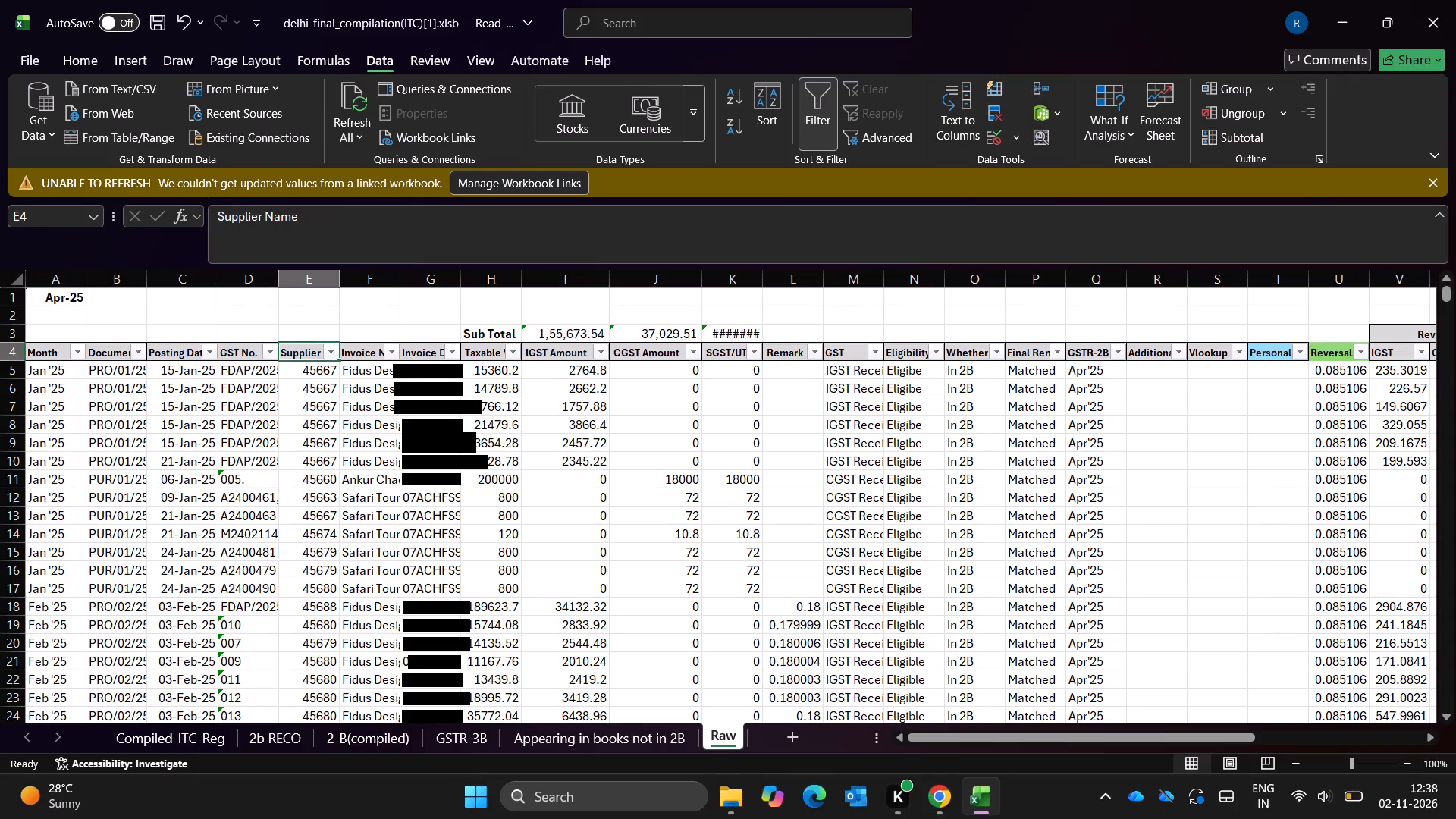
key("Right")
key("Down")
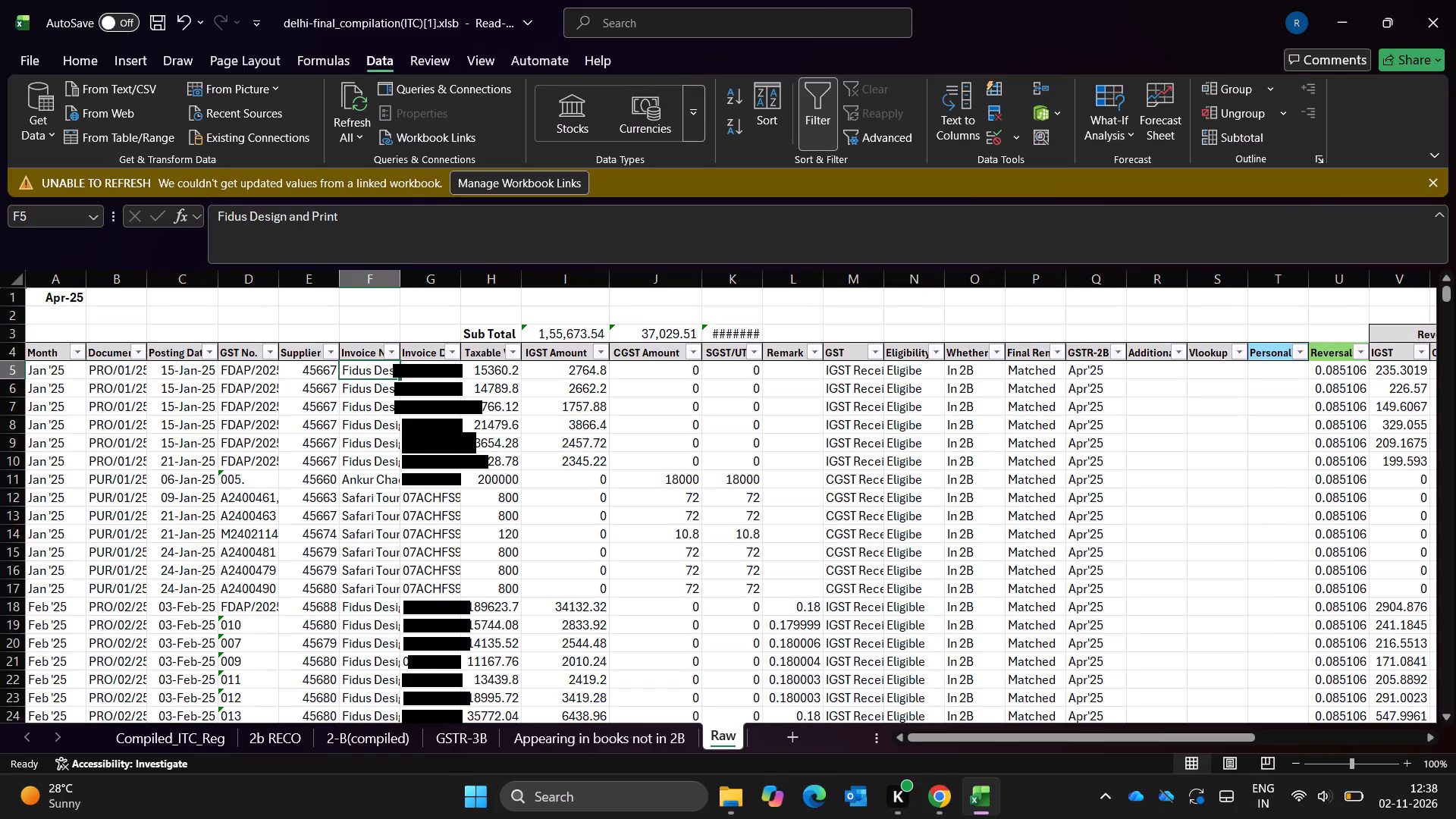
Examine the first data row's values across to CGST Amount, and go back to the Supplier Name value.
key("Right")
key("Right")
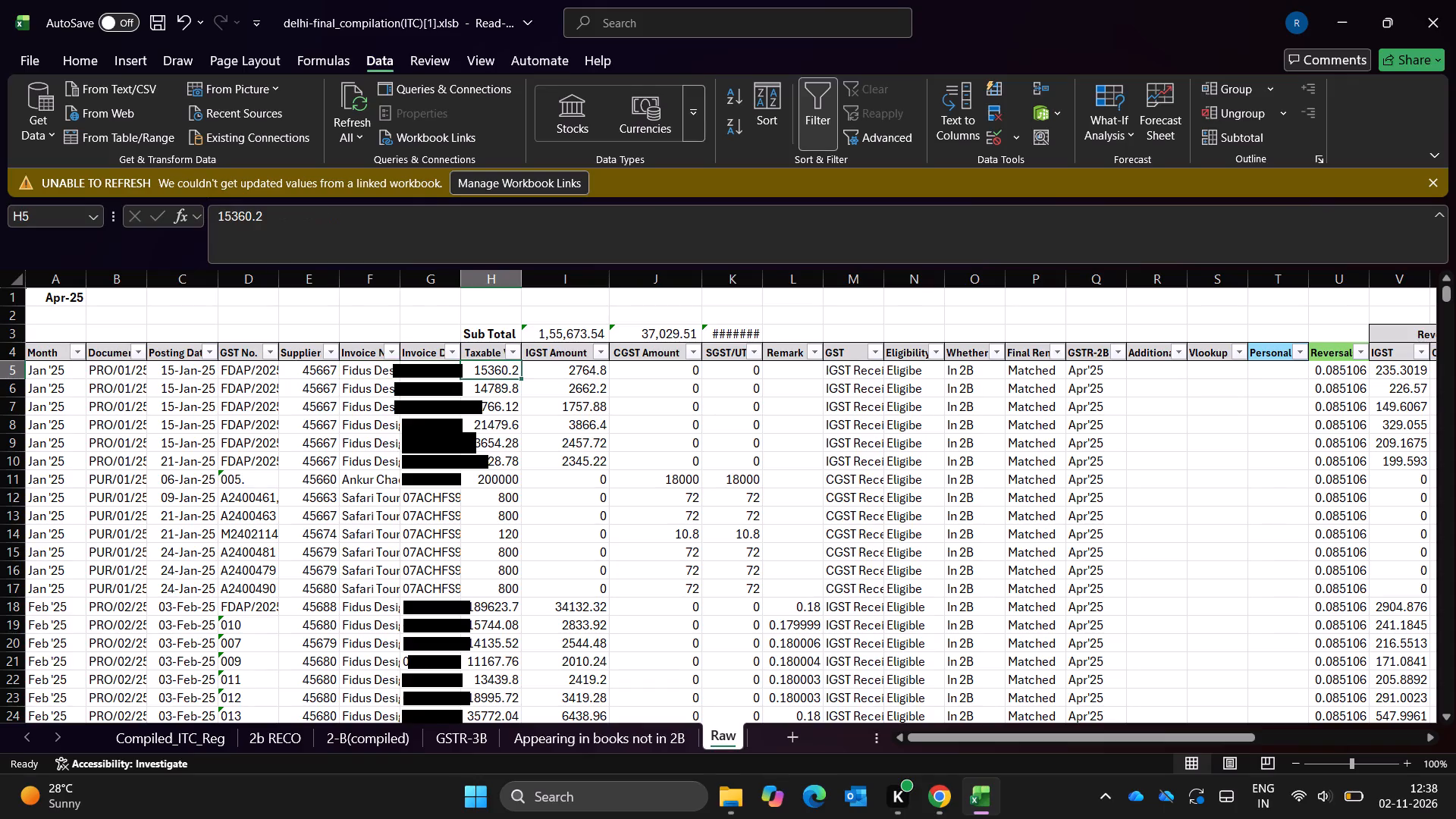
key("Right")
key("Right")
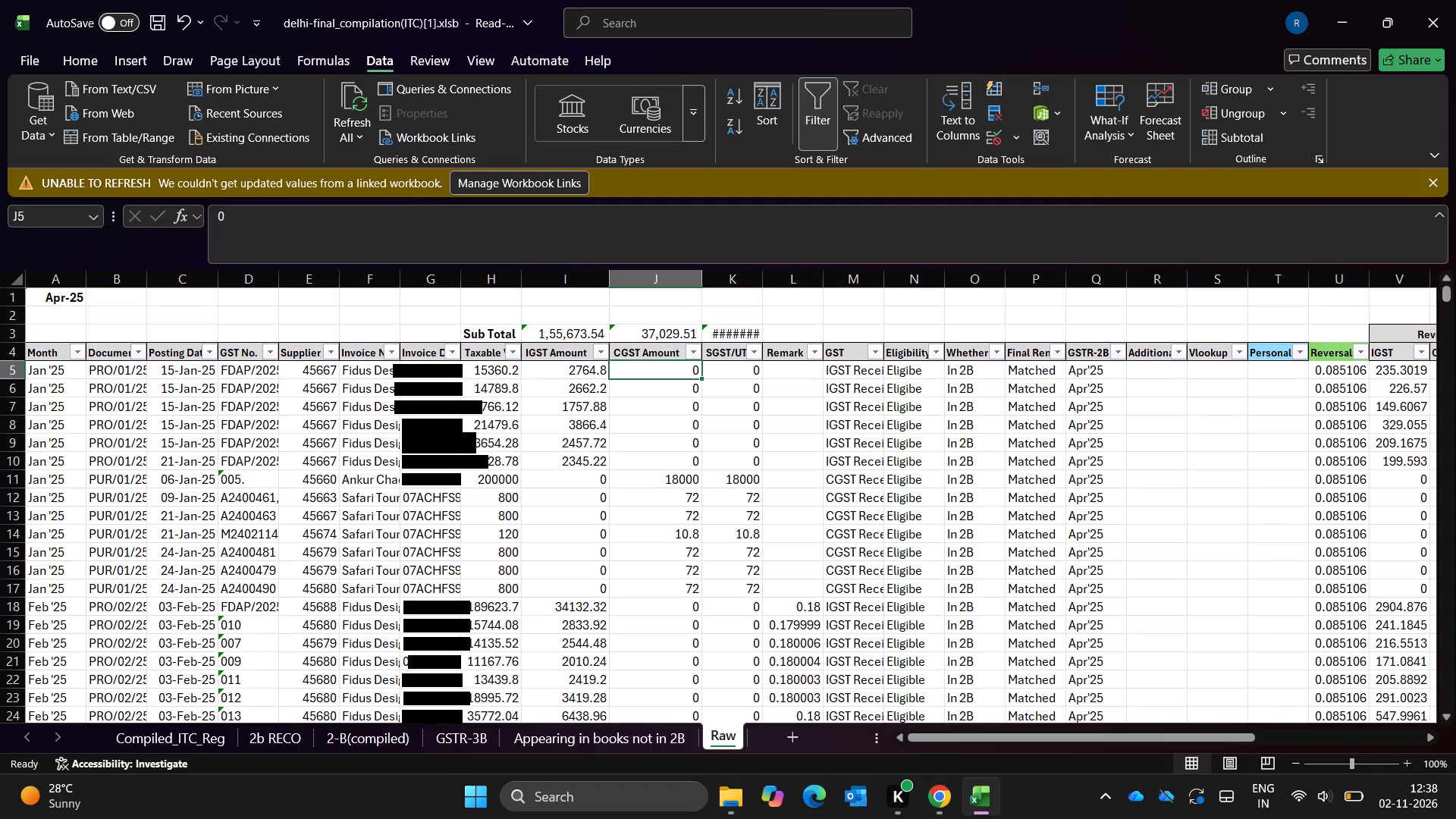
key("Left")
key("Left")
key("Left")
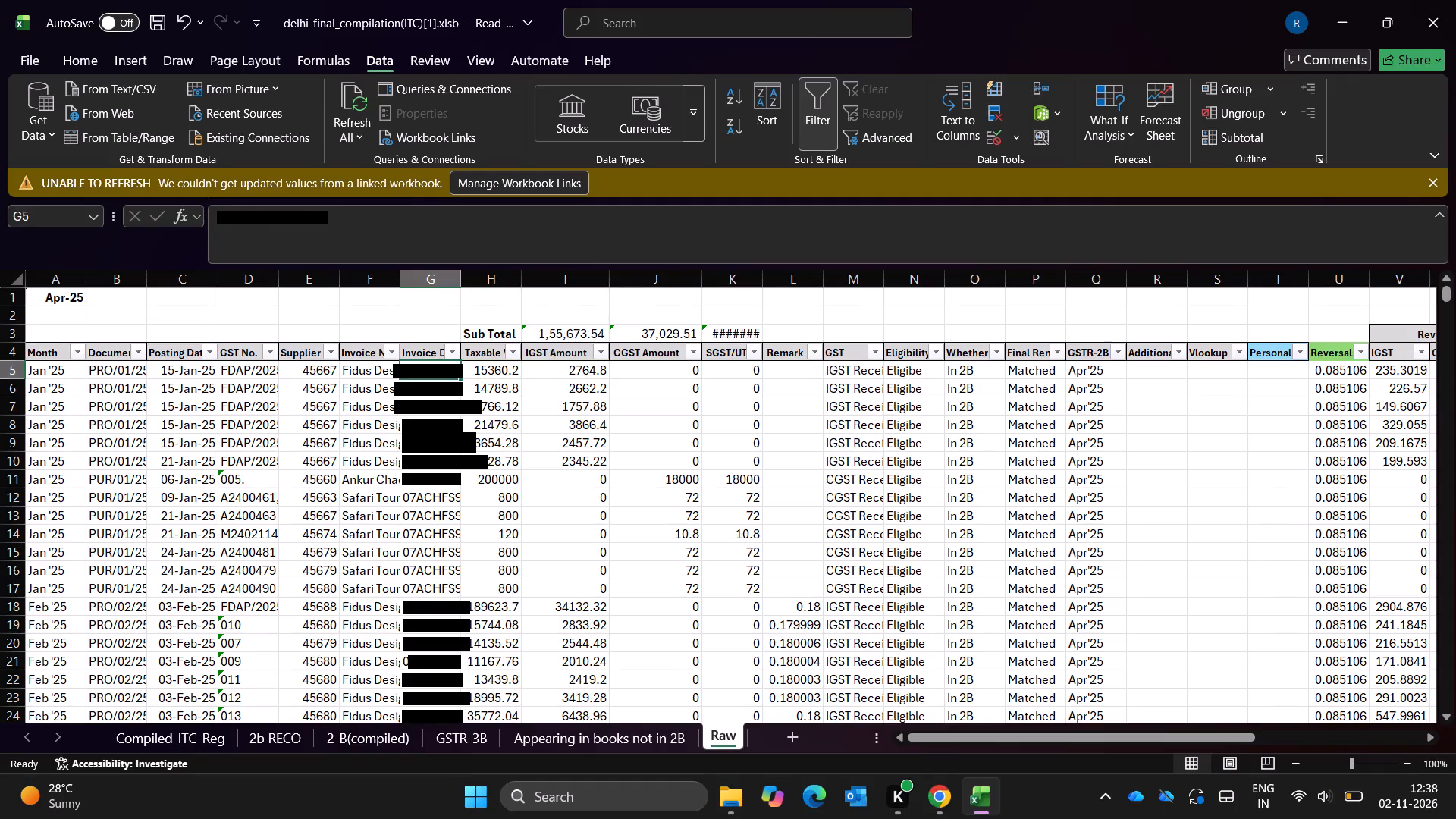
key("Left")
key("Left")
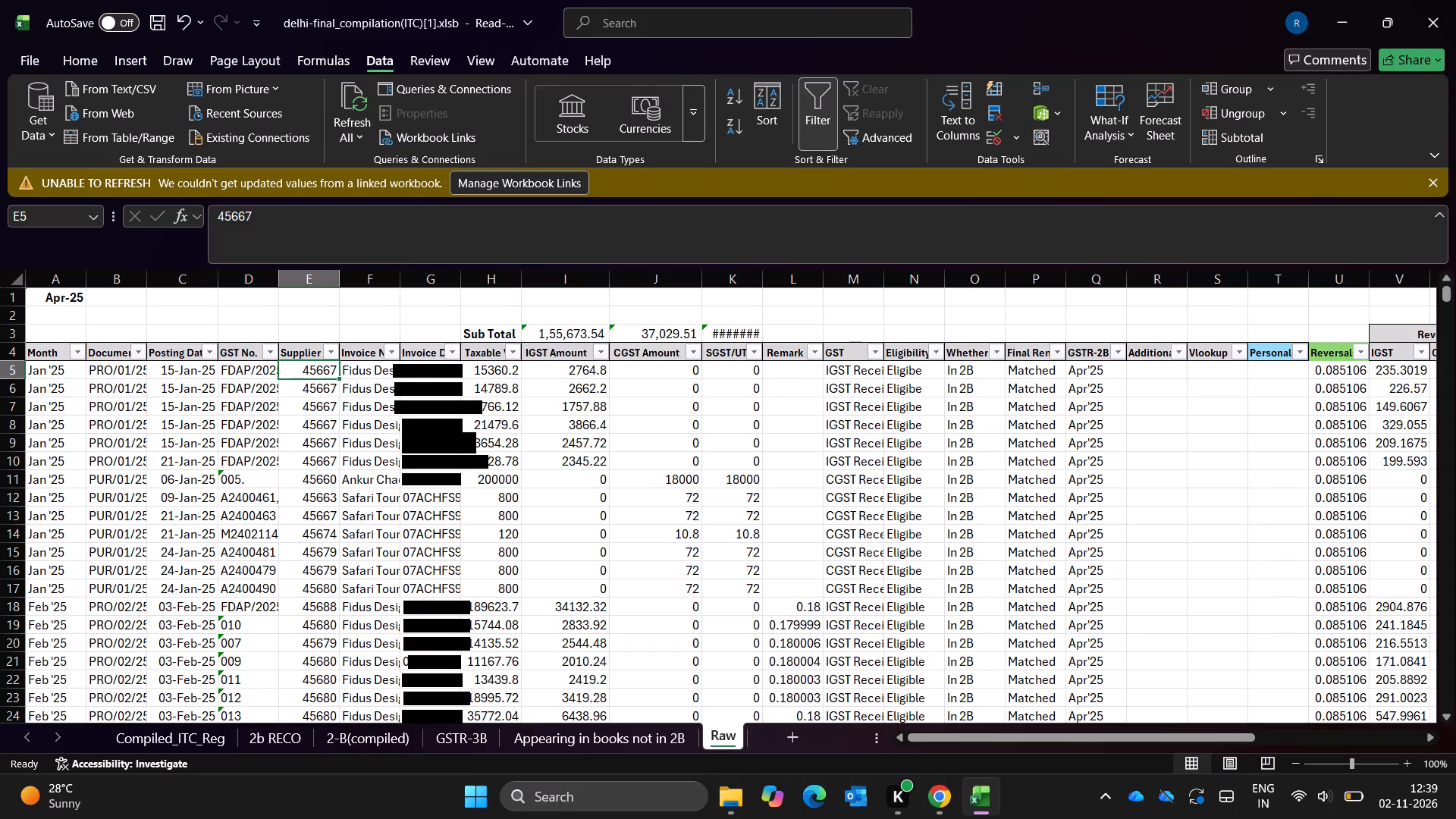
Format the Raw sheet's whole Supplier Name column (E) with the custom dd-mmm-yy date format.
key("ctrl+space")
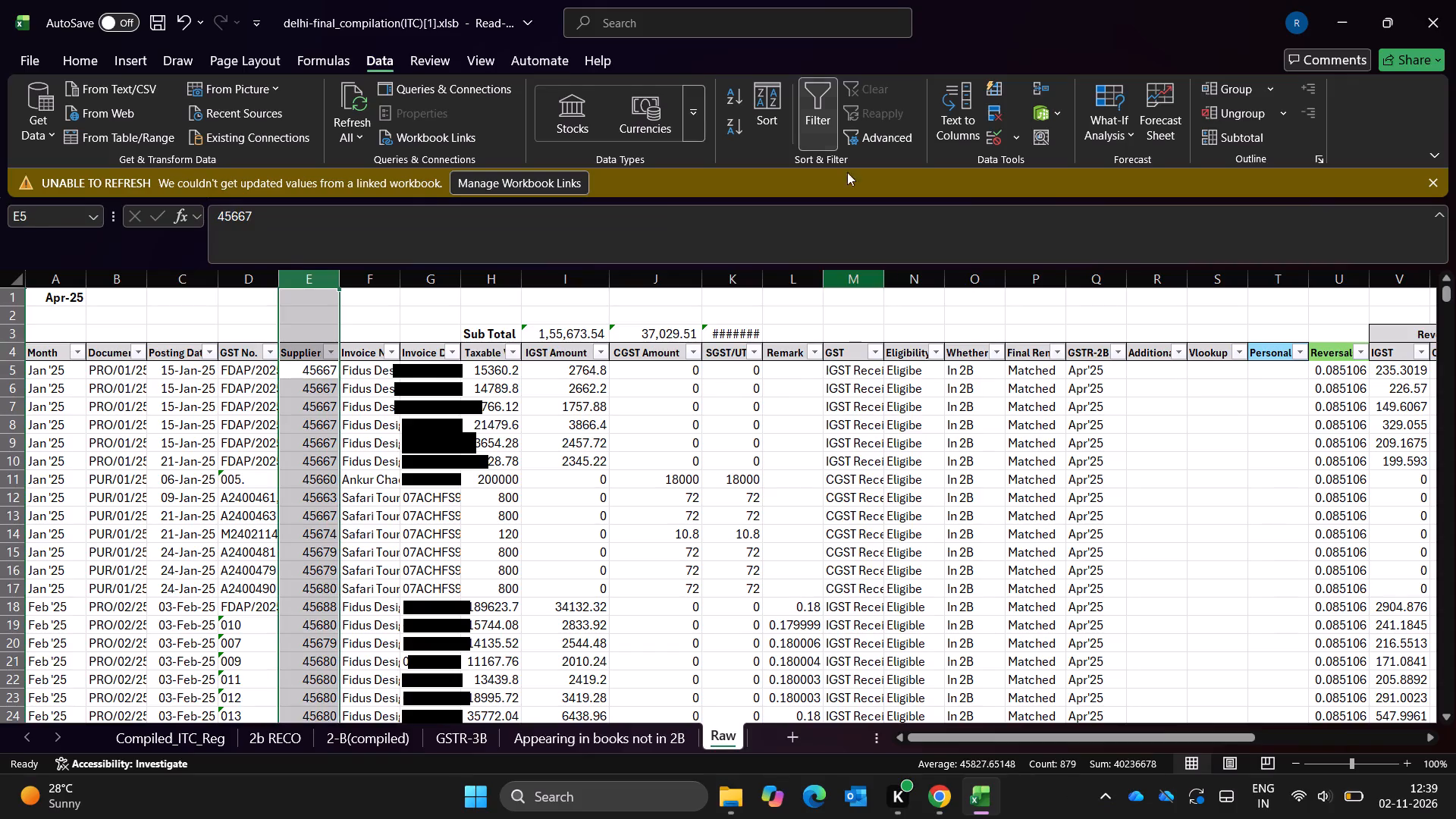
left_click(682, 24)
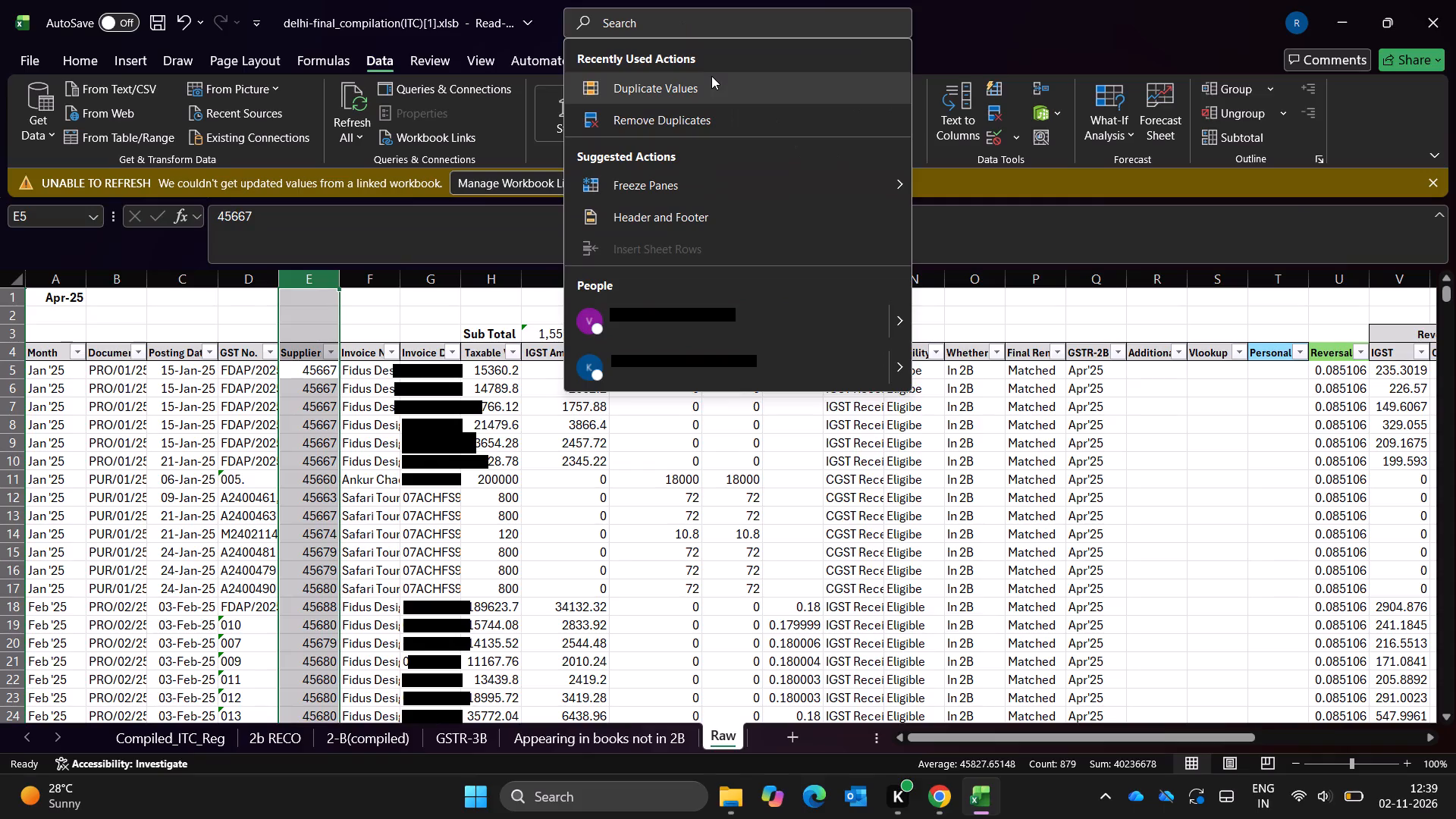
key("Escape")
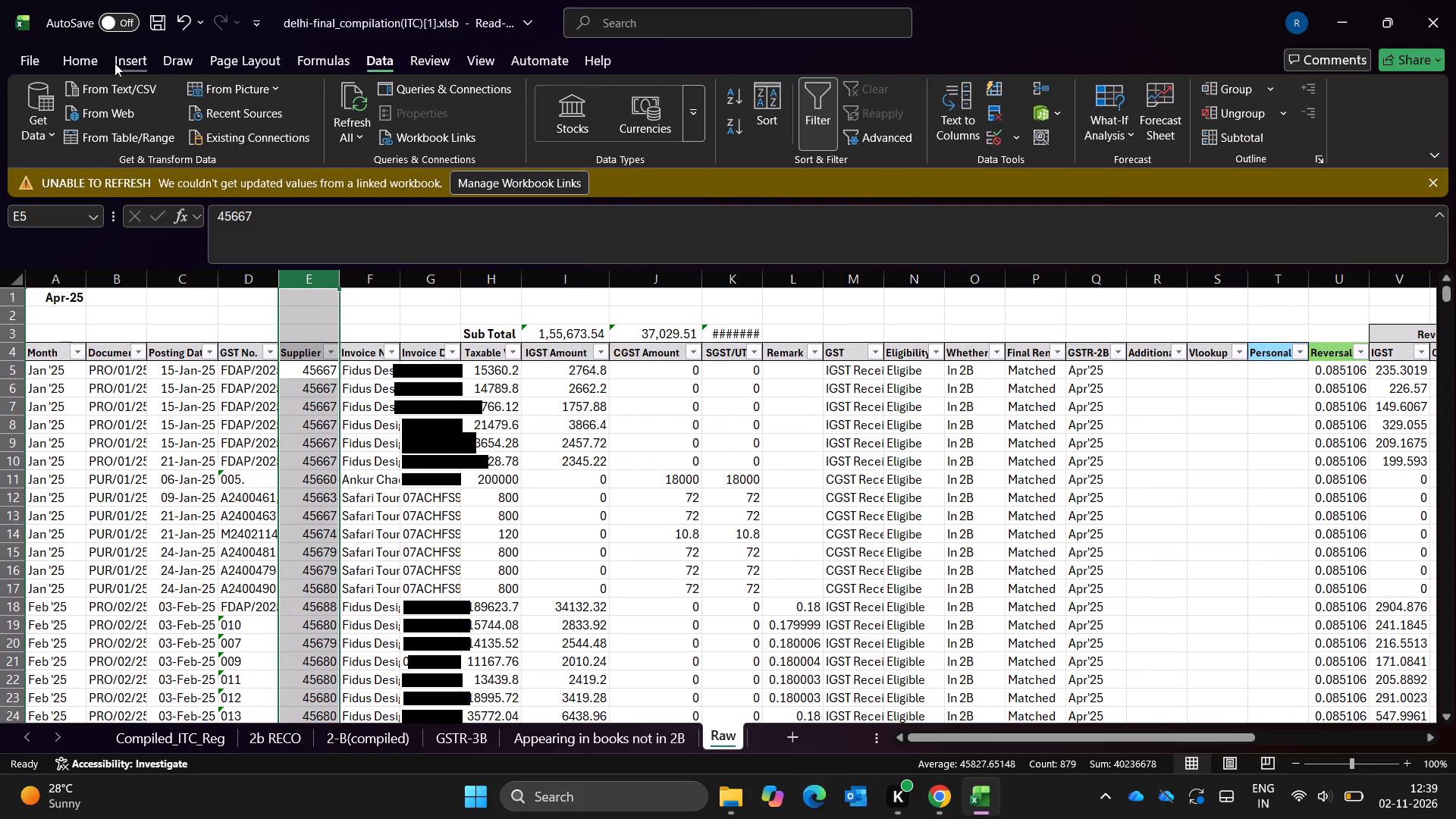
left_click(93, 64)
left_click(814, 96)
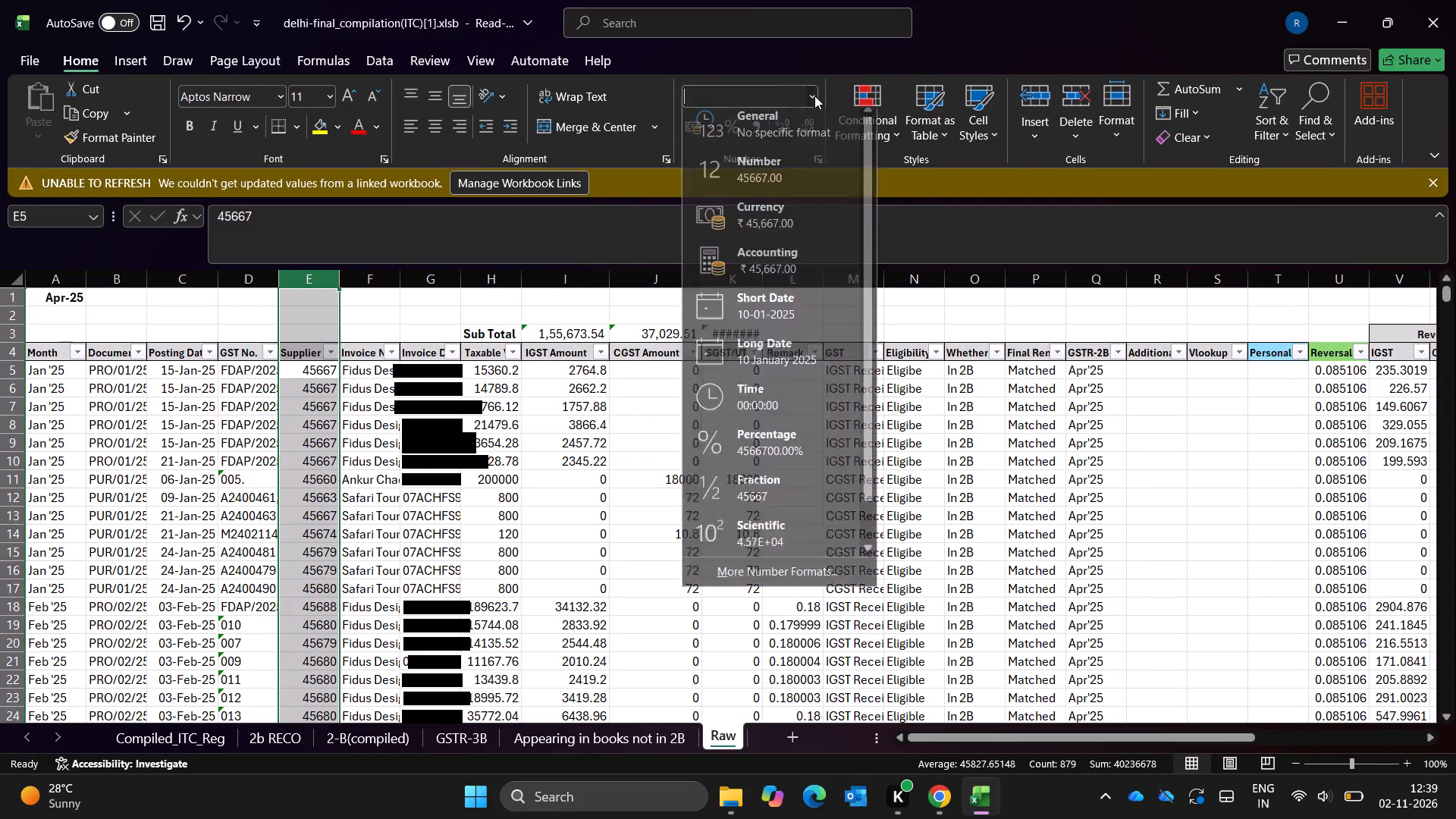
left_click(763, 581)
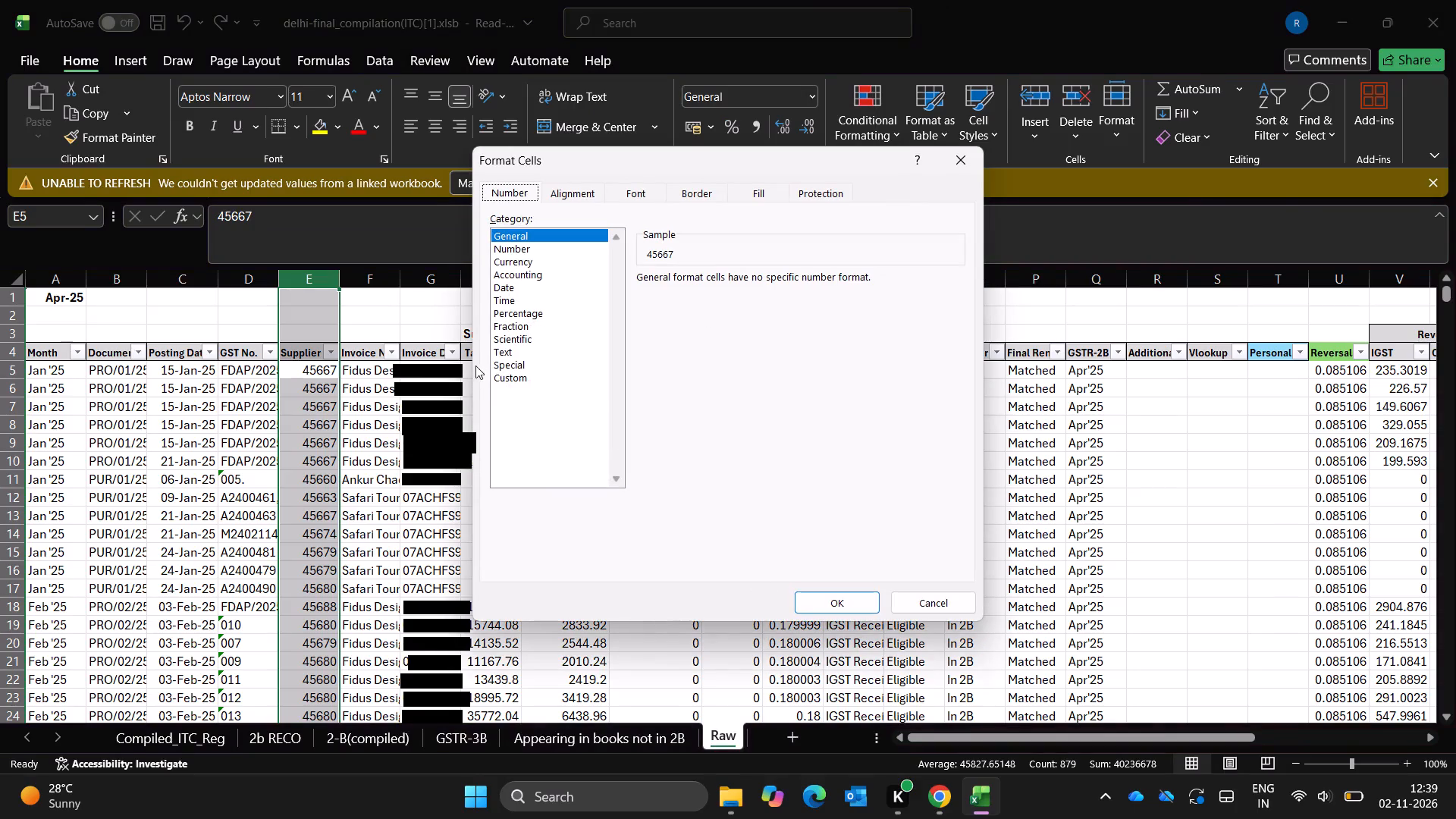
left_click(507, 383)
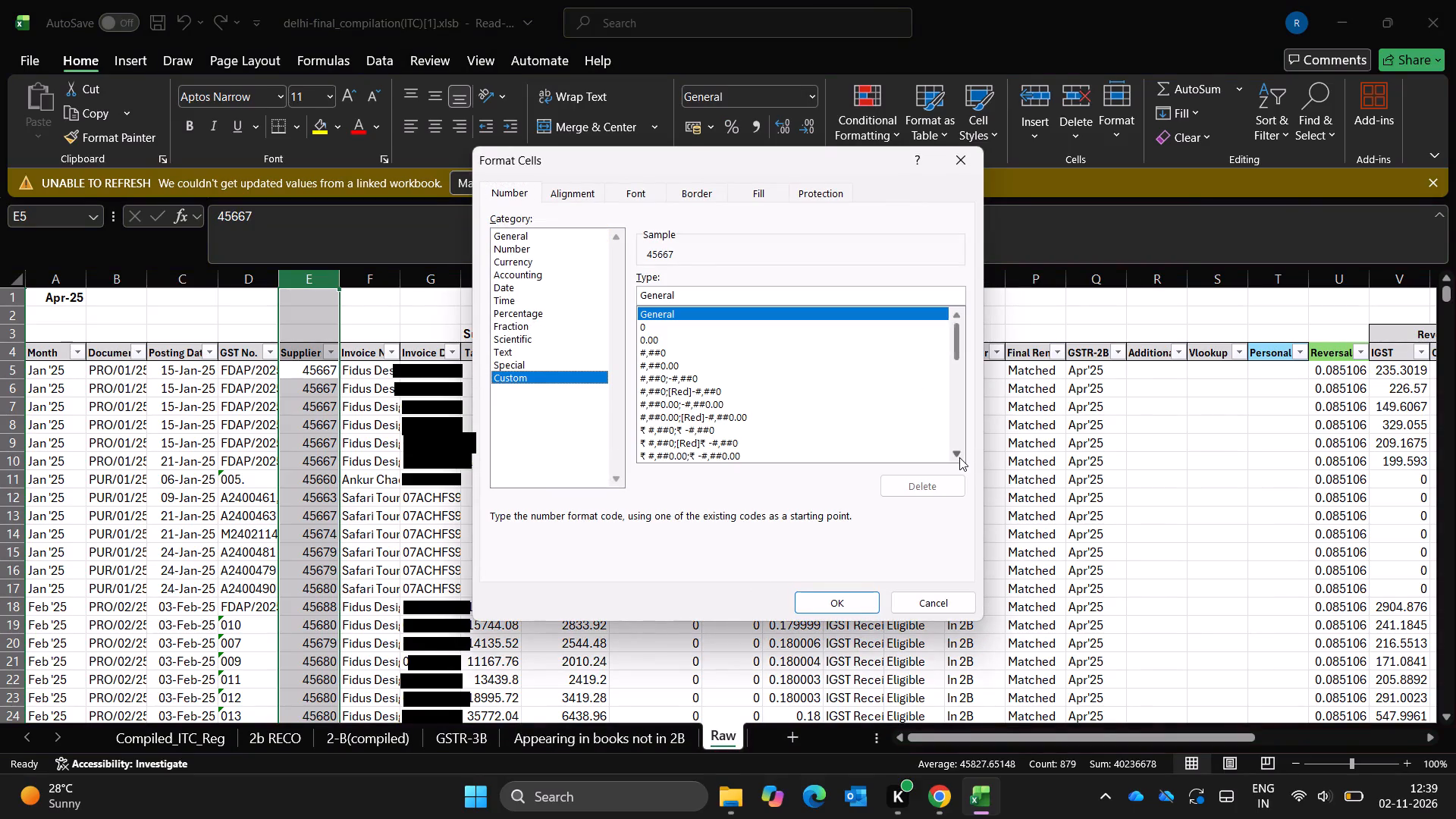
triple_click(959, 457)
triple_click(959, 457)
triple_click(959, 457)
double_click(959, 457)
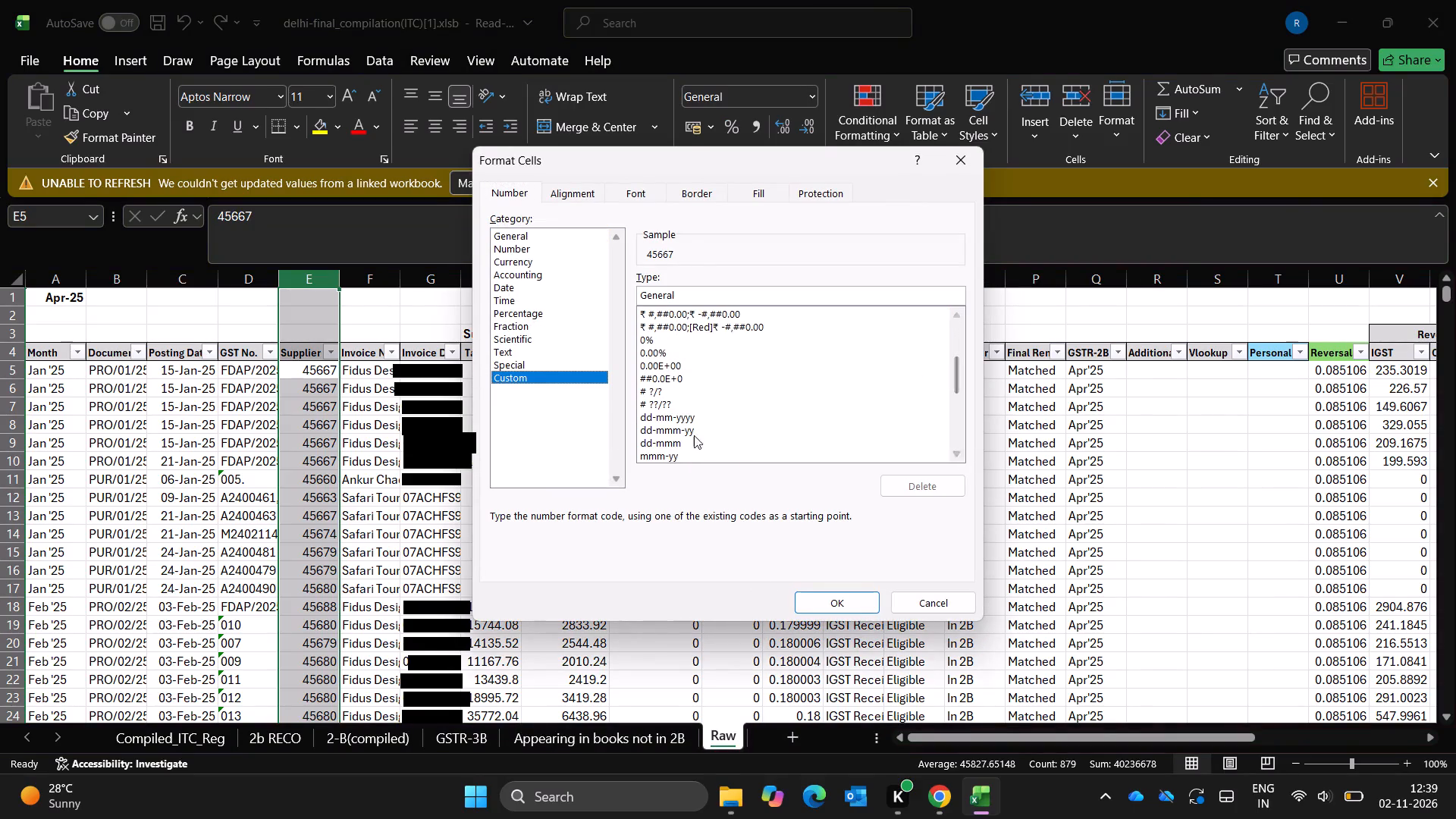
left_click(693, 431)
key("Return")
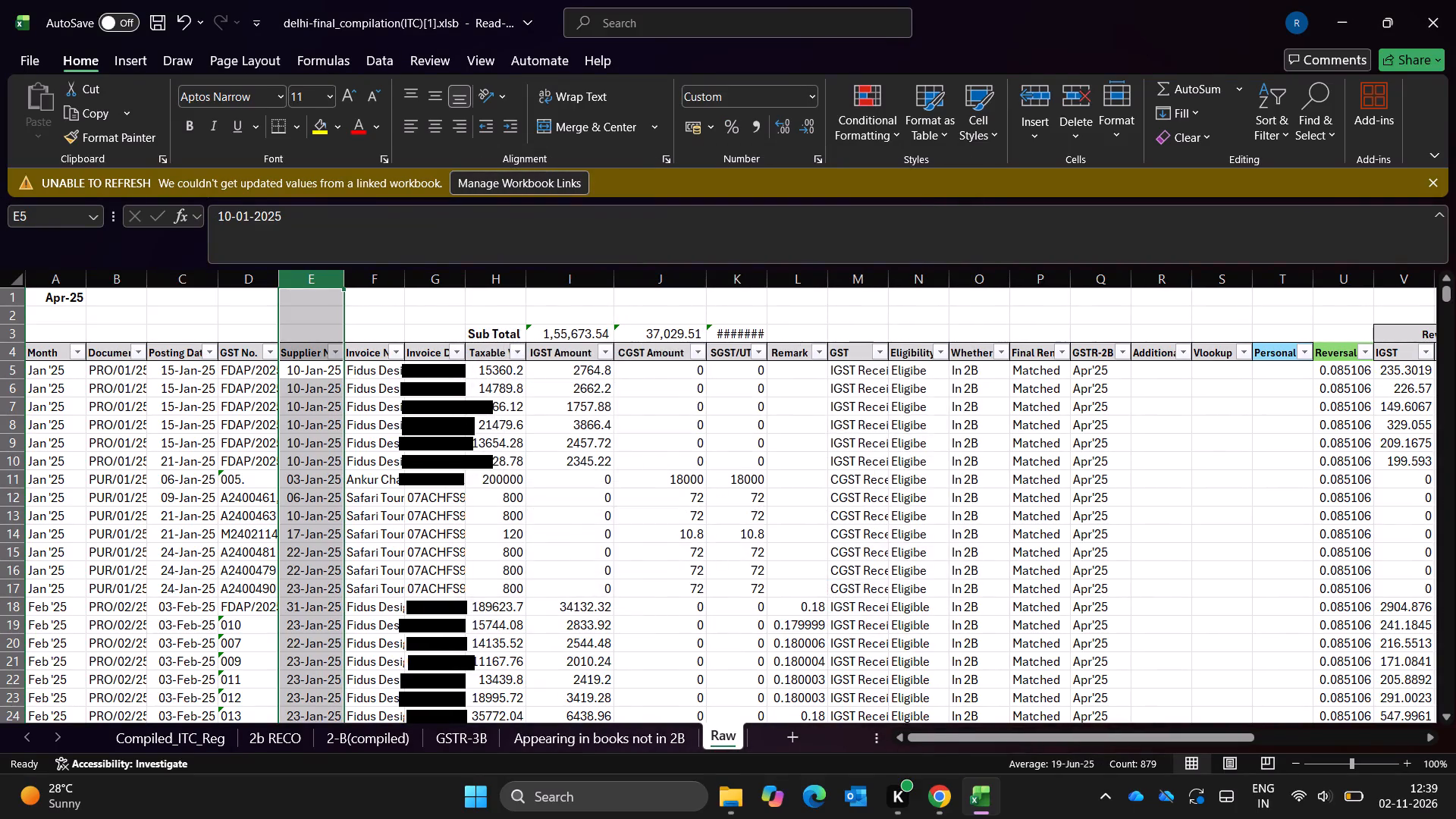
key("Escape")
Check the dates in the reformatted Supplier Name column down to row 11.
key("Down")
key("Down")
key("Up")
key("Down")
key("Down")
key("Down")
key("Down")
key("Down")
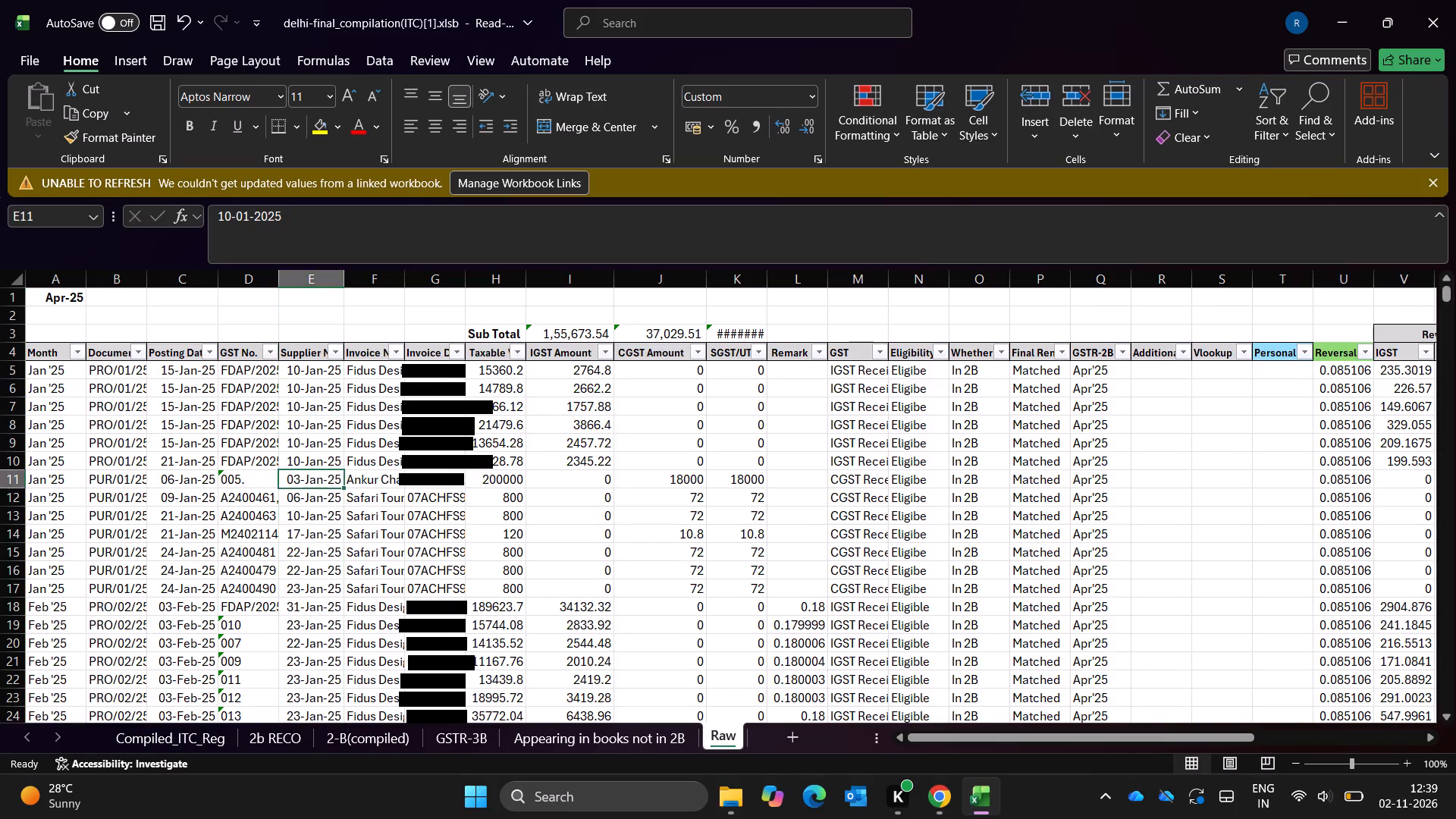
key("Up")
key("Up")
key("Up")
key("Up")
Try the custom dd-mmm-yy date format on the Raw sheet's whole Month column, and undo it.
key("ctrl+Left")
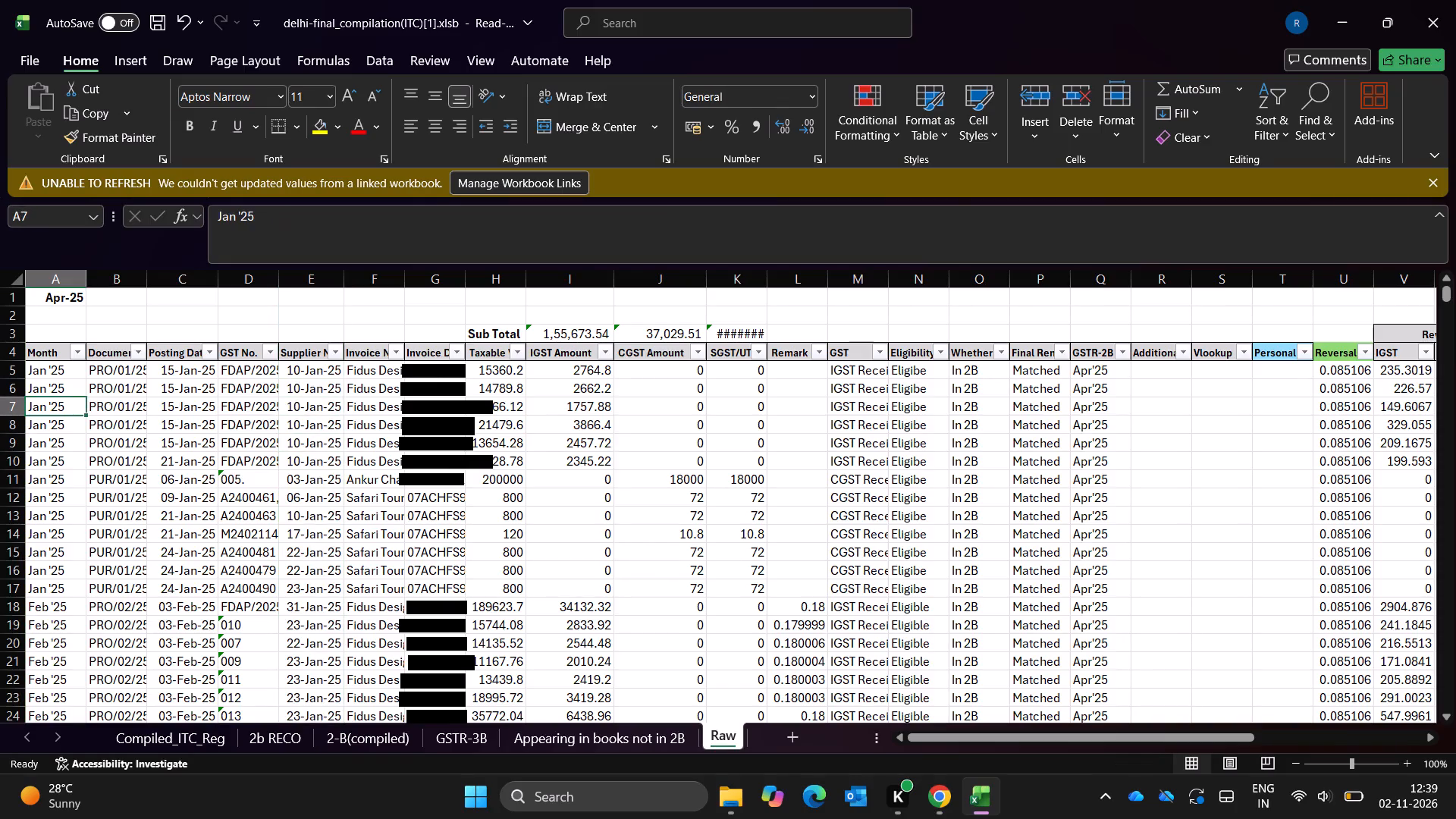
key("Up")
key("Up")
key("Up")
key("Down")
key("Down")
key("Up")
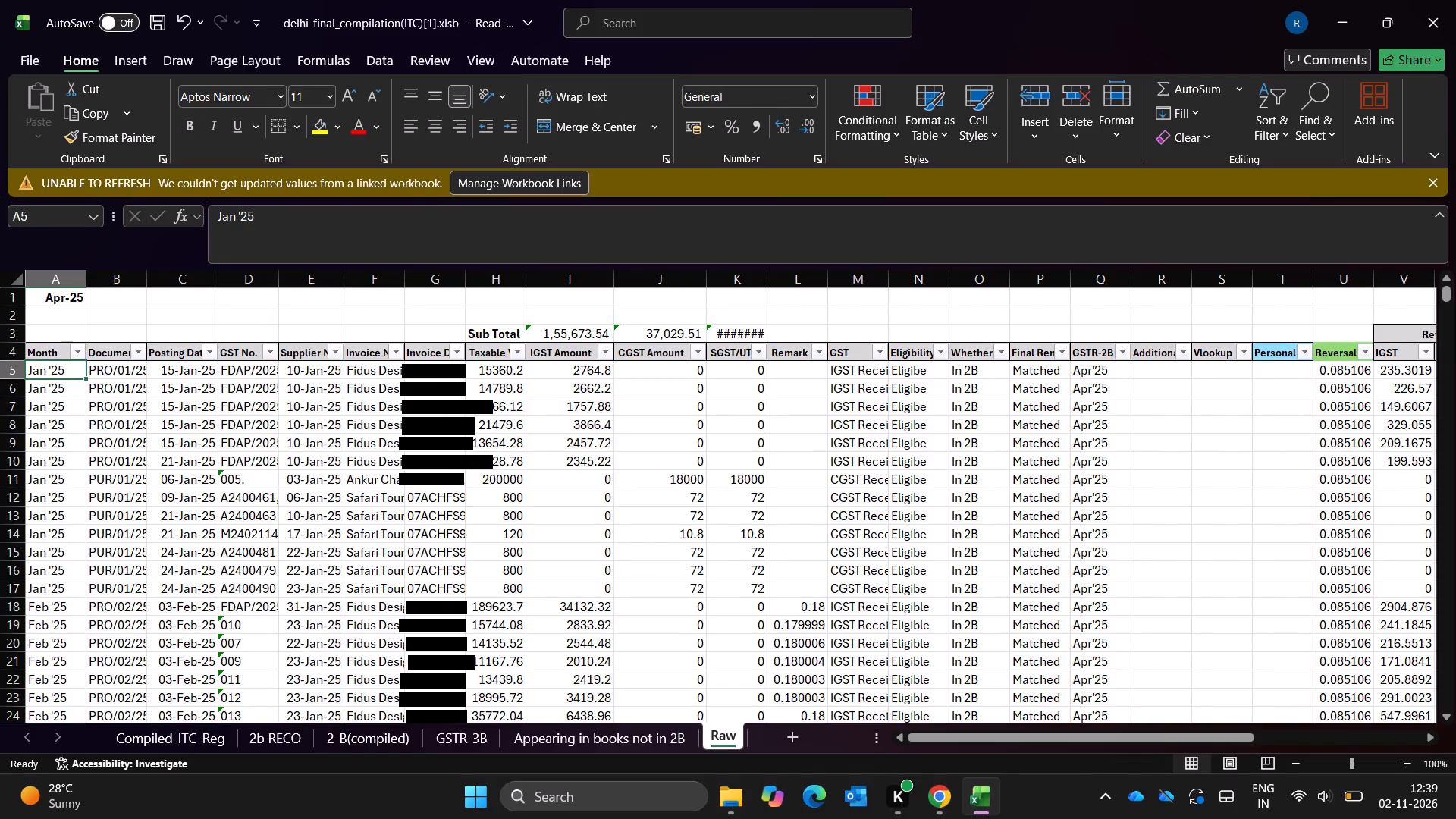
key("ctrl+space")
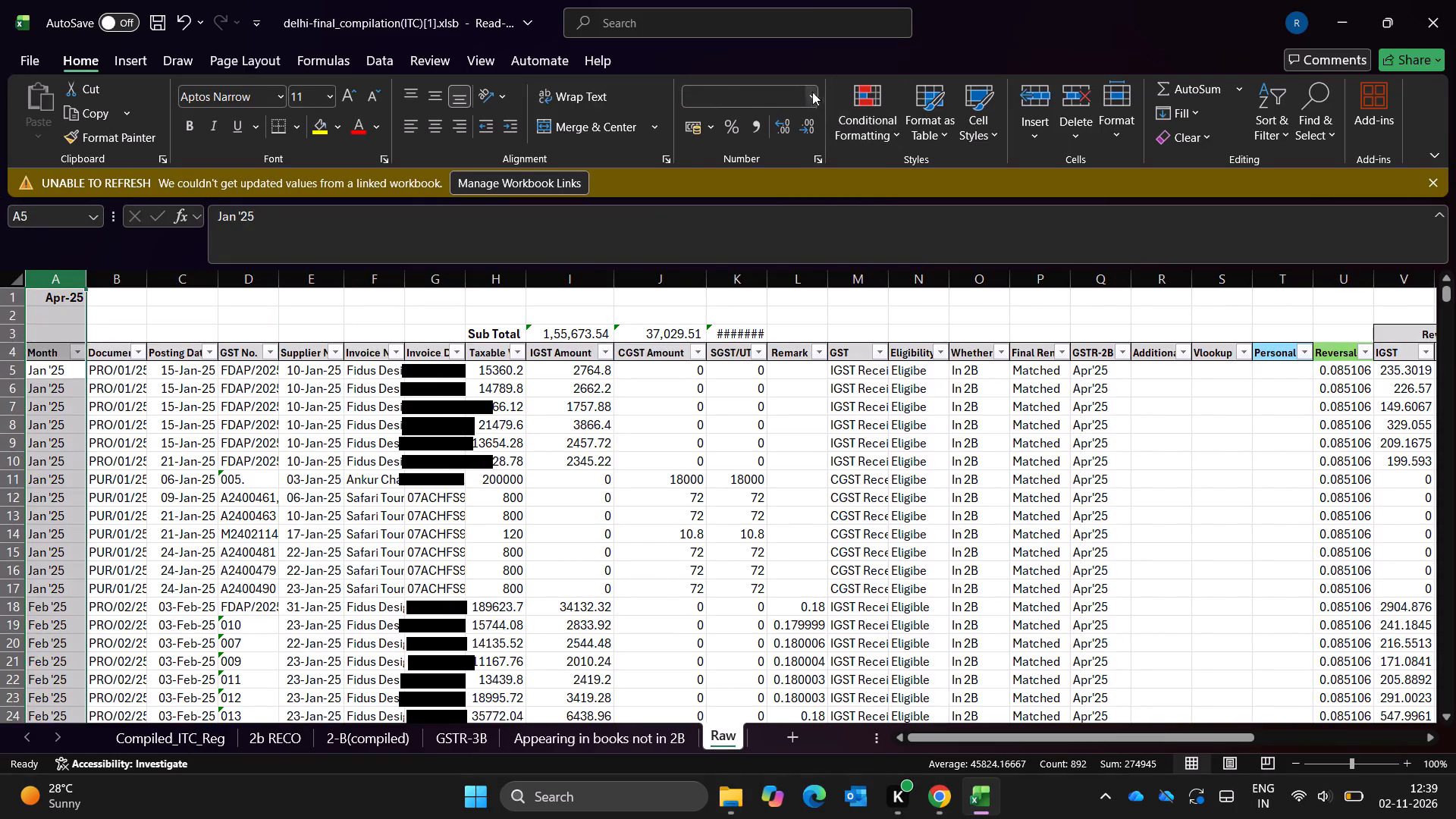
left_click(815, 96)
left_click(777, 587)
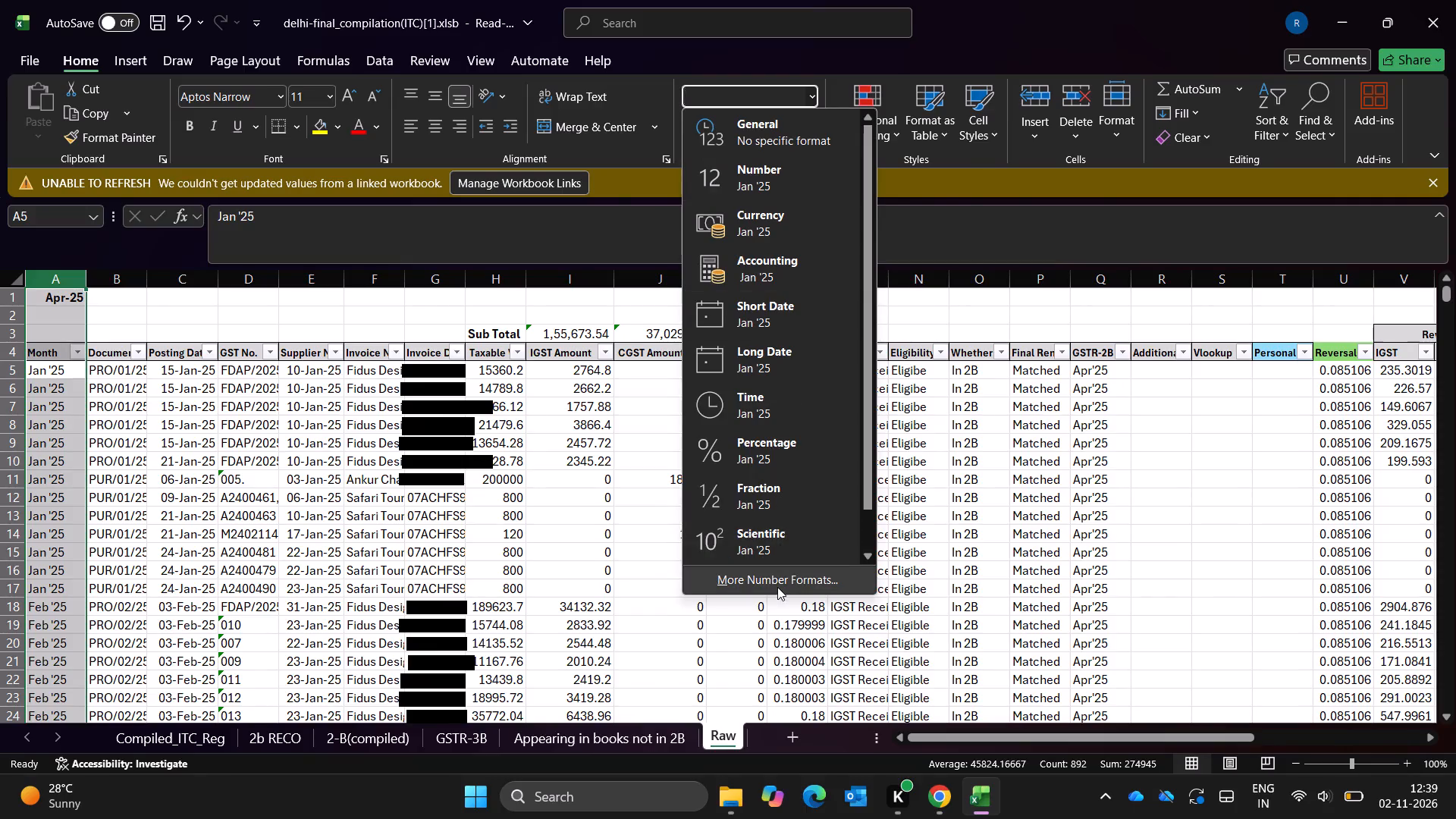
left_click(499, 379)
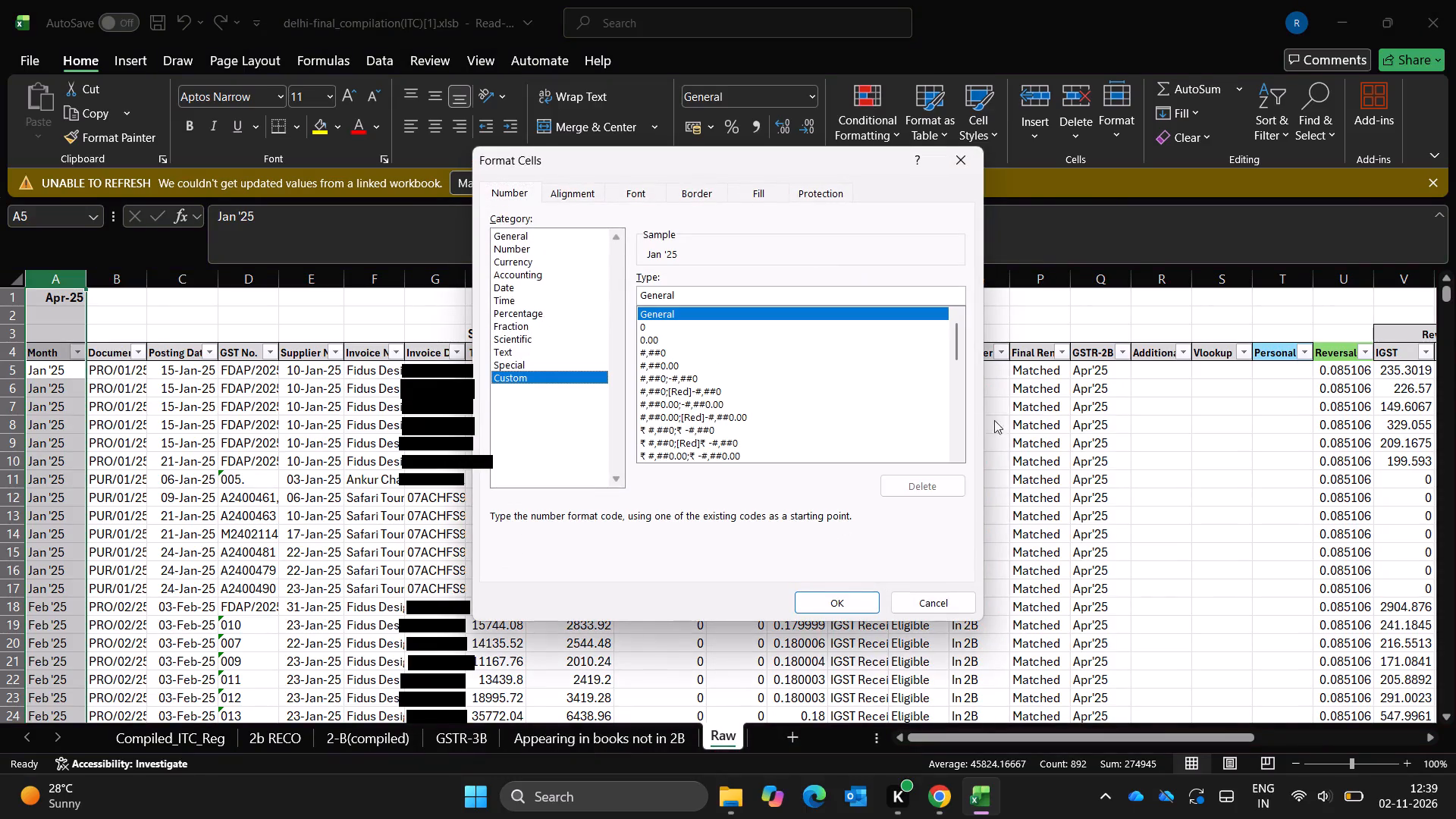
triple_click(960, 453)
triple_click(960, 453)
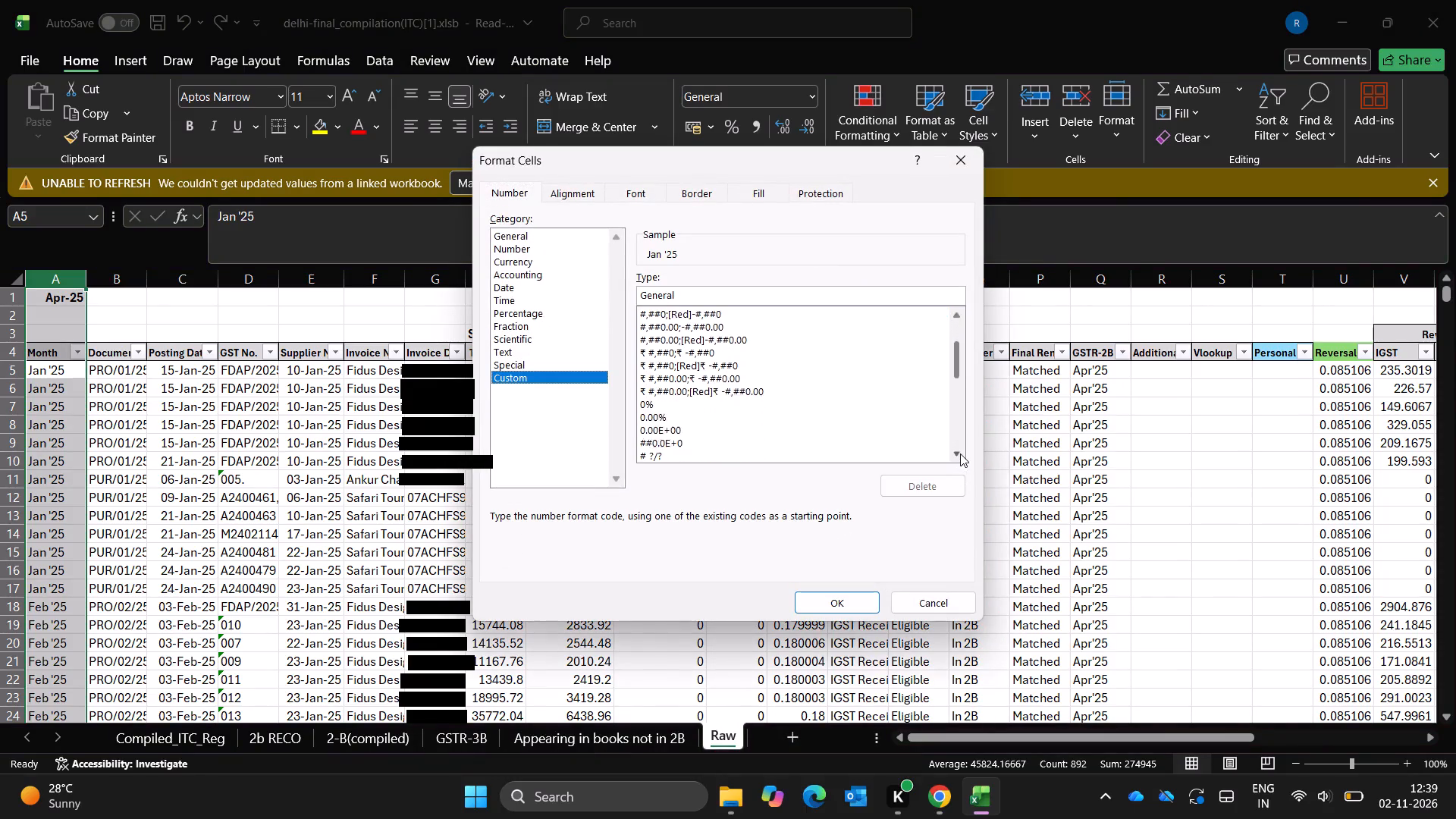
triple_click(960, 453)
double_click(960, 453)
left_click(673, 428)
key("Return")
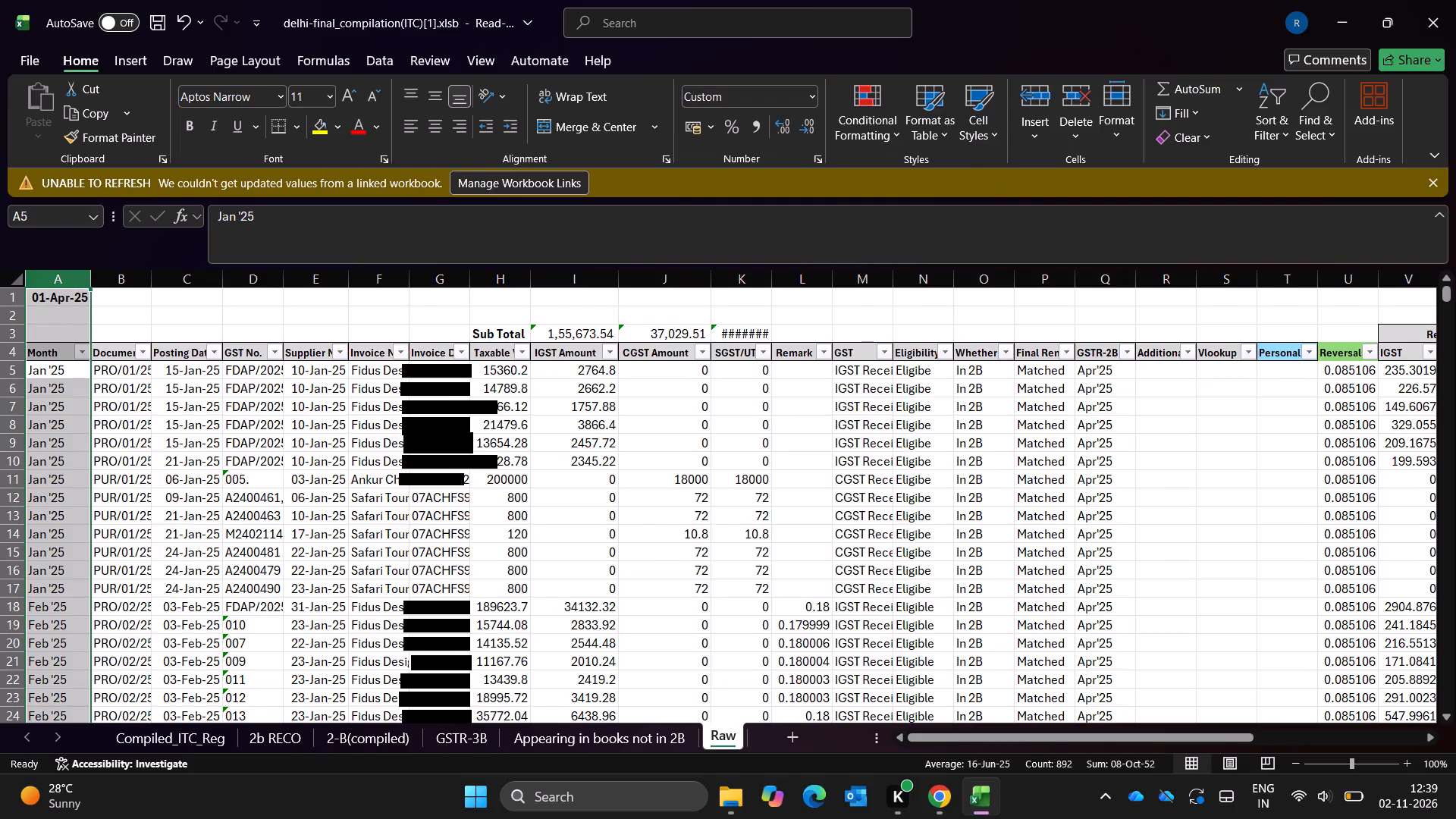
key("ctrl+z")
Format the Raw sheet's first Month value (A5) with the custom dd-mm-yyyy date format.
key("Down")
key("Up")
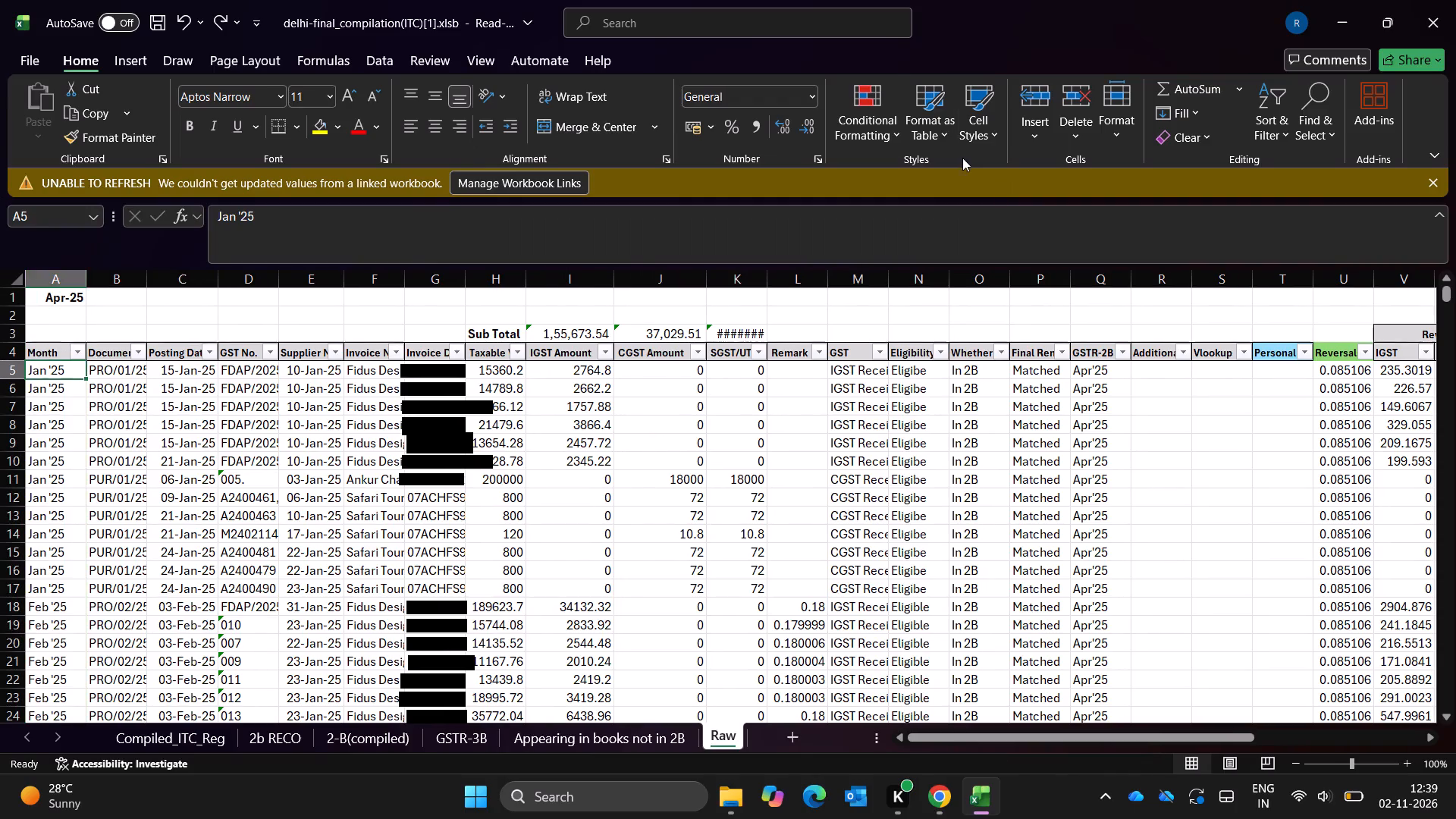
left_click(814, 95)
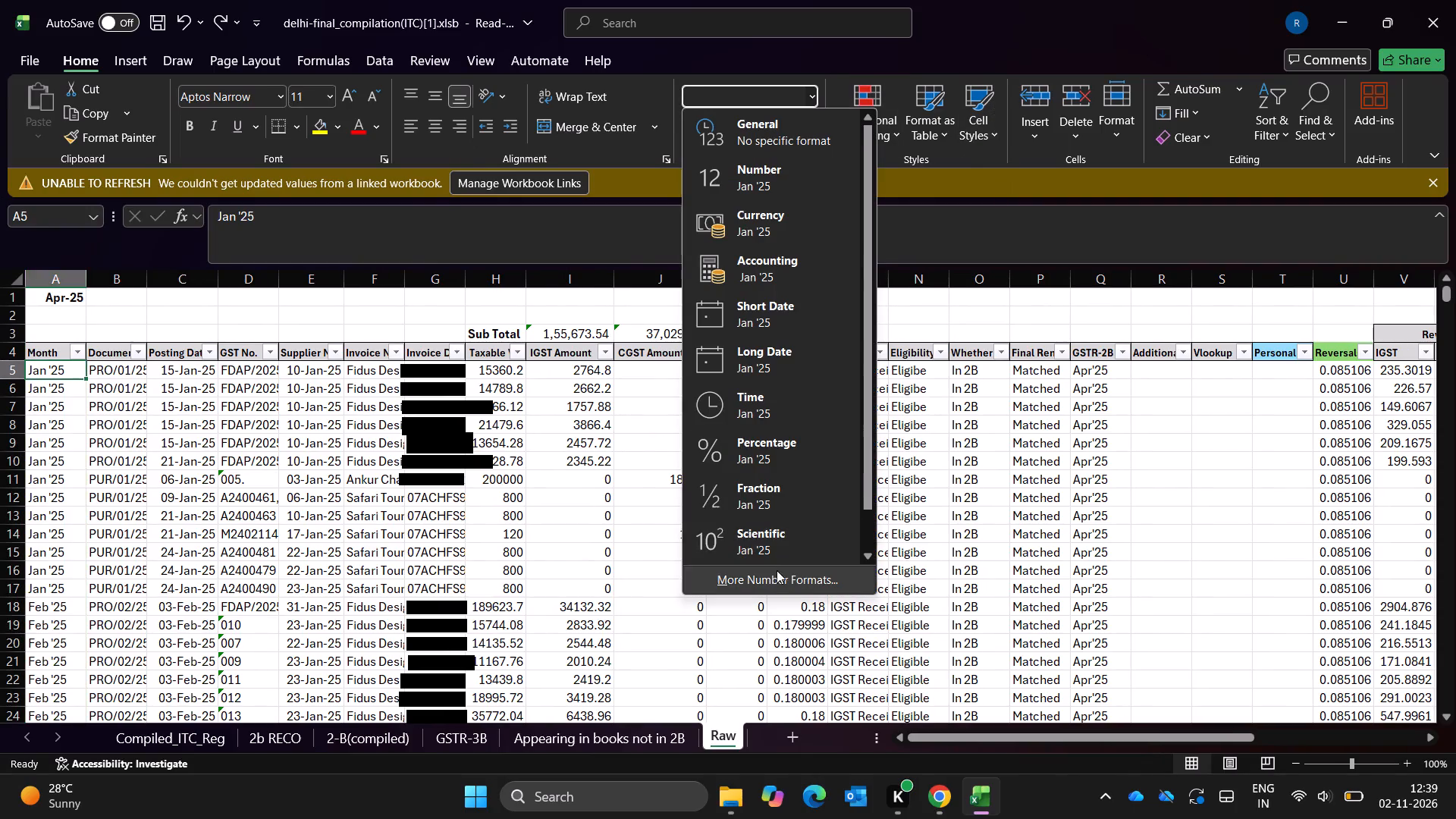
left_click(777, 576)
left_click(507, 379)
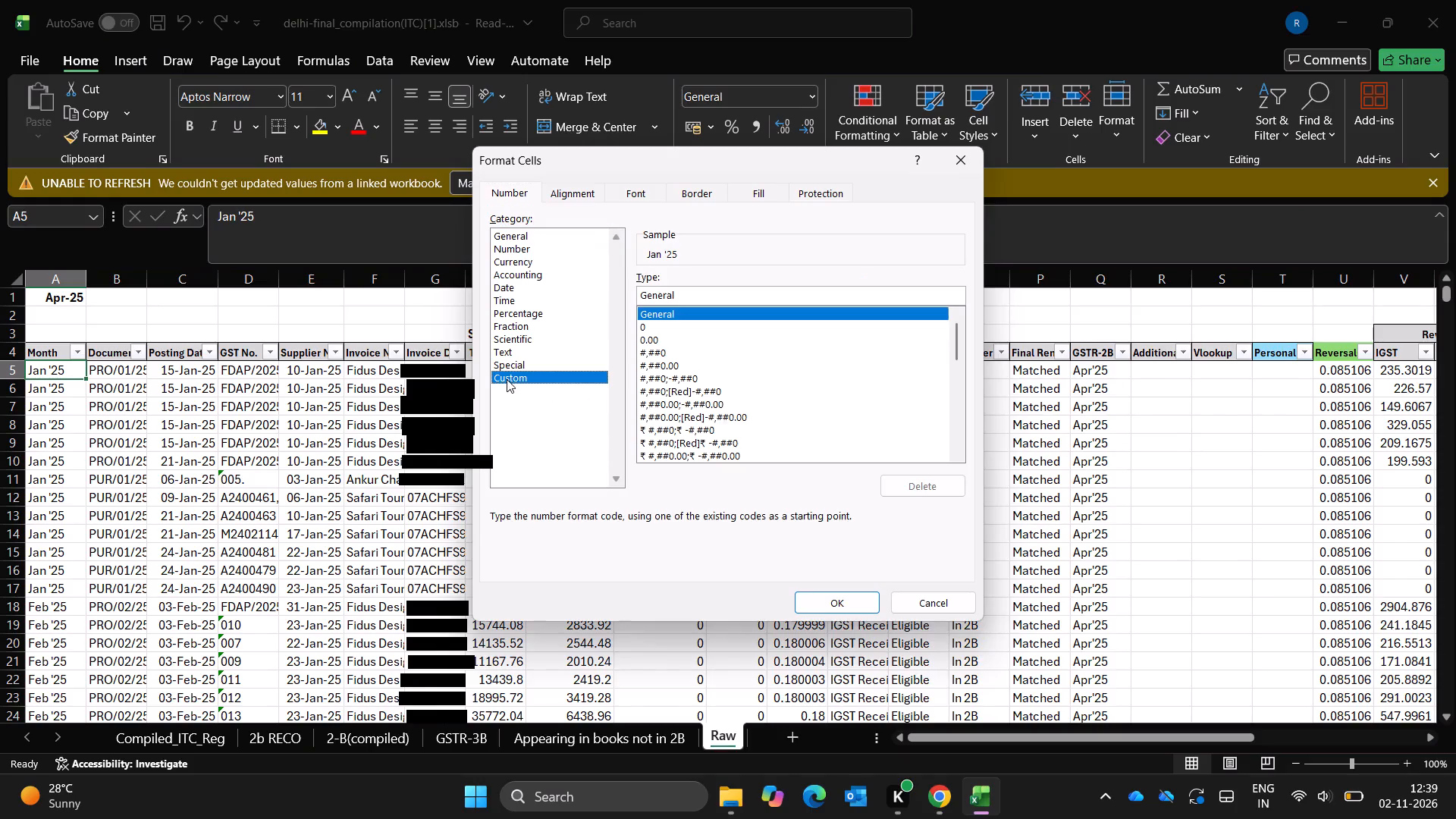
triple_click(961, 461)
triple_click(961, 461)
triple_click(961, 461)
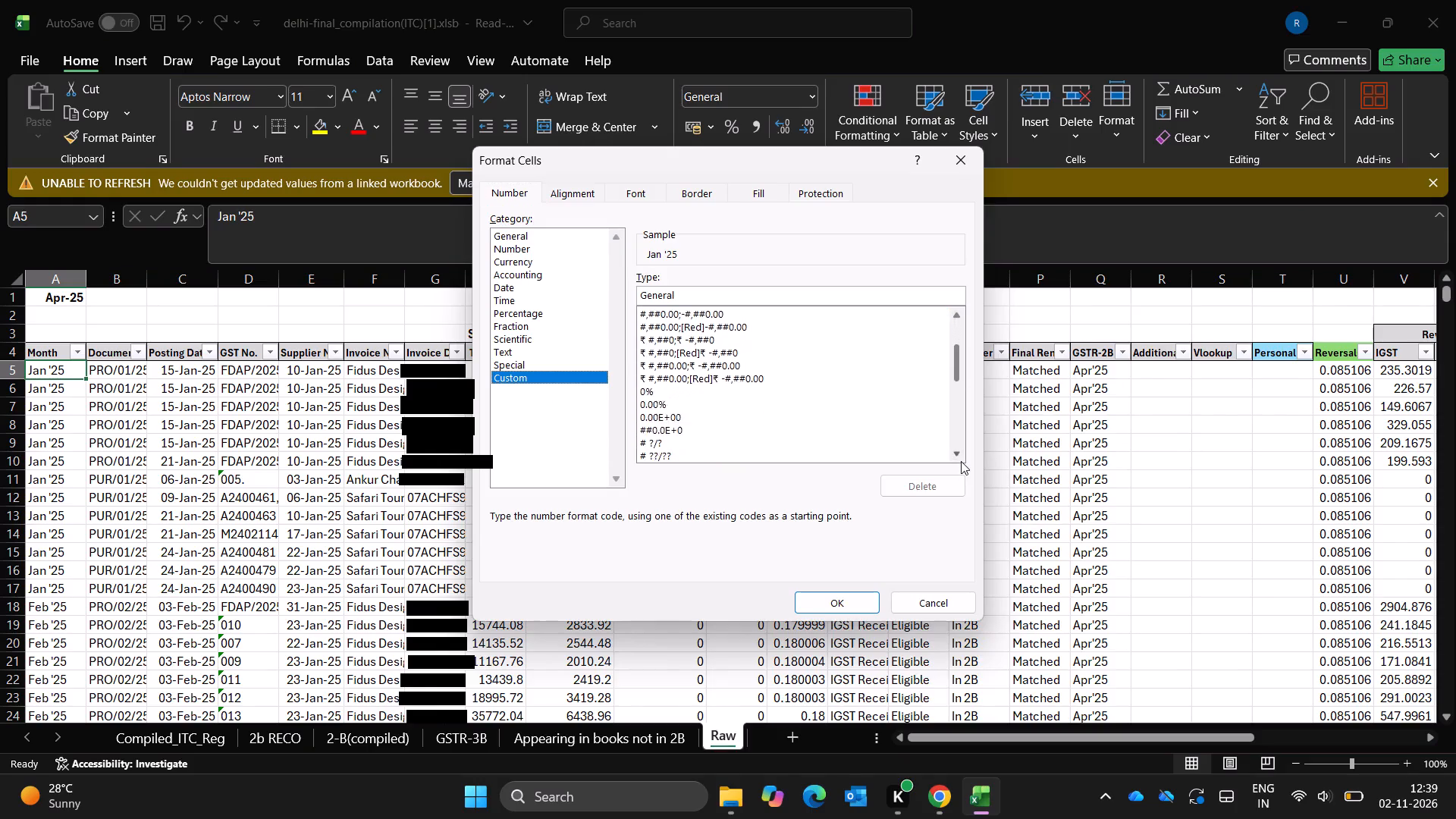
triple_click(961, 461)
left_click_drag(961, 461, 654, 401)
left_click(654, 401)
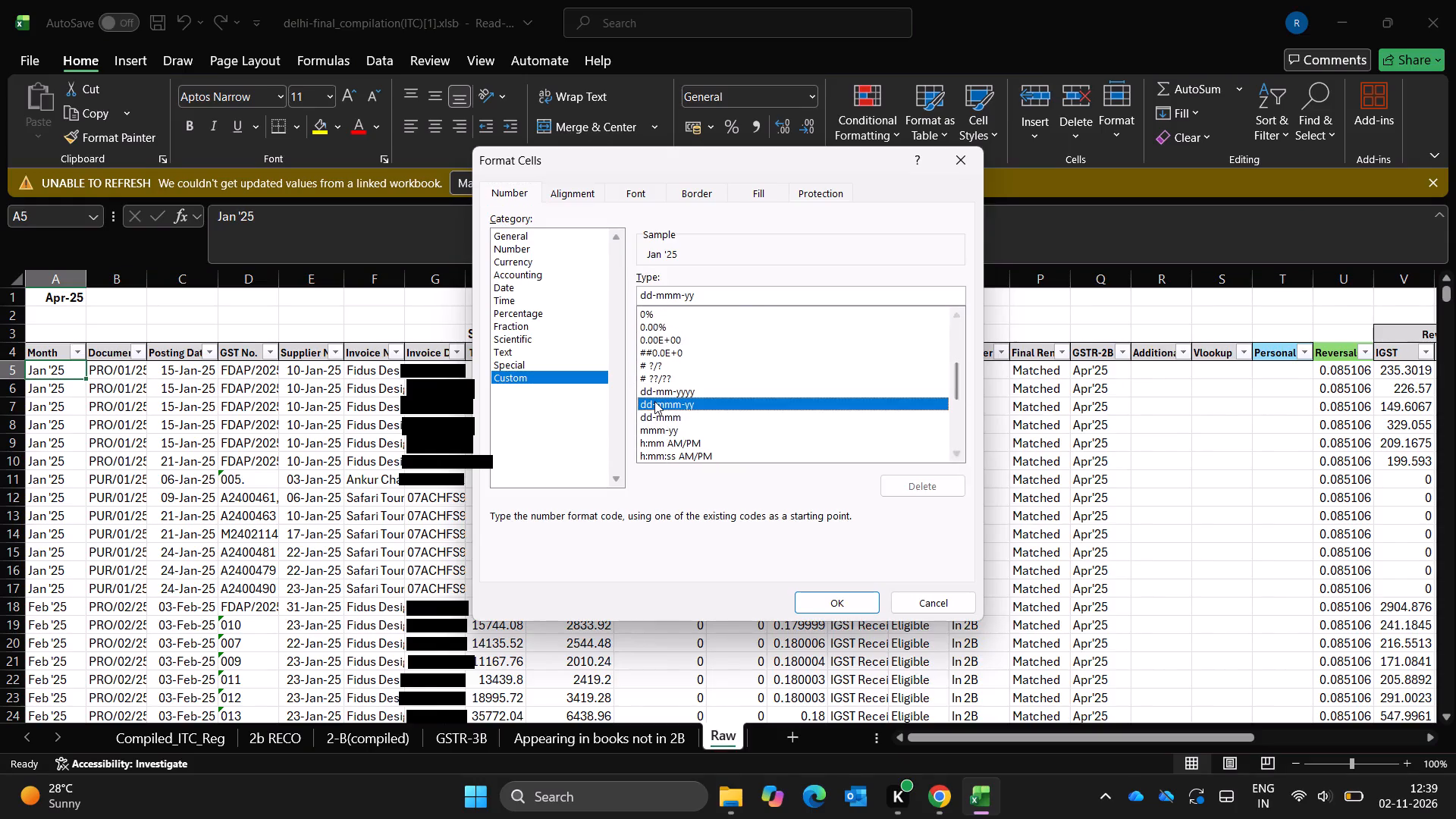
key("Up")
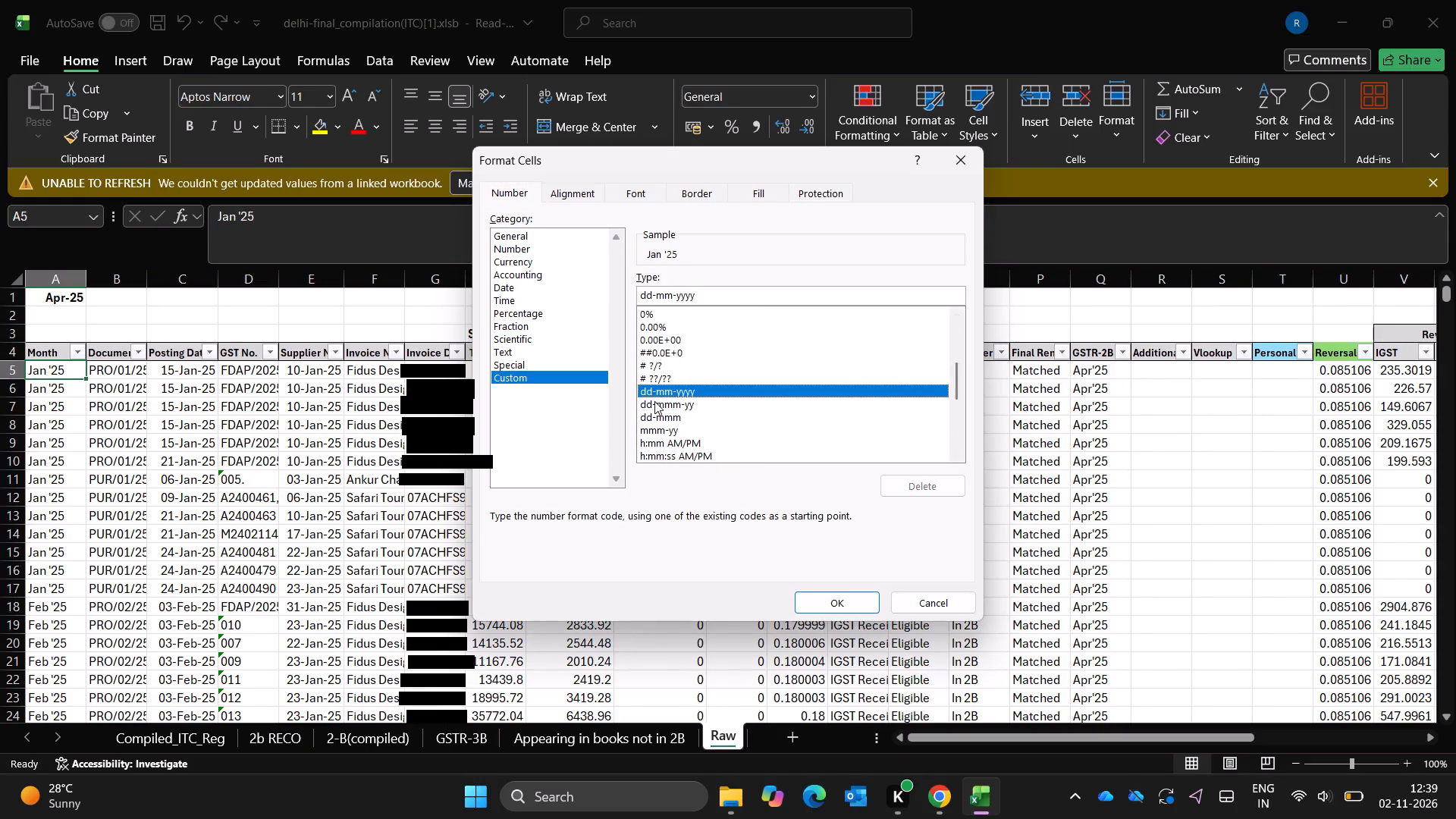
key("Return")
key("Down")
key("Up")
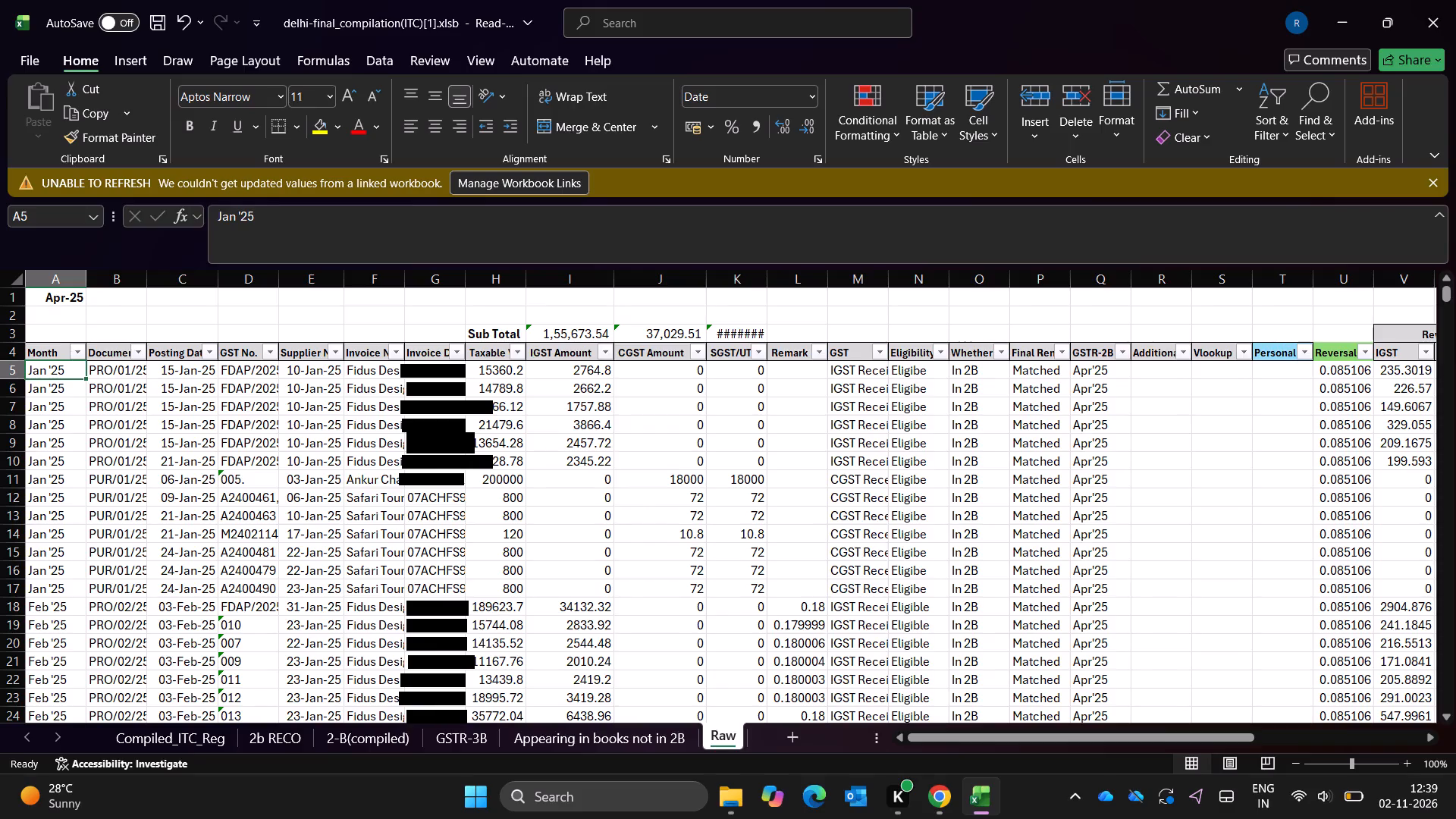
Check the Month values in the rows below A5, and go back up to the Month header.
key("Down")
key("Down")
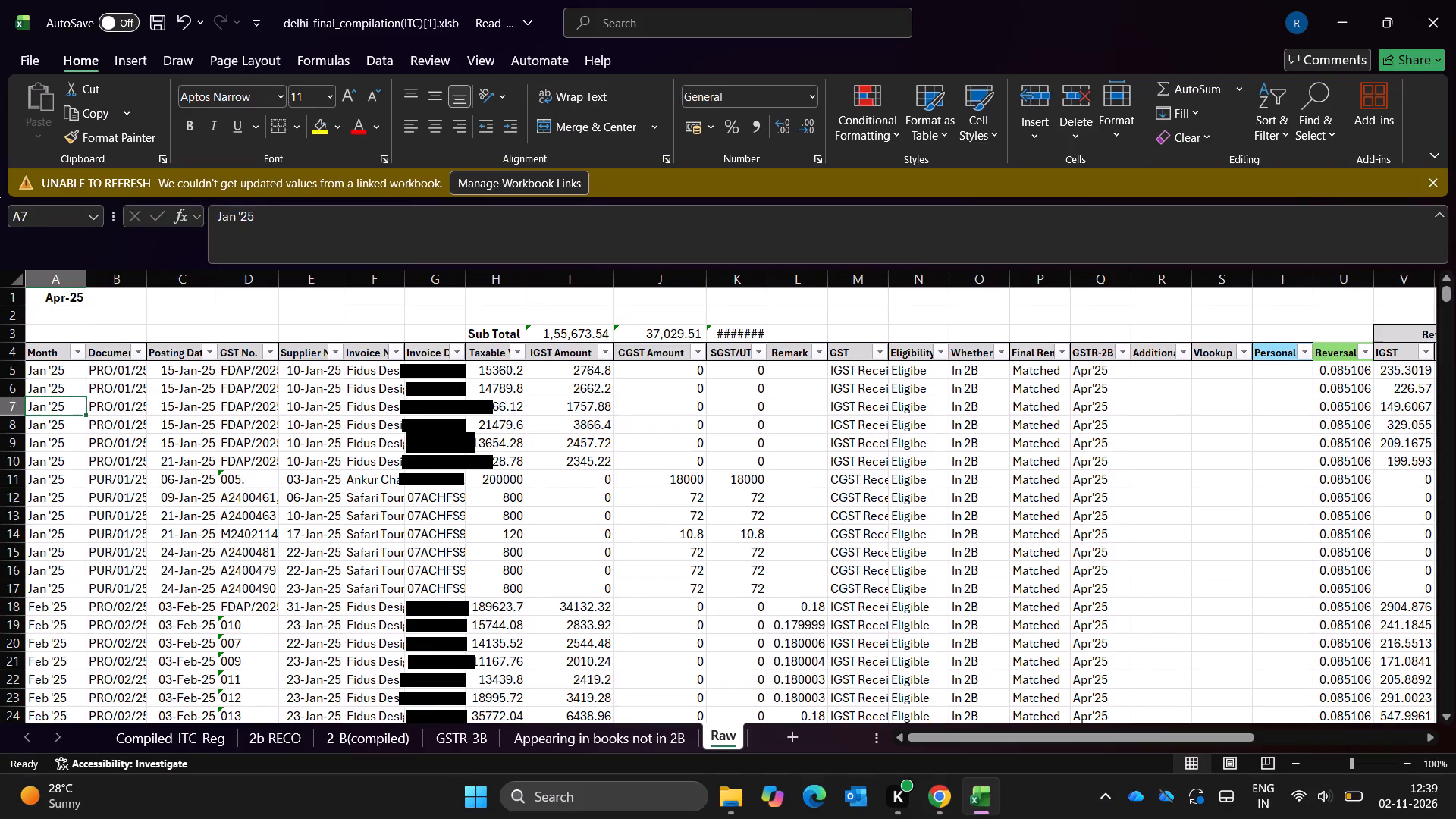
key("Down")
key("Down")
key("Down")
key("Up")
key("Up")
key("Up")
key("Up")
key("Up")
key("Up")
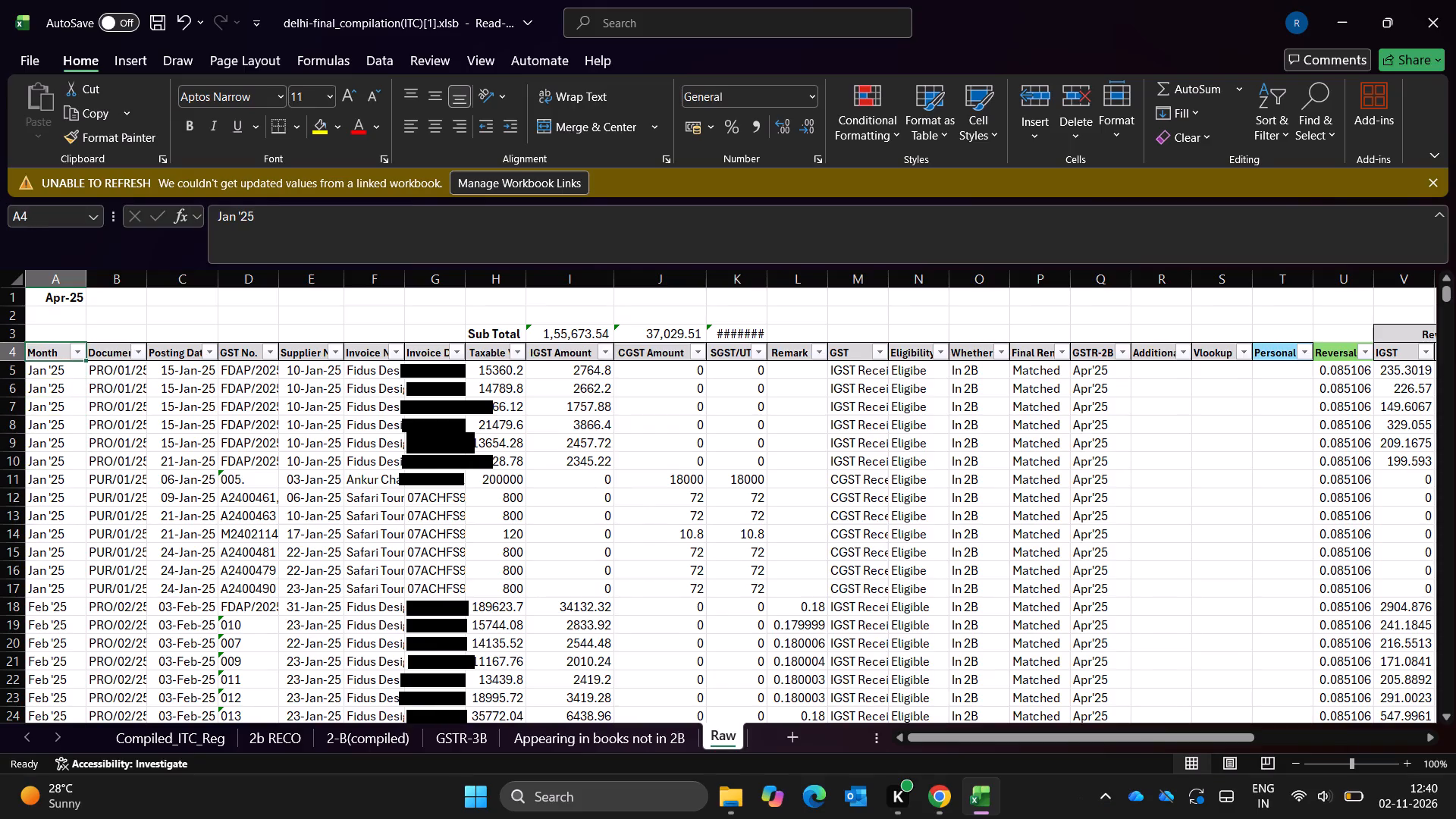
Examine the Raw sheet's records from the first rows down to the start of the May-25 block, and return to the top.
scroll(427, 535, "down", 1)
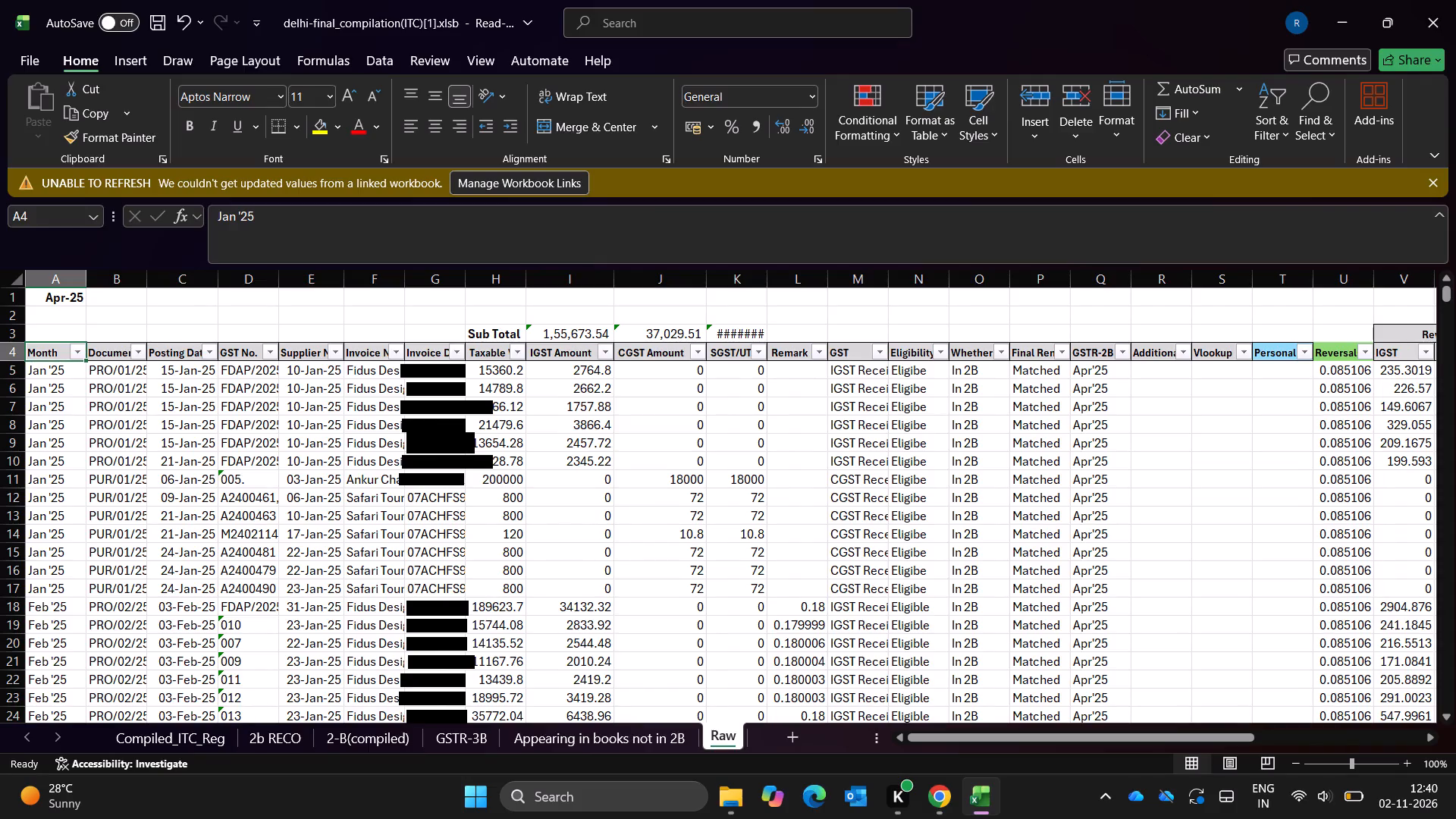
scroll(427, 535, "down", 3)
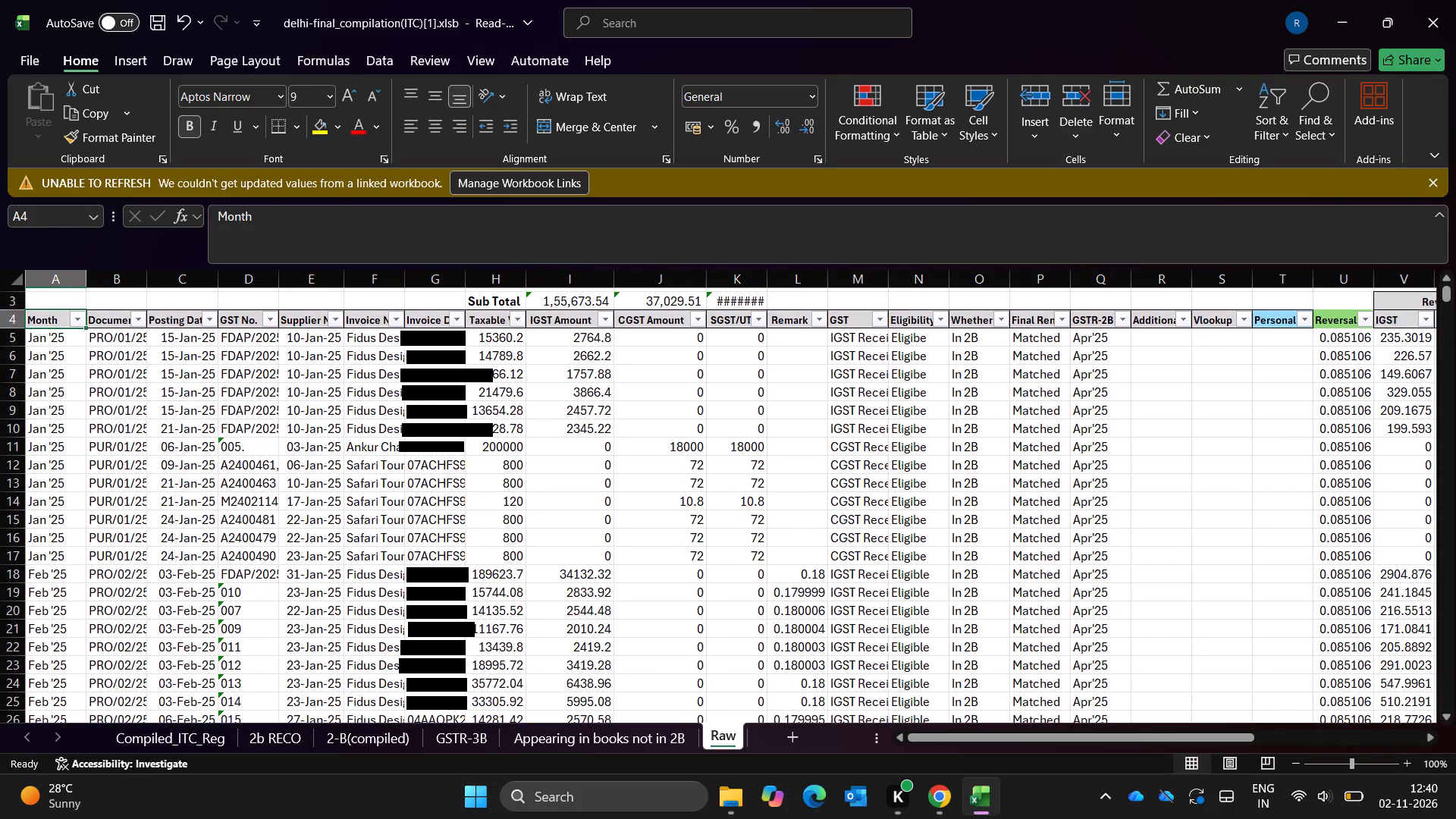
scroll(427, 535, "down", 2)
scroll(319, 571, "down", 1)
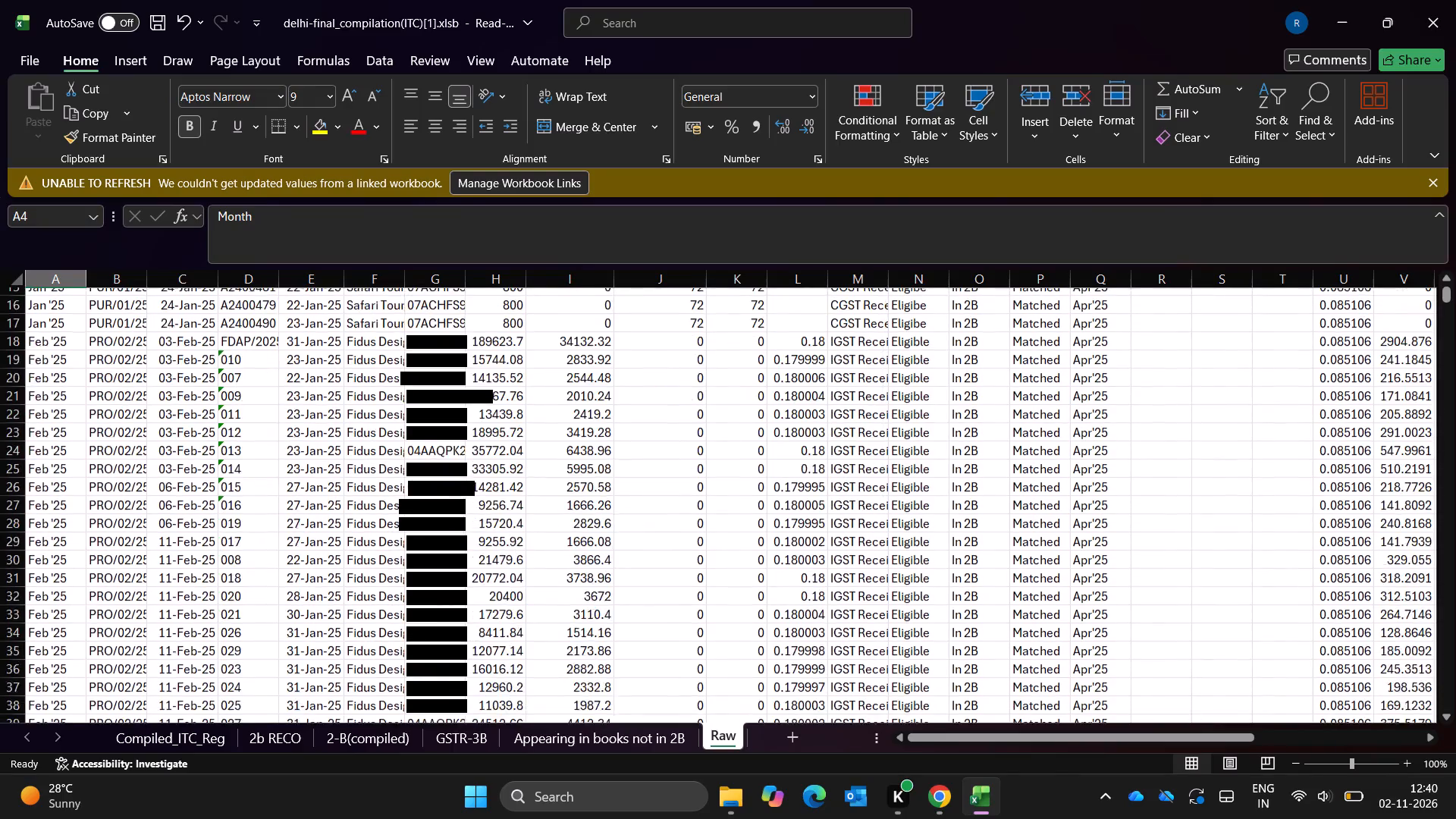
scroll(319, 571, "down", 3)
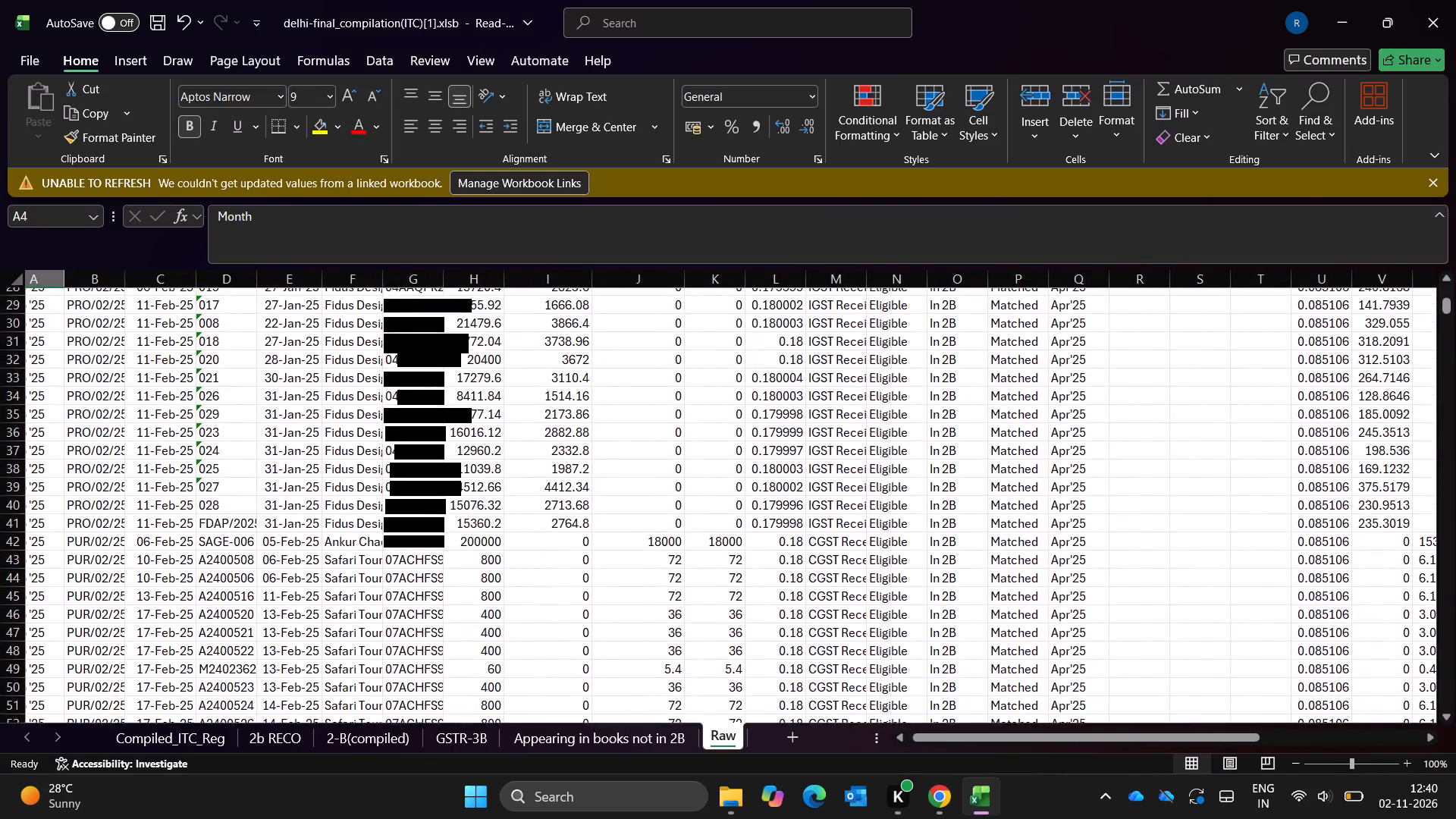
scroll(319, 571, "down", 3)
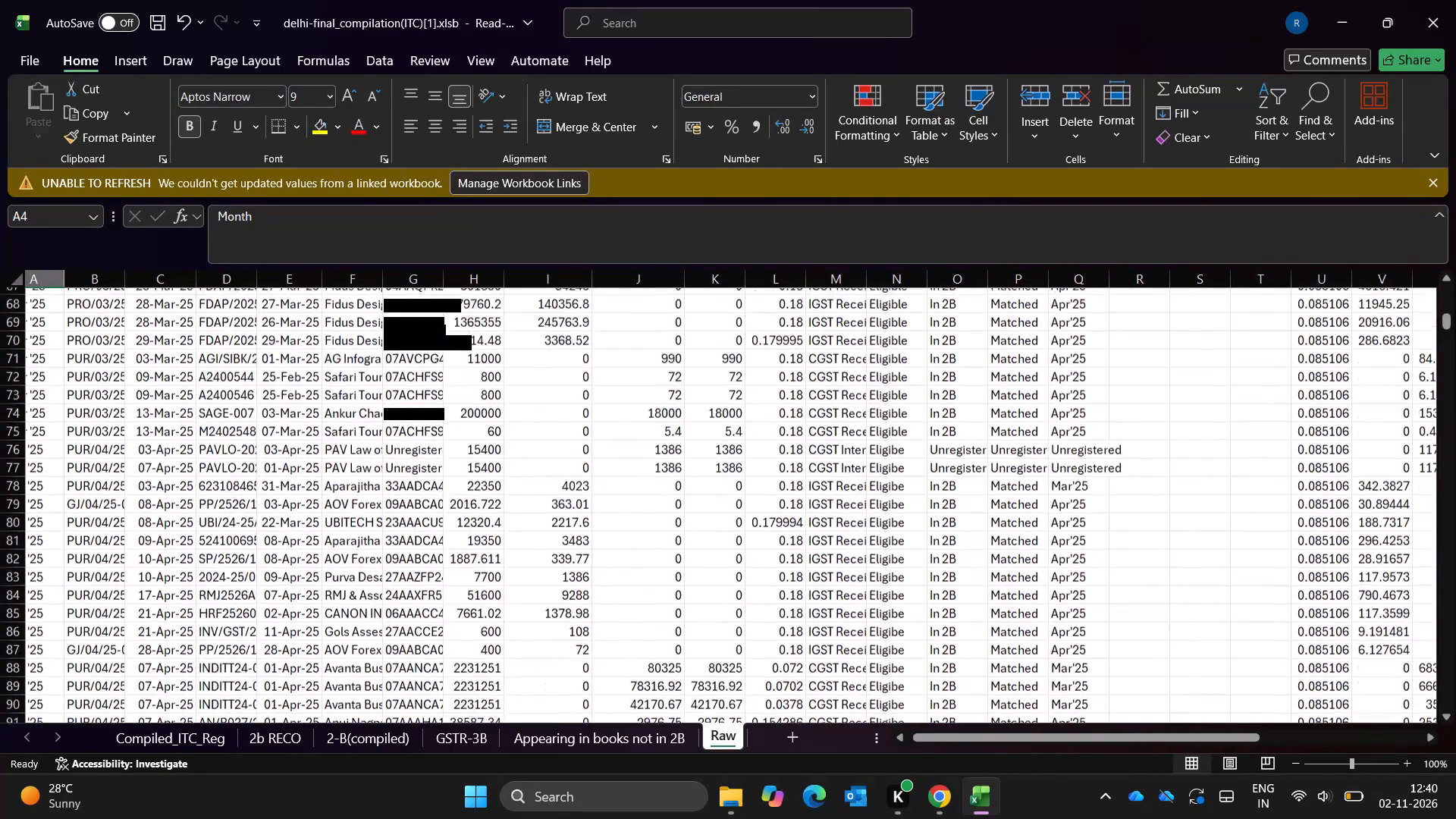
scroll(319, 571, "down", 4)
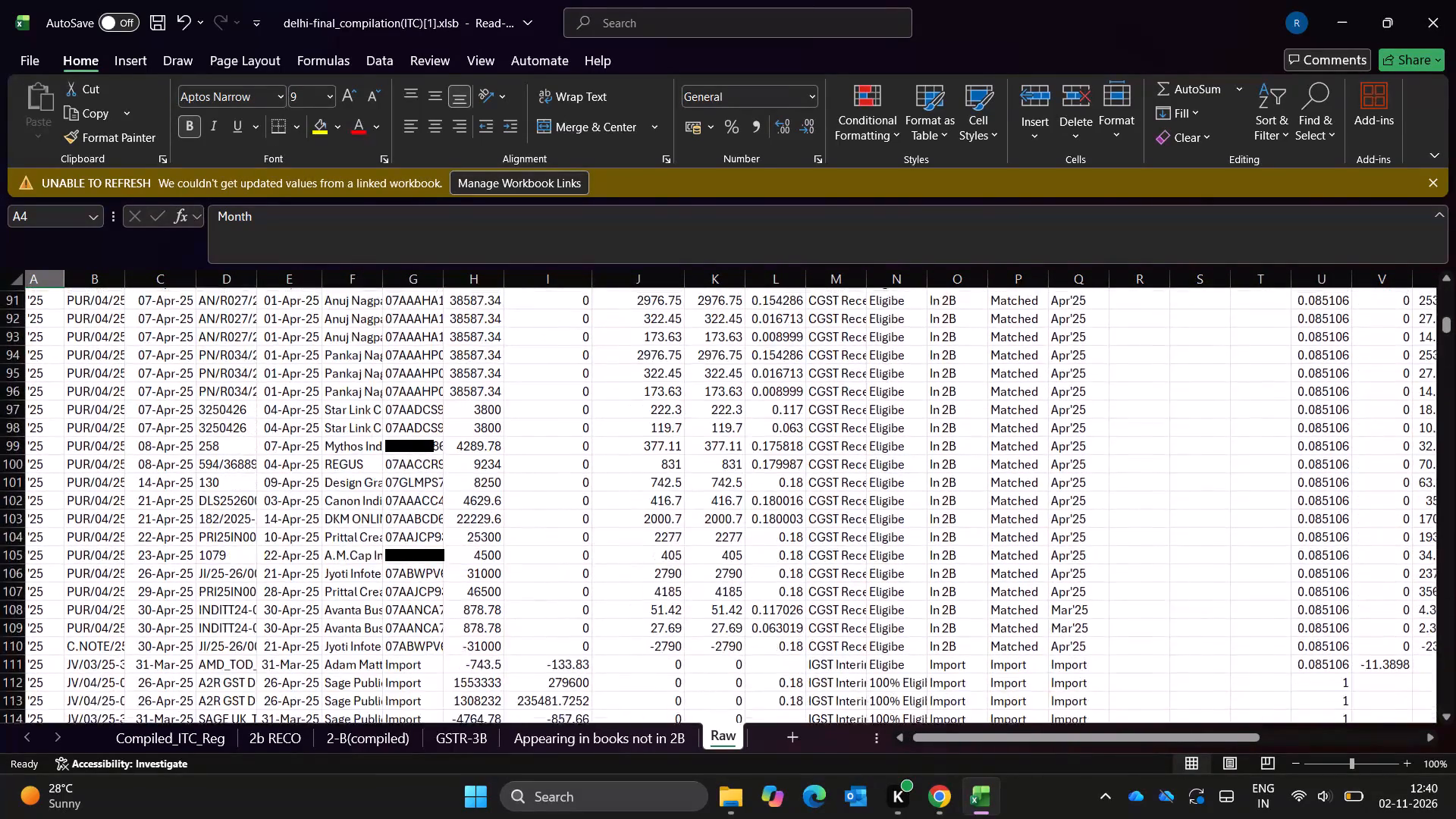
scroll(319, 571, "down", 2)
scroll(319, 571, "right", 1)
scroll(319, 571, "down", 6)
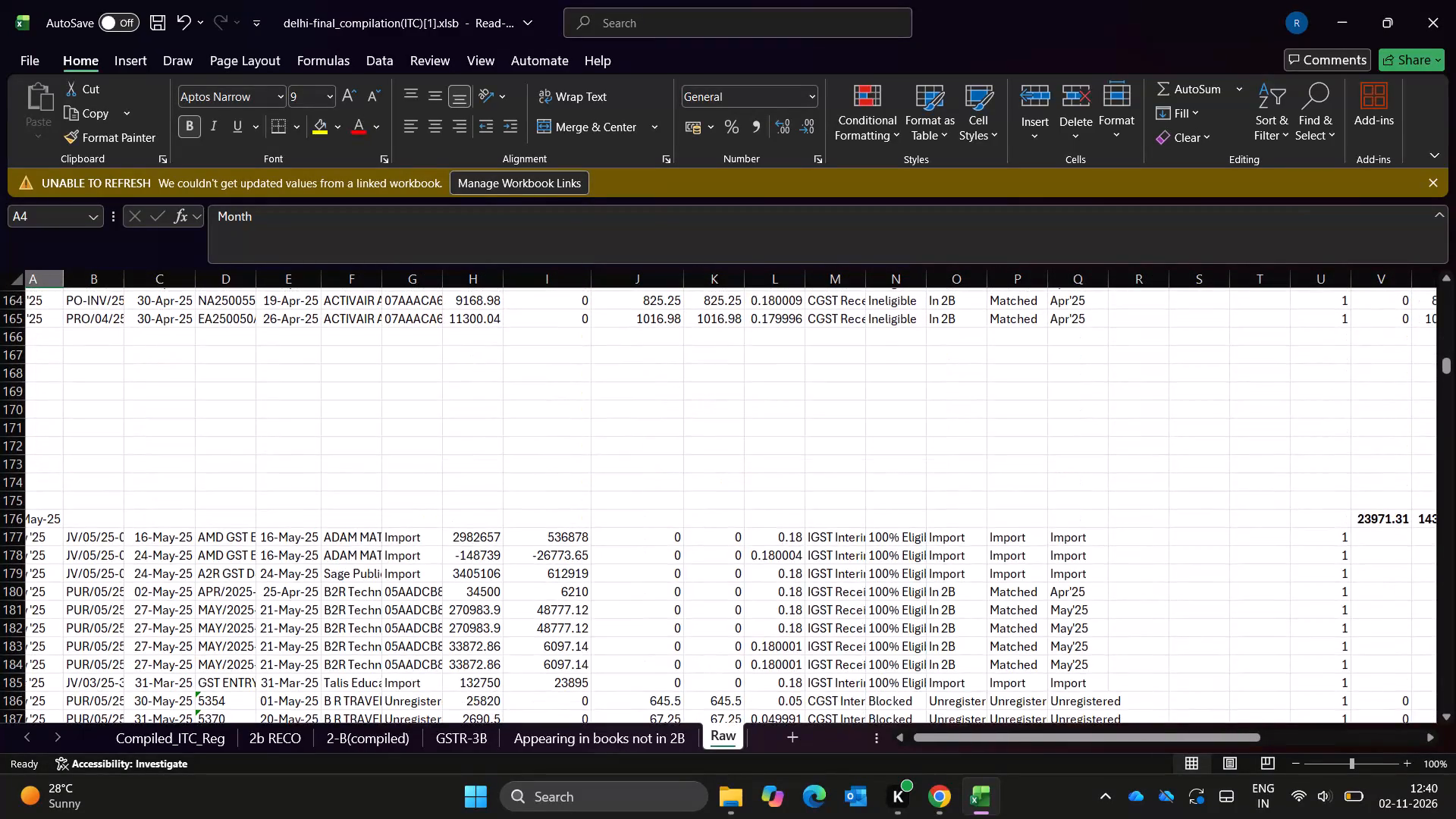
scroll(319, 571, "up", 3)
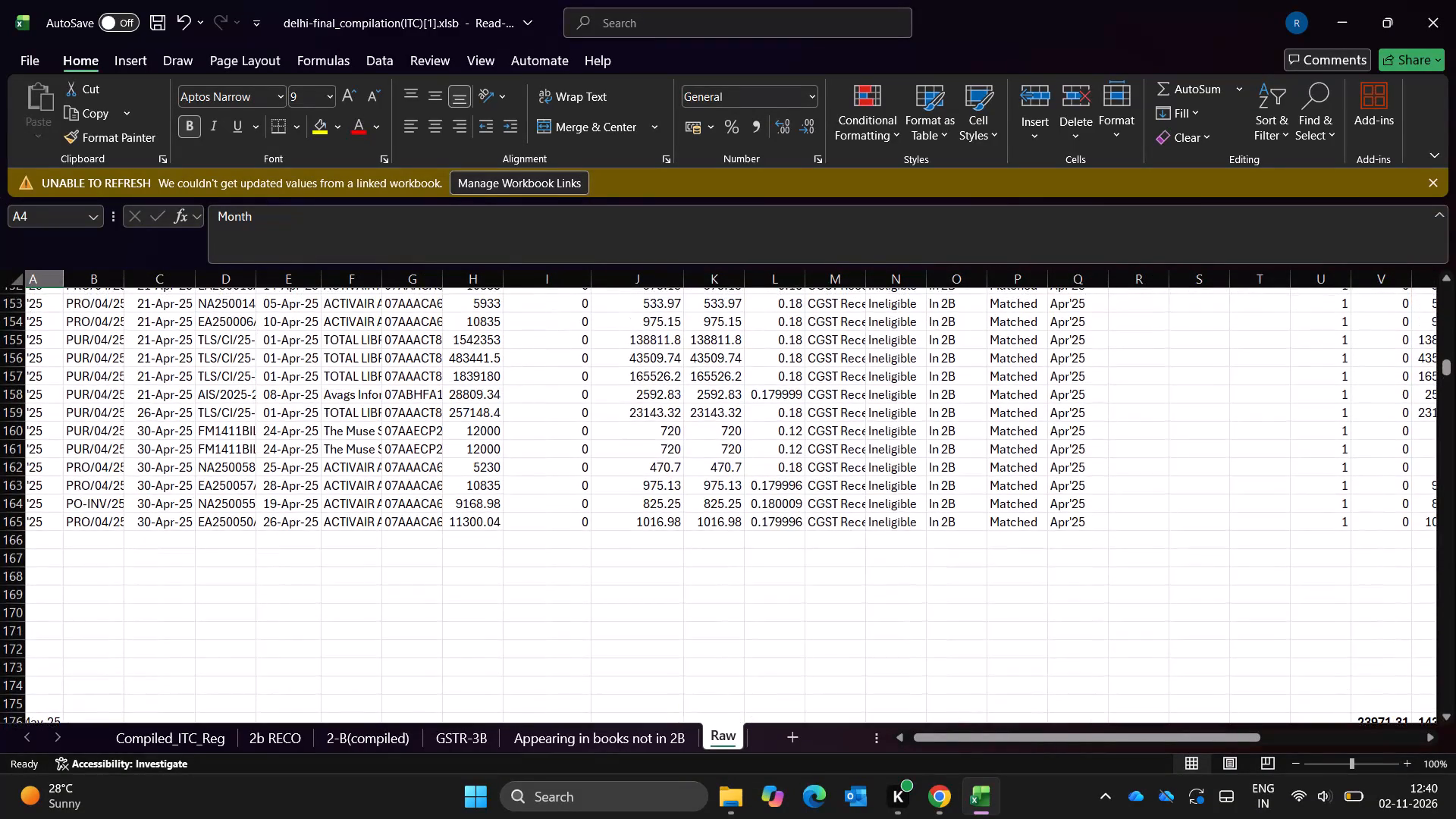
scroll(319, 571, "up", 1)
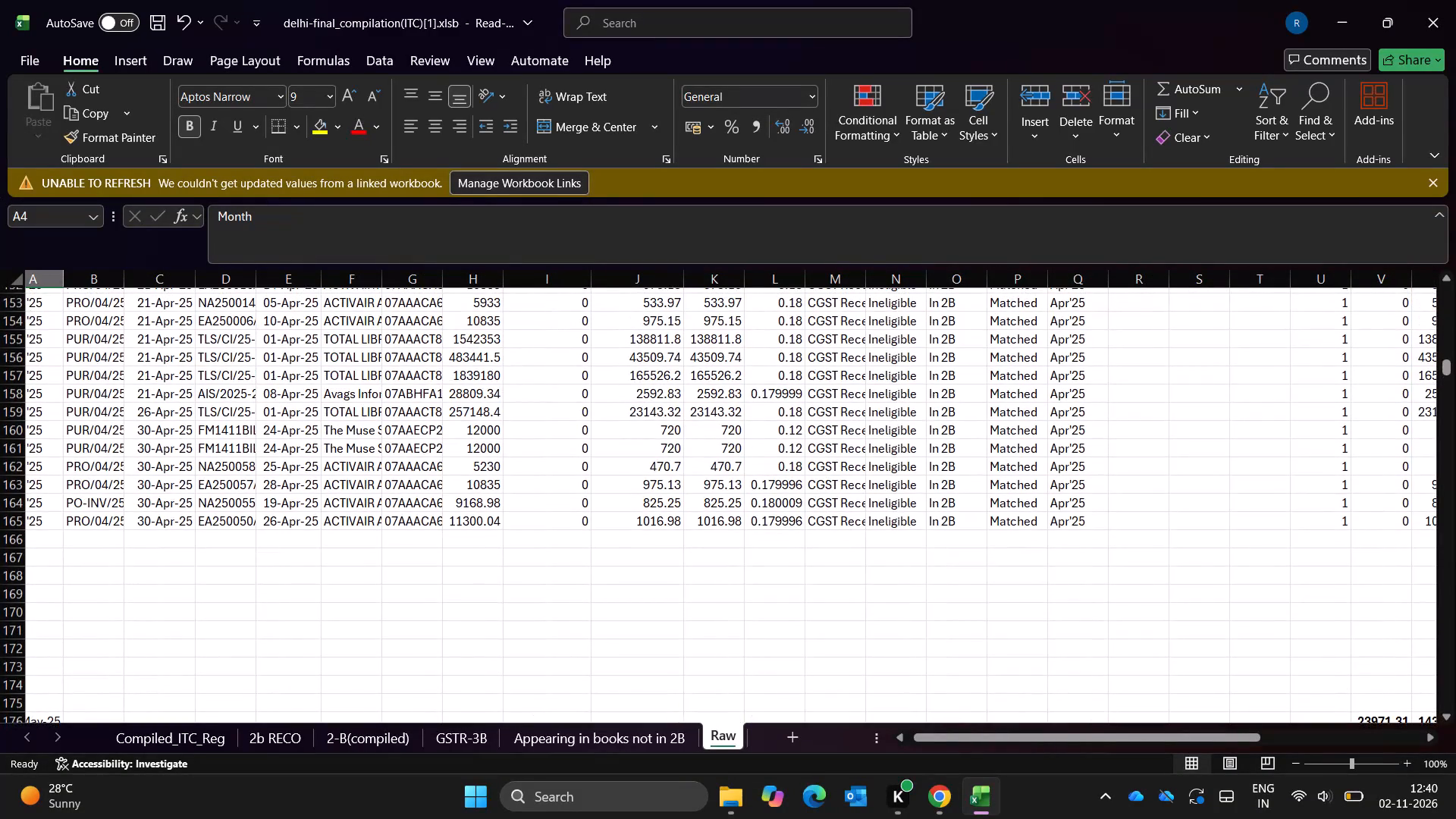
scroll(319, 571, "up", 5)
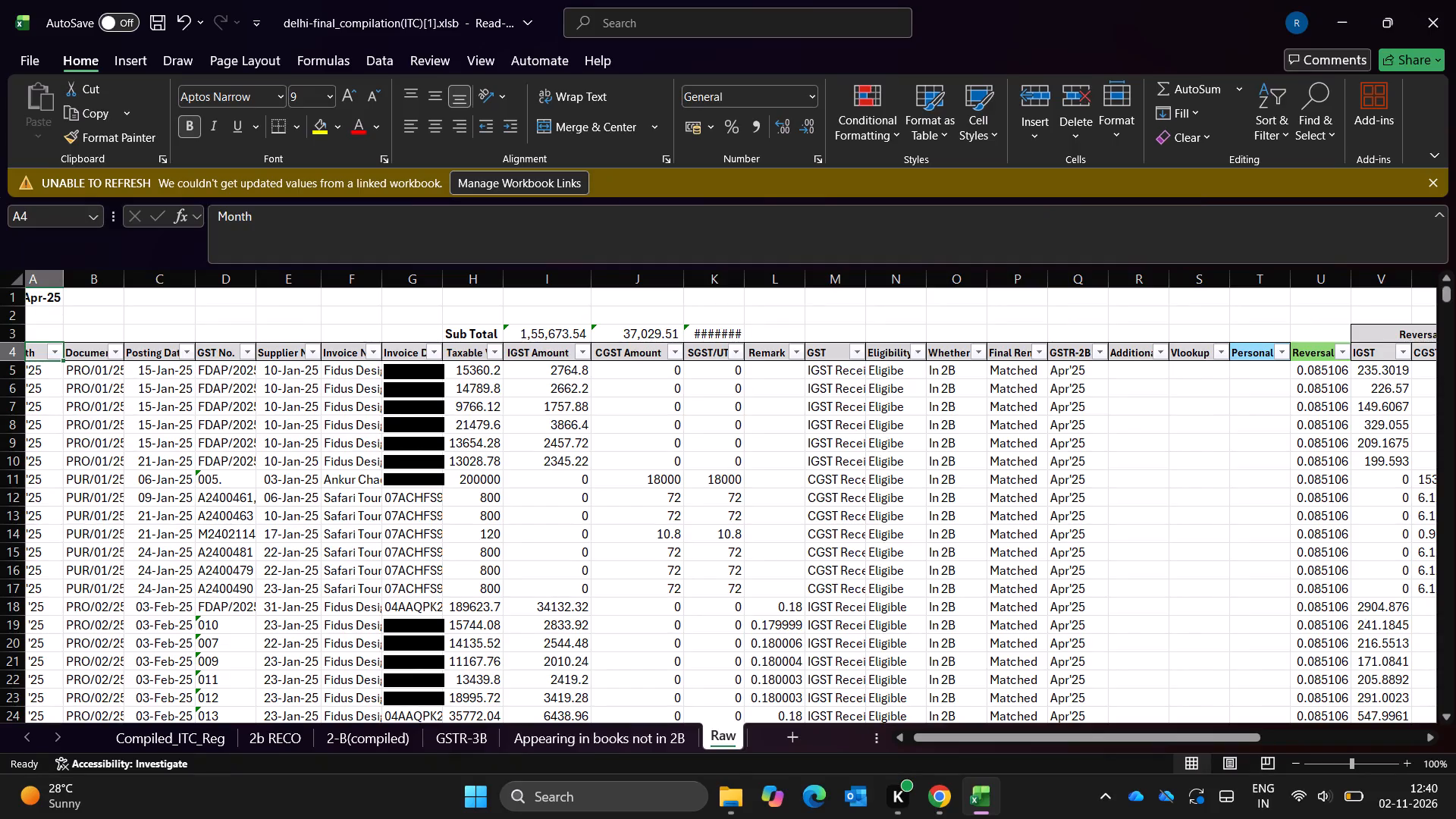
Examine the Month and date columns across the Raw sheet's monthly blocks down to Aug-25, and return to the top.
scroll(439, 530, "down", 4)
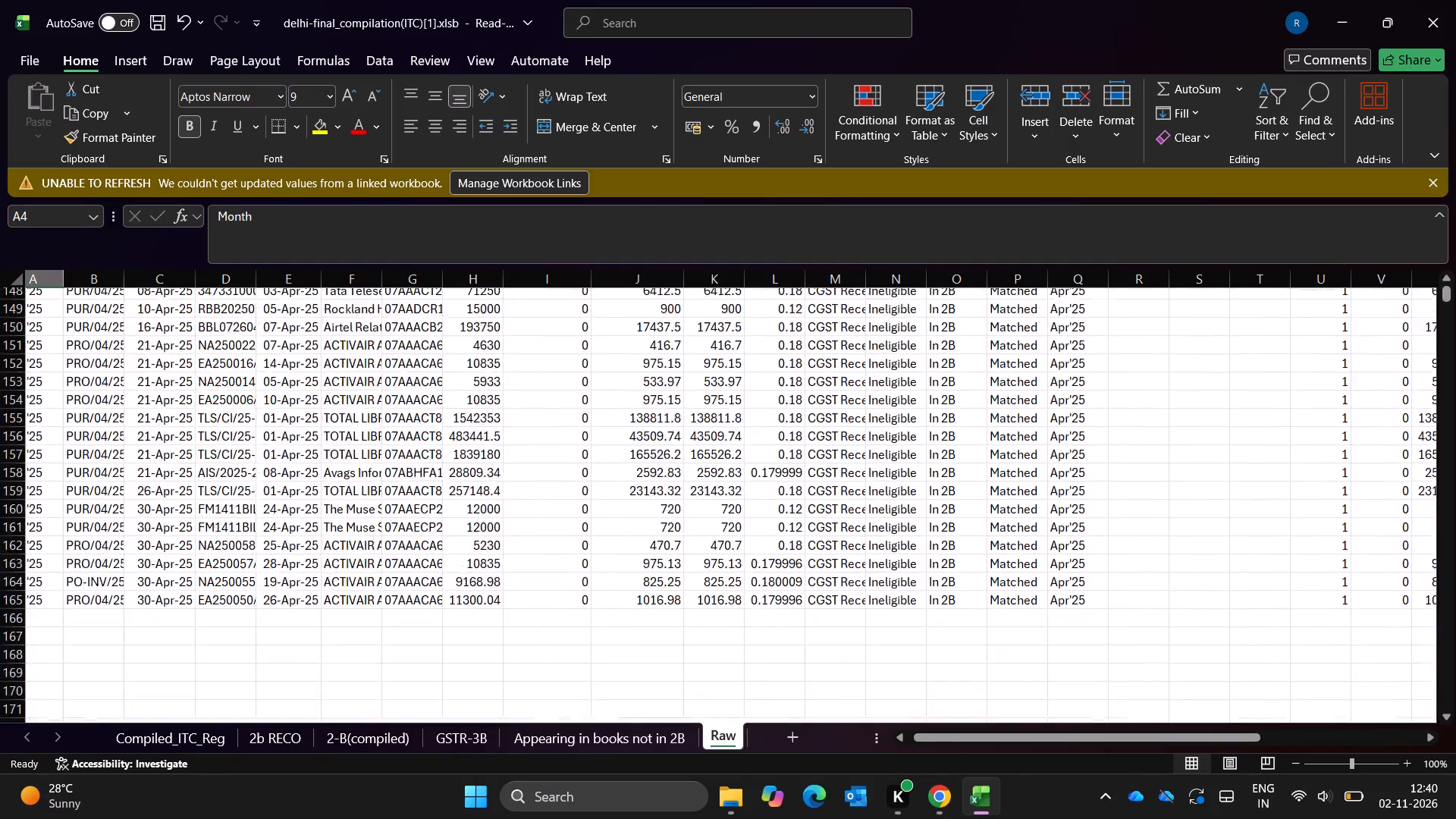
scroll(439, 530, "down", 4)
scroll(439, 530, "up", 2)
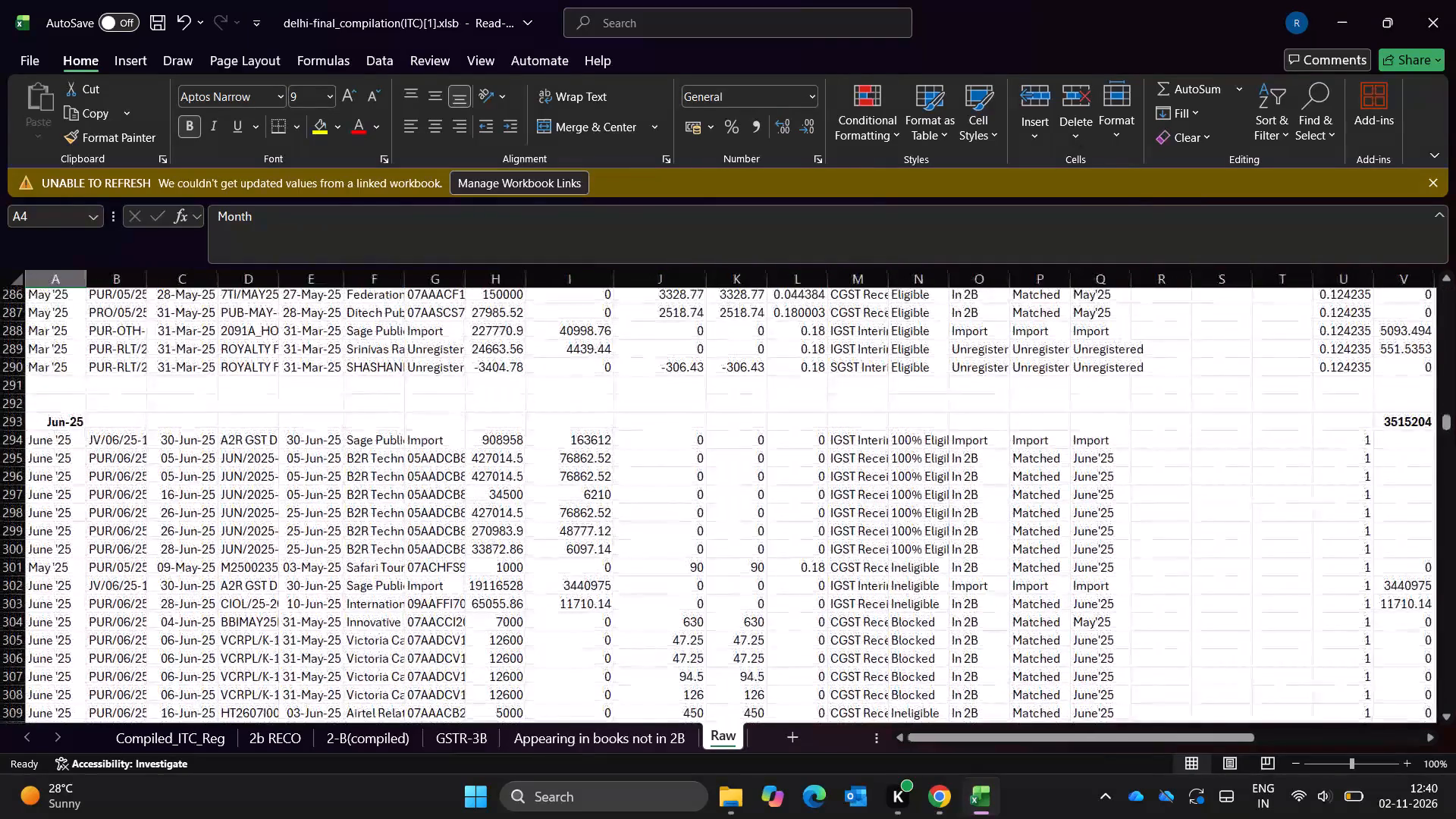
scroll(439, 530, "right", 1)
scroll(439, 530, "up", 3)
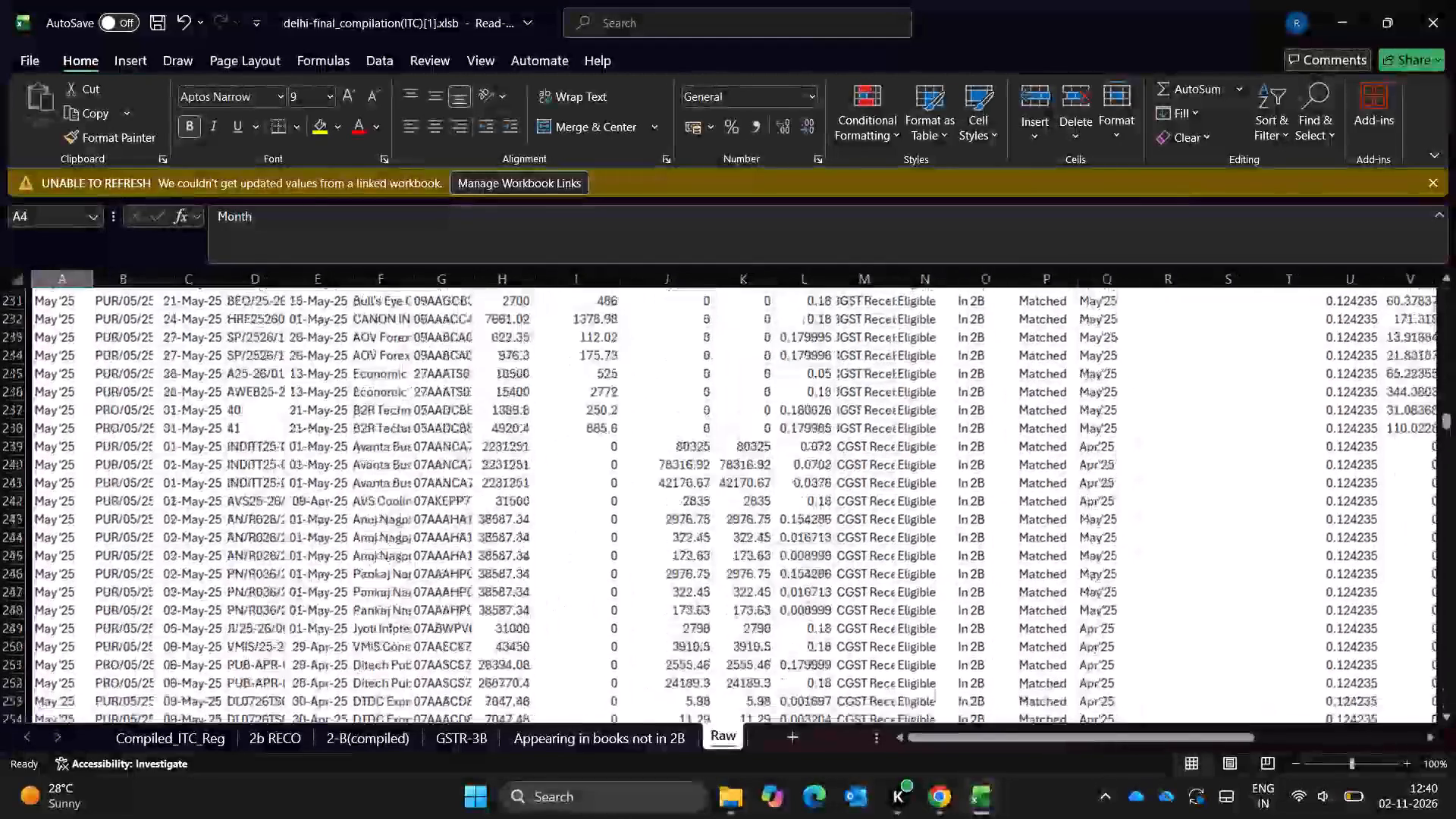
scroll(439, 530, "up", 3)
scroll(439, 530, "down", 1)
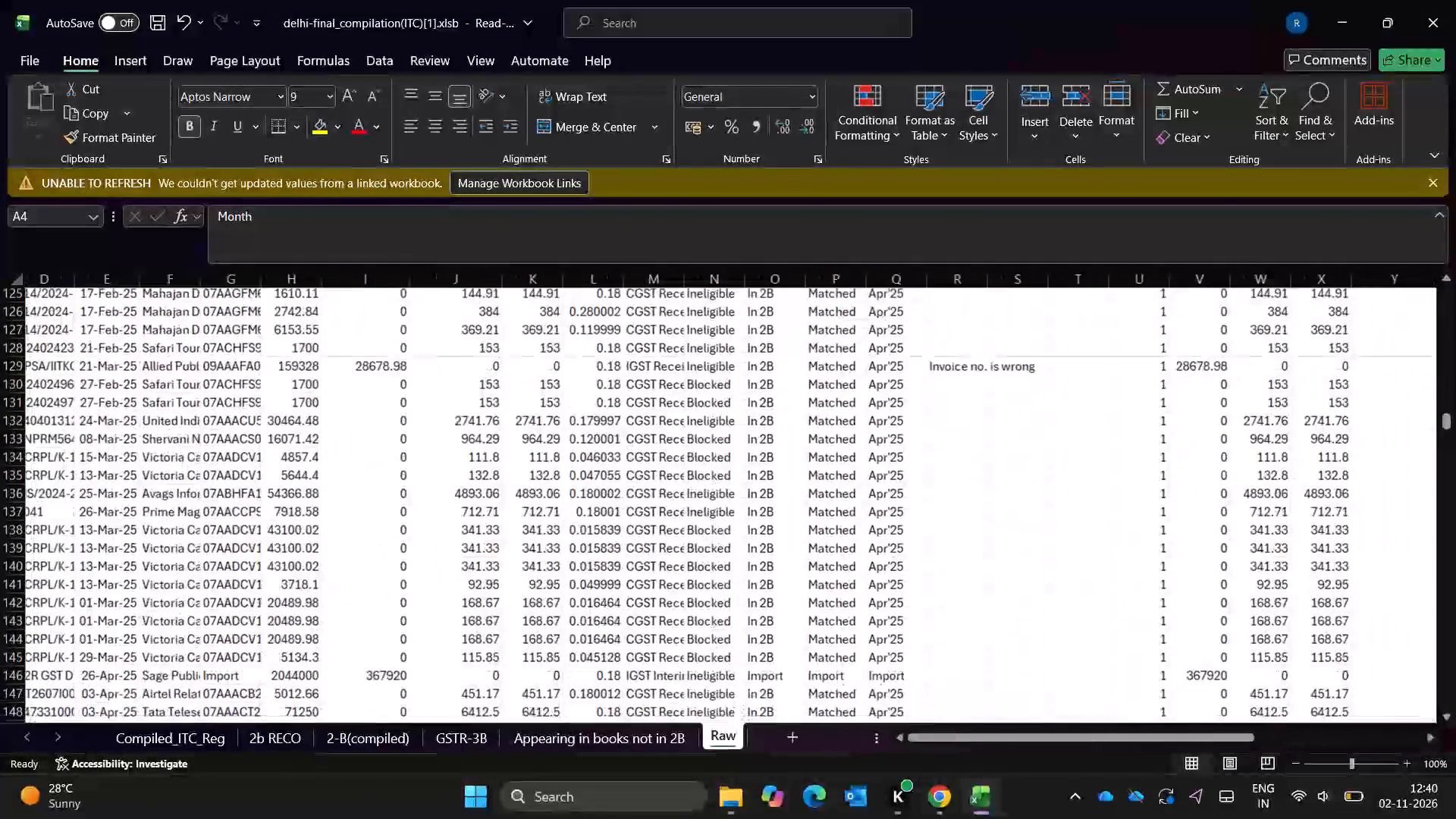
scroll(439, 530, "down", 4)
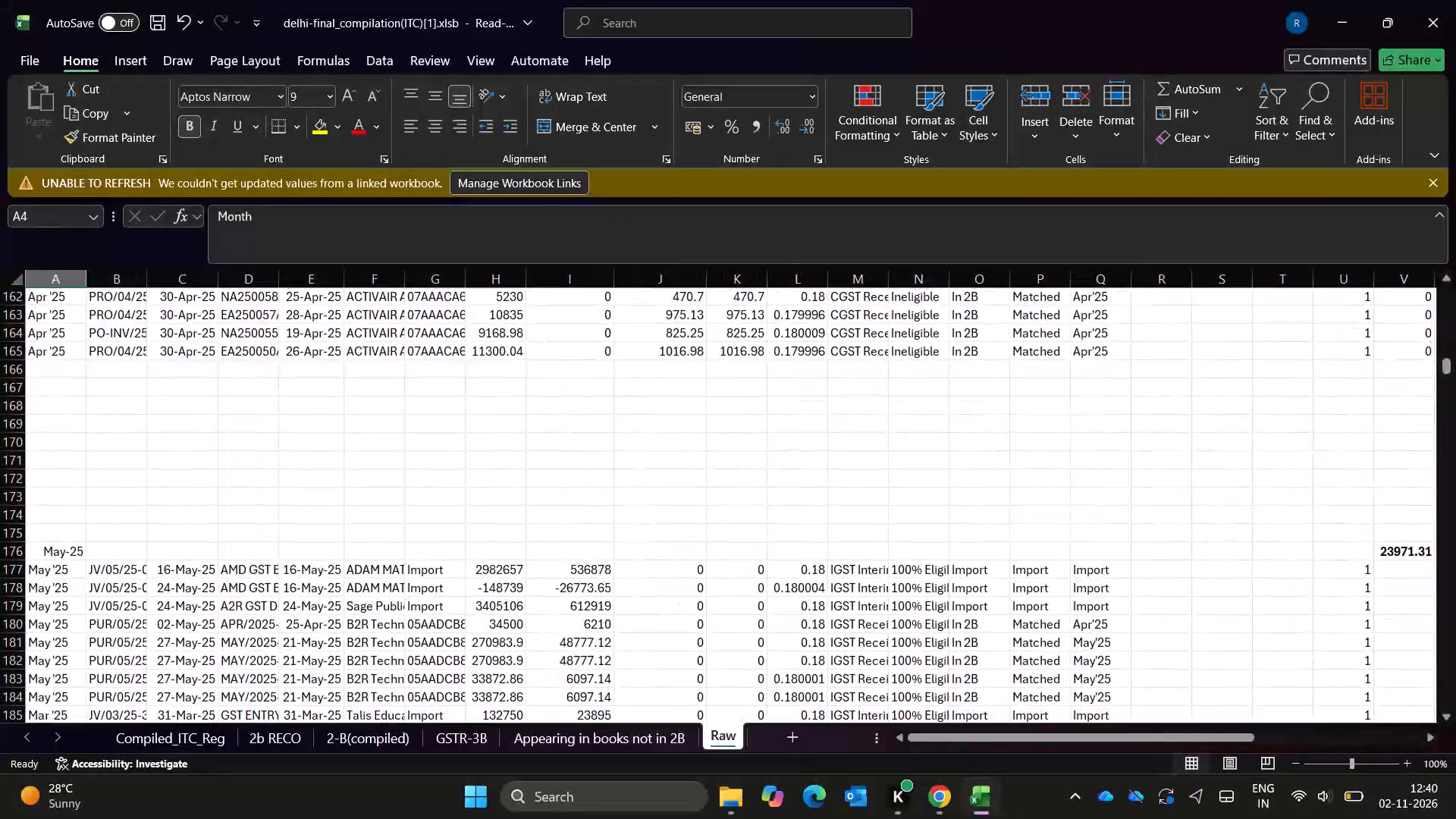
scroll(439, 530, "down", 1)
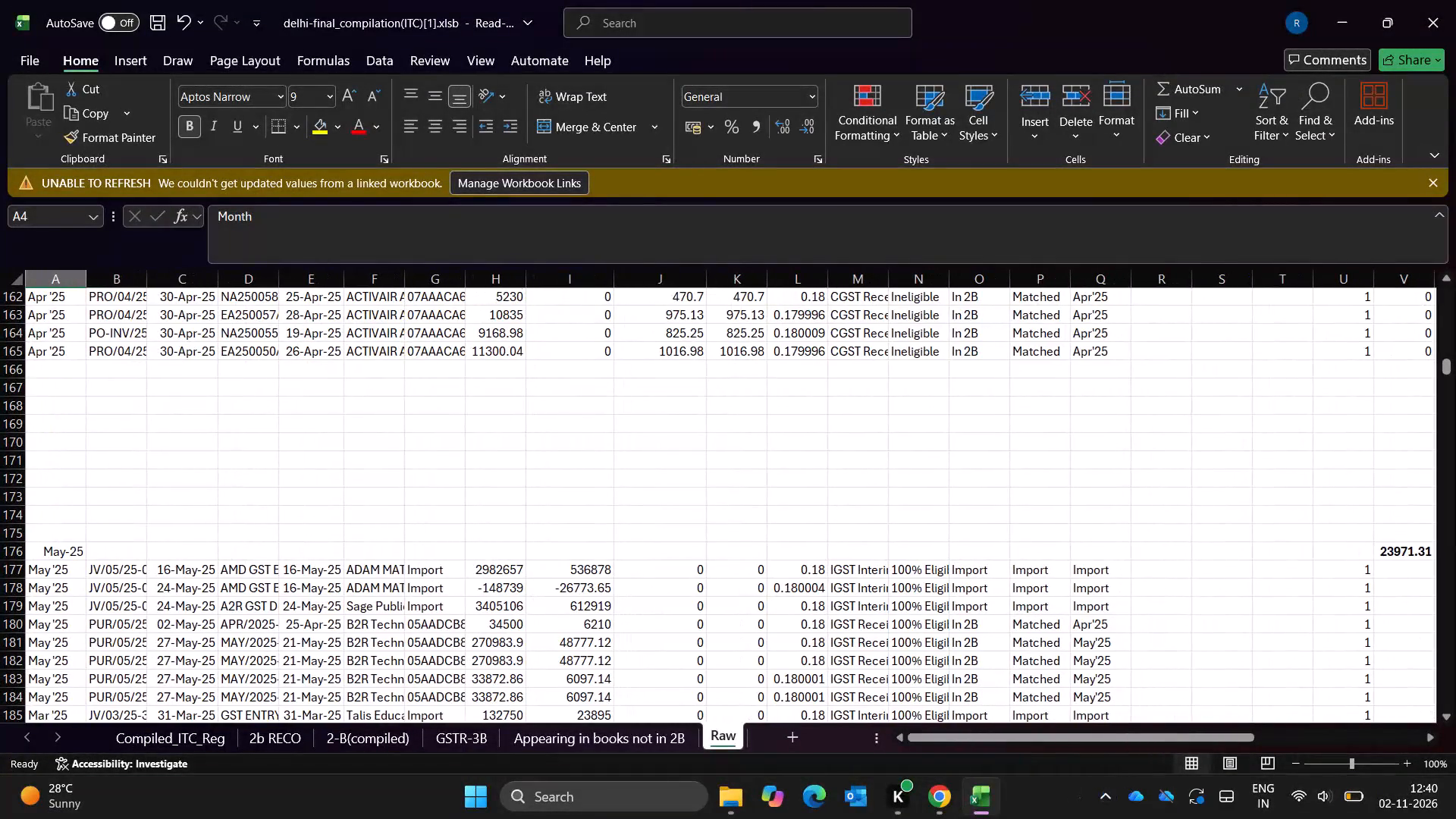
scroll(439, 530, "down", 5)
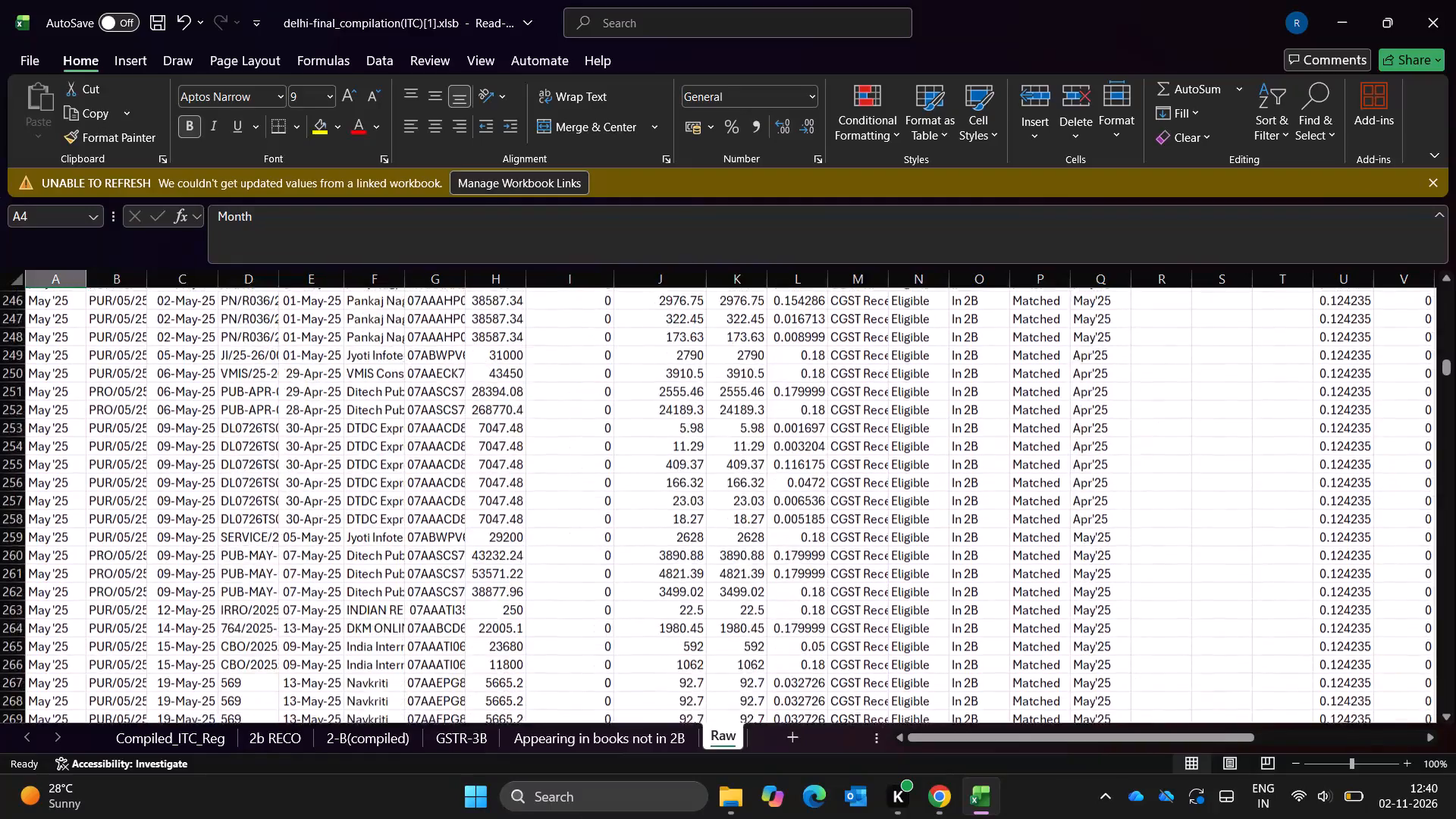
scroll(439, 530, "down", 5)
scroll(439, 530, "left", 2)
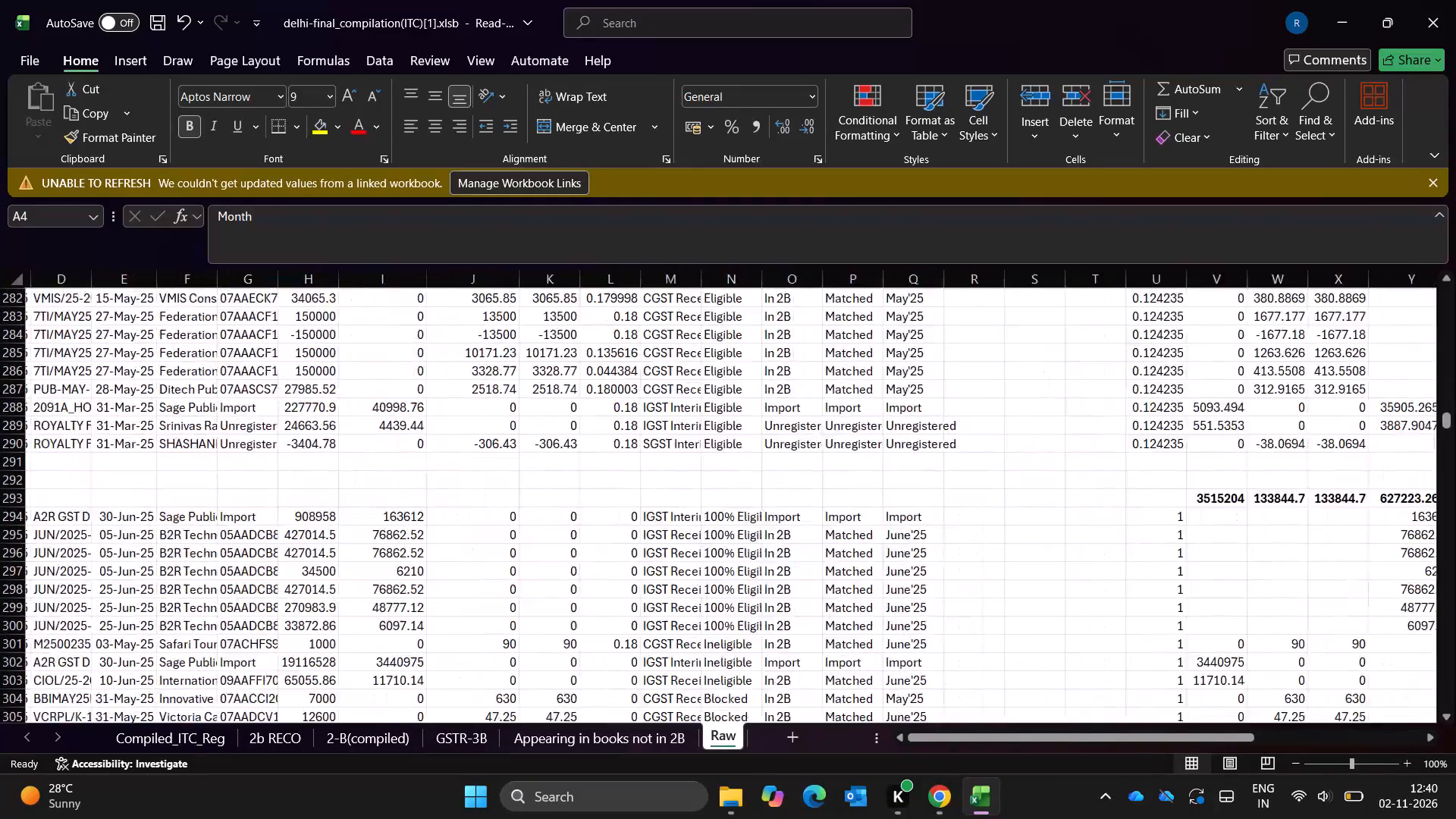
scroll(439, 530, "left", 2)
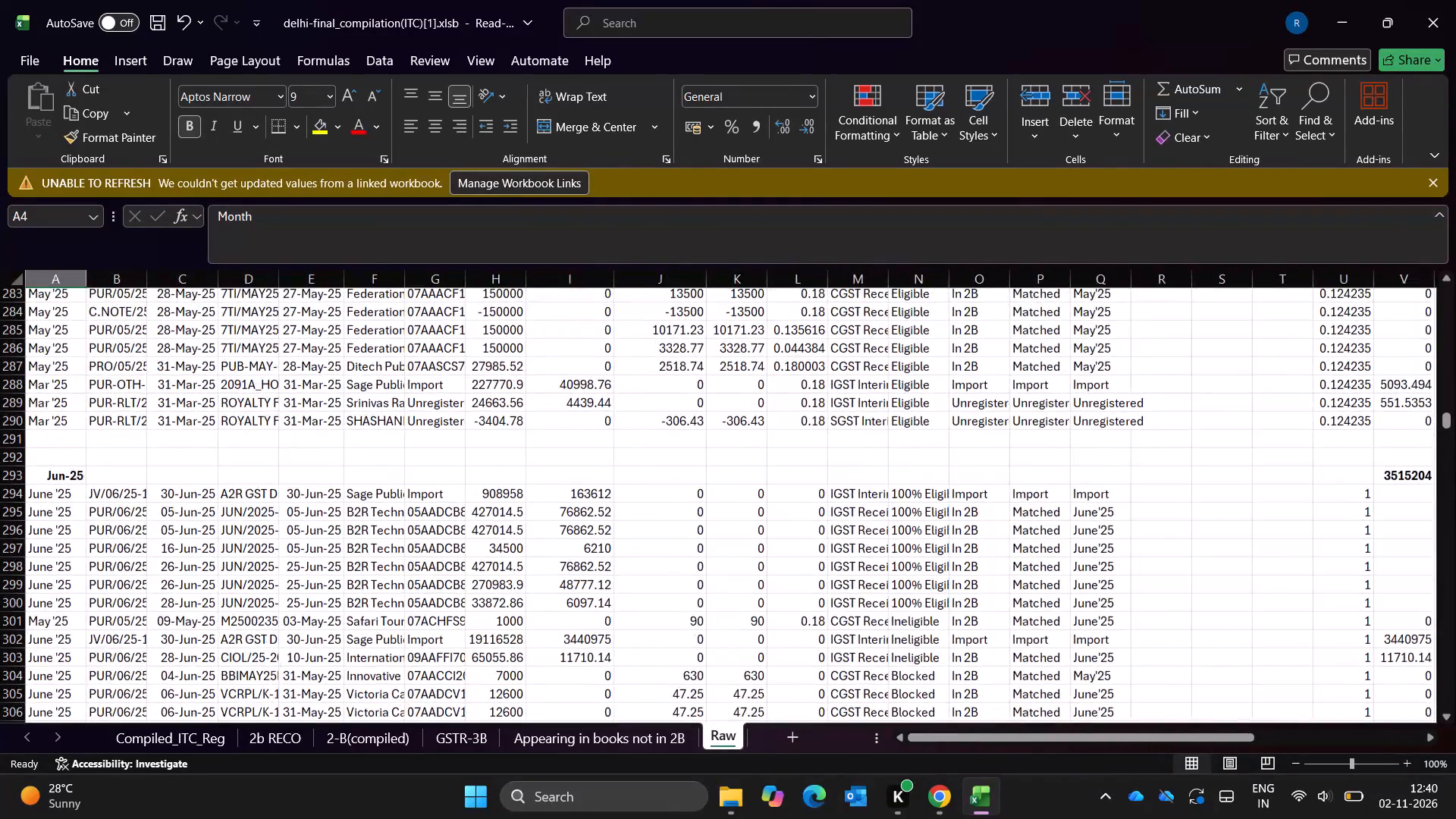
scroll(439, 530, "left", 1)
scroll(439, 530, "down", 3)
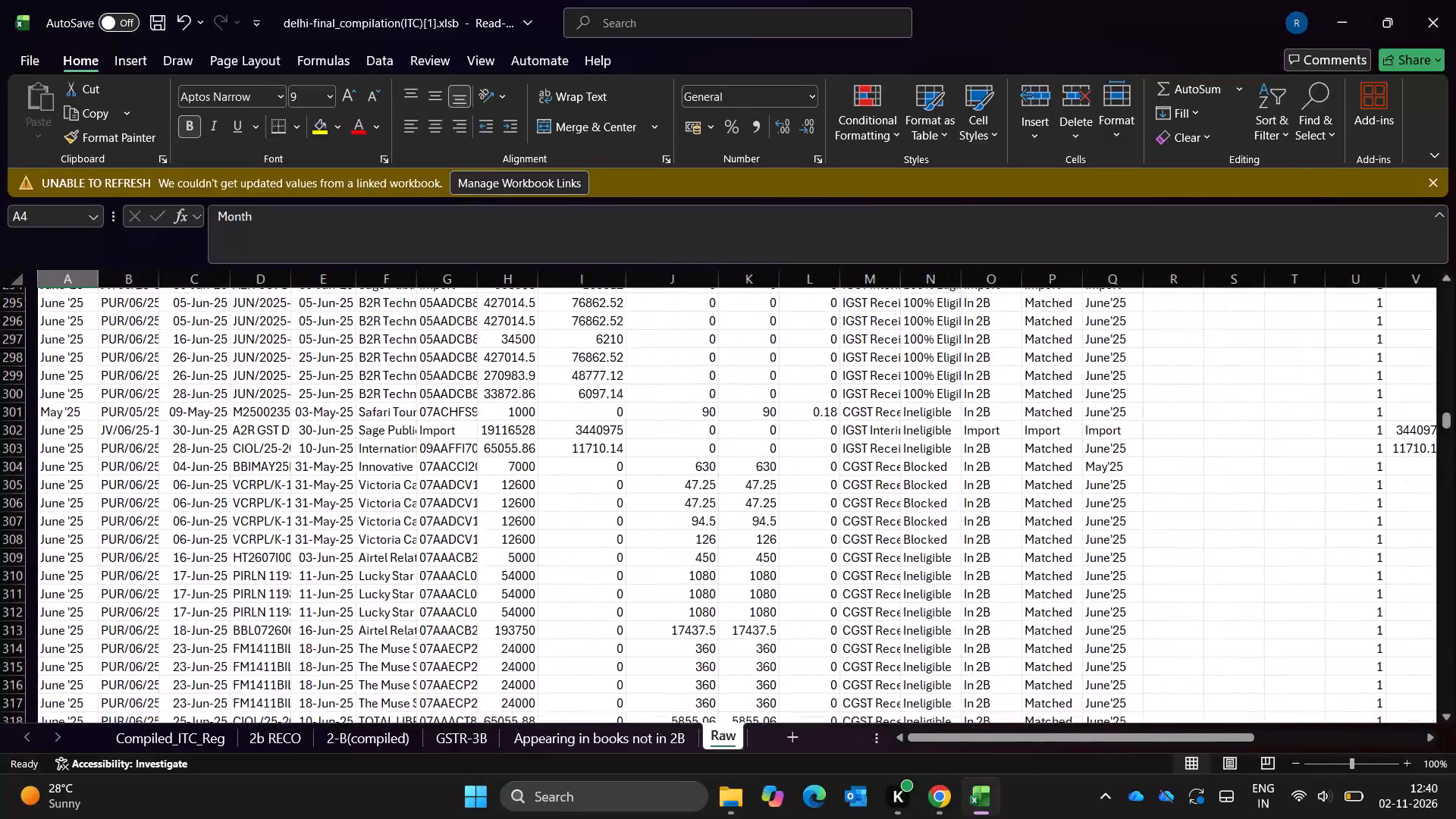
scroll(439, 530, "down", 8)
scroll(439, 530, "up", 3)
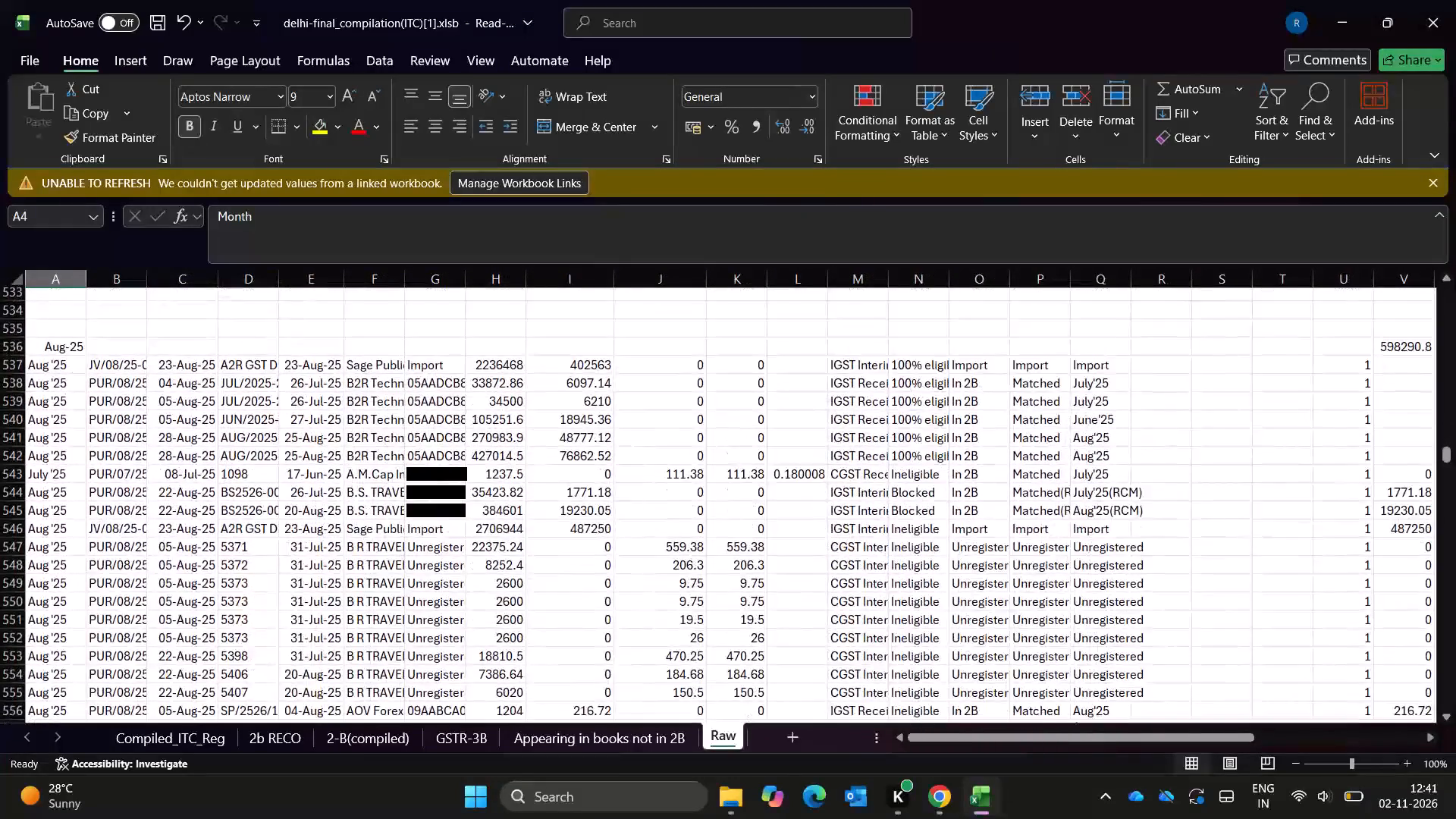
scroll(439, 530, "up", 8)
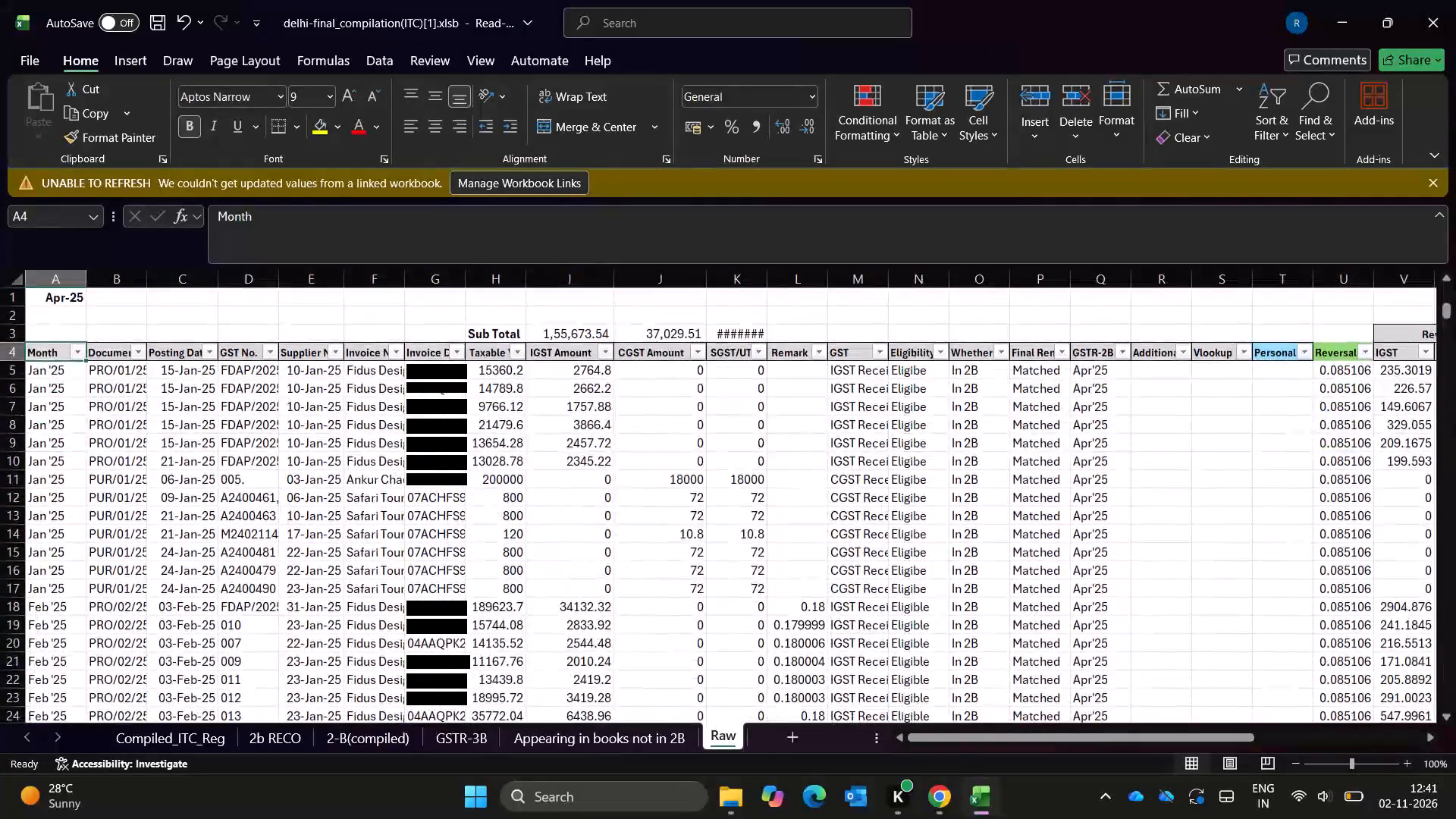
Review the Raw sheet's headers from Supplier Name to IGST Amount, and go back to the Month header.
left_click(355, 360)
key("Right")
key("Right")
key("Right")
key("Right")
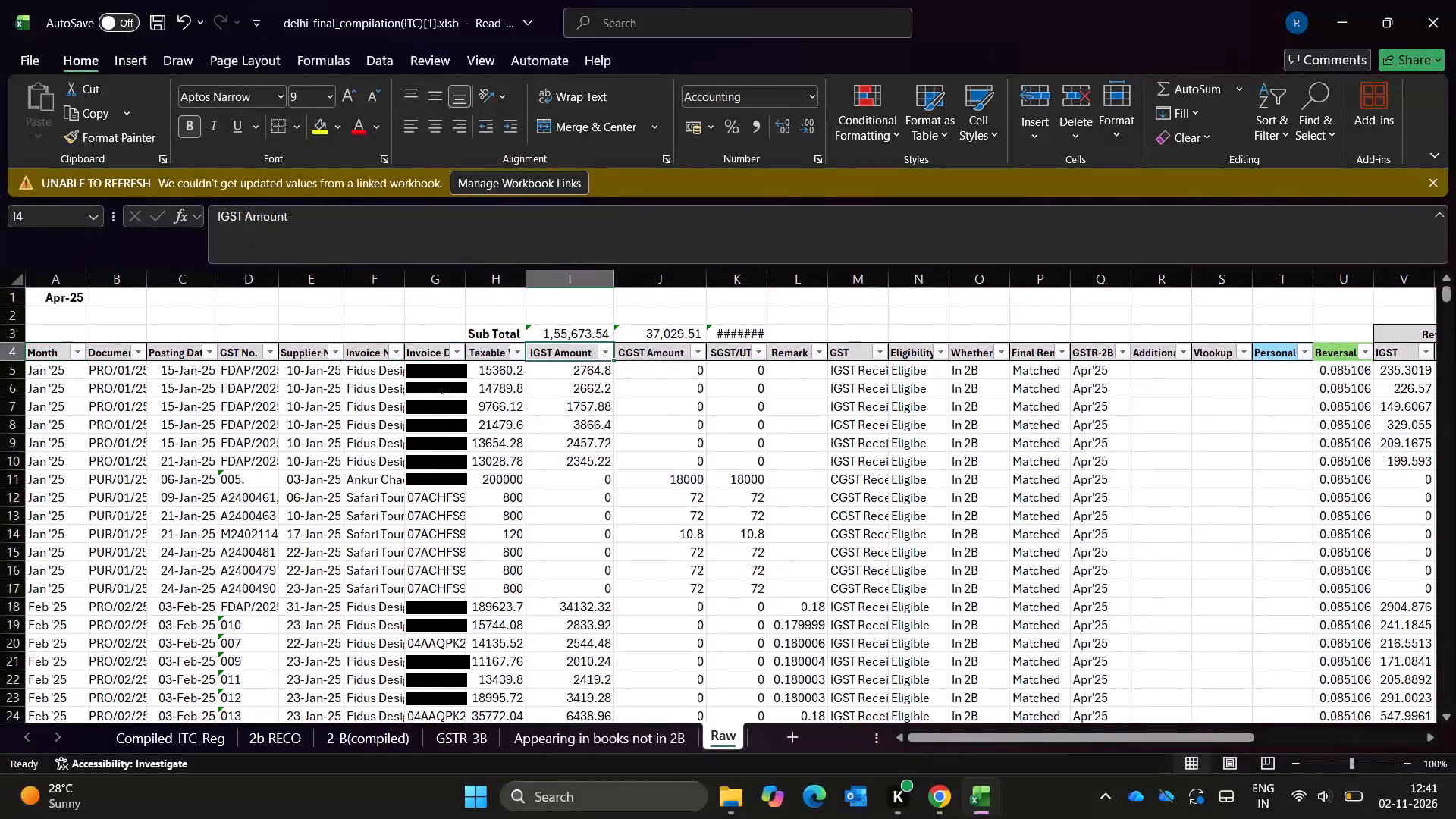
key("ctrl+Left")
key("ctrl+Left")
key("ctrl+Left")
key("ctrl+Left")
key("ctrl+Left")
key("ctrl+Left")
key("ctrl+Left")
key("Left")
Look through the preceding sheets back to Compiled_ITC_Reg, and go to the 2-B(compiled) sheet.
key("ctrl+Page_Up")
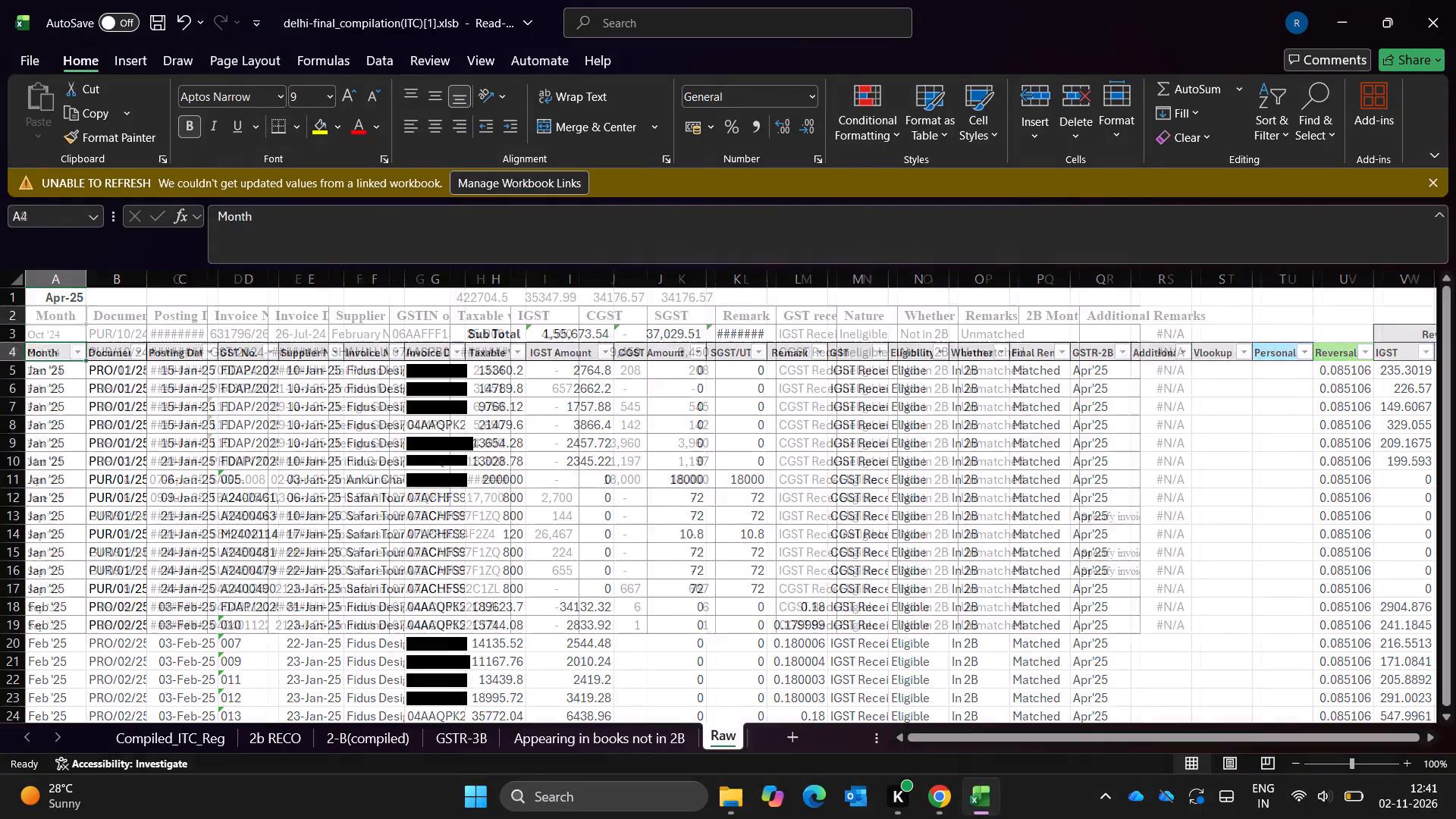
key("ctrl+Page_Up")
key("ctrl+Page_Up")
key("ctrl+Page_Up")
key("ctrl+Page_Up")
key("ctrl+Page_Down")
key("ctrl+Page_Down")
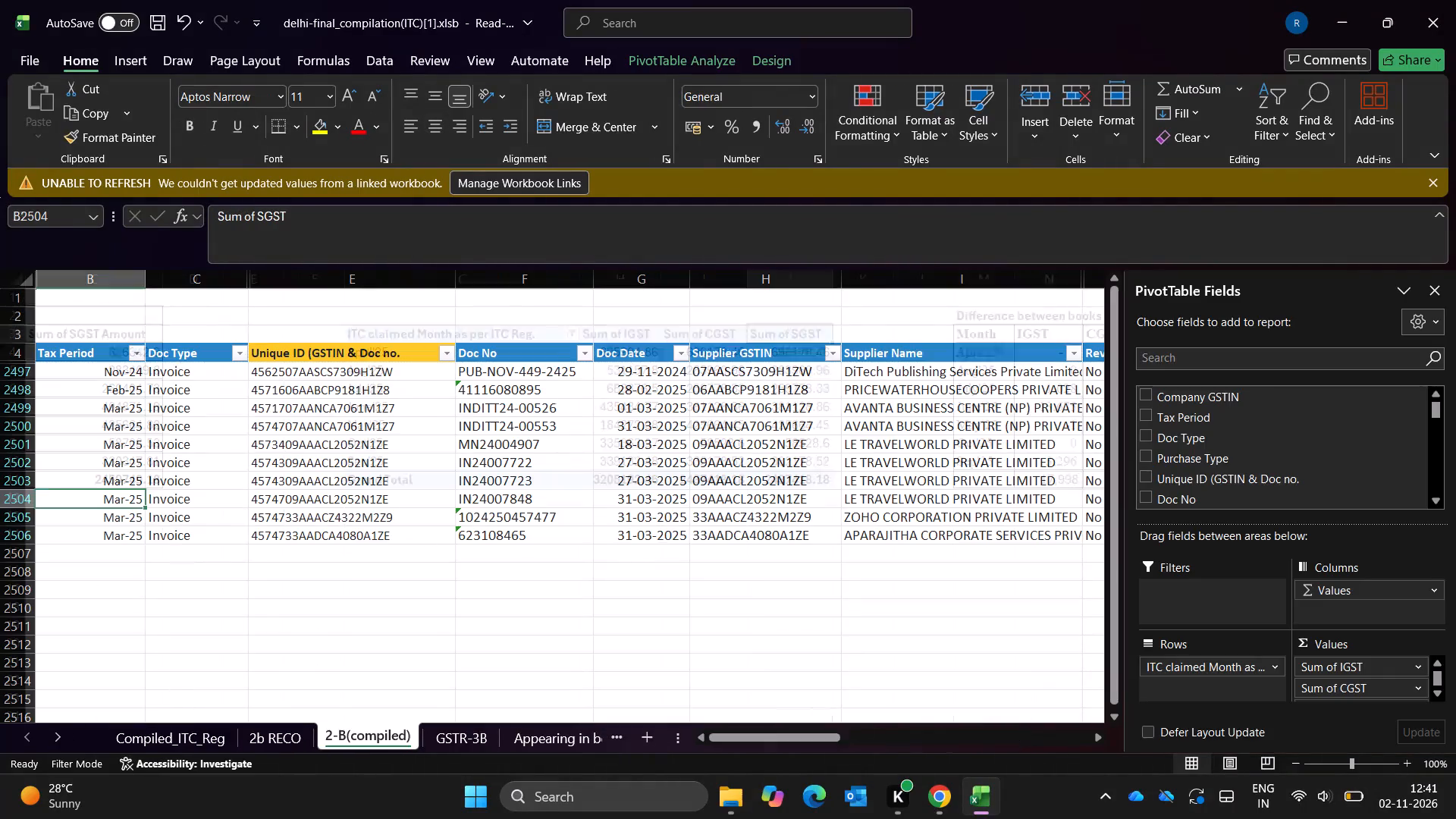
Return to the Compiled_ITC_Reg sheet and review the register's headers from UNIQUE ID to CGST Amount.
key("ctrl+Page_Up")
key("ctrl+Page_Up")
key("Up")
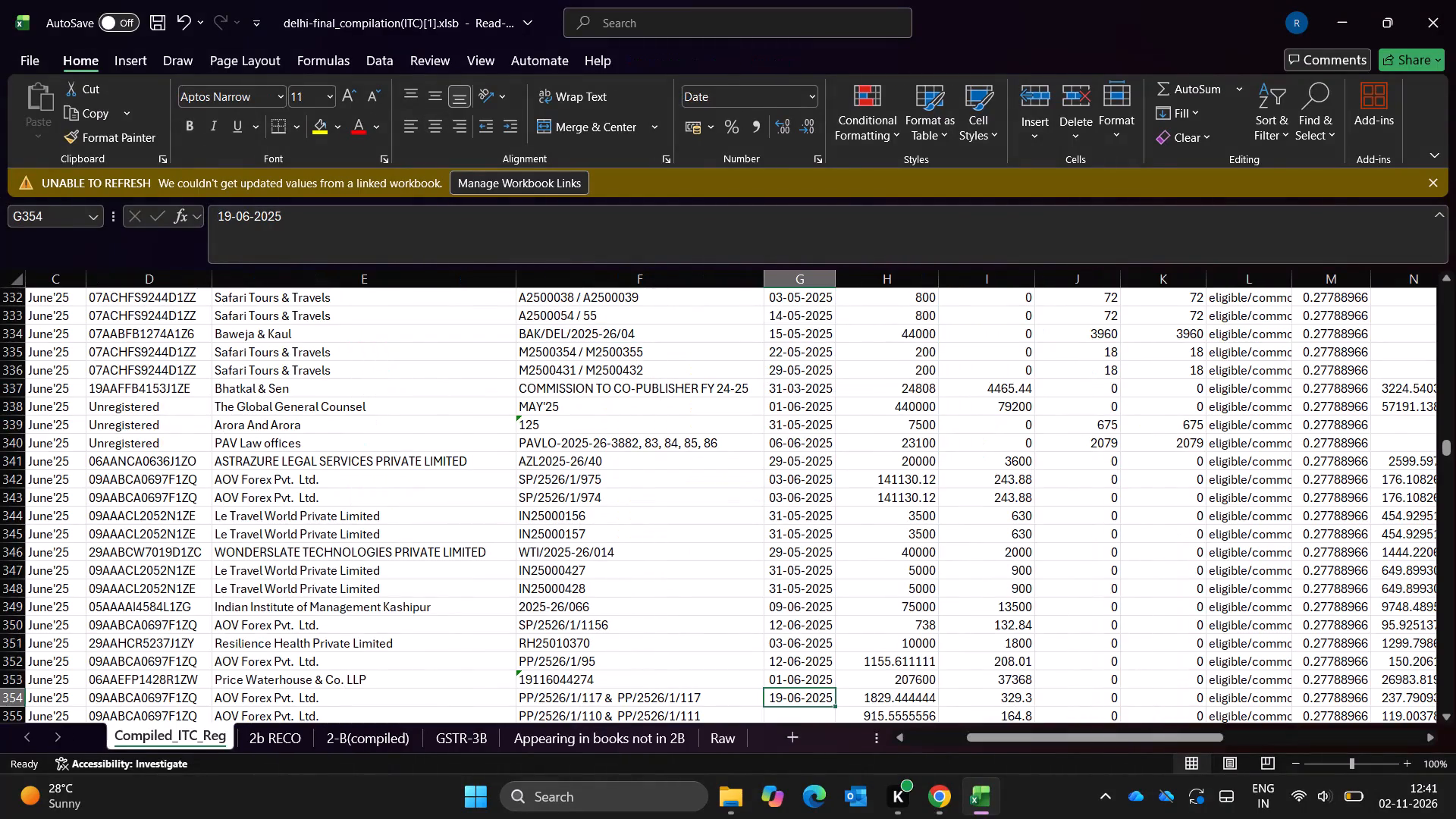
key("Up")
key("Up")
key("ctrl+Left")
key("ctrl+Left")
key("ctrl+Left")
key("ctrl+Up")
key("Up")
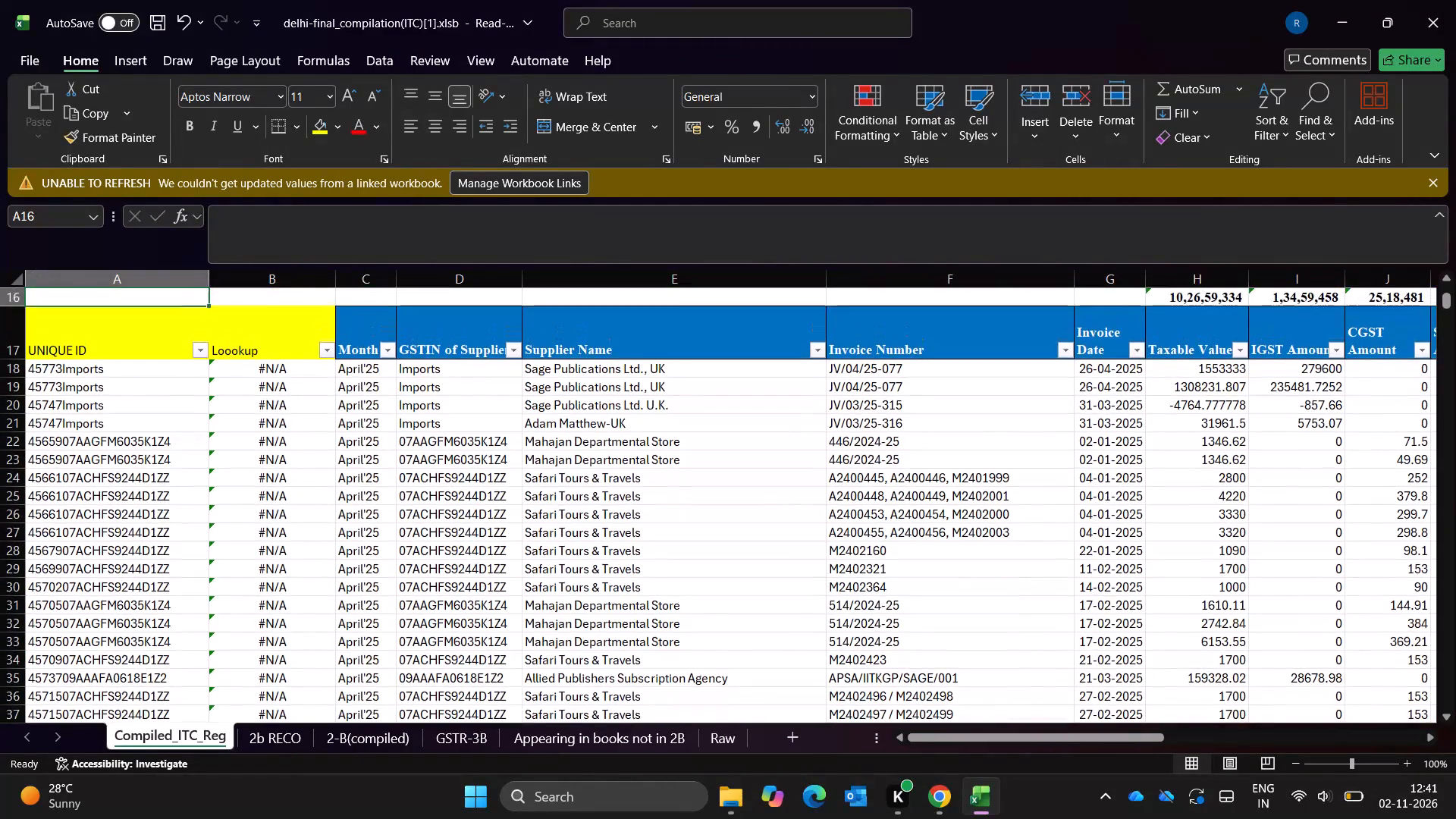
key("Up")
key("Down")
key("Down")
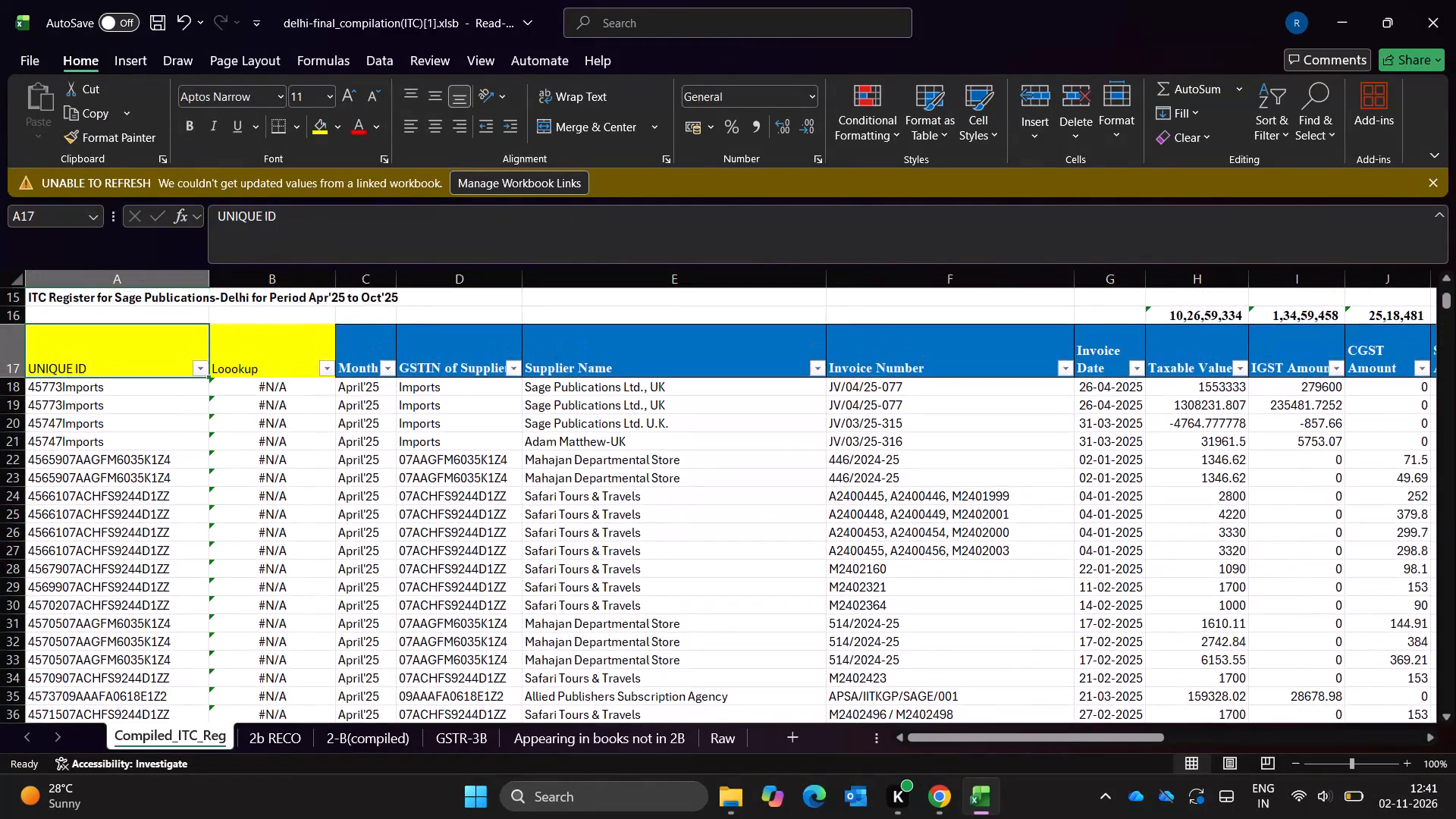
key("ctrl+Left")
key("ctrl+Left")
key("Right")
key("Right")
key("Right")
key("Right")
key("Right")
key("Right")
key("Right")
key("Right")
key("Right")
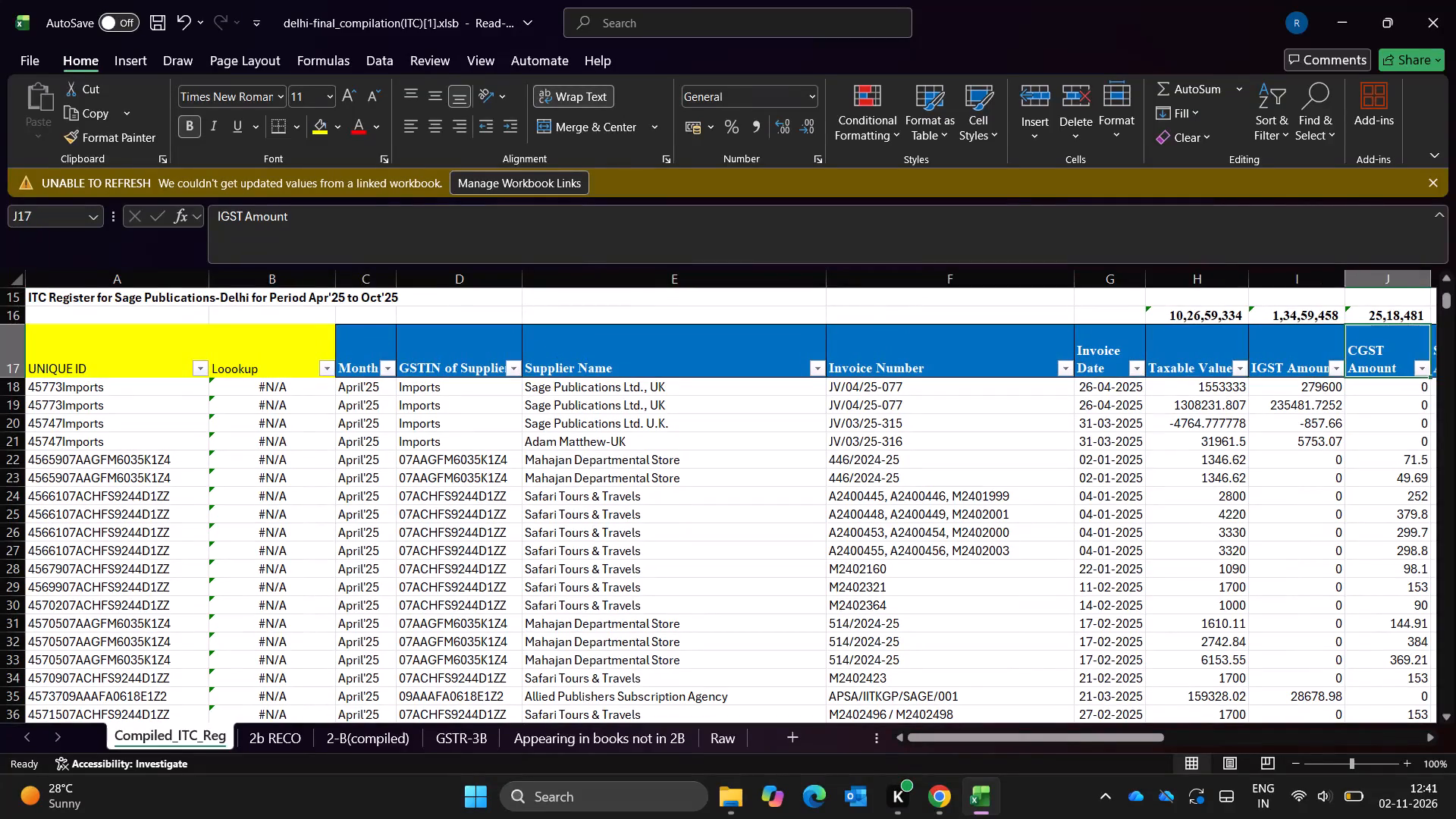
Examine the Invoice Date column of the register down its records, and return to the UNIQUE ID header.
key("Left")
key("Left")
key("Left")
key("Left")
key("Right")
key("Down")
key("Down")
key("Down")
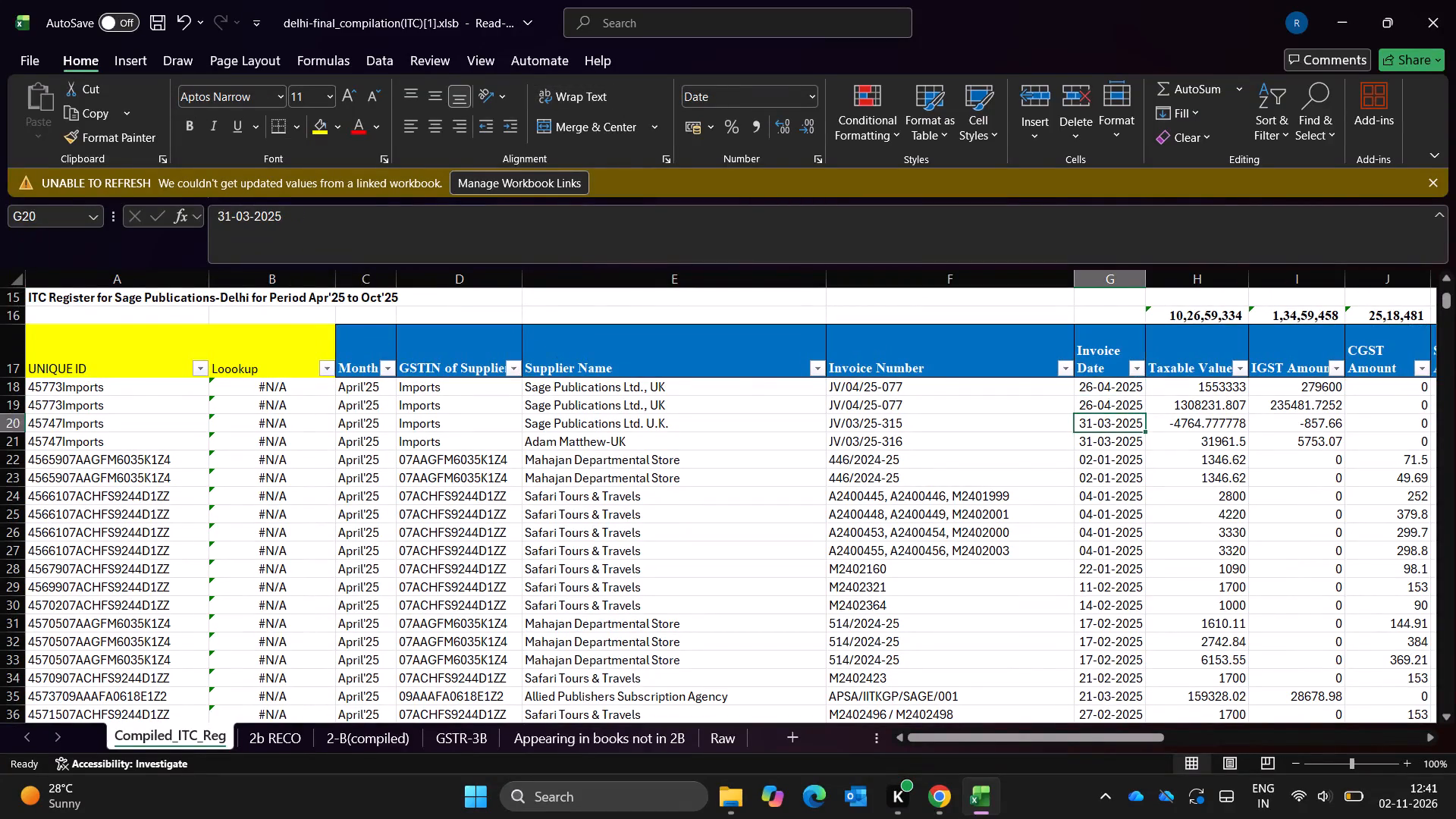
key("ctrl+Down")
key("Down")
key("ctrl+Up")
key("Up")
key("ctrl+Up")
key("Up")
key("Down")
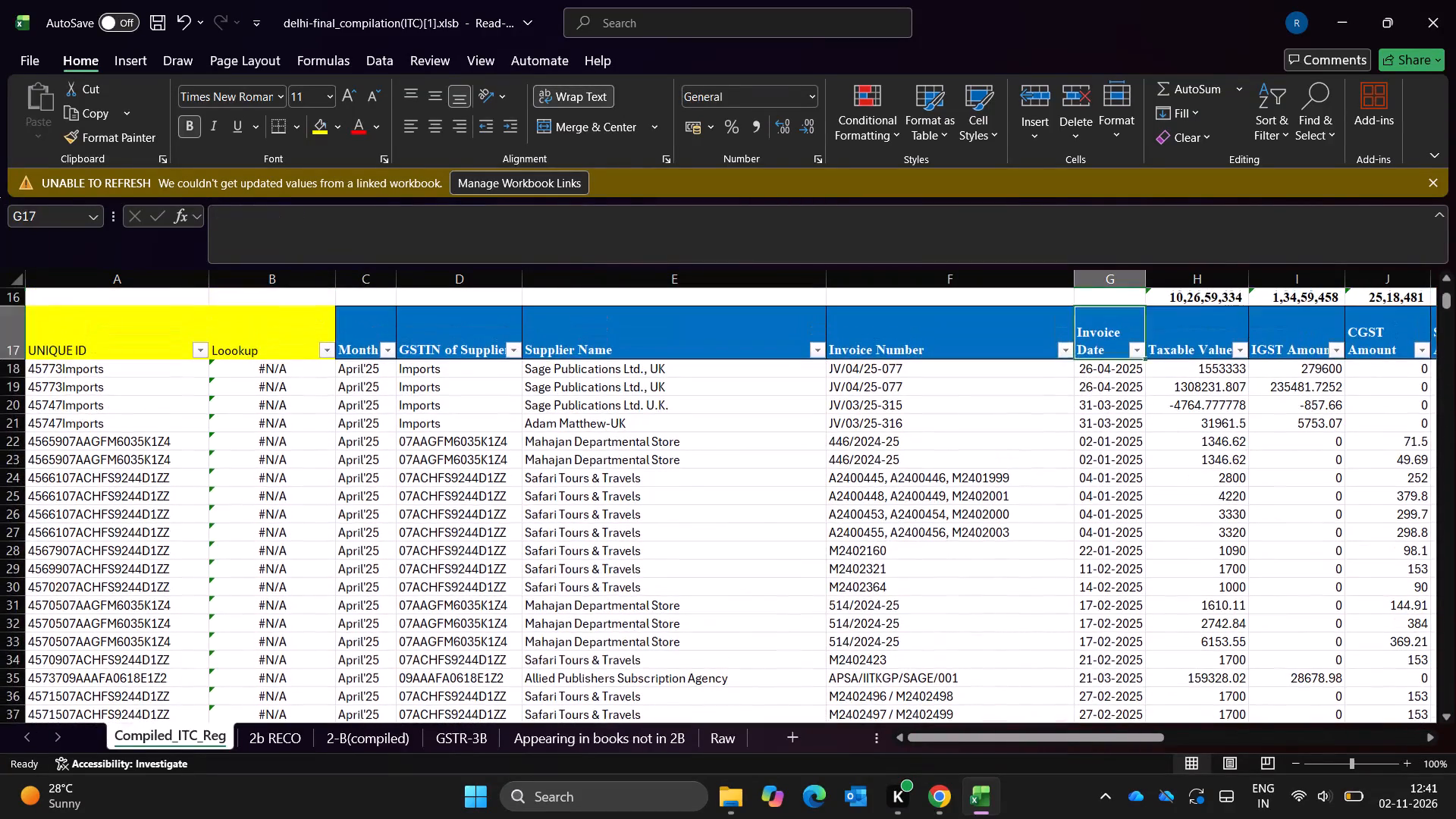
key("Down")
key("Down")
key("Up")
key("Up")
key("ctrl+Left")
key("ctrl+Left")
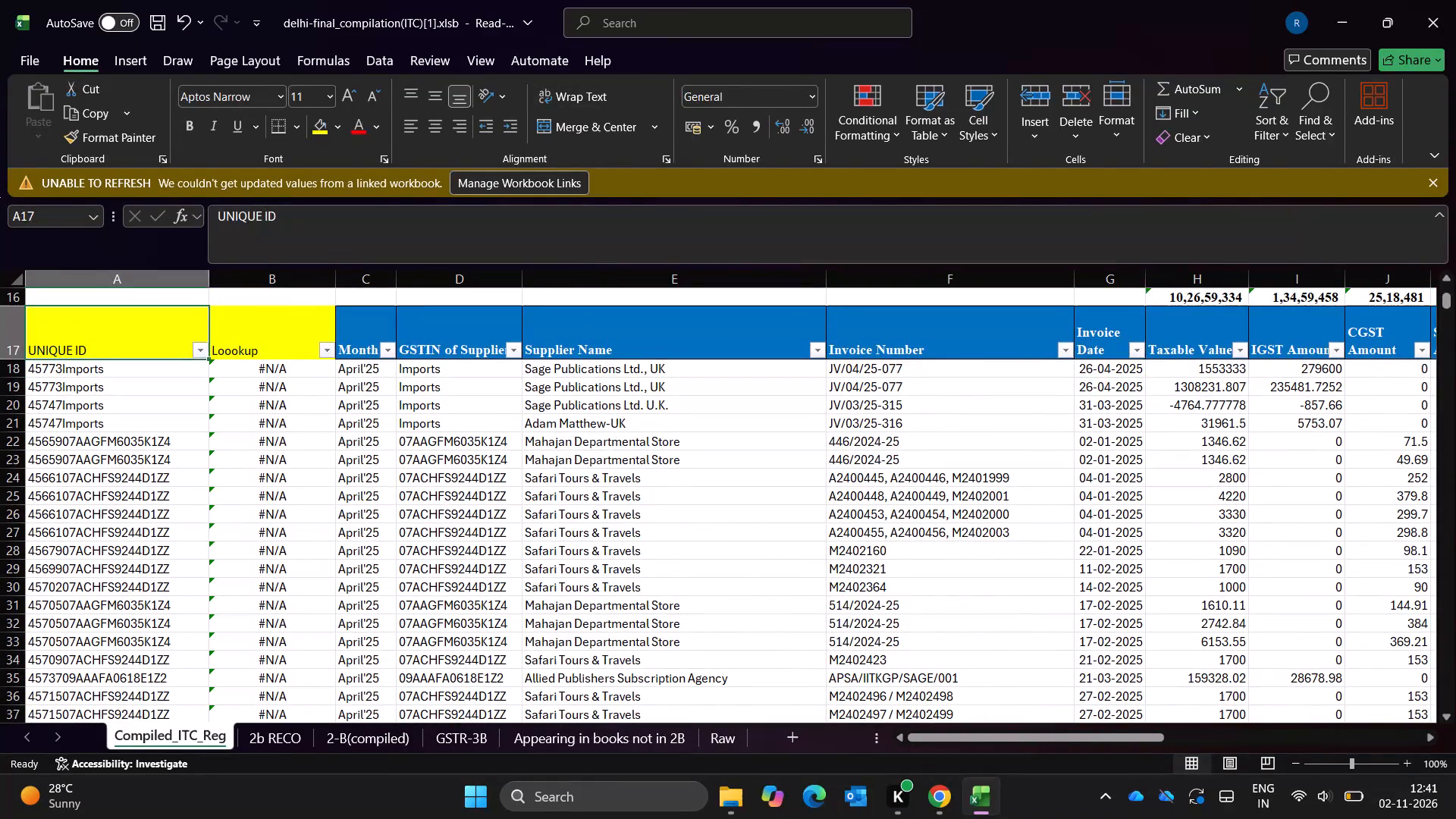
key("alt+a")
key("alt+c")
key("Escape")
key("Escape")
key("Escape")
Clear the Loookup column's contents from its header in row 17 down to the last register record in row 901.
key("Right")
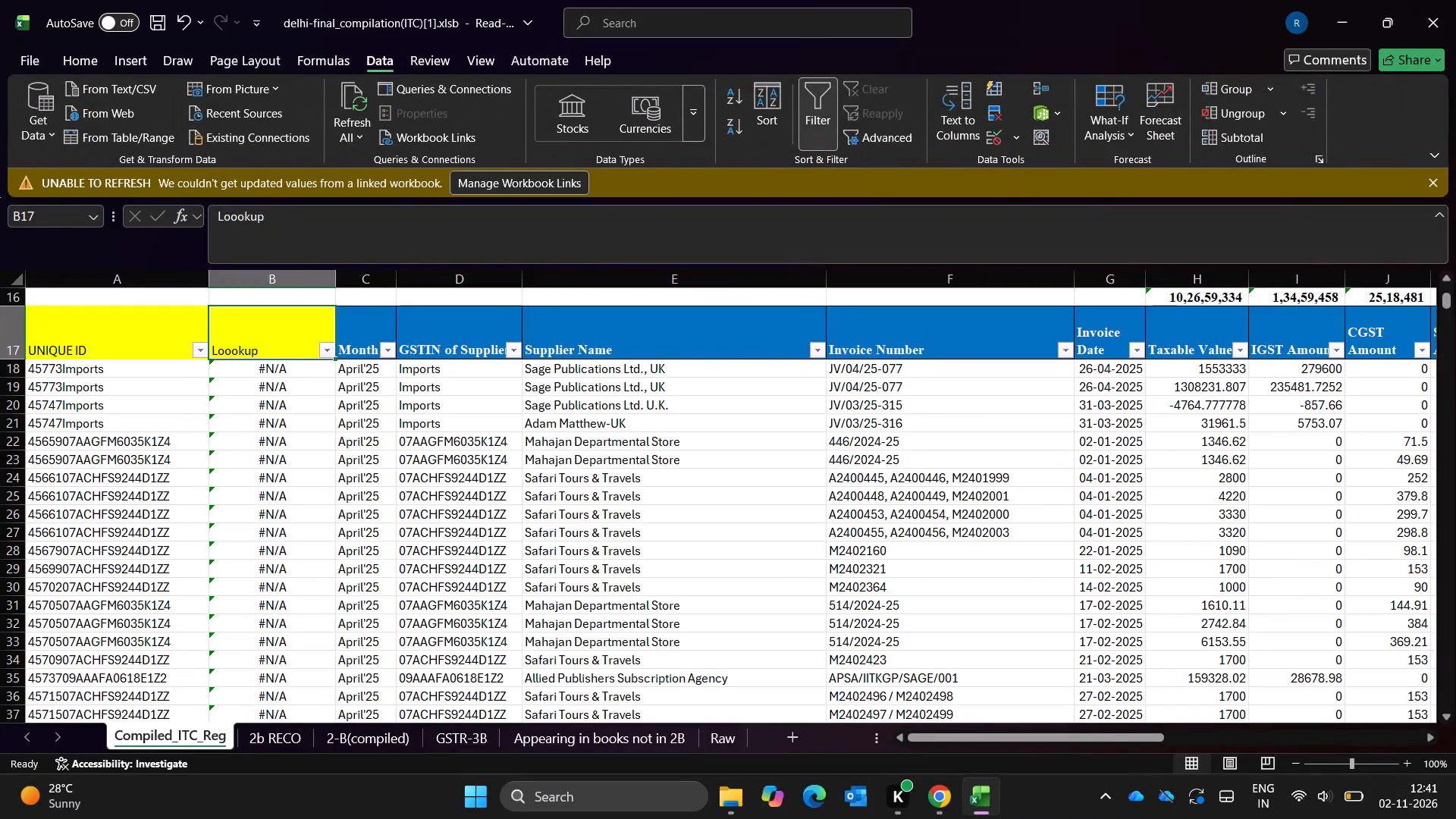
key("ctrl+shift+Down")
key("shift+Down")
key("shift+Up")
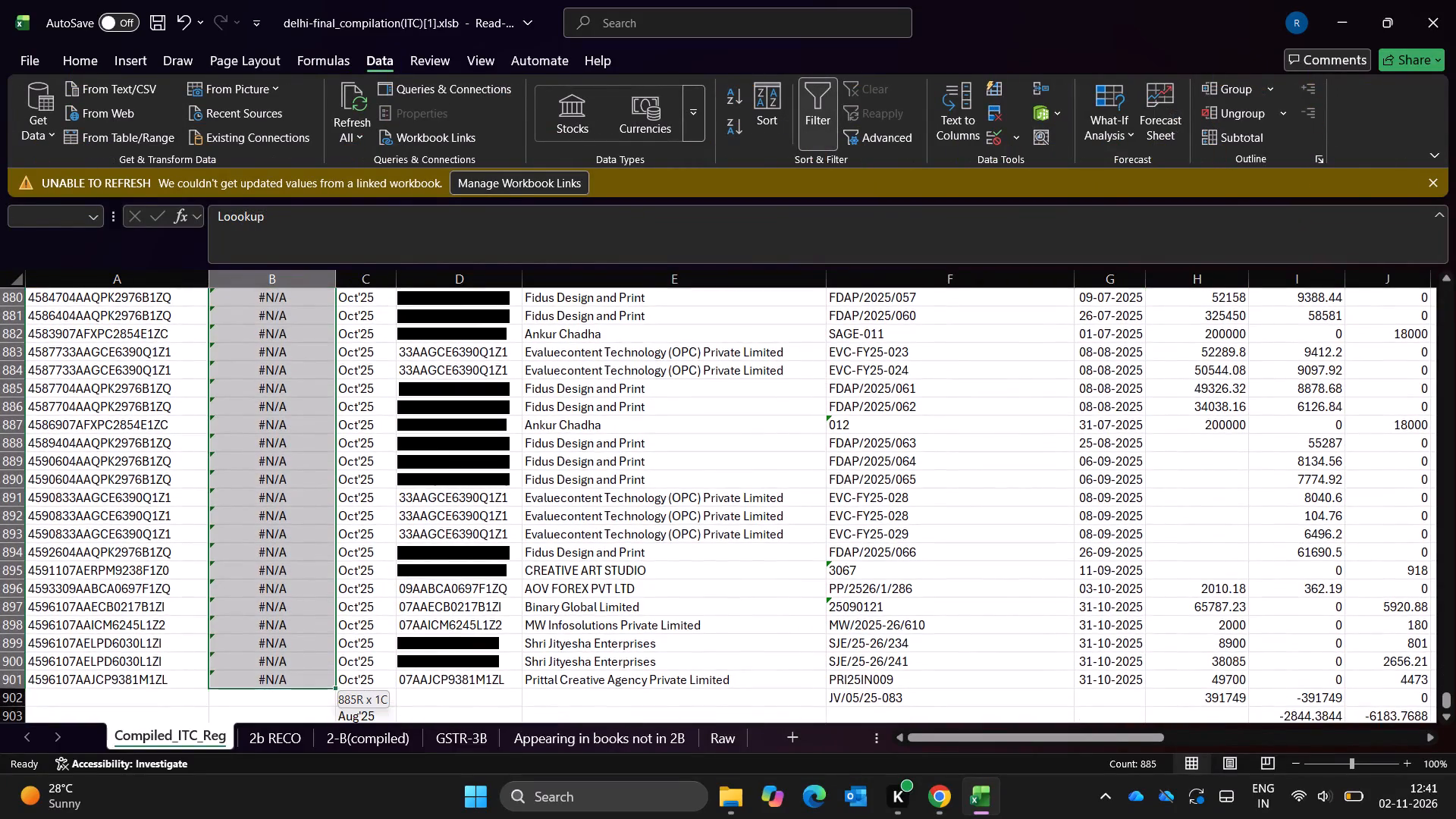
key("Delete")
Examine the Month column from the April'25 records down to its end, and return to the top of the sheet.
key("Down")
key("Down")
key("Right")
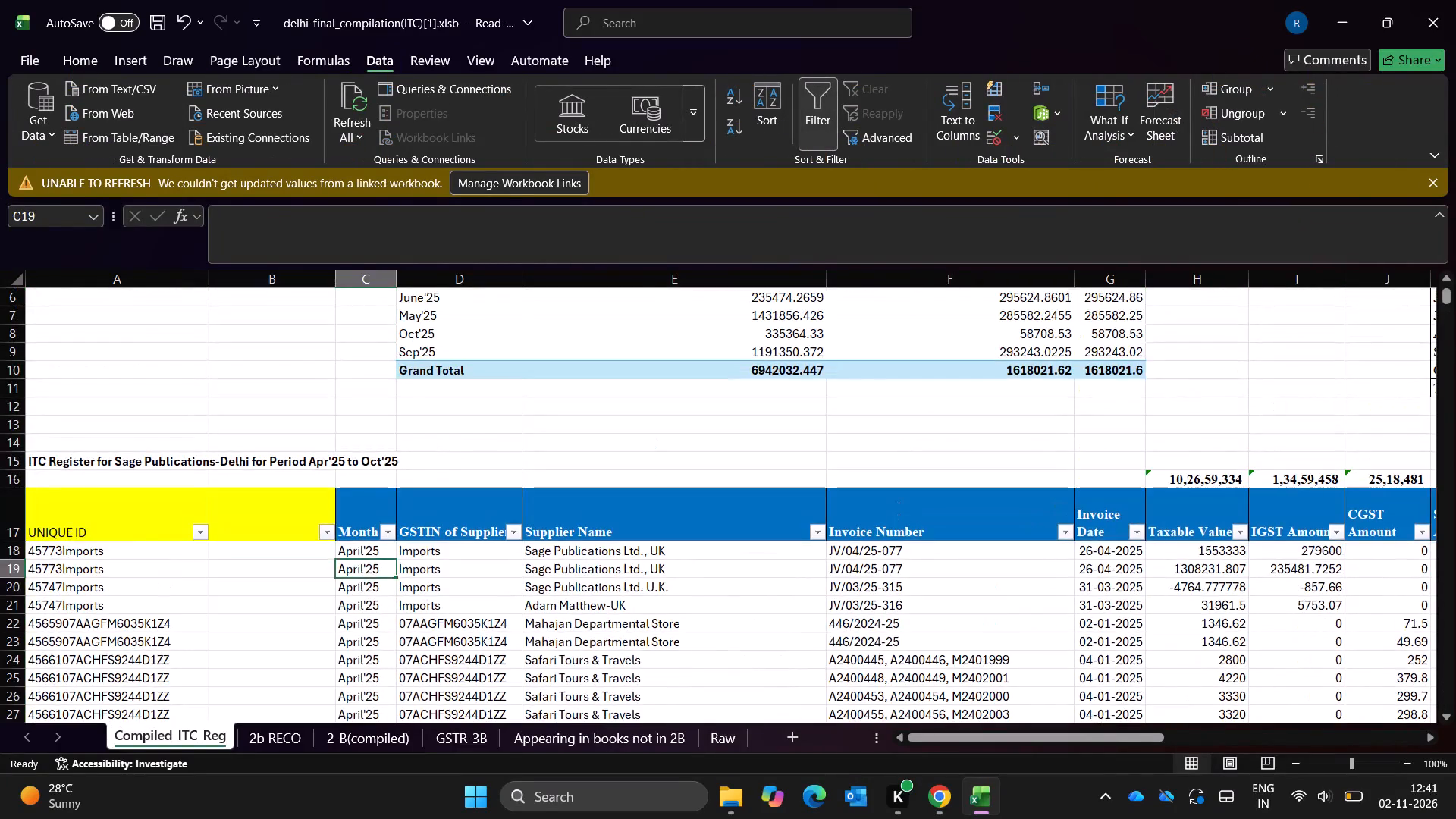
key("Down")
key("Down")
key("ctrl+Down")
key("Down")
key("Down")
key("Down")
key("ctrl+Up")
key("ctrl+Up")
key("ctrl+Up")
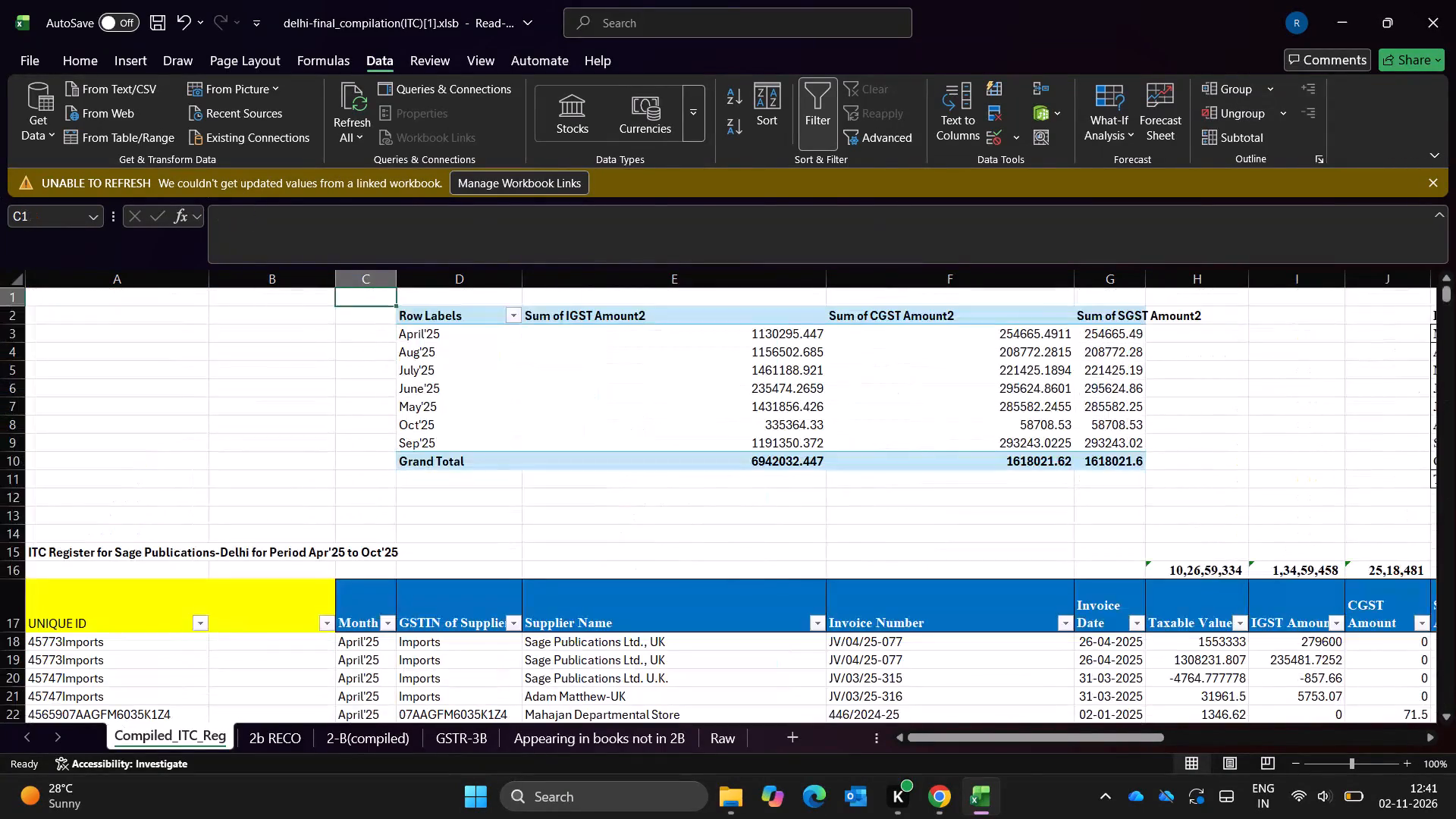
Rename the register's Month header in C17 as "Availment Month".
key("Down")
key("Down")
key("ctrl+Down")
key("Down")
key("Up")
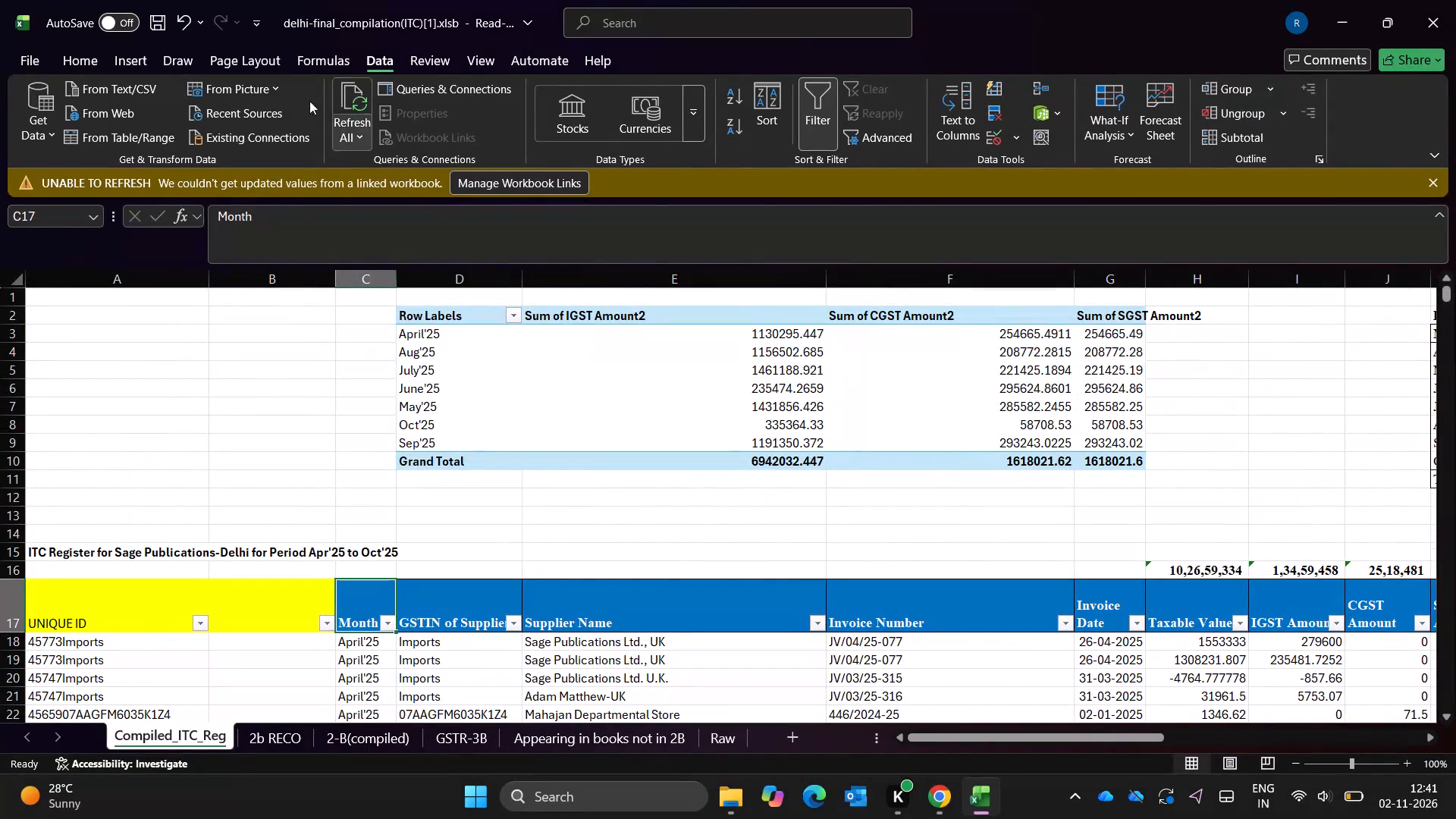
left_click(256, 223)
key("Left")
key("Left")
key("Left")
key("Left")
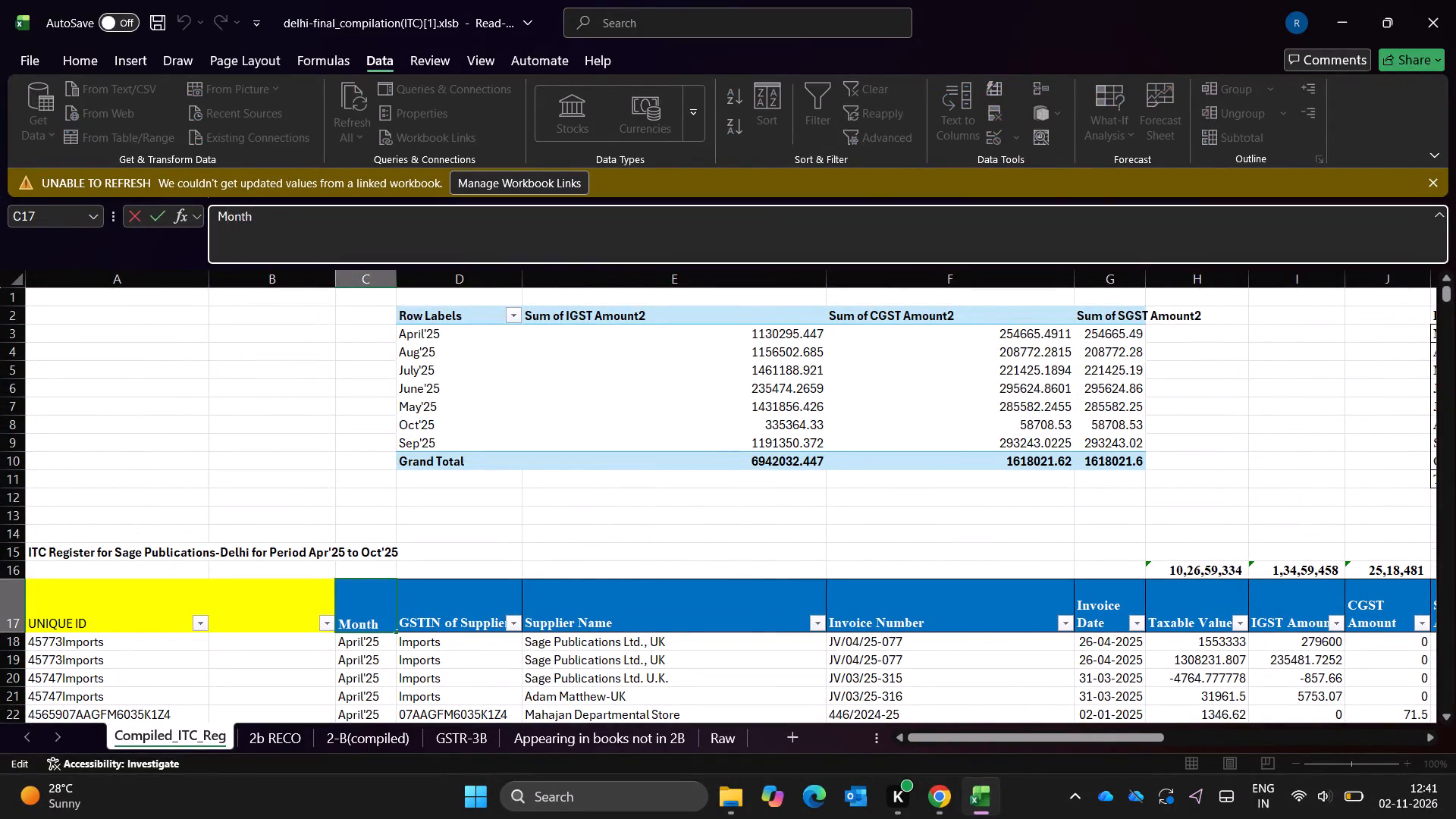
key("Left")
key("Left")
type("vai")
type("lment")
key("space")
key("Return")
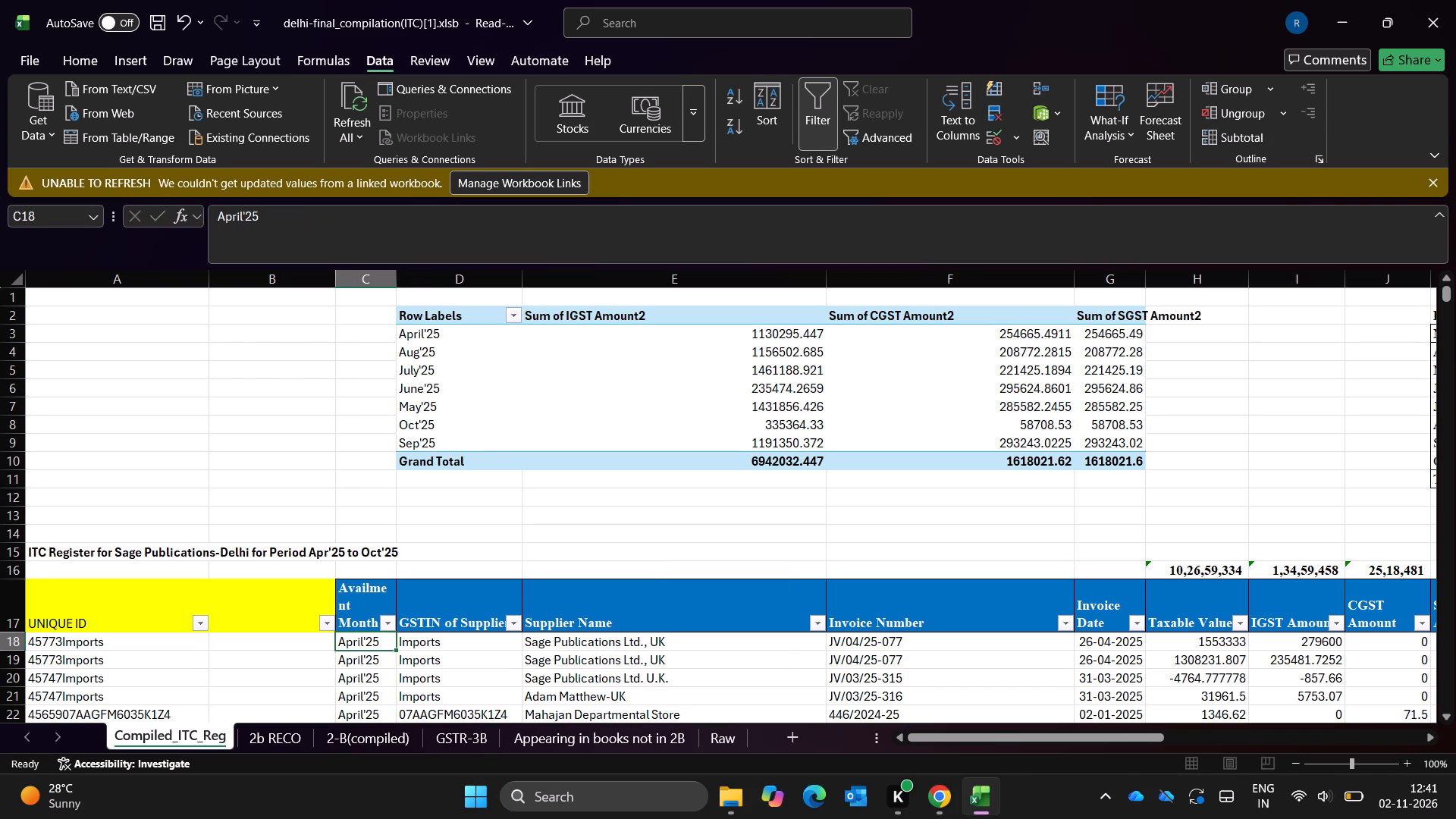
Enter "Booking month" as the header of the emptied column in B17.
key("Up")
key("Left")
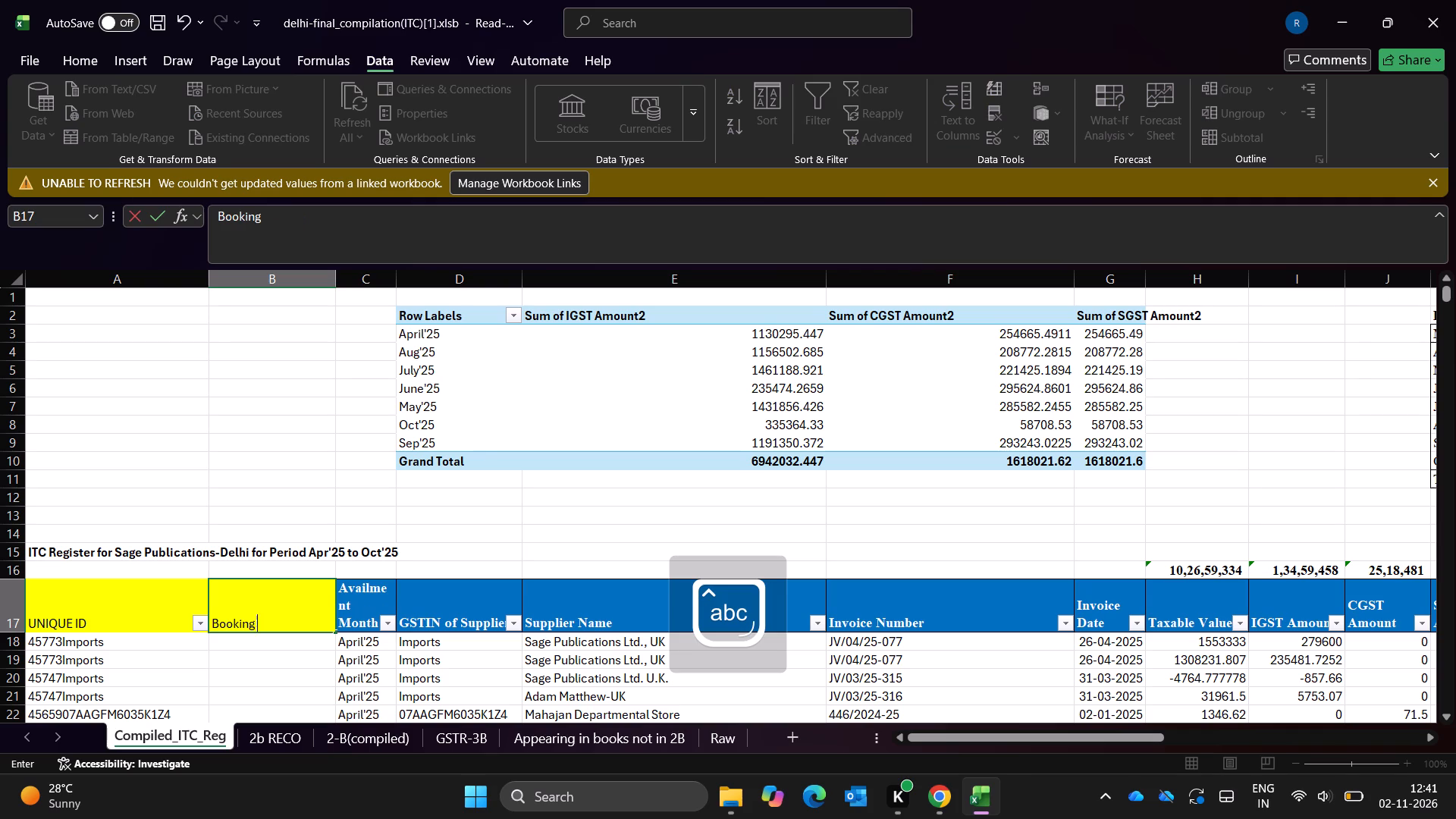
key("Return")
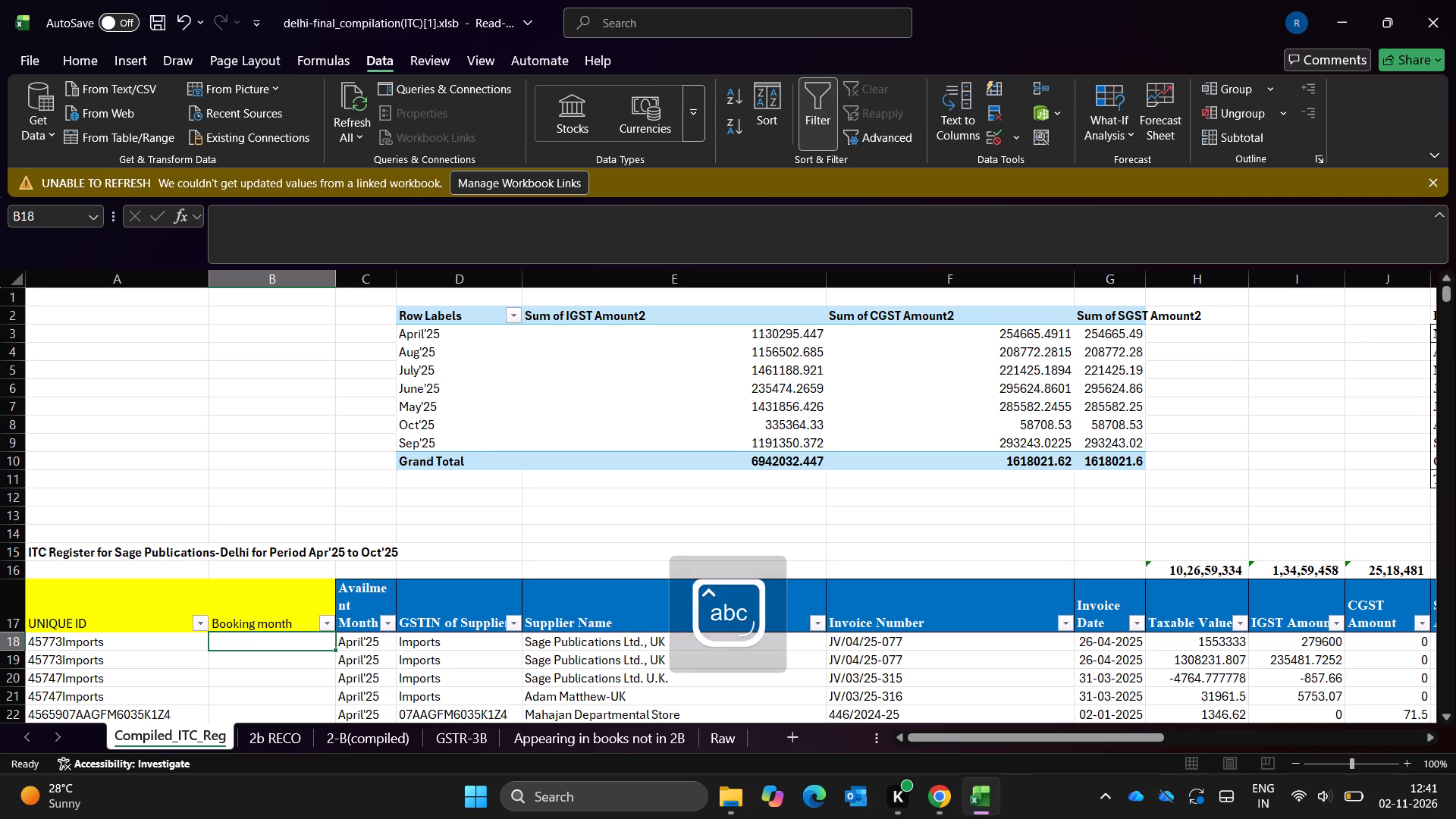
key("Right")
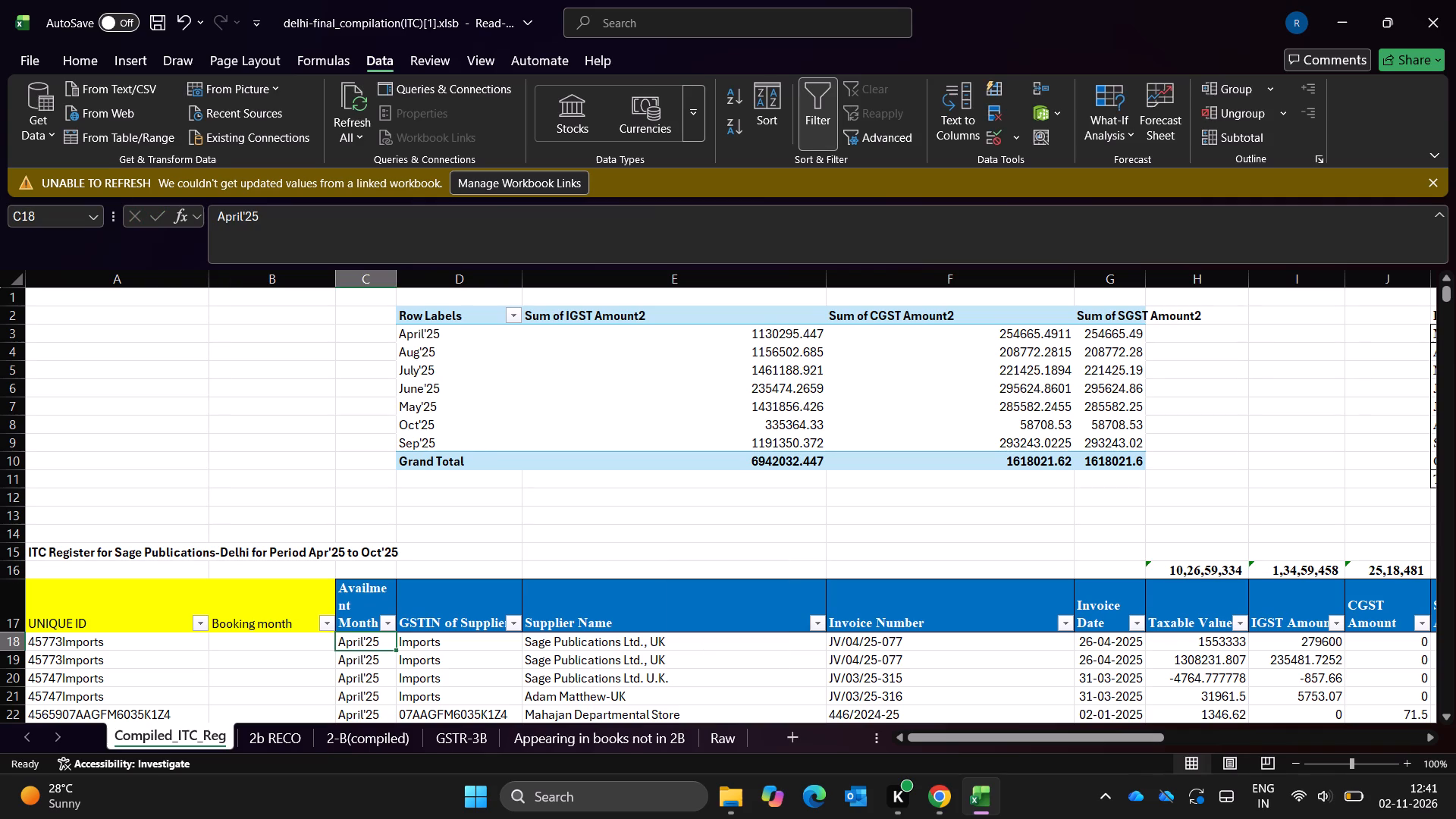
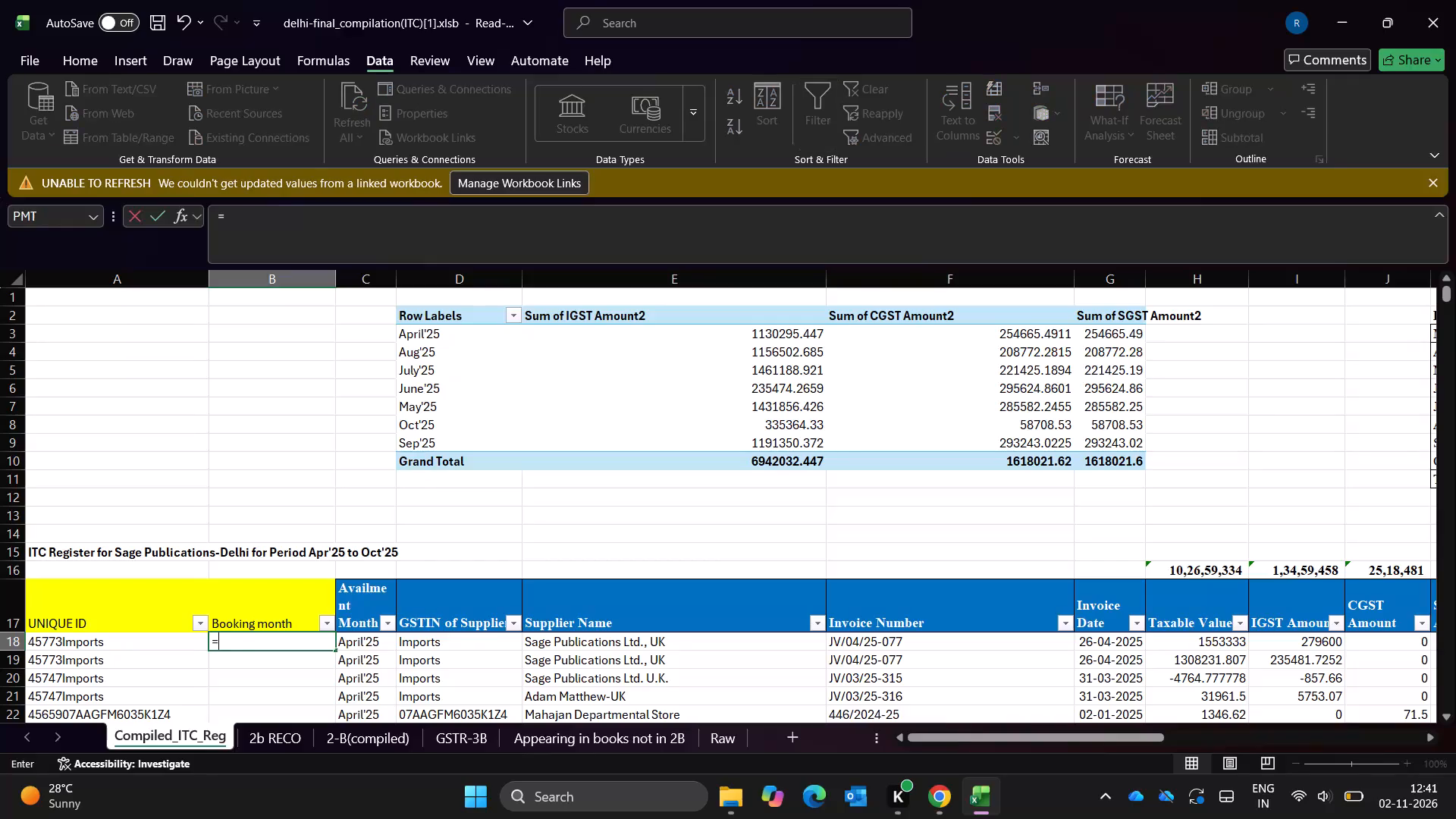
Make the first Booking month cell, B18, reference the Invoice Date in G18.
key("Right")
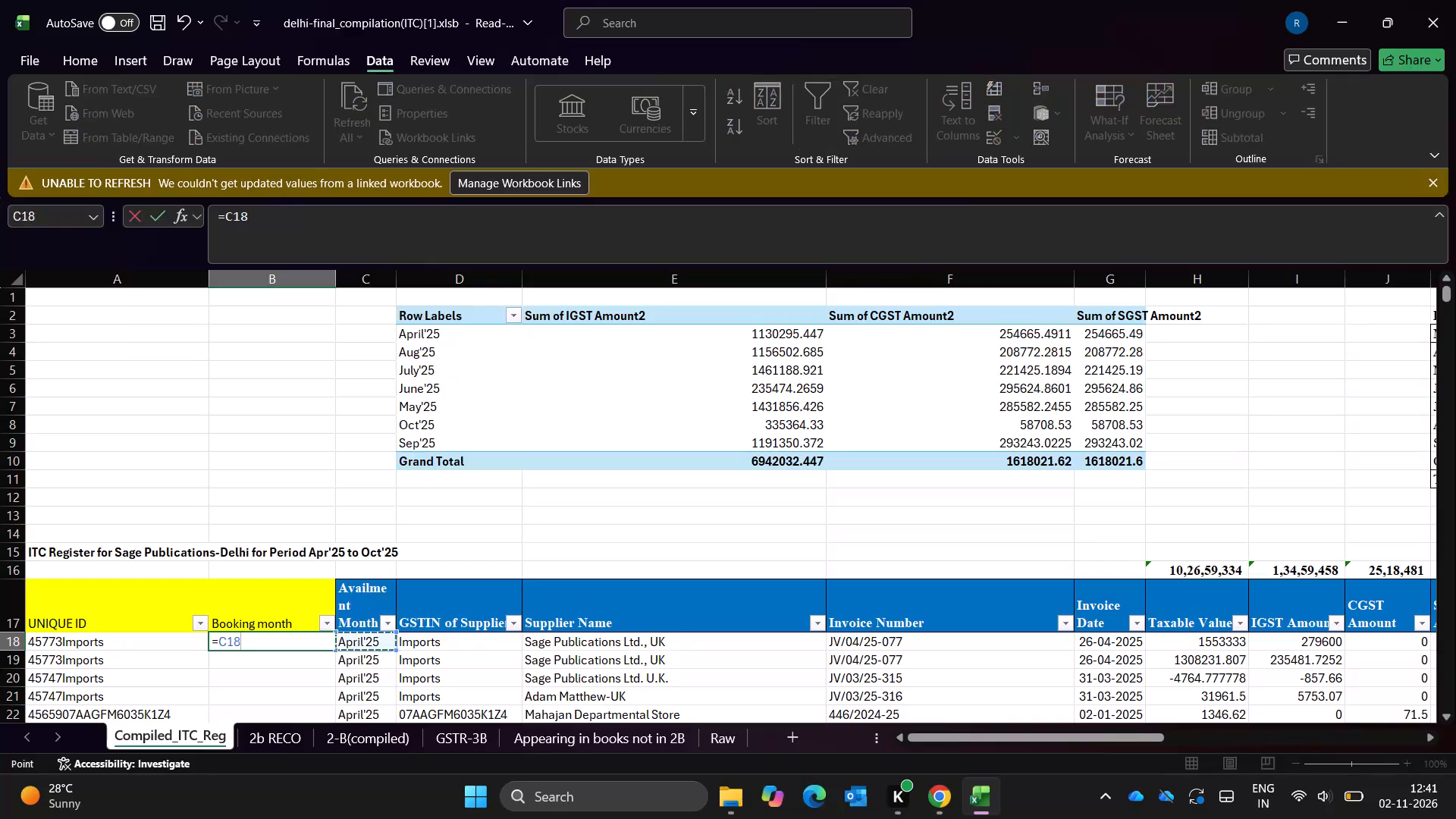
key("Right")
key("Right")
key("Right")
key("Right")
key("Right")
key("Left")
key("Return")
Fill the B18 formula down the Booking month column through row 903.
key("Right")
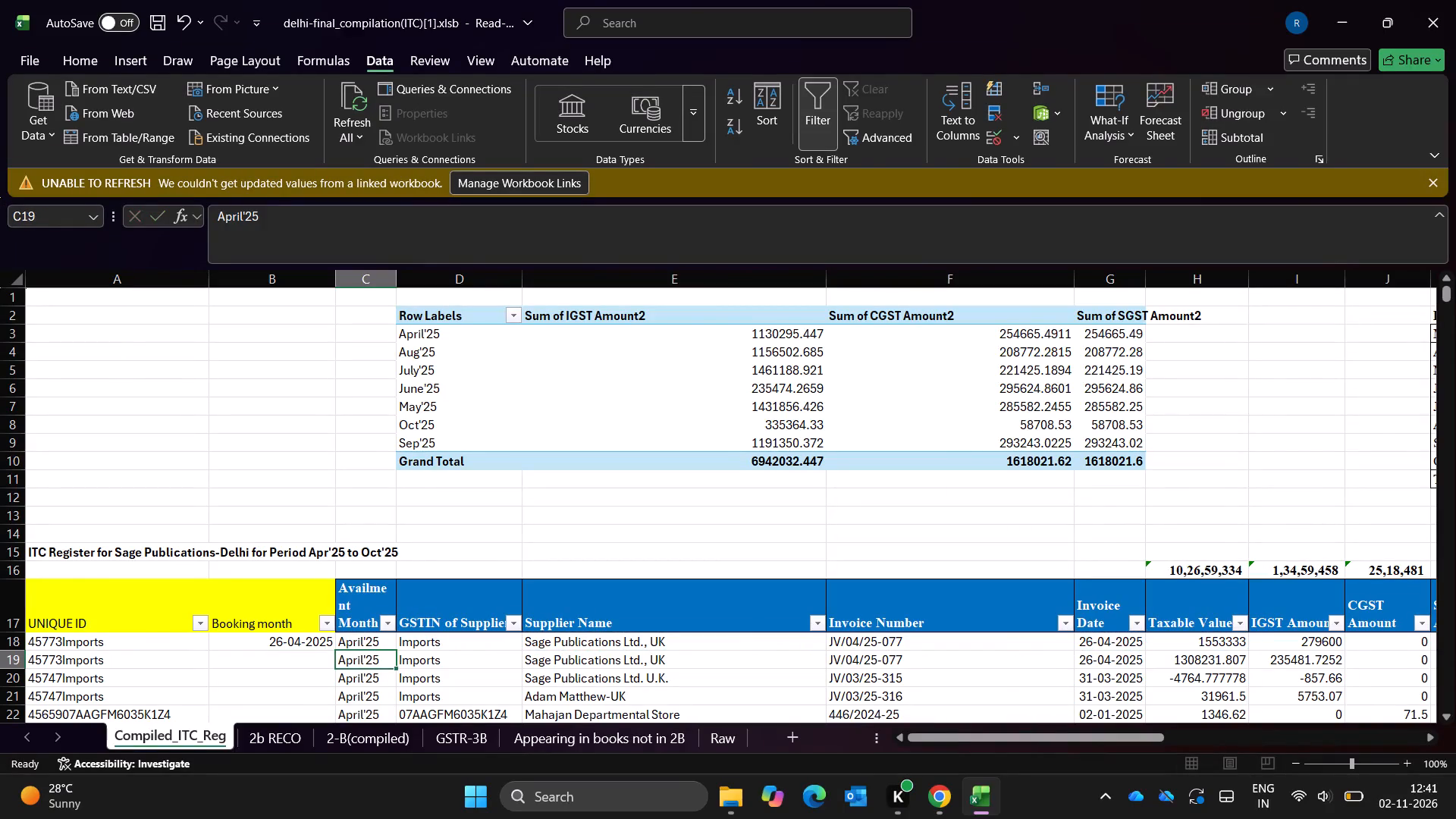
key("ctrl+Down")
key("Down")
key("Down")
key("Up")
key("Up")
key("Left")
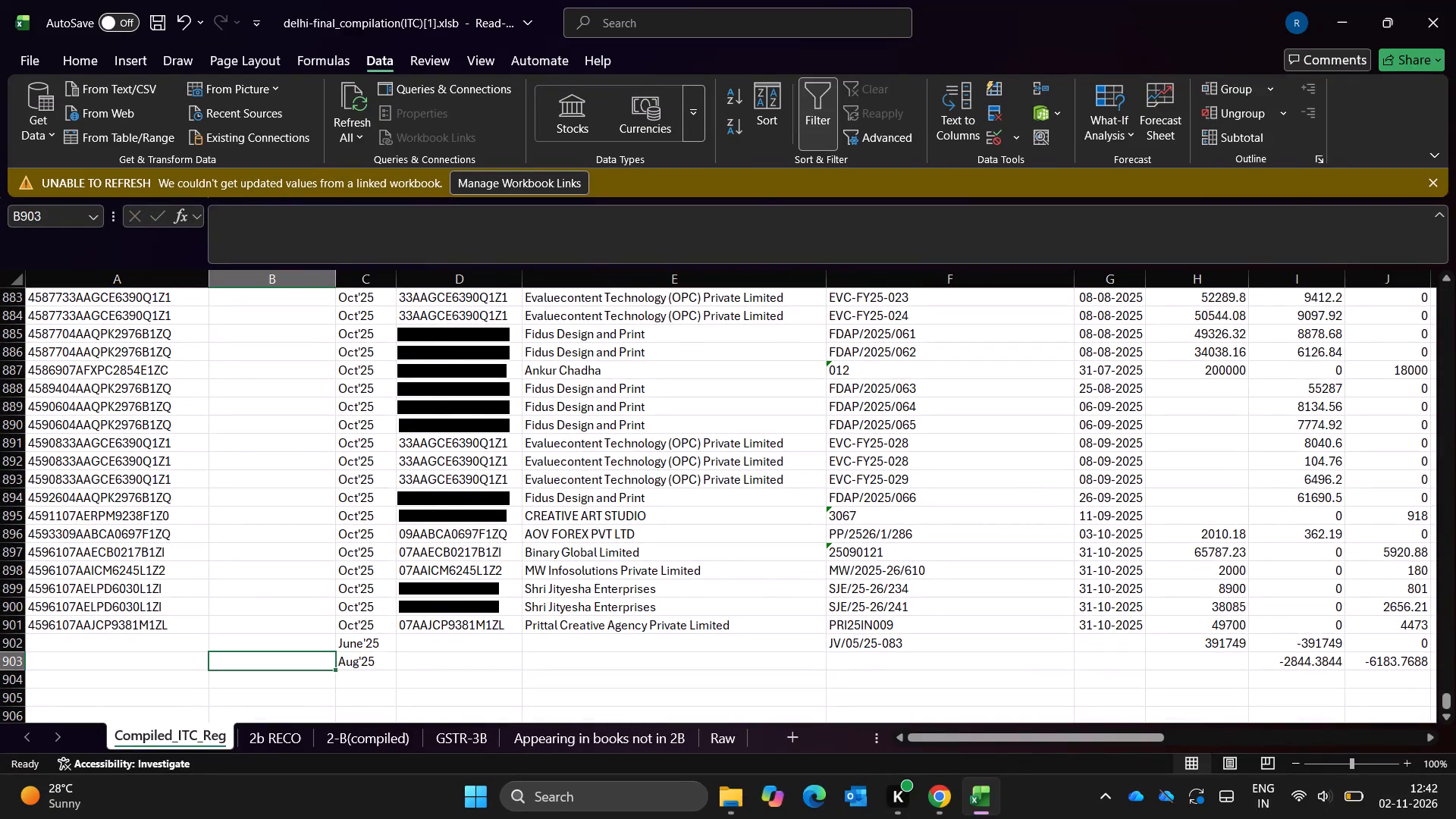
key("Up")
key("Up")
key("Down")
key("Down")
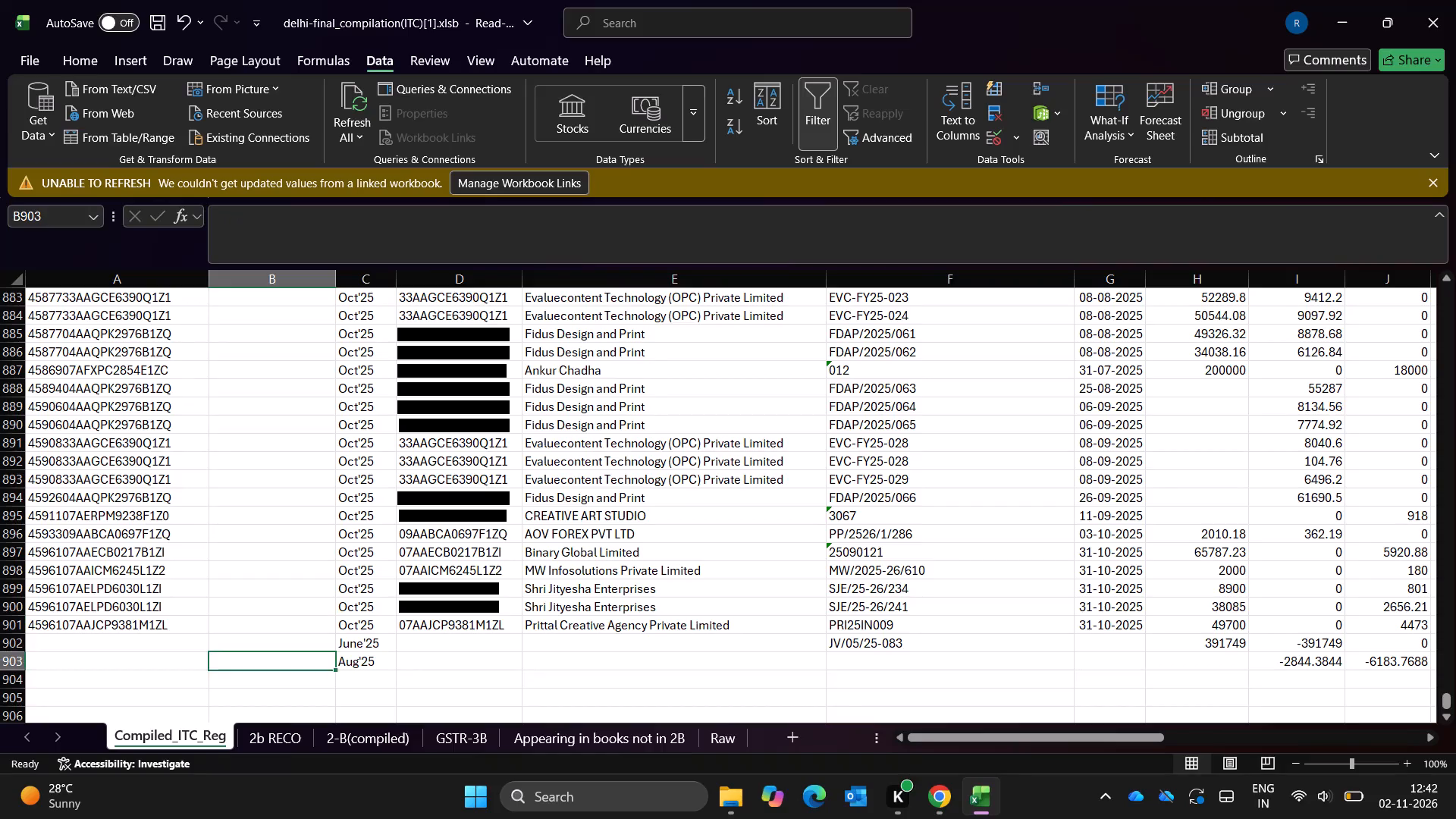
key("Up")
key("Up")
key("Down")
key("Down")
key("ctrl+shift+Up")
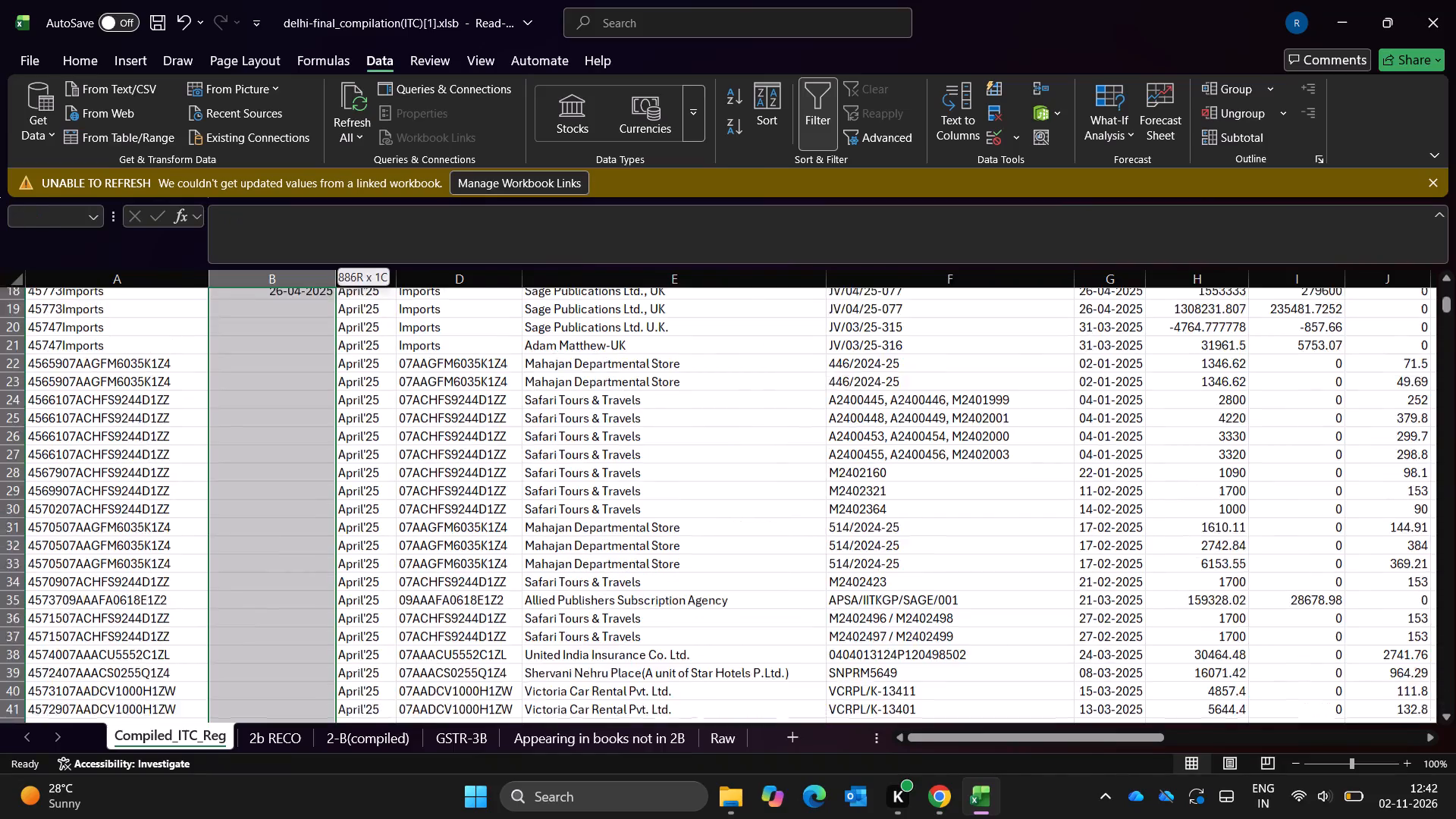
key("shift+Up")
key("shift+Down")
key("shift+Down")
key("shift+Up")
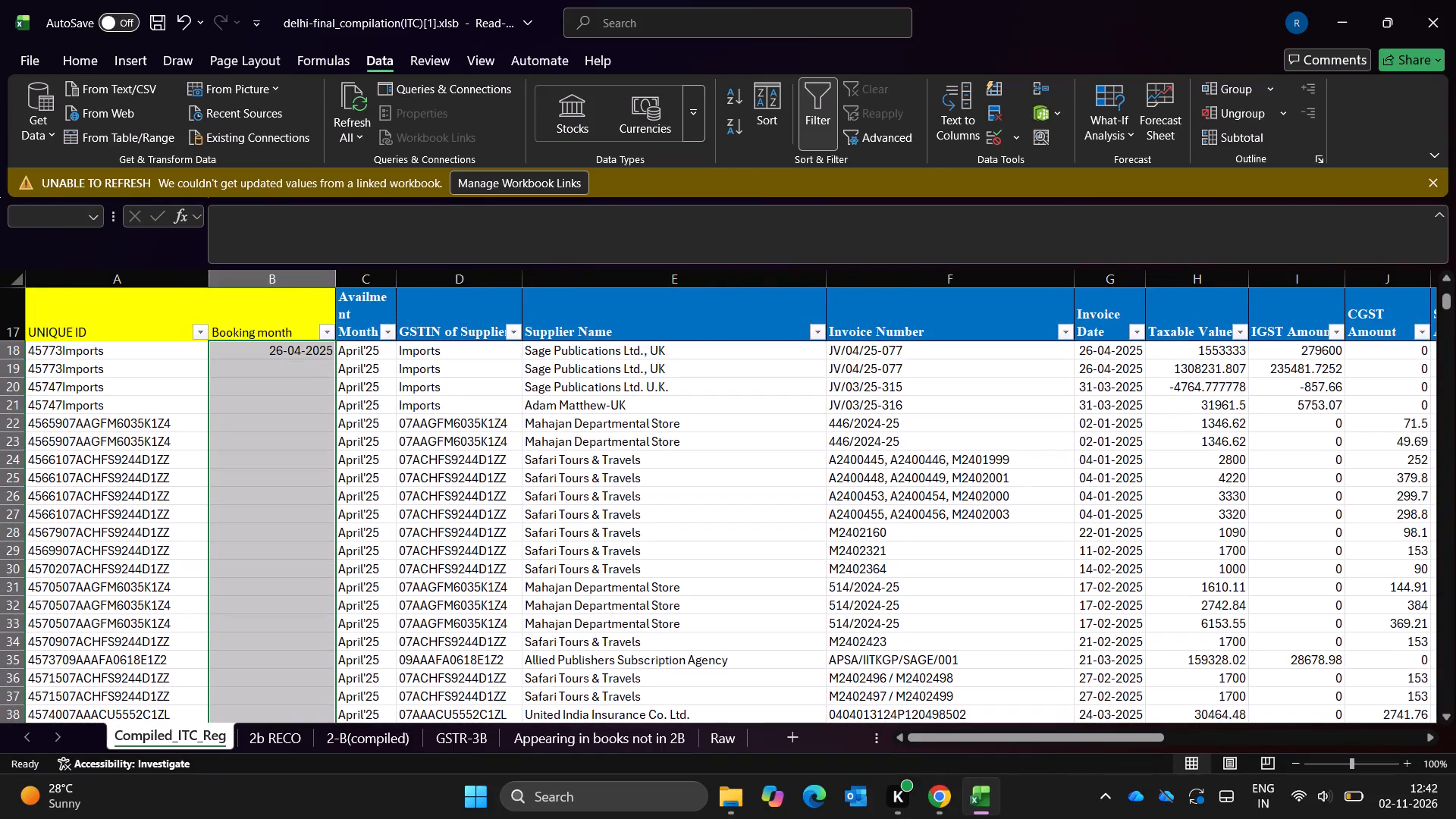
key("ctrl+d")
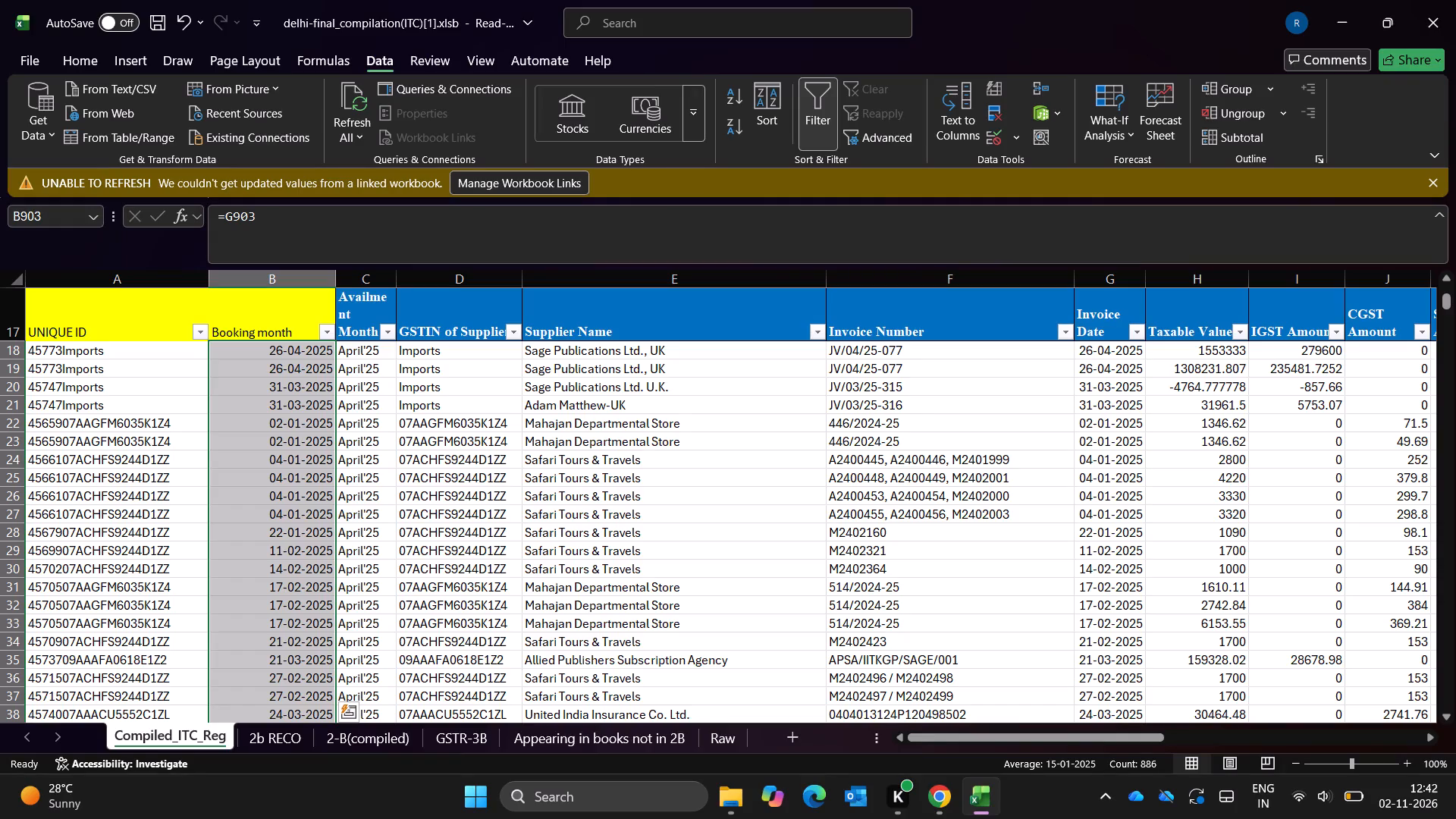
Apply the custom number format mmm-yy to the filled Booking month cells.
key("ctrl+1")
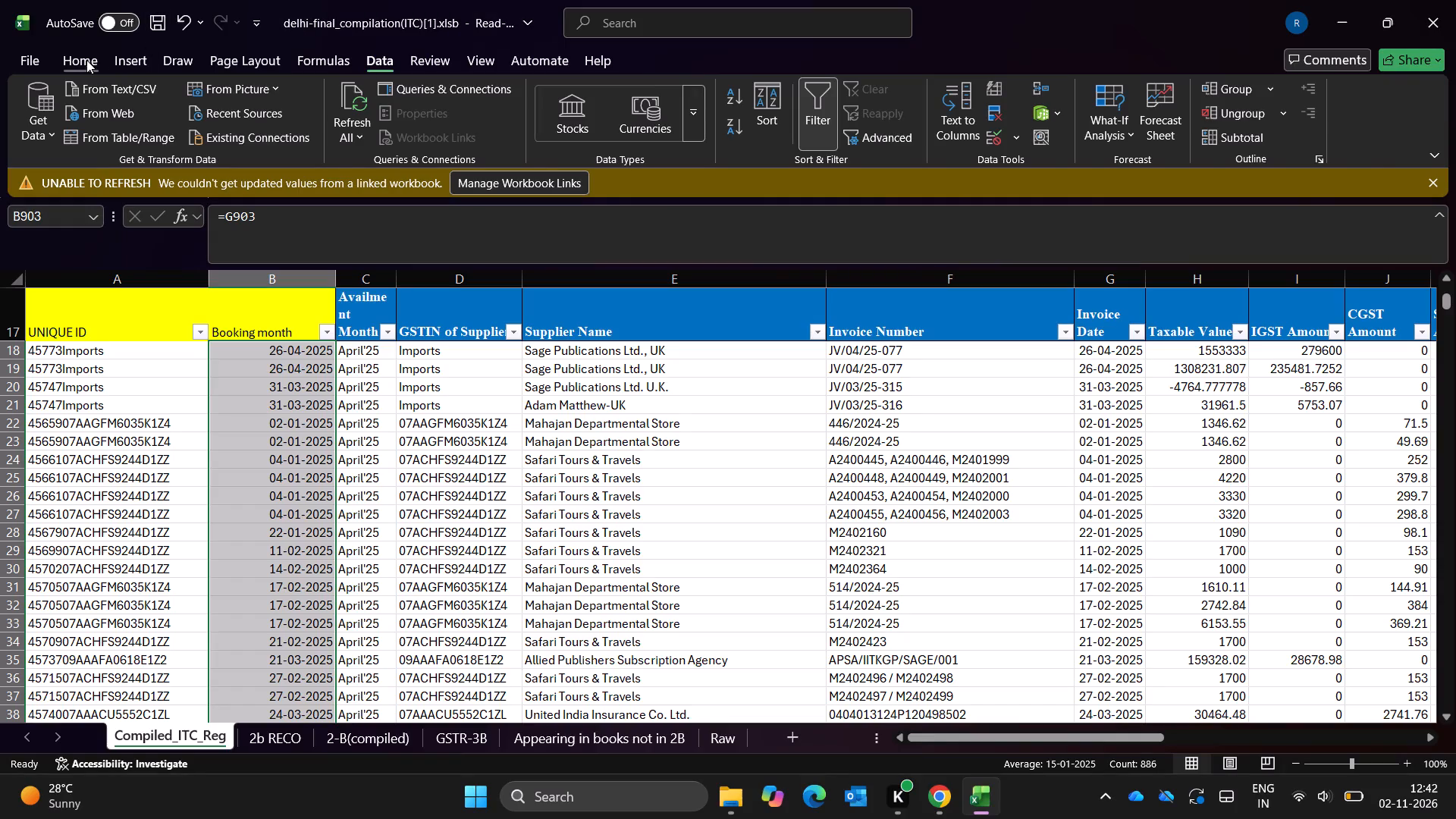
left_click(89, 59)
left_click(808, 96)
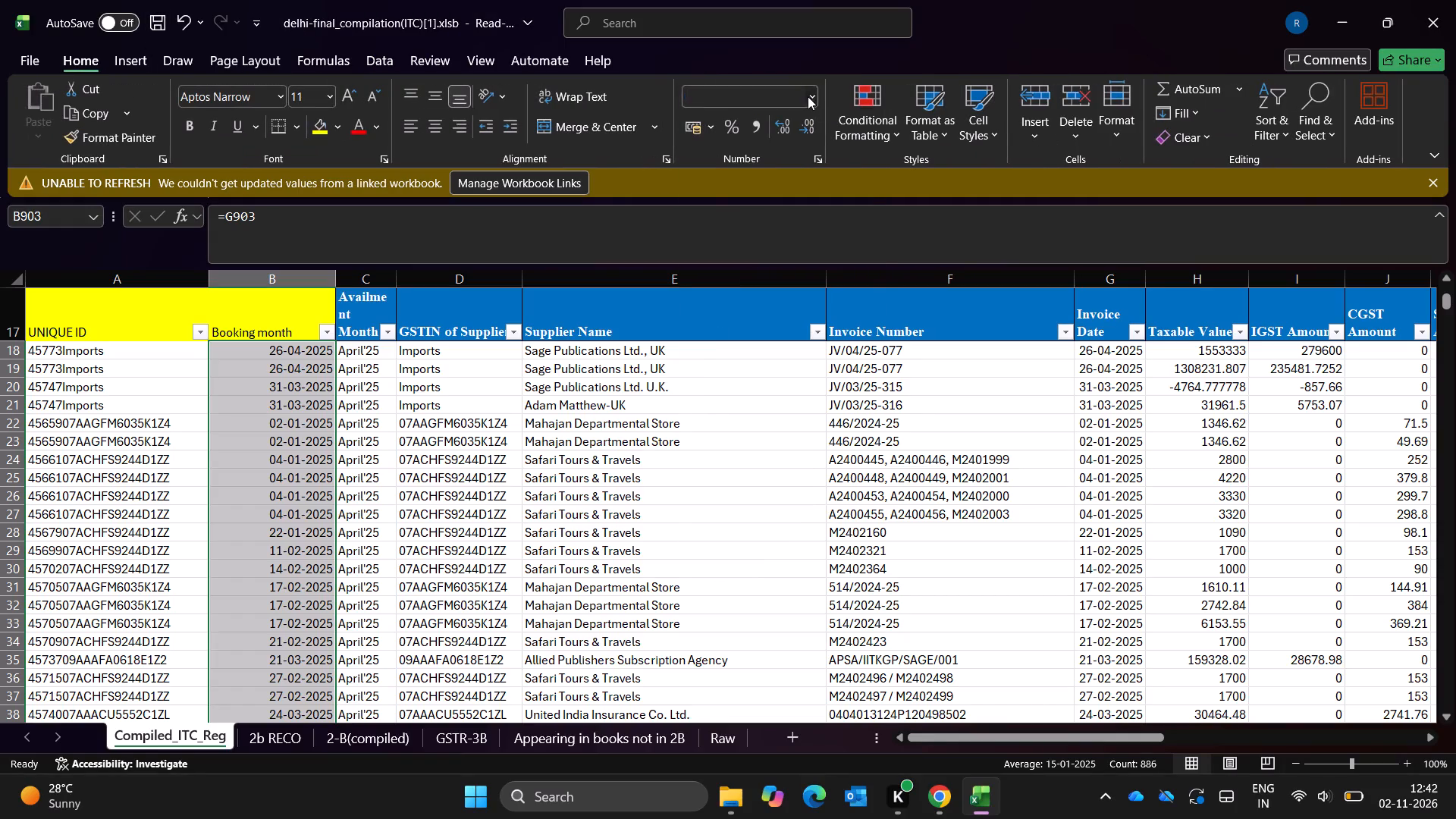
left_click(794, 582)
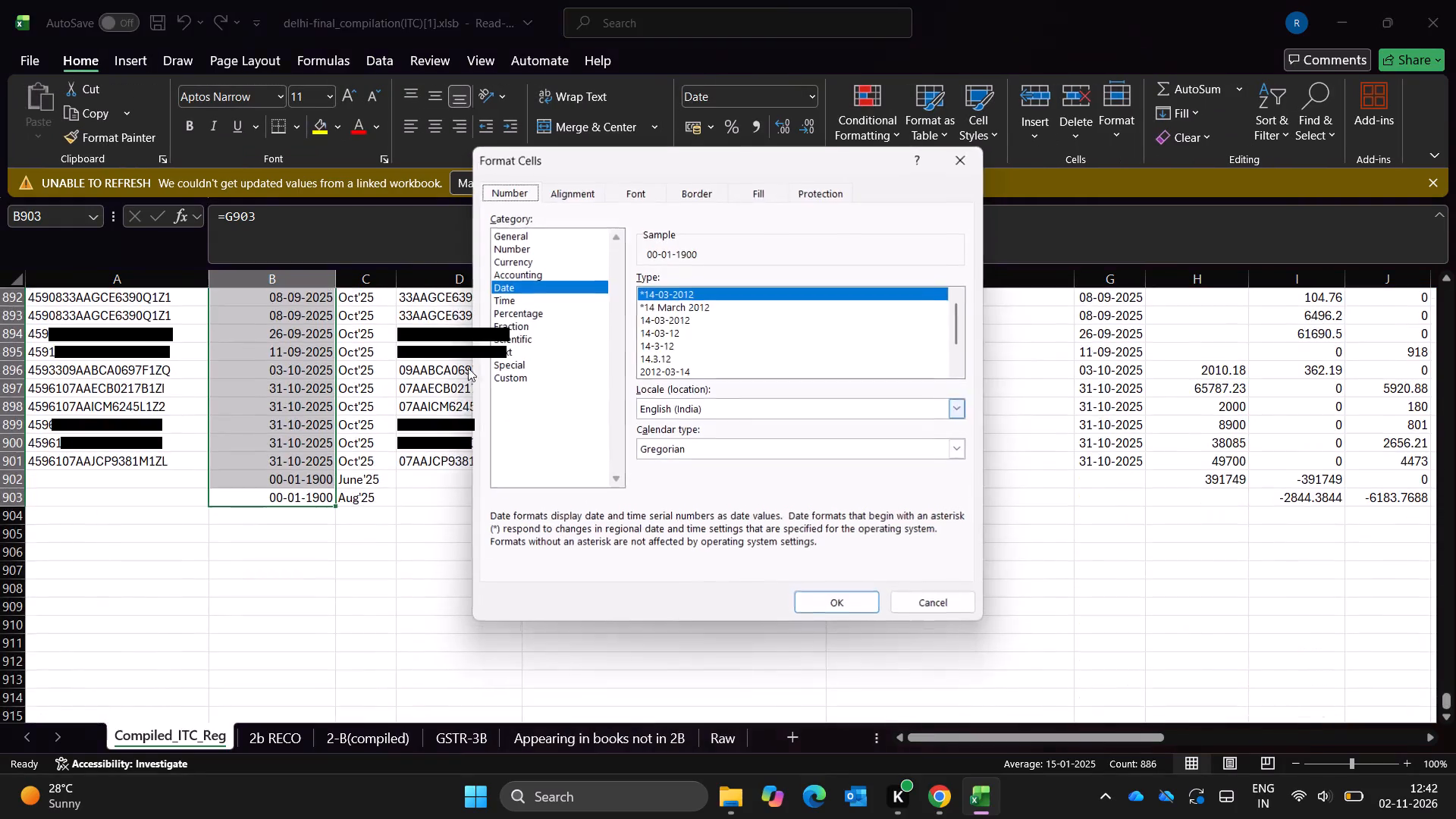
left_click(526, 379)
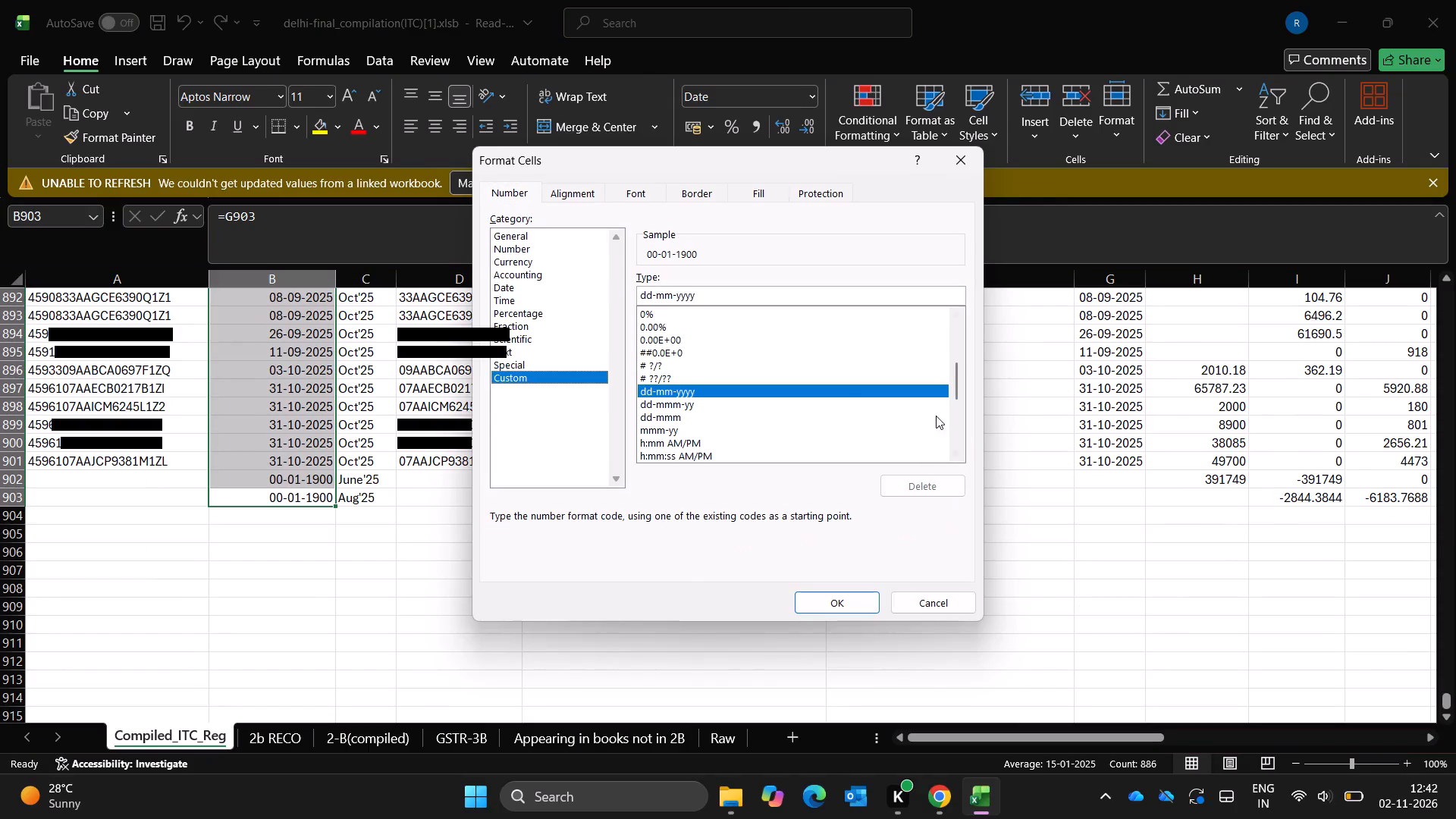
left_click(663, 431)
key("Return")
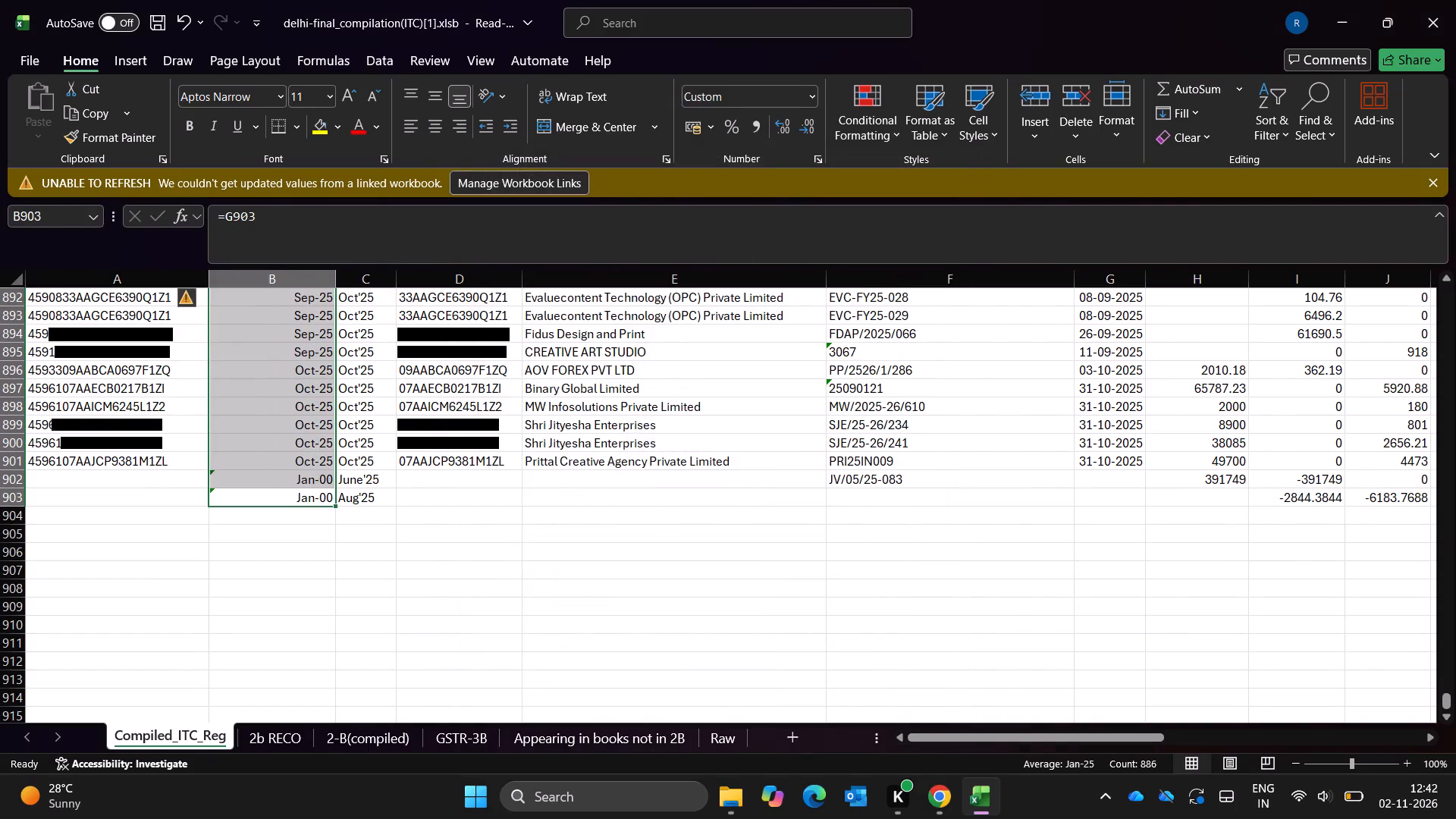
Clear the Booking month formulas in B902 and B903, the two closing rows without an invoice date.
left_click(306, 483)
key("Delete")
key("Down")
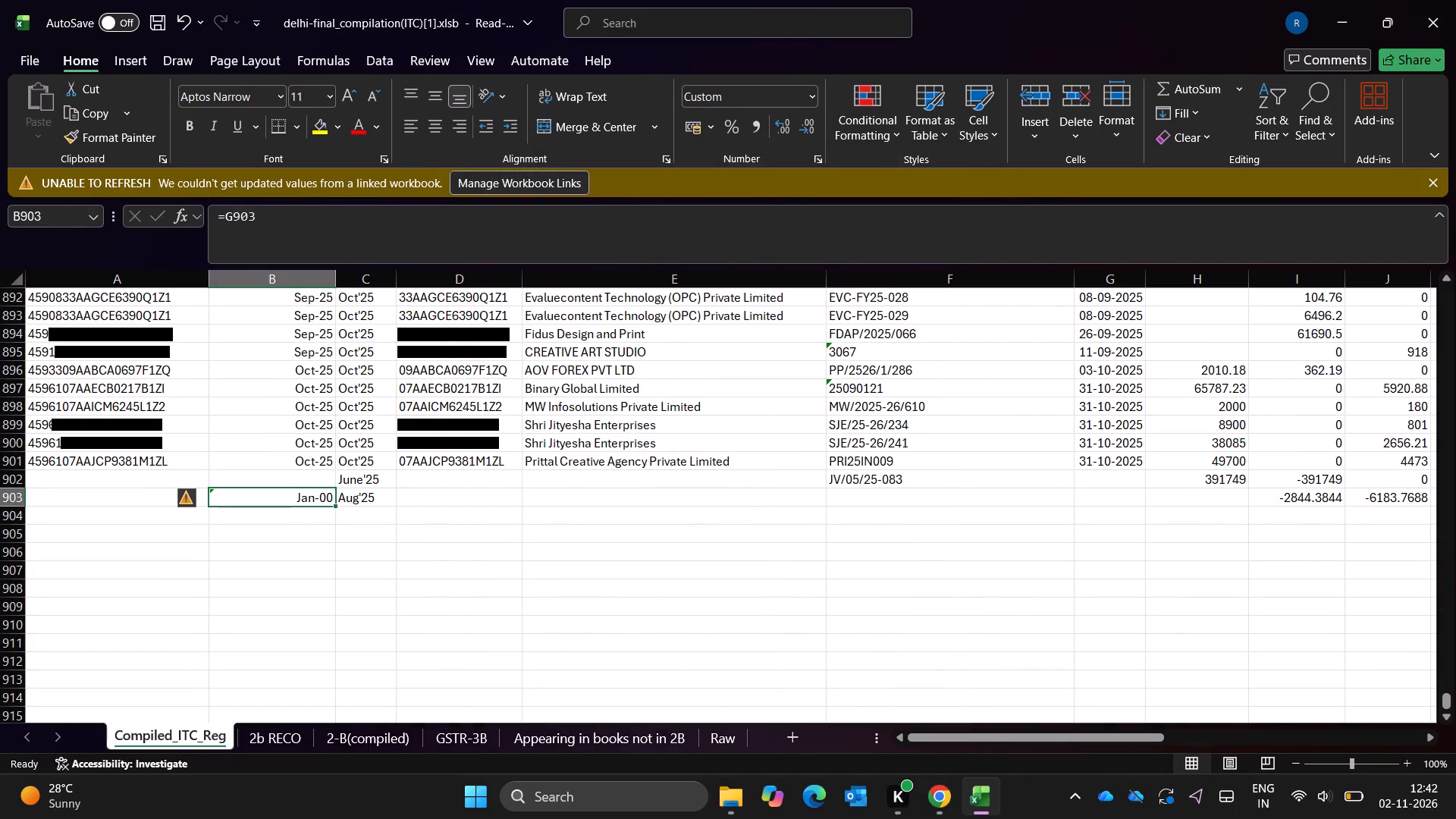
key("Delete")
key("Up")
key("Up")
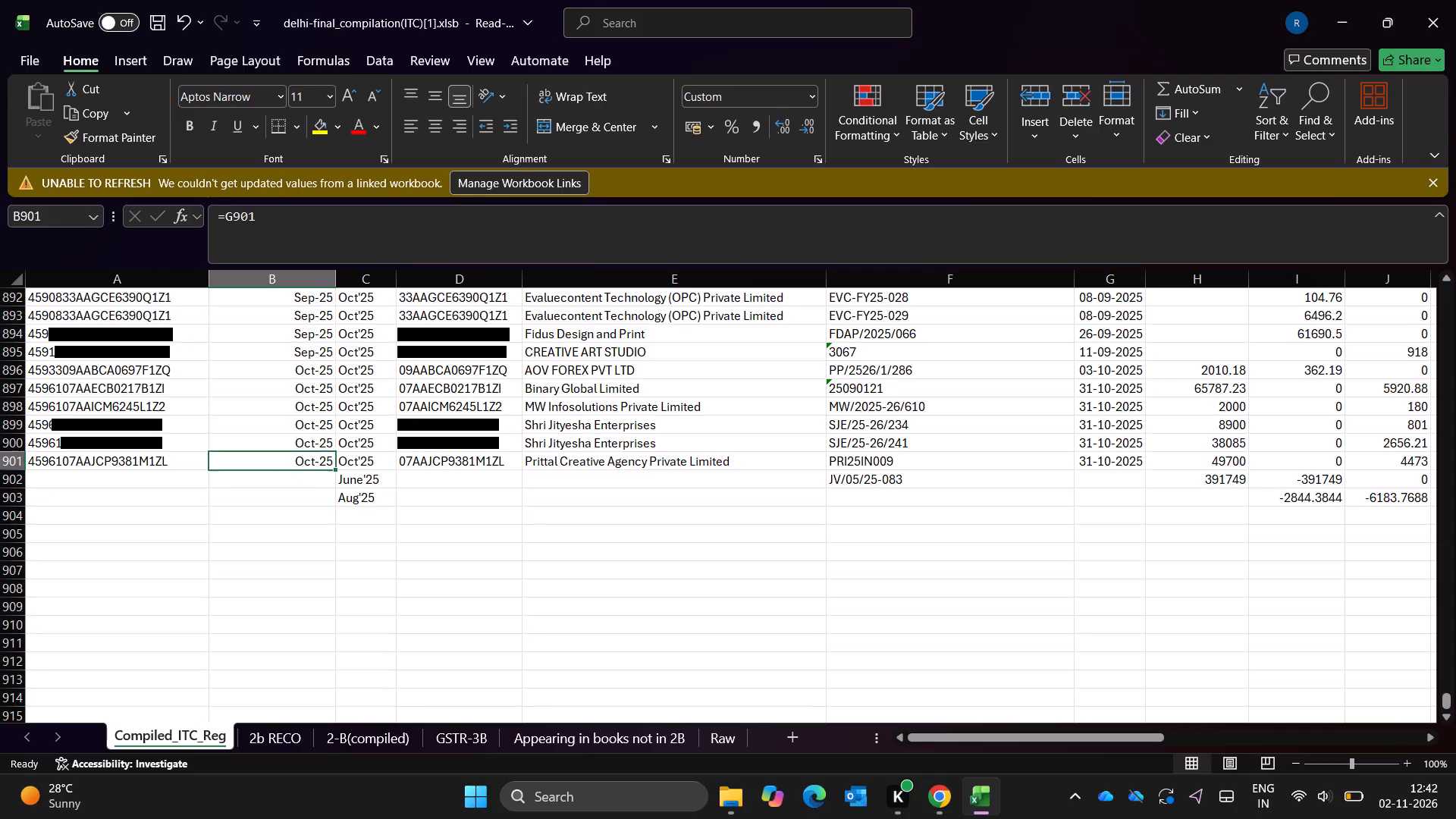
Examine the last register rows, including the June'25 and Aug'25 adjustment rows 902 and 903, across their tax amounts.
key("Up")
key("Up")
key("Up")
key("Down")
key("Down")
key("Down")
key("Down")
key("Right")
key("Down")
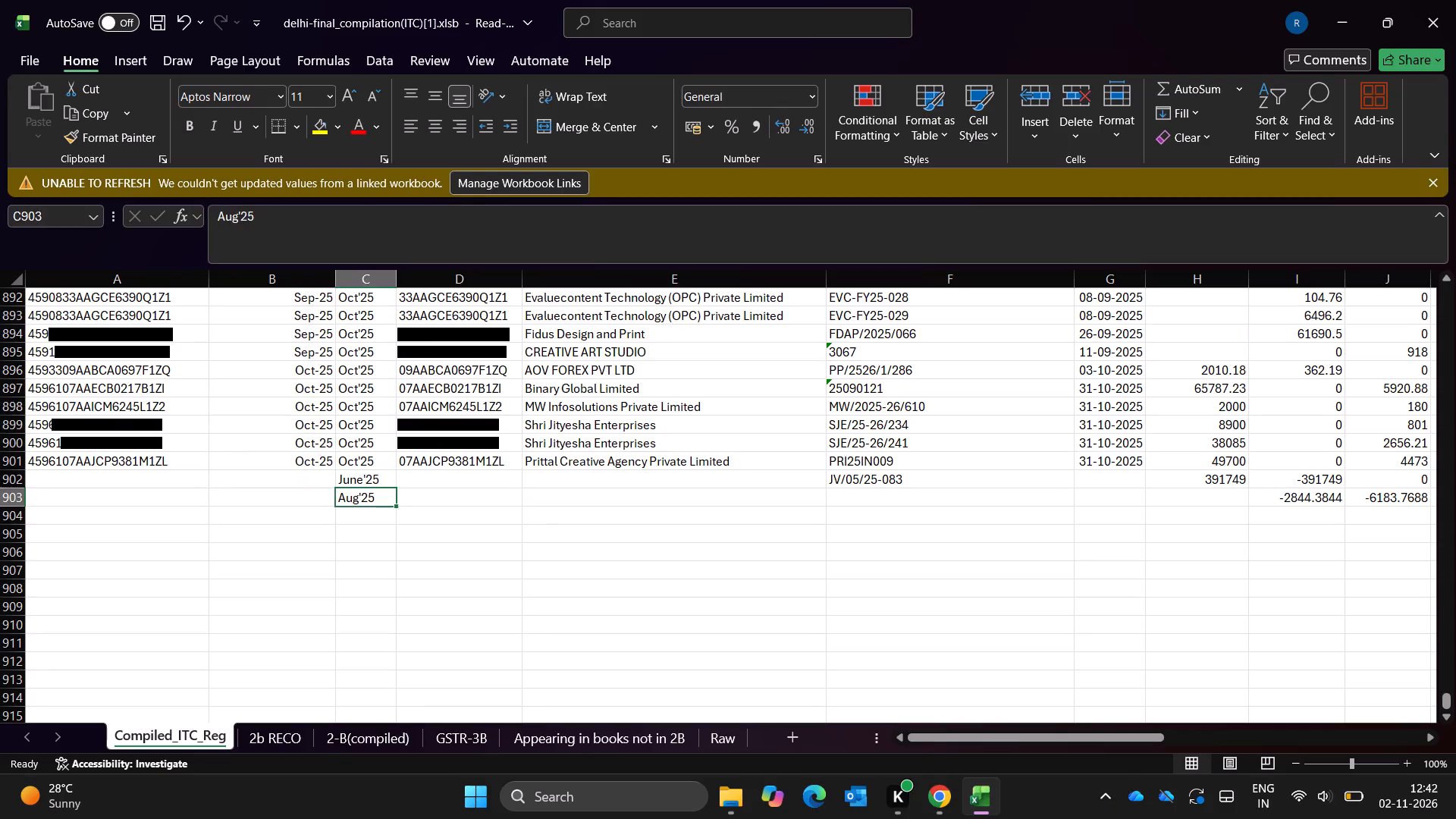
key("Right")
key("Right")
key("Right")
key("Right")
key("Right")
key("Right")
key("Right")
key("Right")
key("Left")
key("Left")
key("Up")
key("Up")
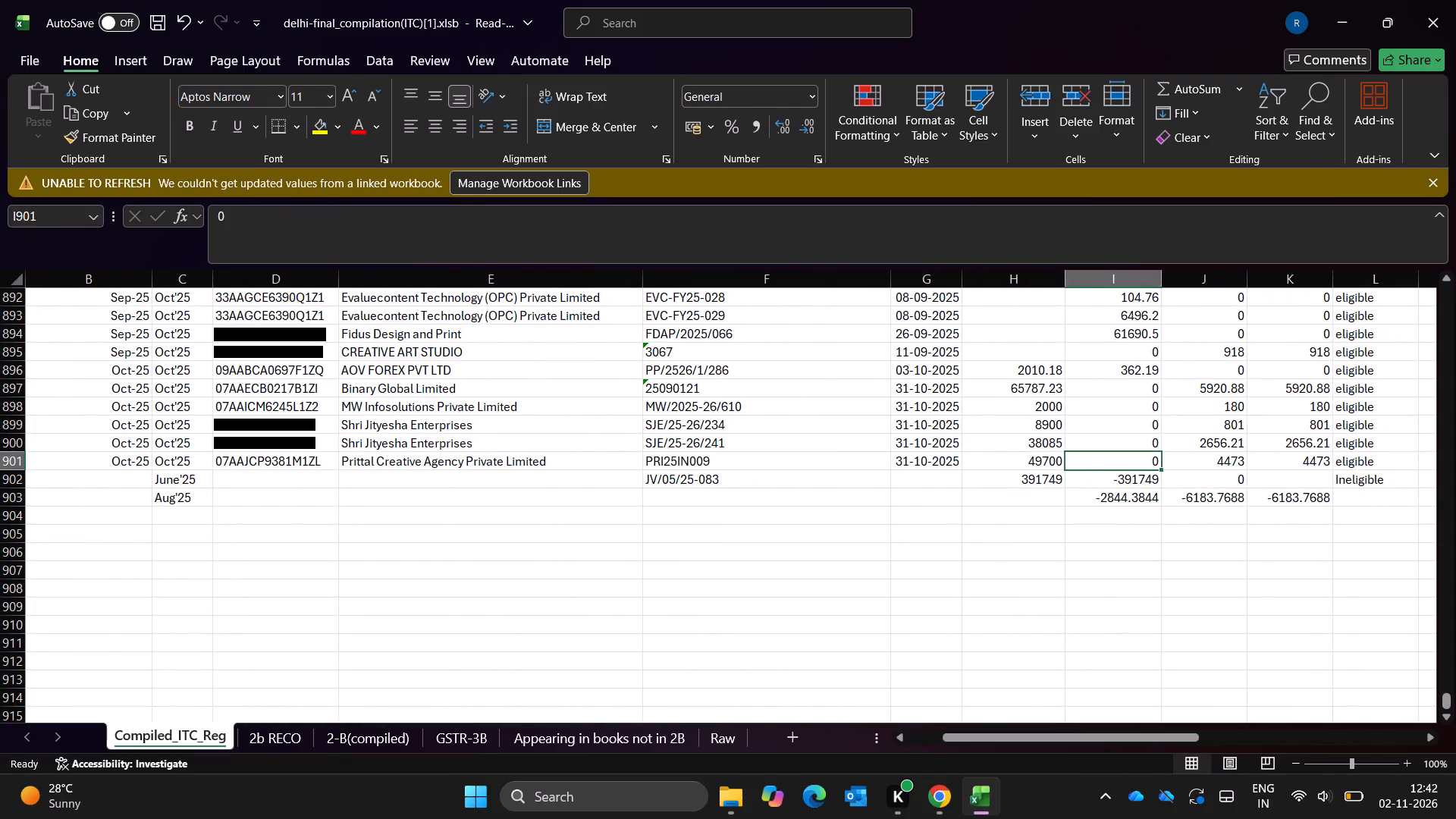
key("Left")
key("Left")
key("Left")
key("Left")
key("Left")
key("Left")
key("Up")
key("Up")
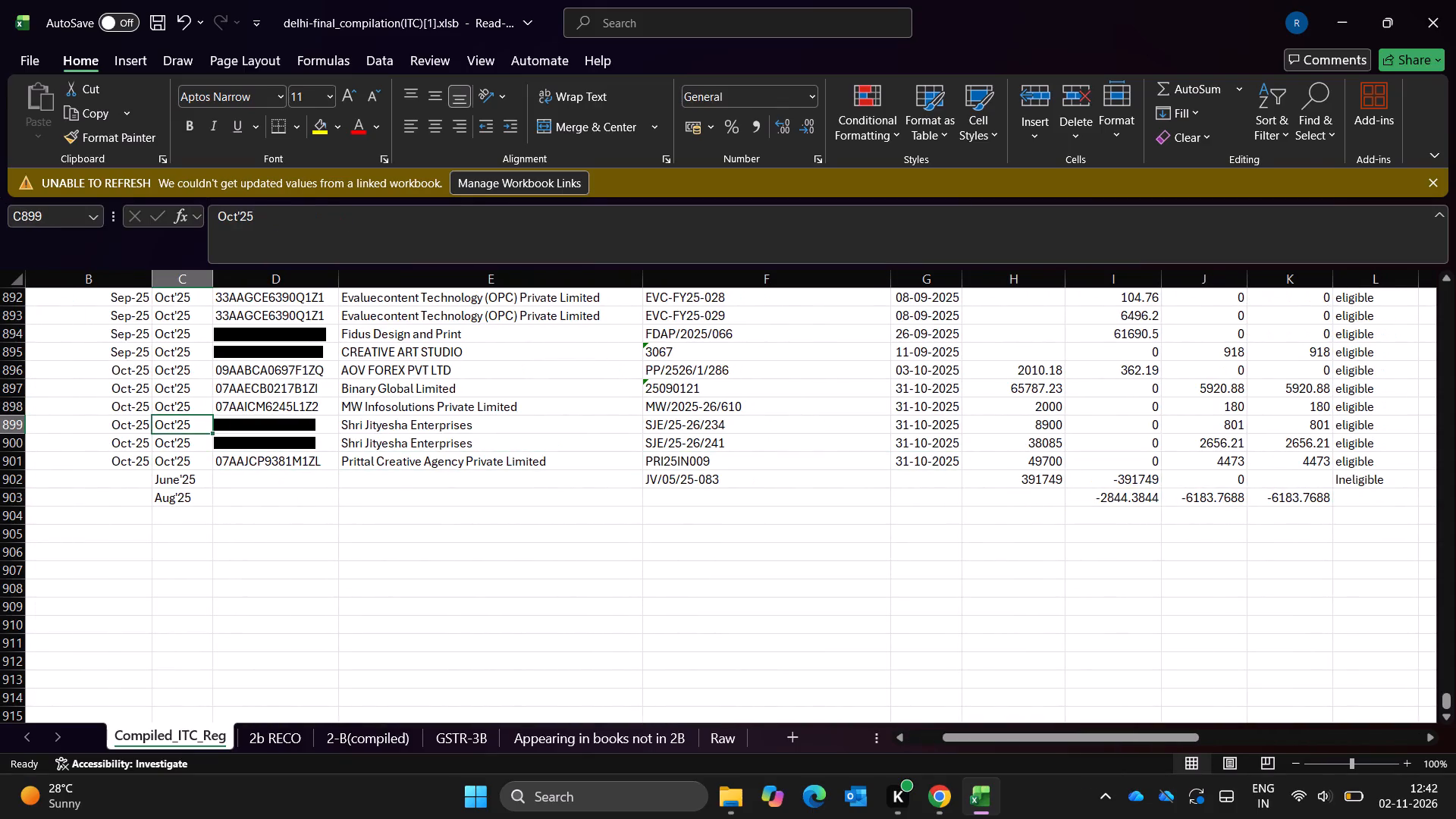
Compare Booking month with Availment Month from row 18 through the early April'25 records, and return to the register's first rows.
key("ctrl+Up")
key("Down")
key("Left")
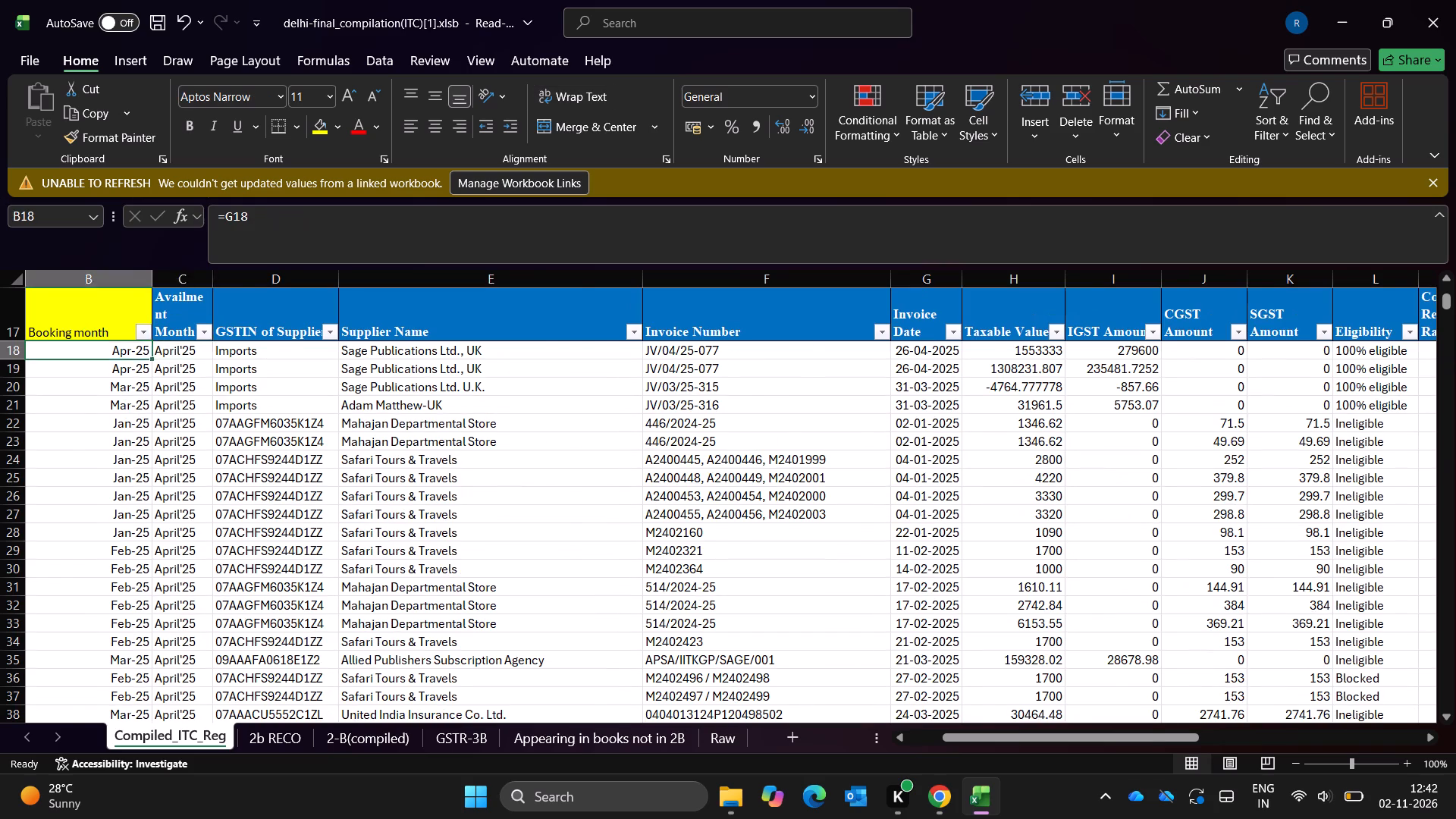
key("Left")
key("Left")
key("Right")
key("Up")
key("Up")
key("Up")
key("Down")
key("Down")
key("Down")
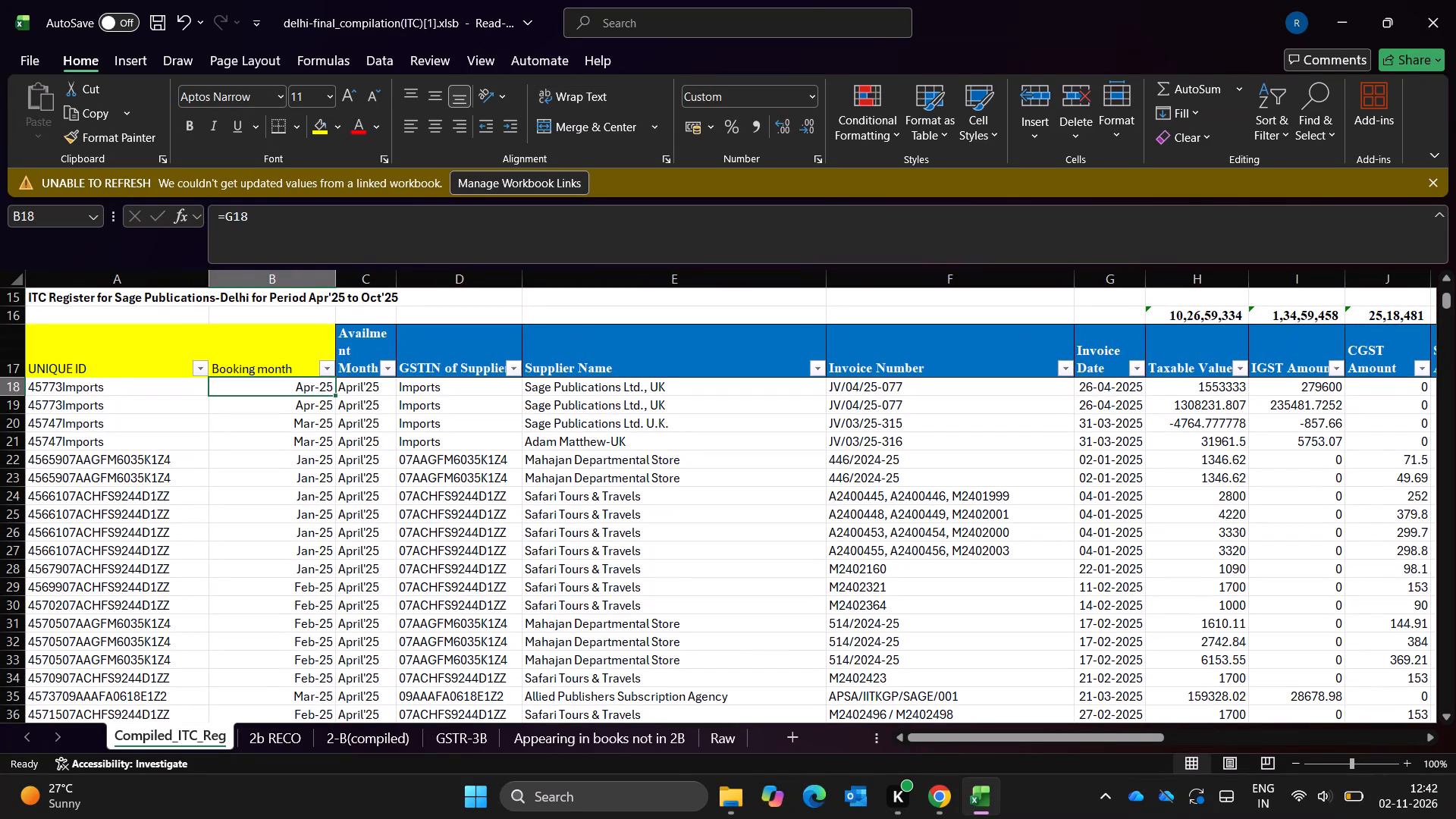
key("Down")
key("Down")
key("Down")
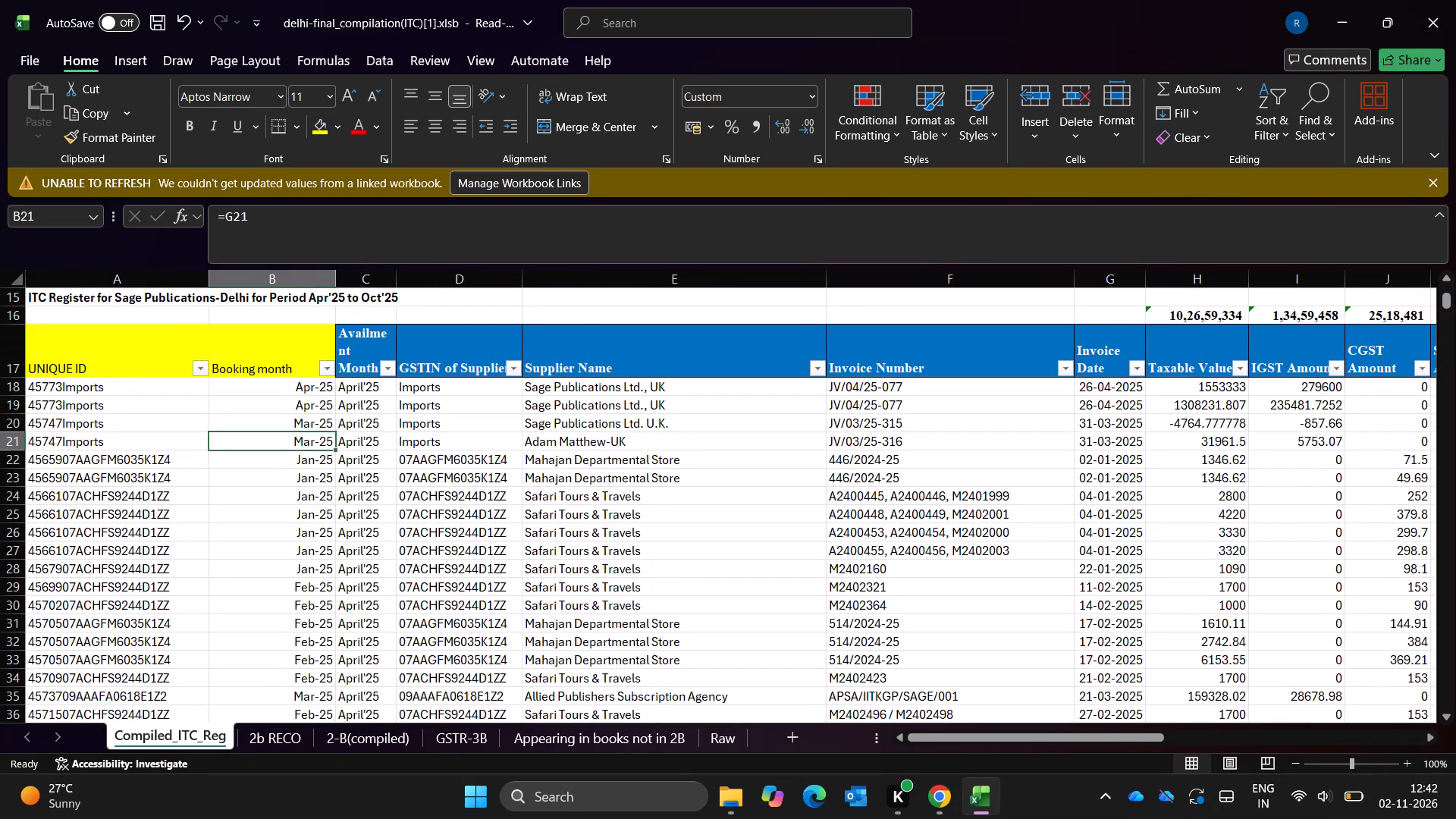
key("Down")
key("Down")
key("Down")
key("Down")
key("Down")
key("Down")
key("Down")
key("Down")
key("Down")
key("Down")
key("Down")
key("Down")
key("Down")
key("Down")
key("Down")
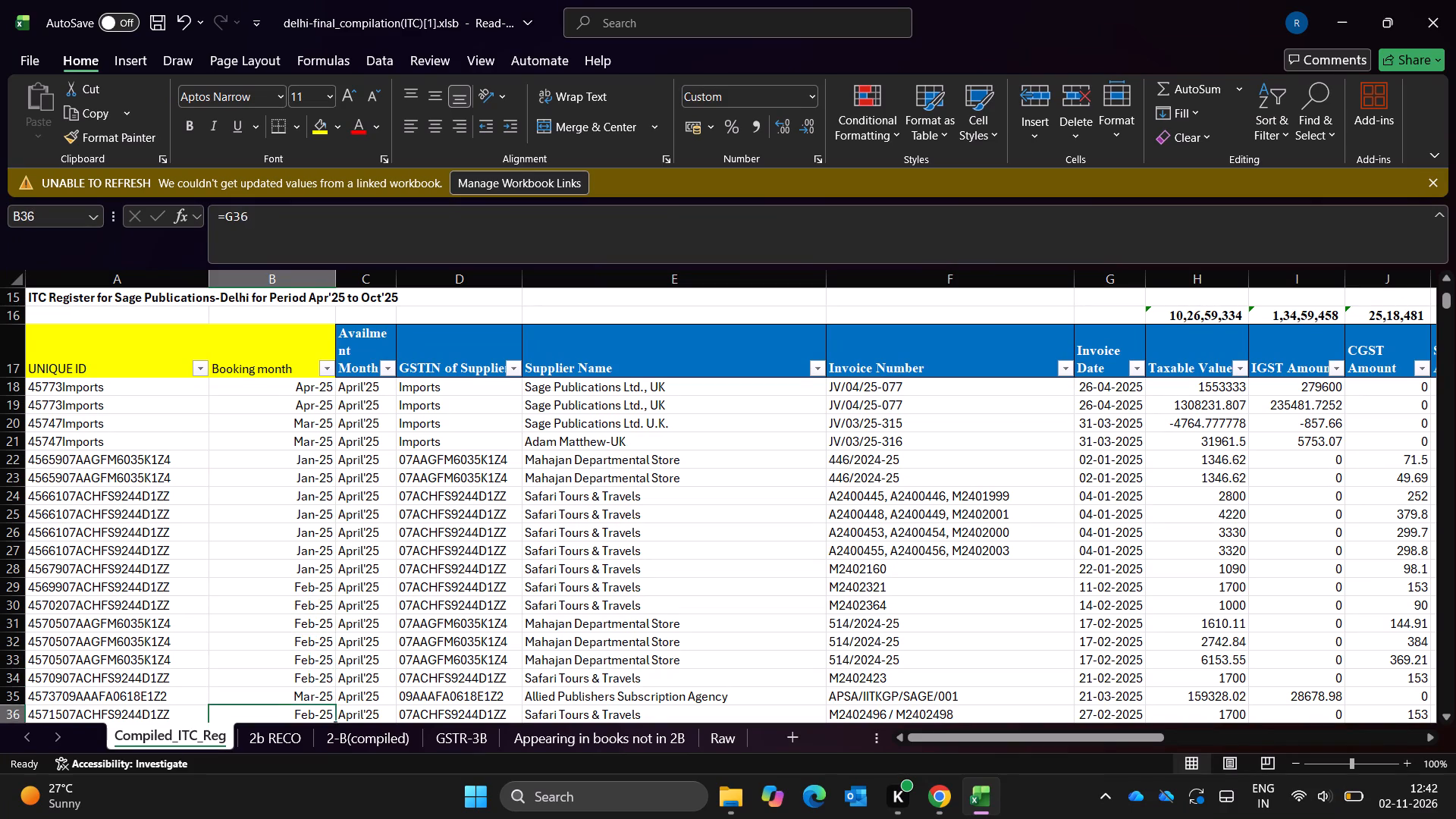
key("Down")
key("Down")
key("Down")
key("Down")
key("Down")
key("Down")
key("Down")
key("Down")
key("Down")
key("Down")
key("Down")
key("Down")
key("Down")
key("Down")
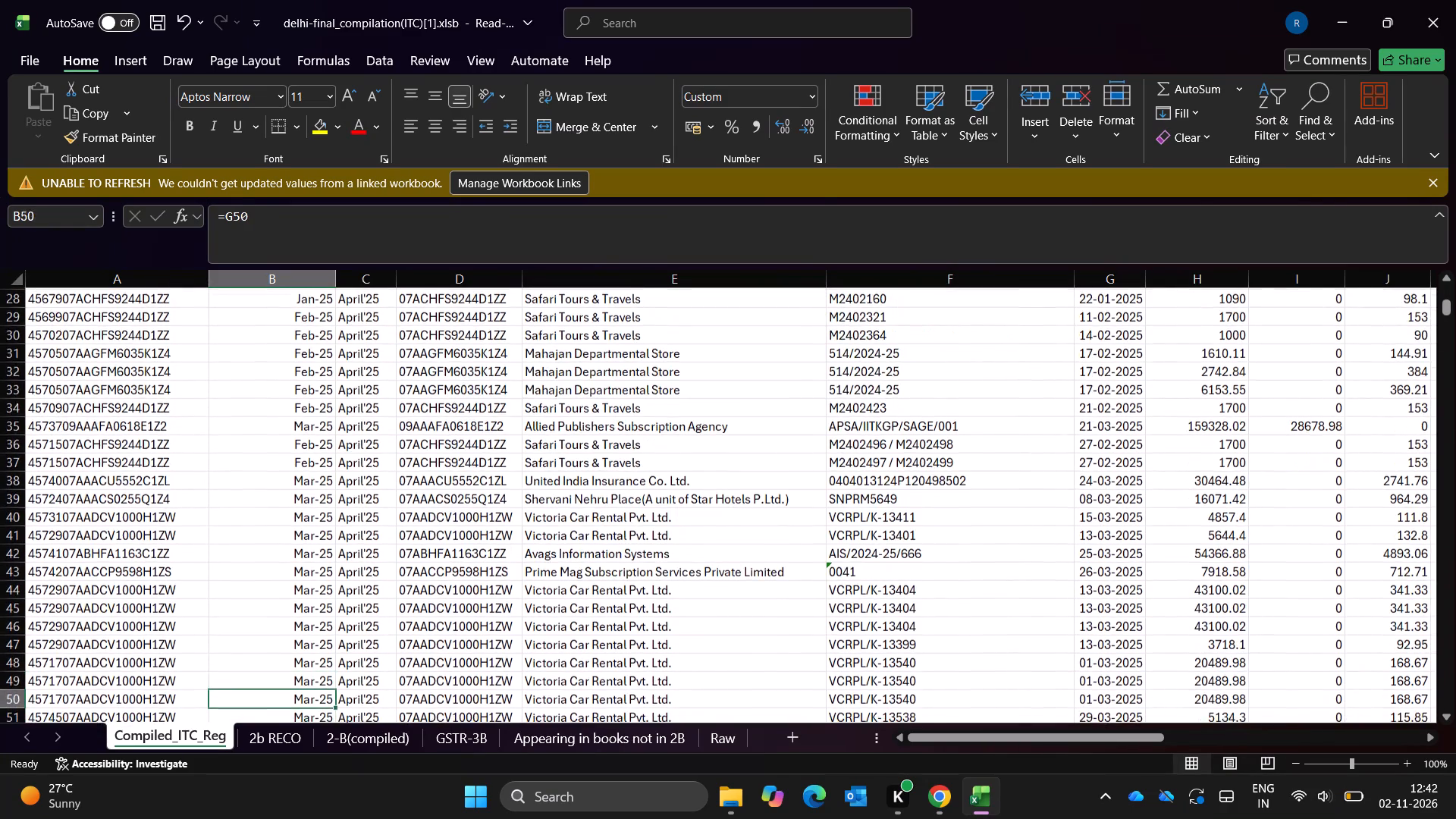
key("Down")
key("Down")
key("Down")
key("Down")
key("Down")
key("Down")
key("Down")
key("Down")
key("Down")
key("Up")
key("Up")
key("Up")
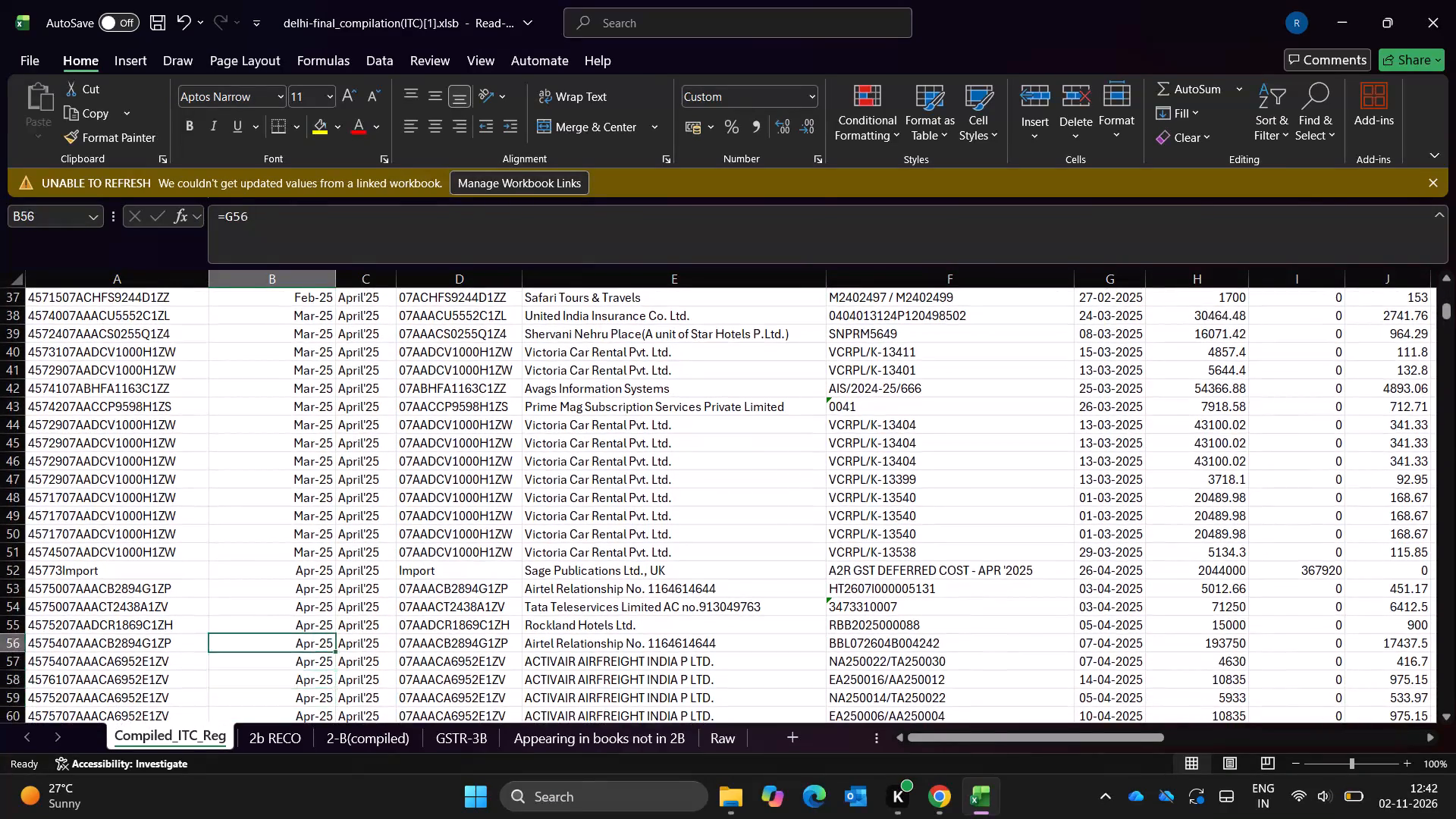
key("ctrl+Up")
key("ctrl+Up")
key("ctrl+Up")
key("Down")
key("Down")
key("Down")
key("Down")
key("Down")
key("Down")
key("Down")
key("Down")
key("Down")
key("Down")
key("Down")
key("Down")
key("Down")
key("Down")
key("Down")
key("Down")
key("Down")
key("Down")
key("Down")
key("Down")
key("Down")
key("Down")
key("Down")
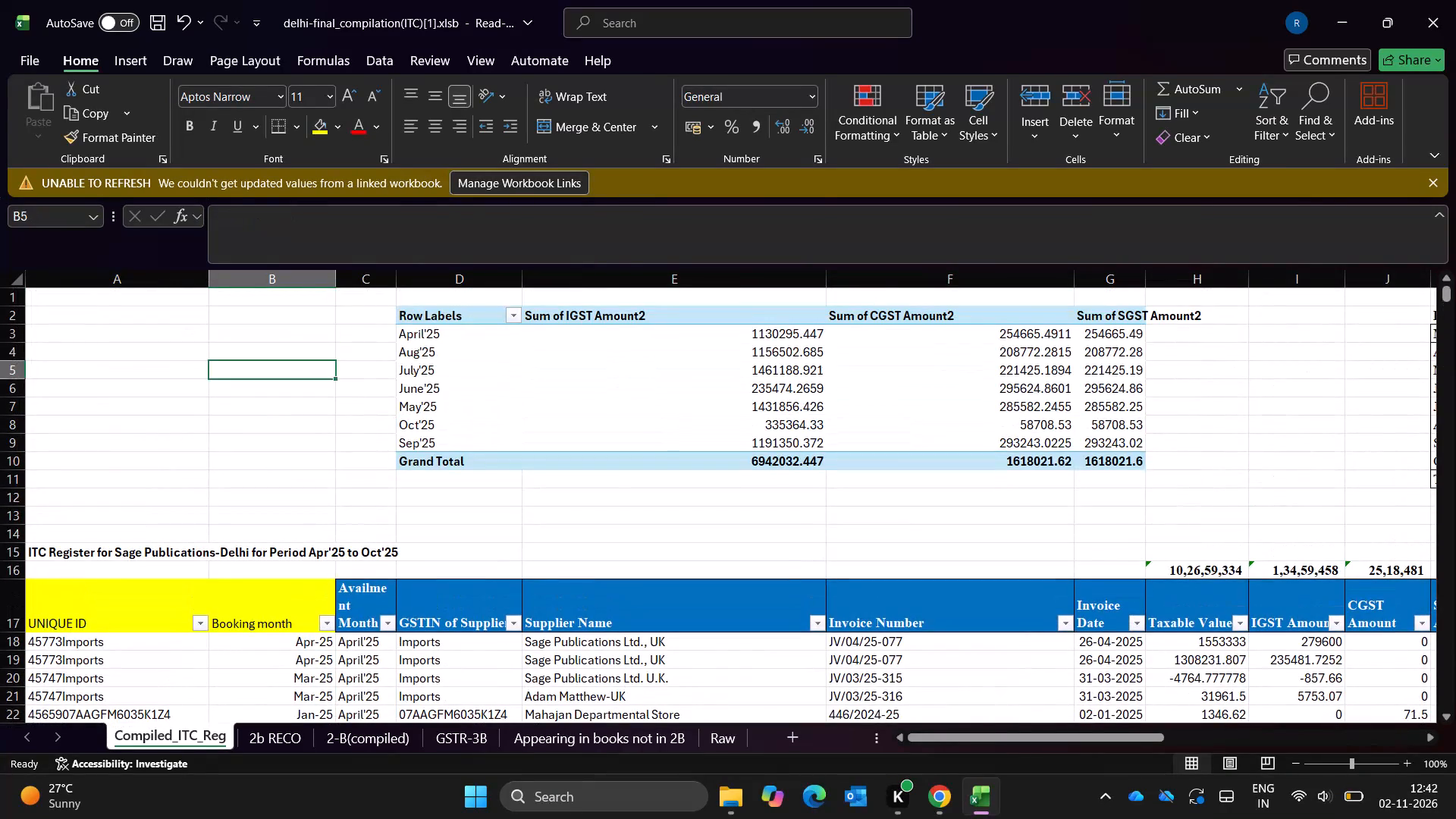
key("Down")
key("Down")
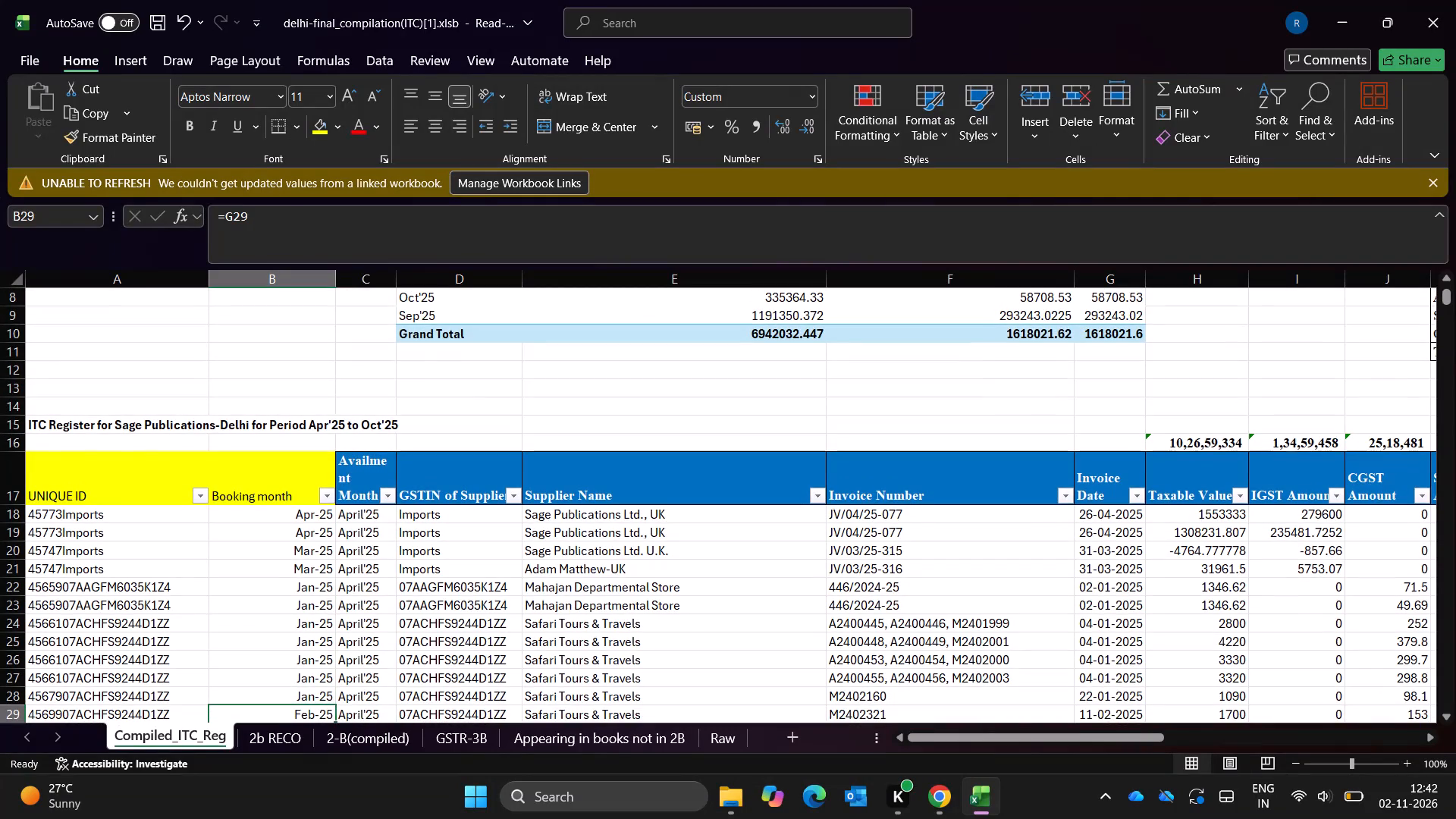
Examine the register's further columns, from the invoice details through Net ITC Claimed, 2-B month and the remarks.
scroll(633, 609, "down", 1)
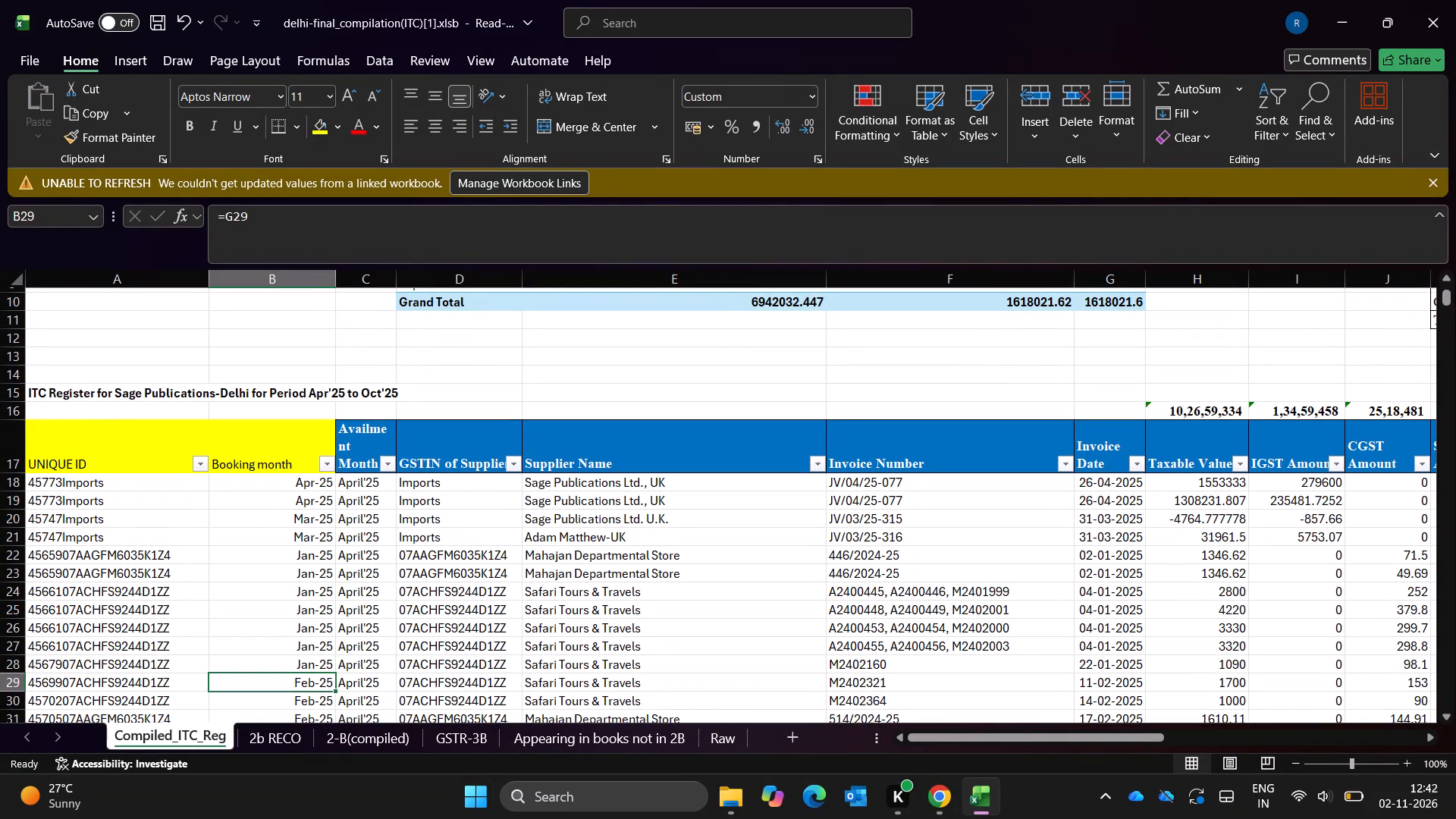
scroll(742, 617, "down", 1)
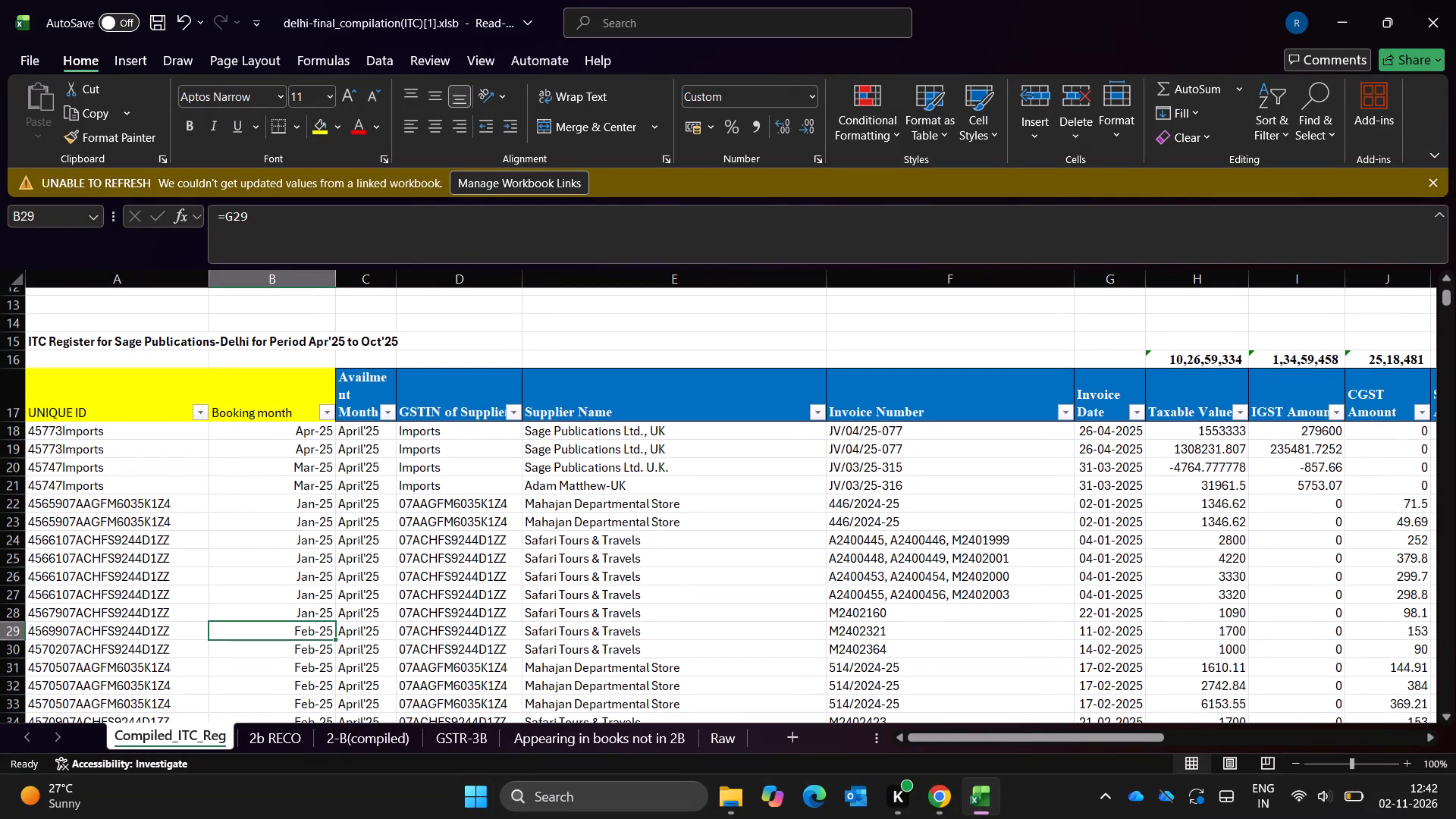
scroll(742, 617, "down", 1)
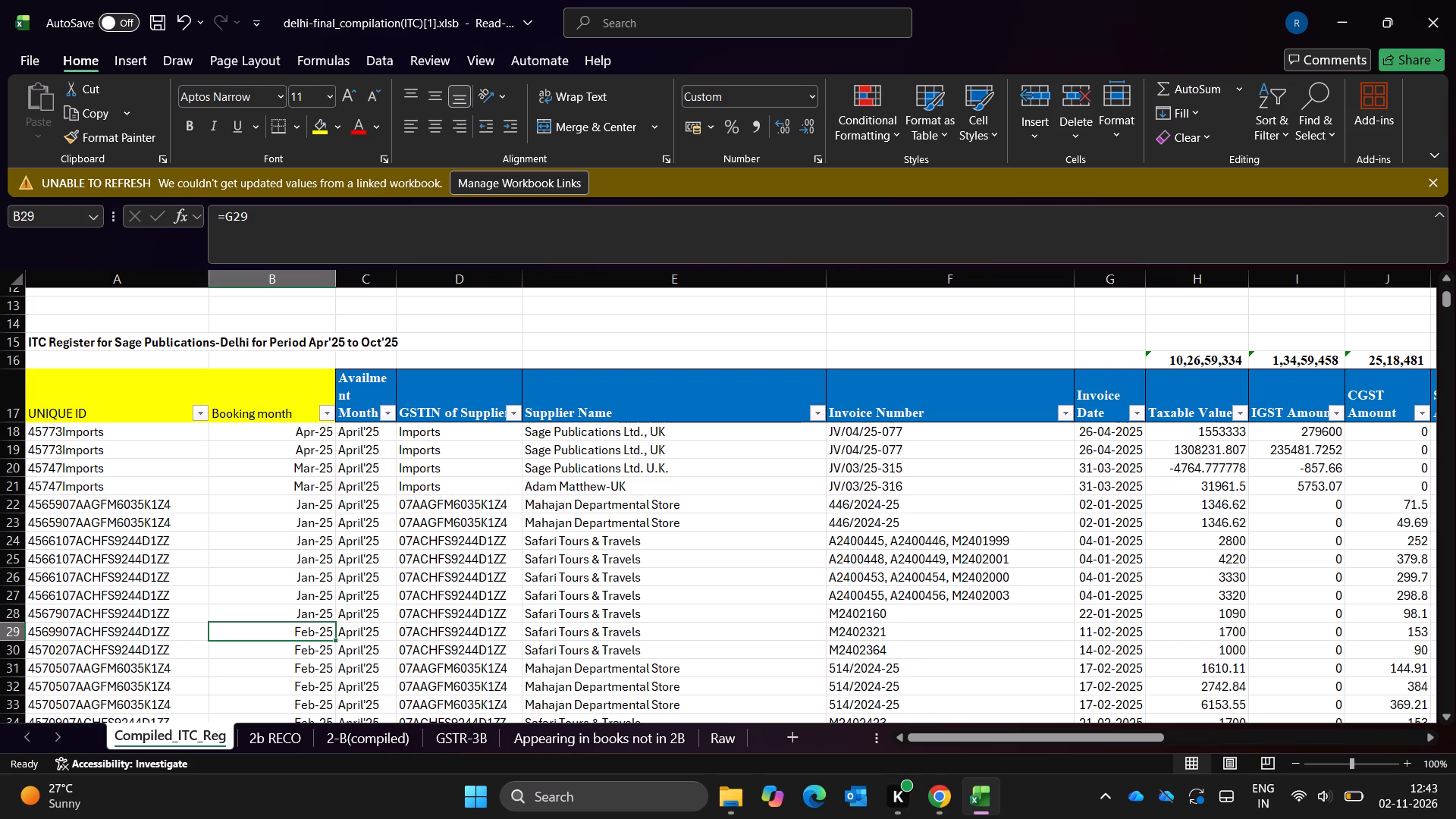
scroll(730, 623, "left", 1)
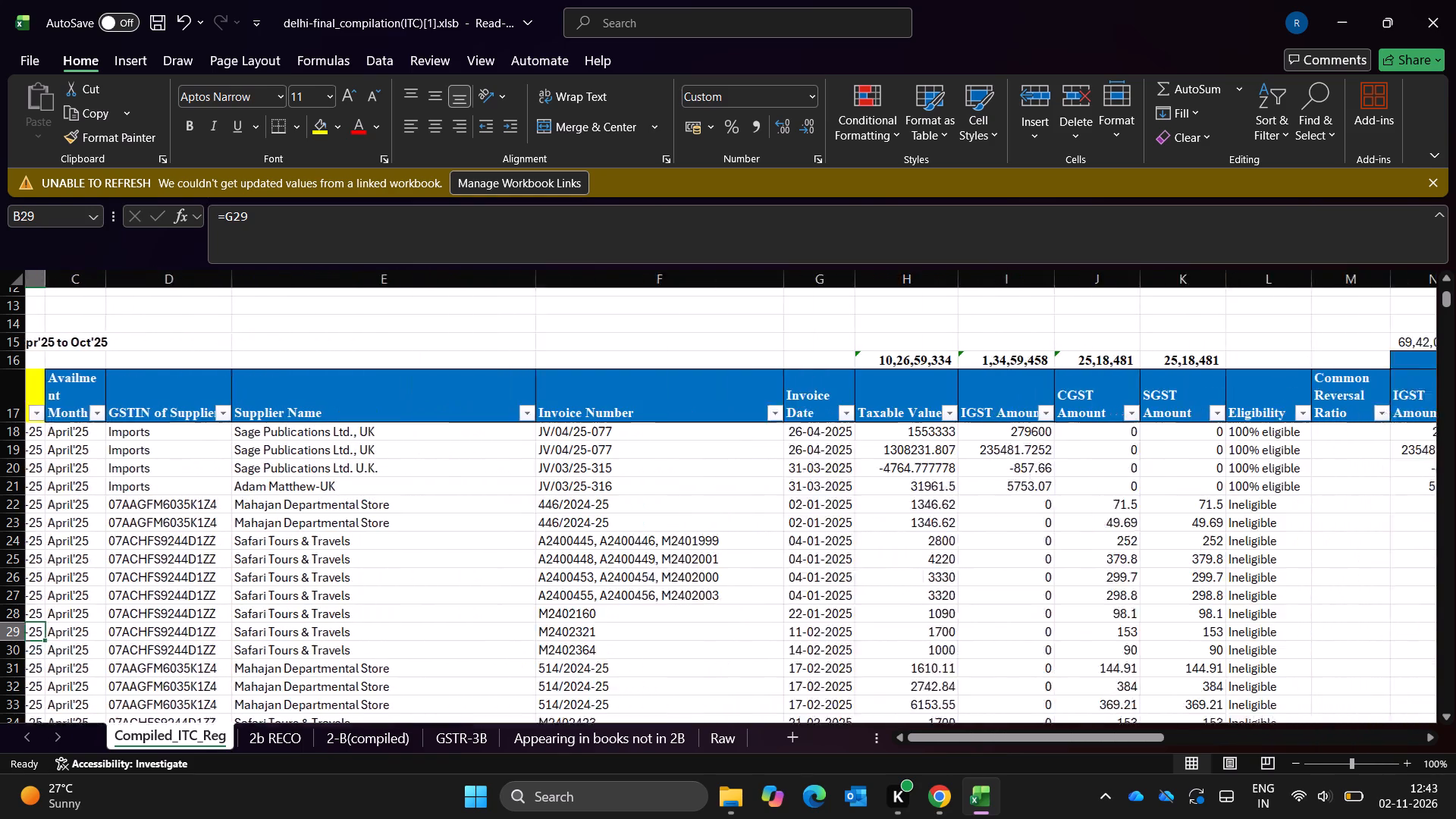
scroll(730, 623, "left", 2)
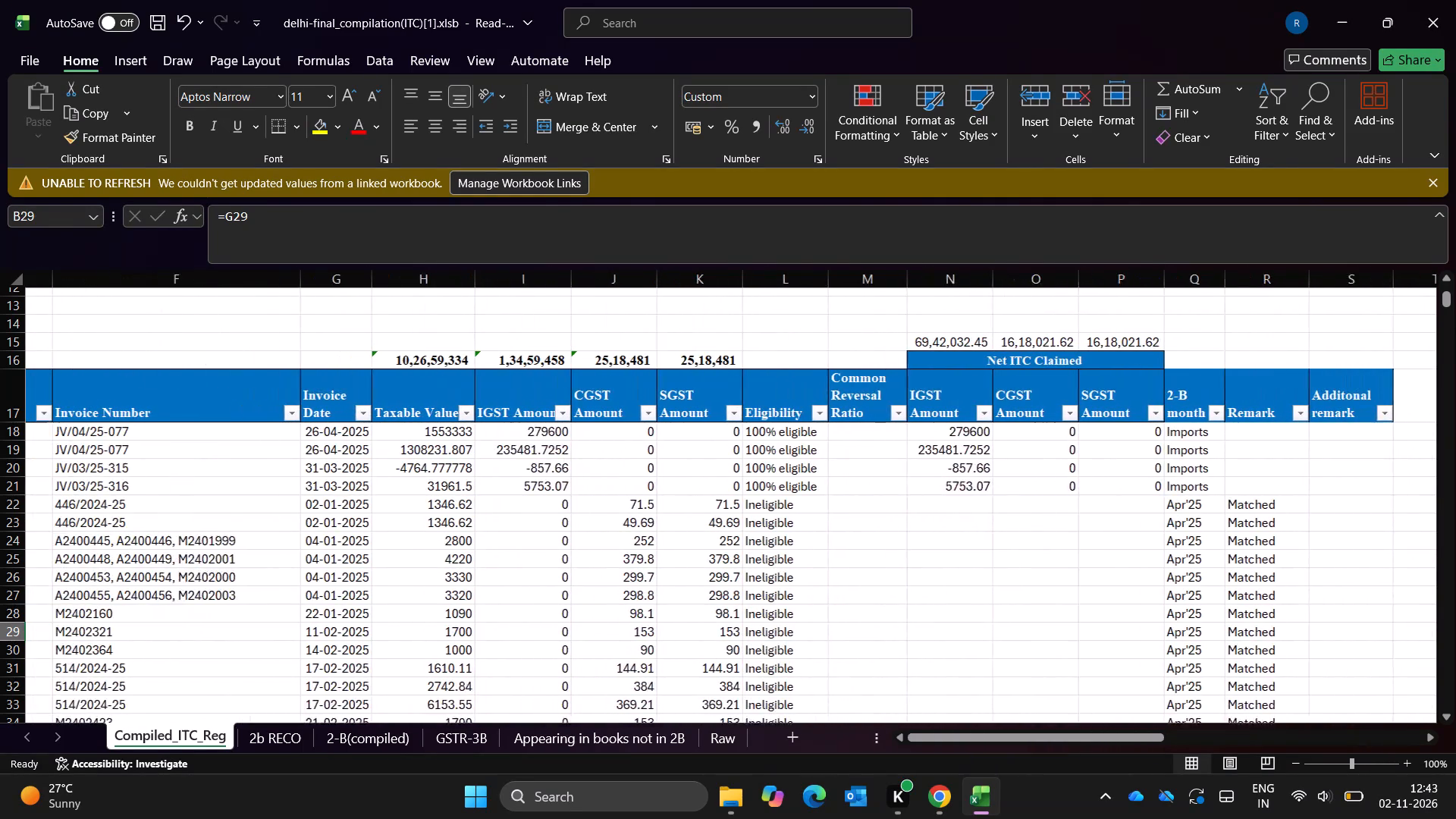
Look through the 2b RECO, 2-B(compiled), GSTR-3B, Raw and Appearing in books not in 2B sheets to review their contents.
scroll(730, 623, "right", 2)
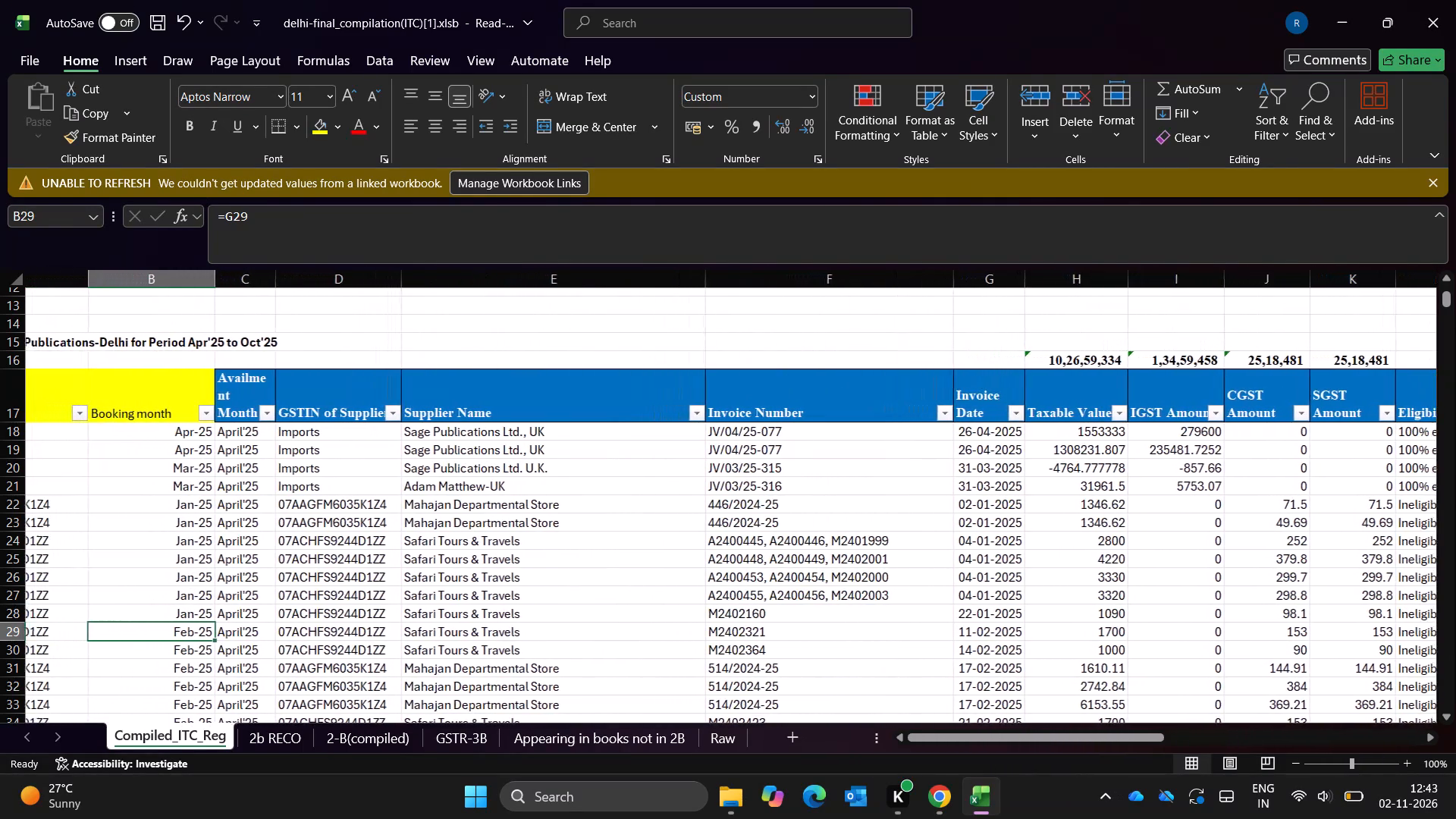
scroll(635, 654, "right", 1)
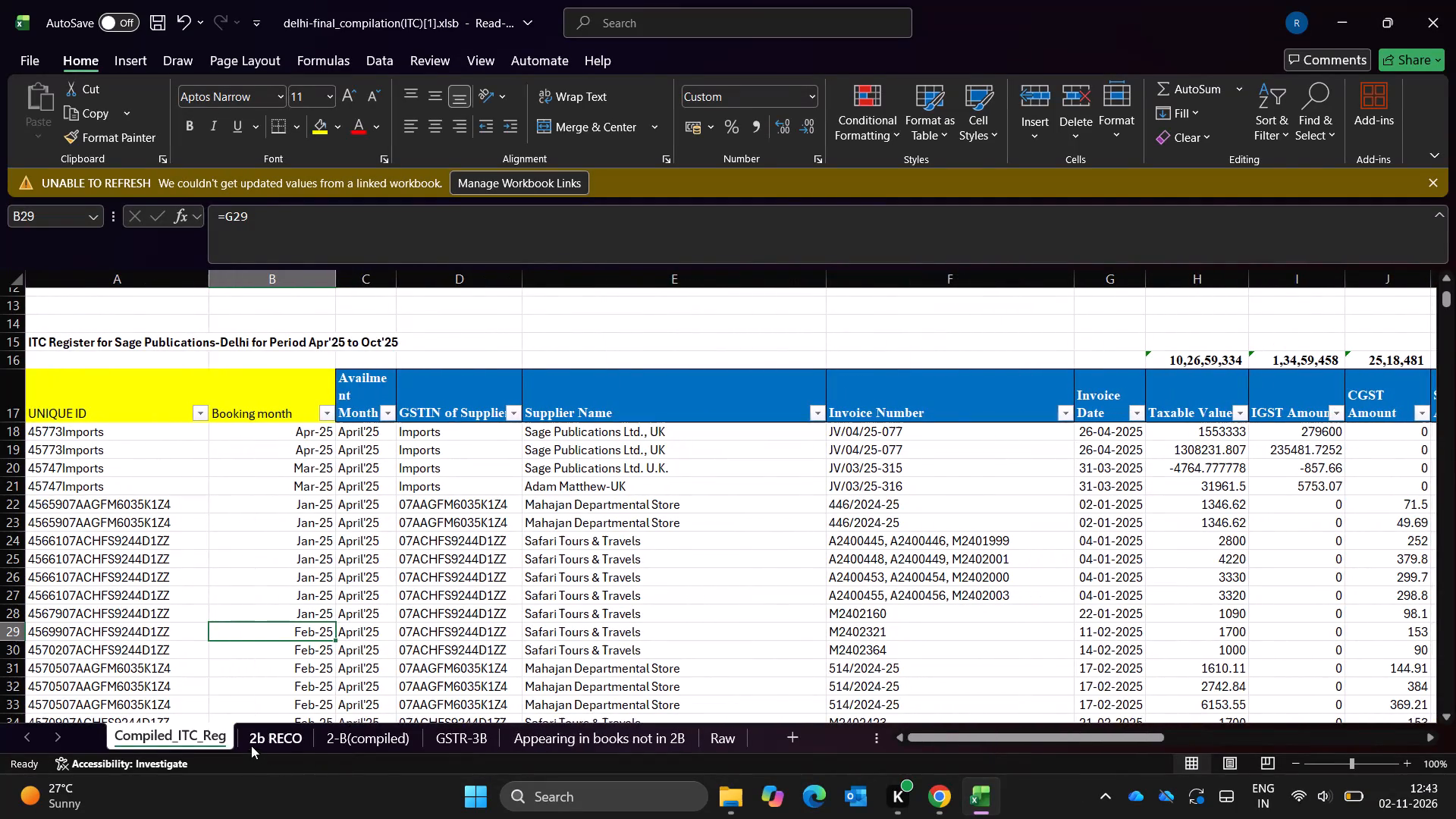
left_click(262, 745)
left_click(51, 735)
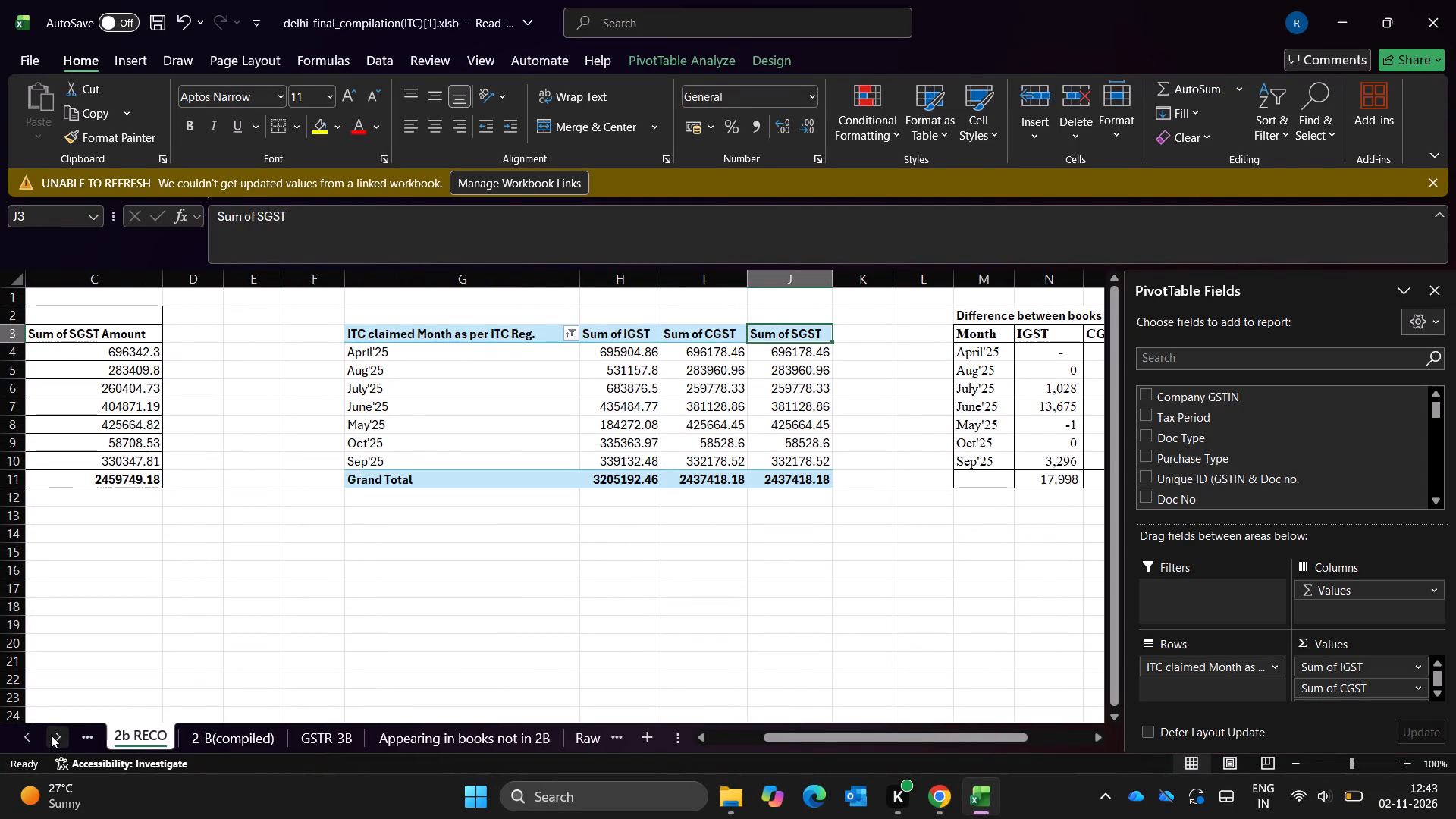
left_click(212, 733)
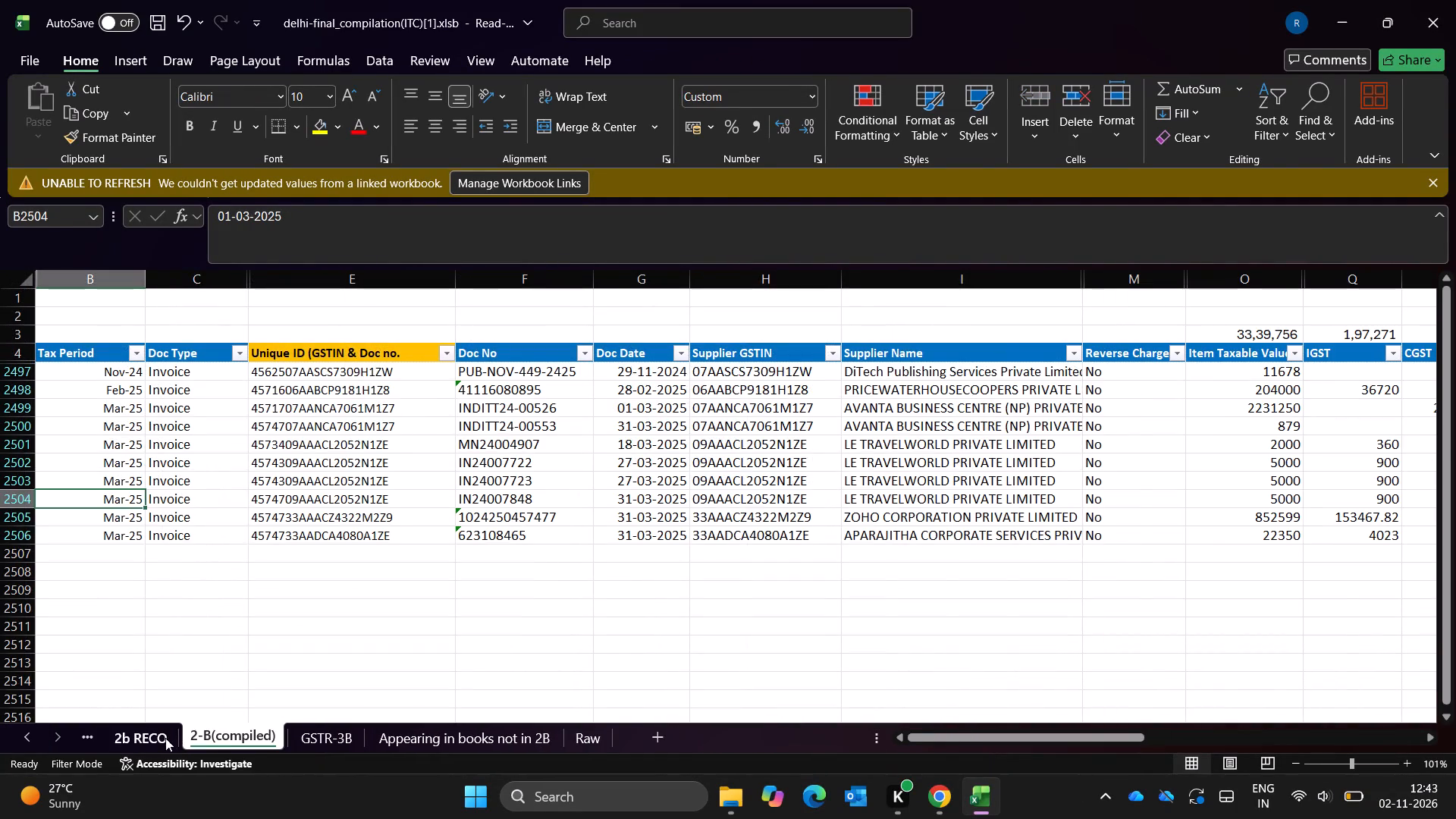
left_click(165, 738)
left_click(234, 730)
left_click(322, 723)
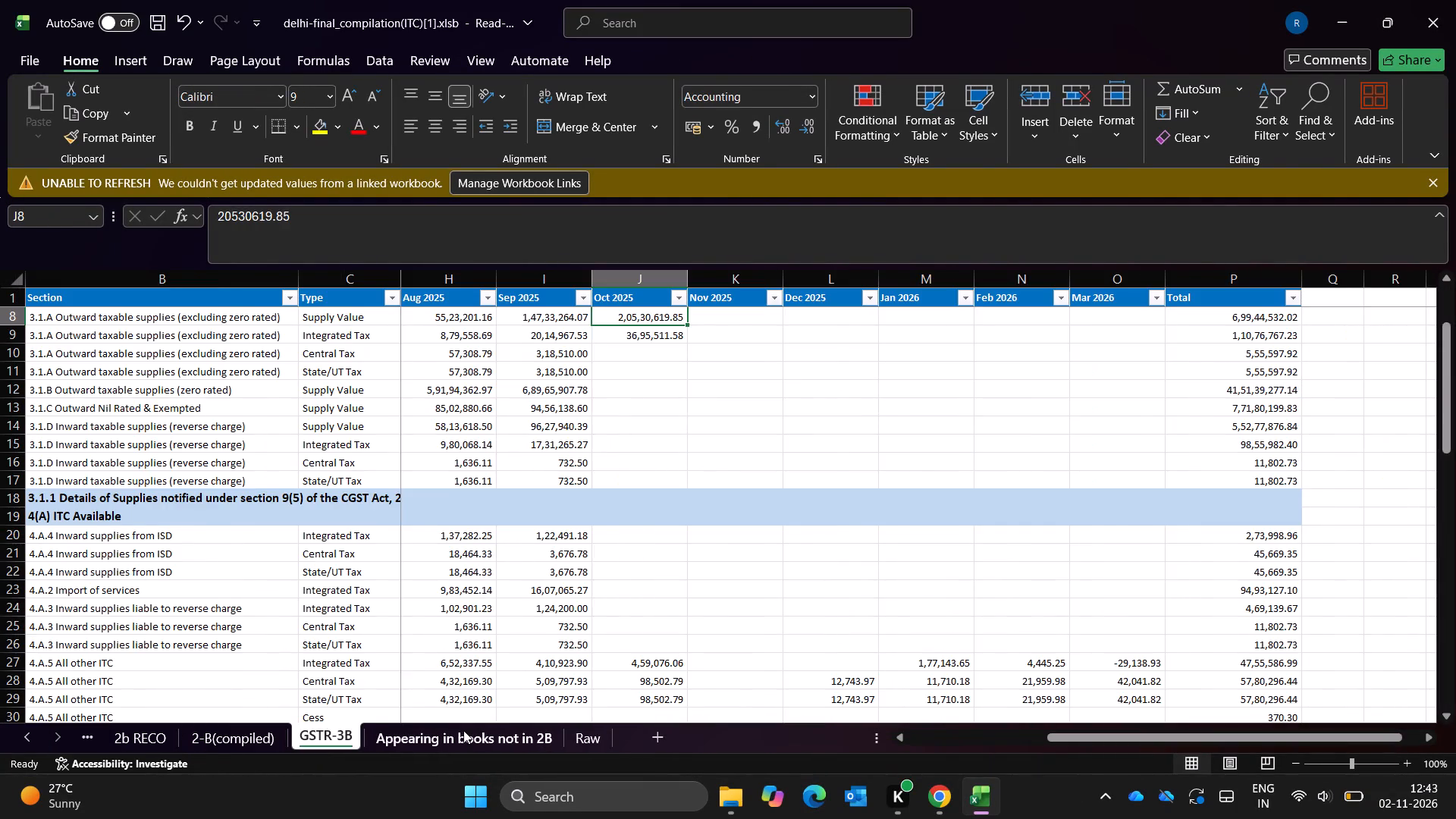
left_click(463, 730)
left_click(592, 733)
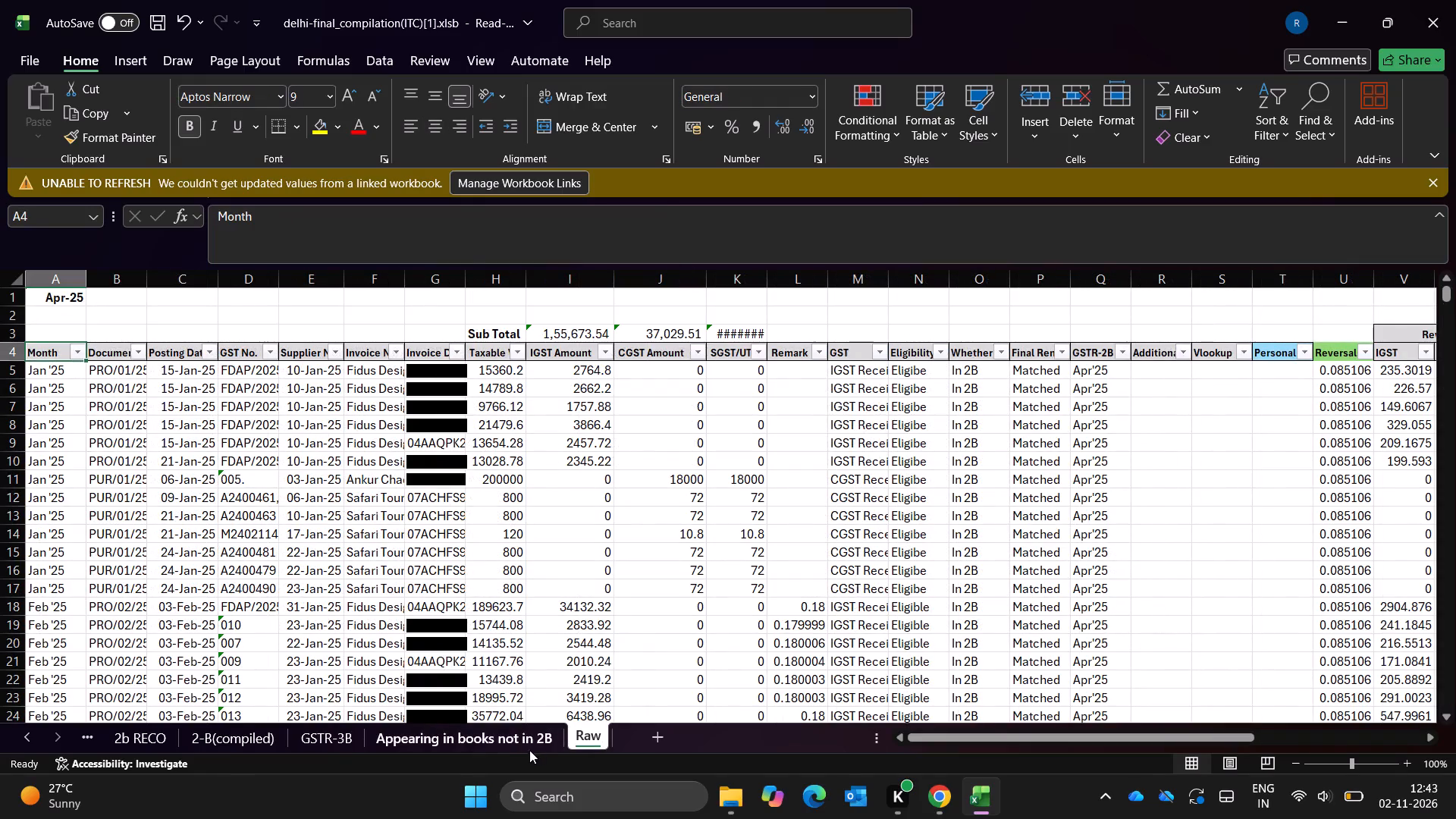
left_click(517, 750)
scroll(590, 692, "right", 1)
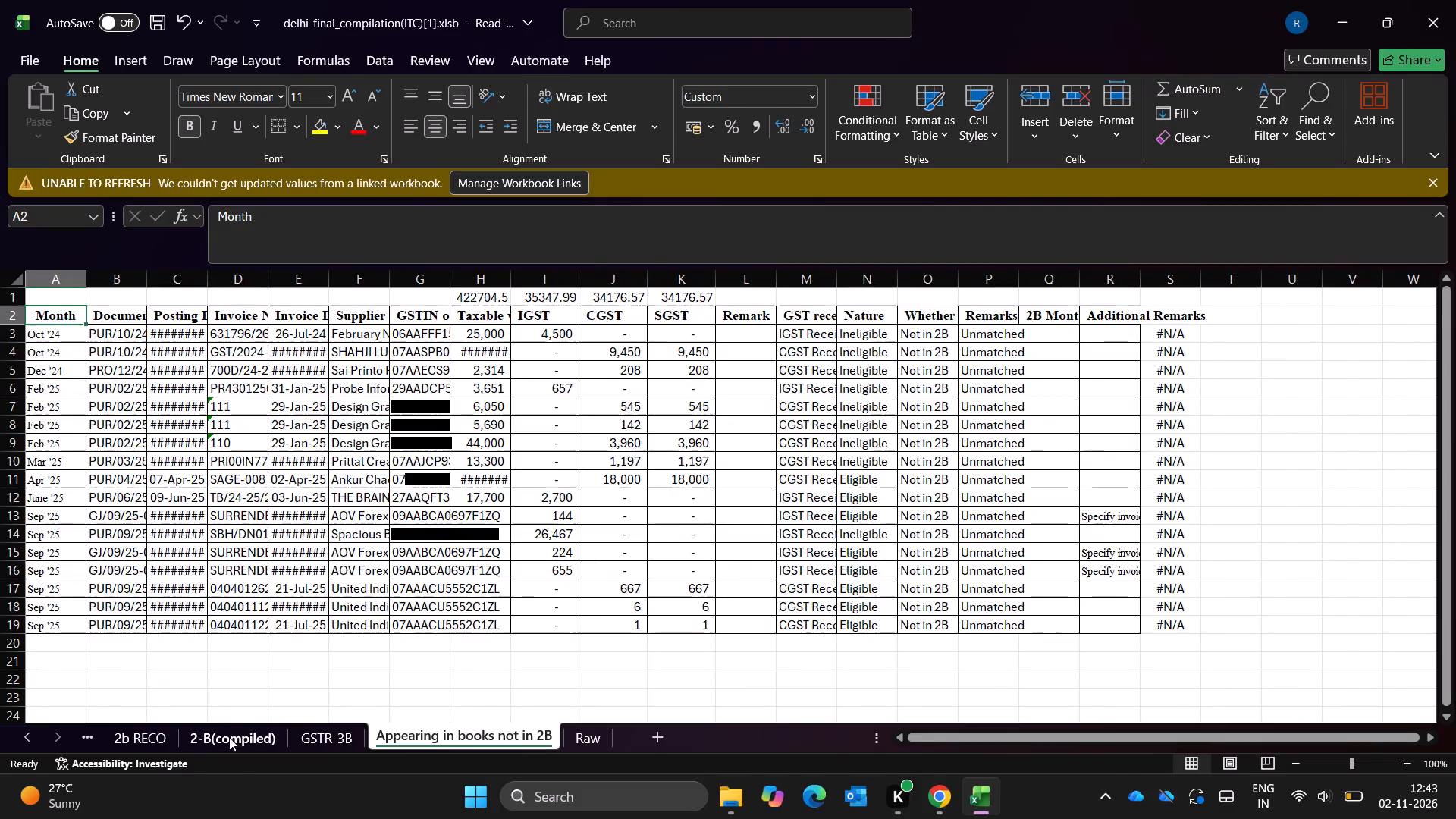
Filter the Remark column of Compiled_ITC_Reg to "To be checked" and examine the matching rows.
triple_click(30, 733)
left_click(30, 733)
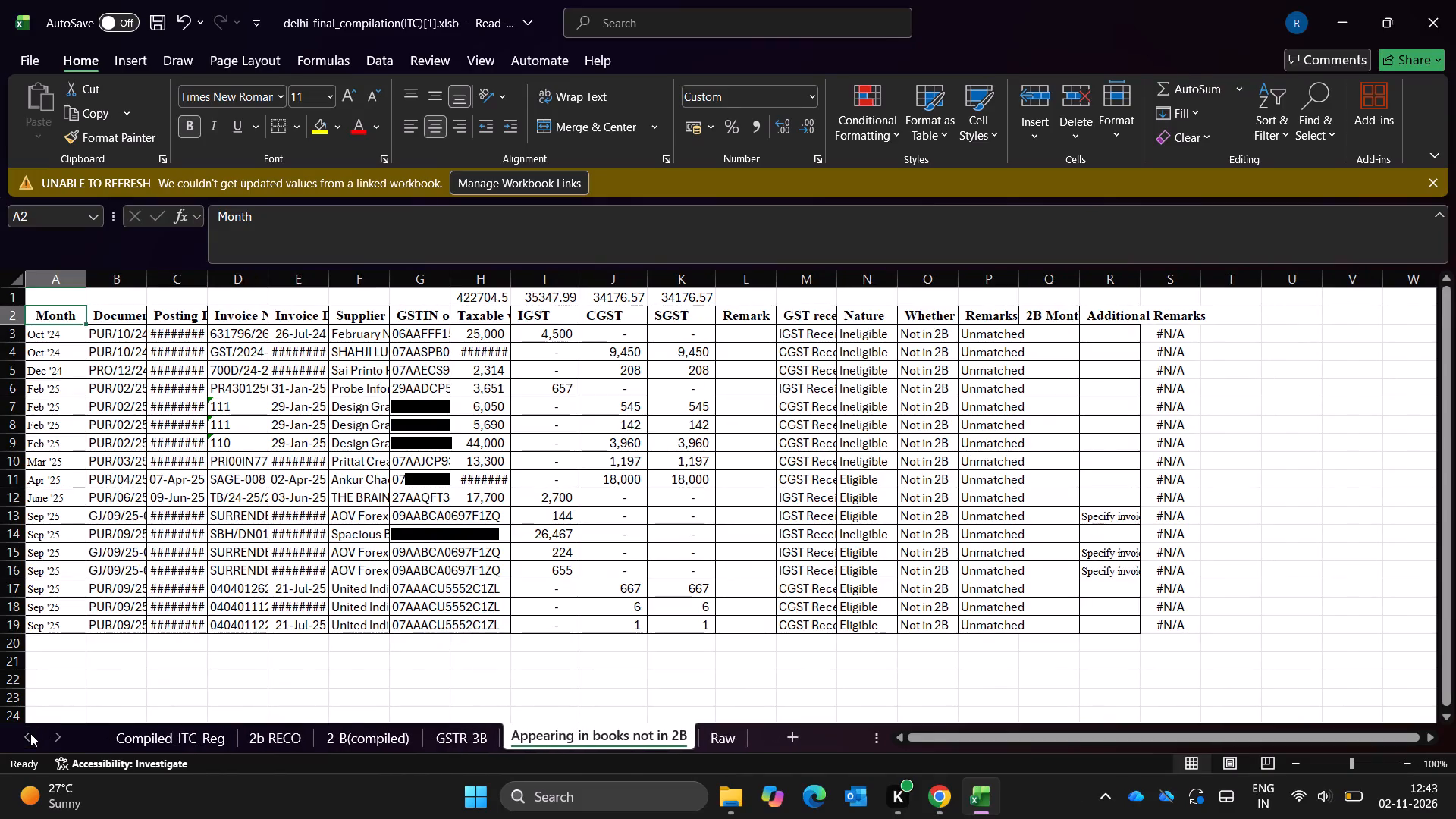
left_click_drag(30, 733, 195, 738)
left_click(195, 738)
scroll(387, 676, "left", 1)
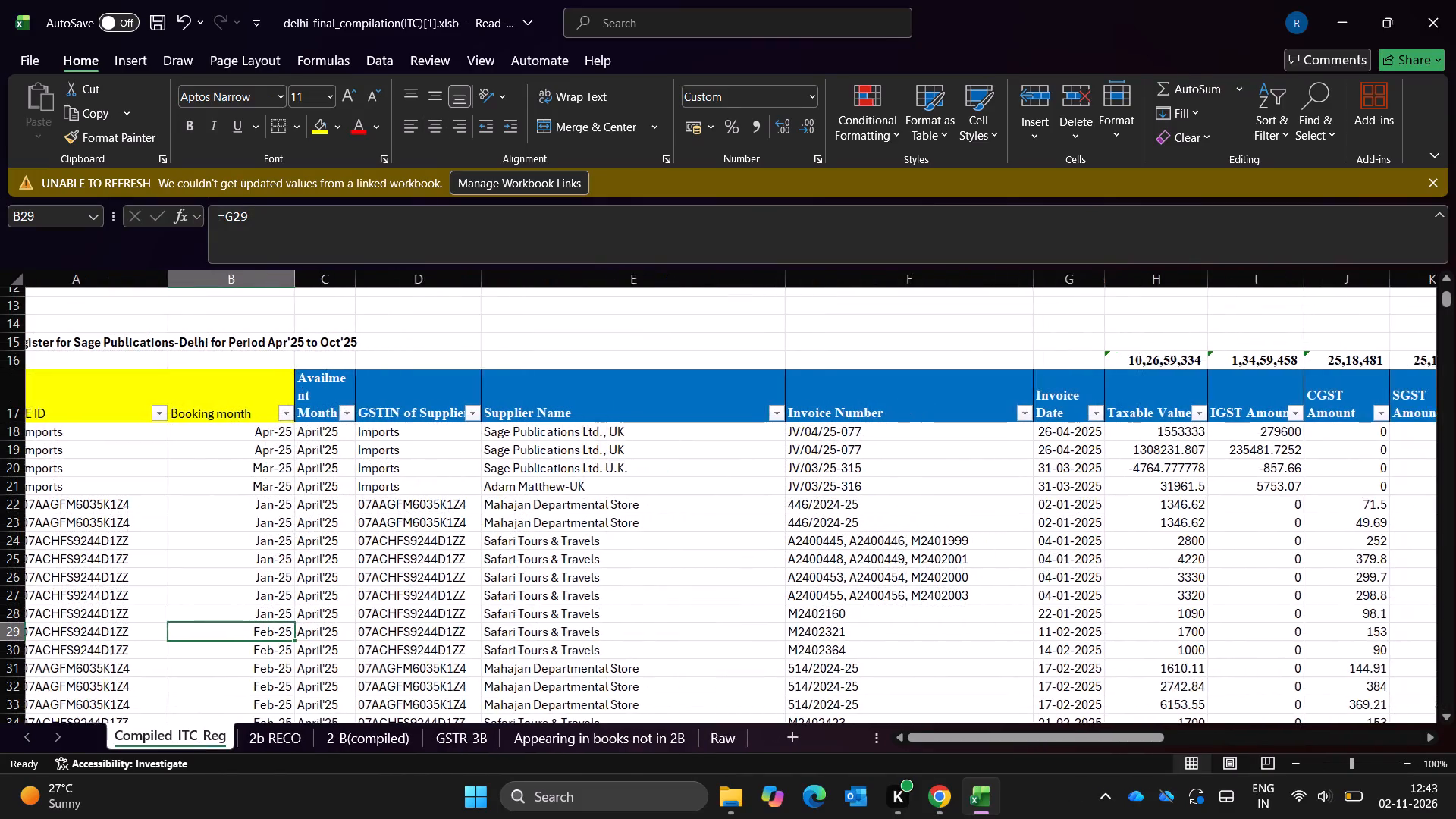
scroll(387, 676, "left", 2)
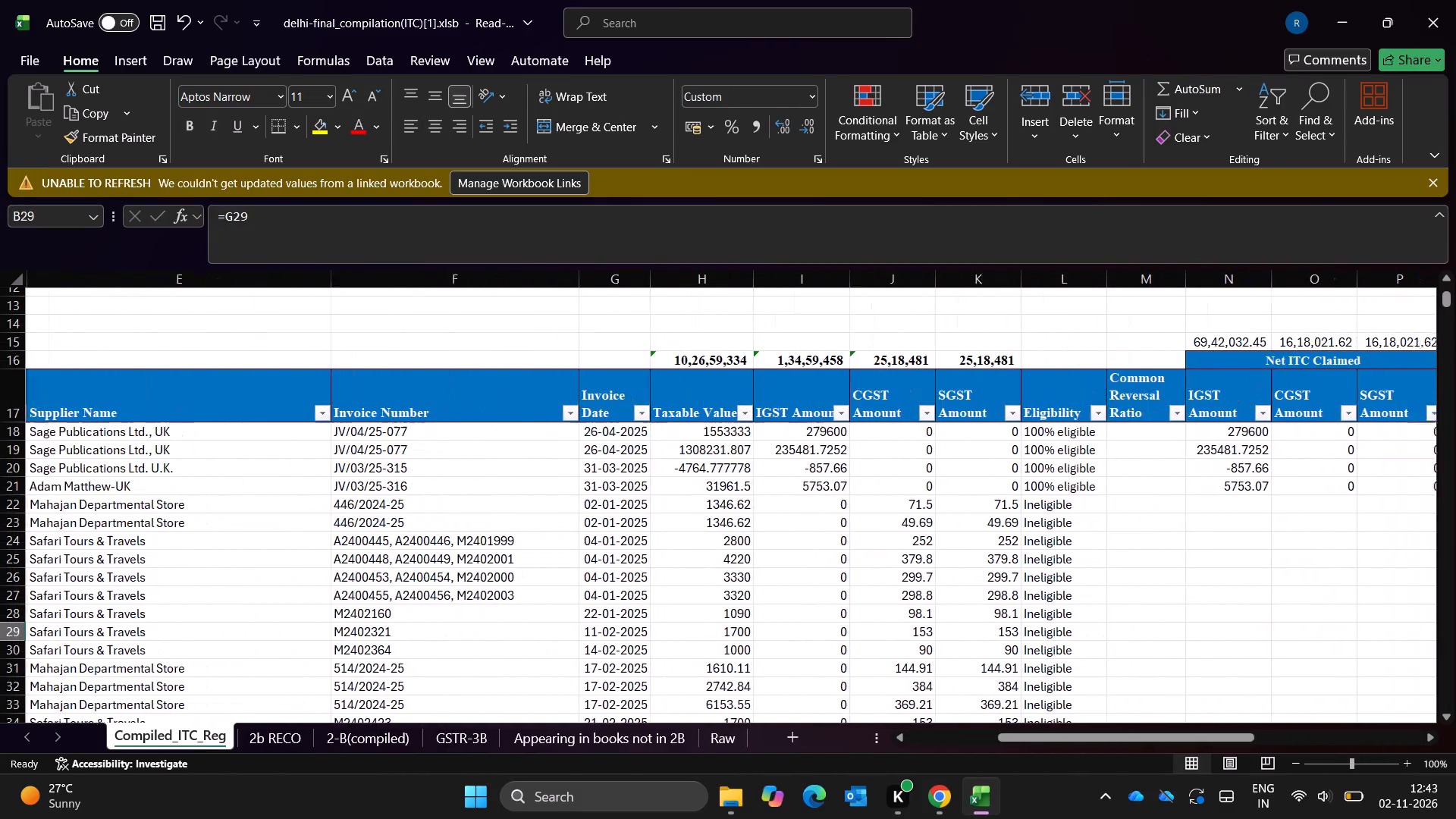
scroll(387, 676, "left", 2)
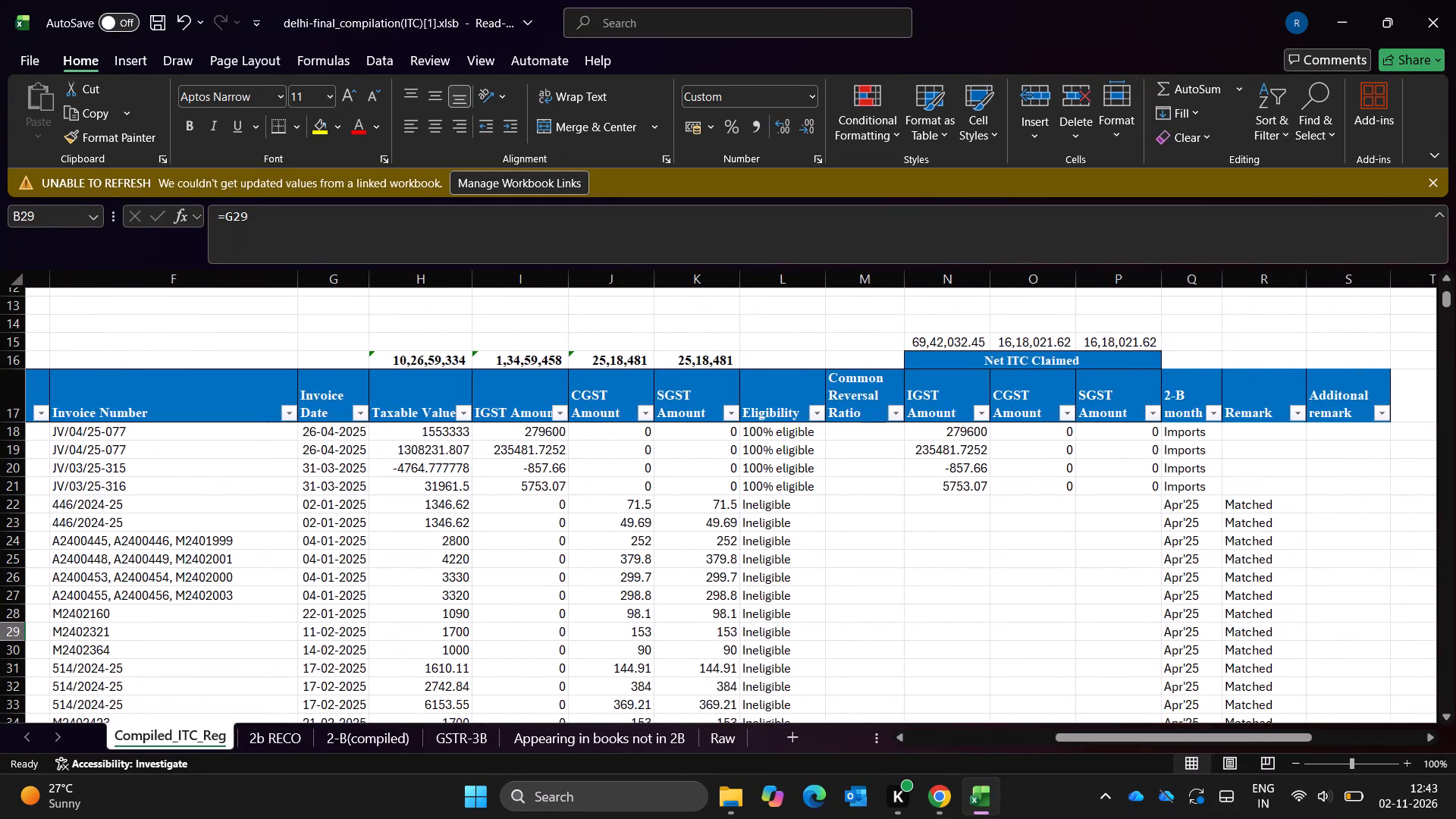
scroll(387, 676, "right", 1)
scroll(387, 676, "left", 1)
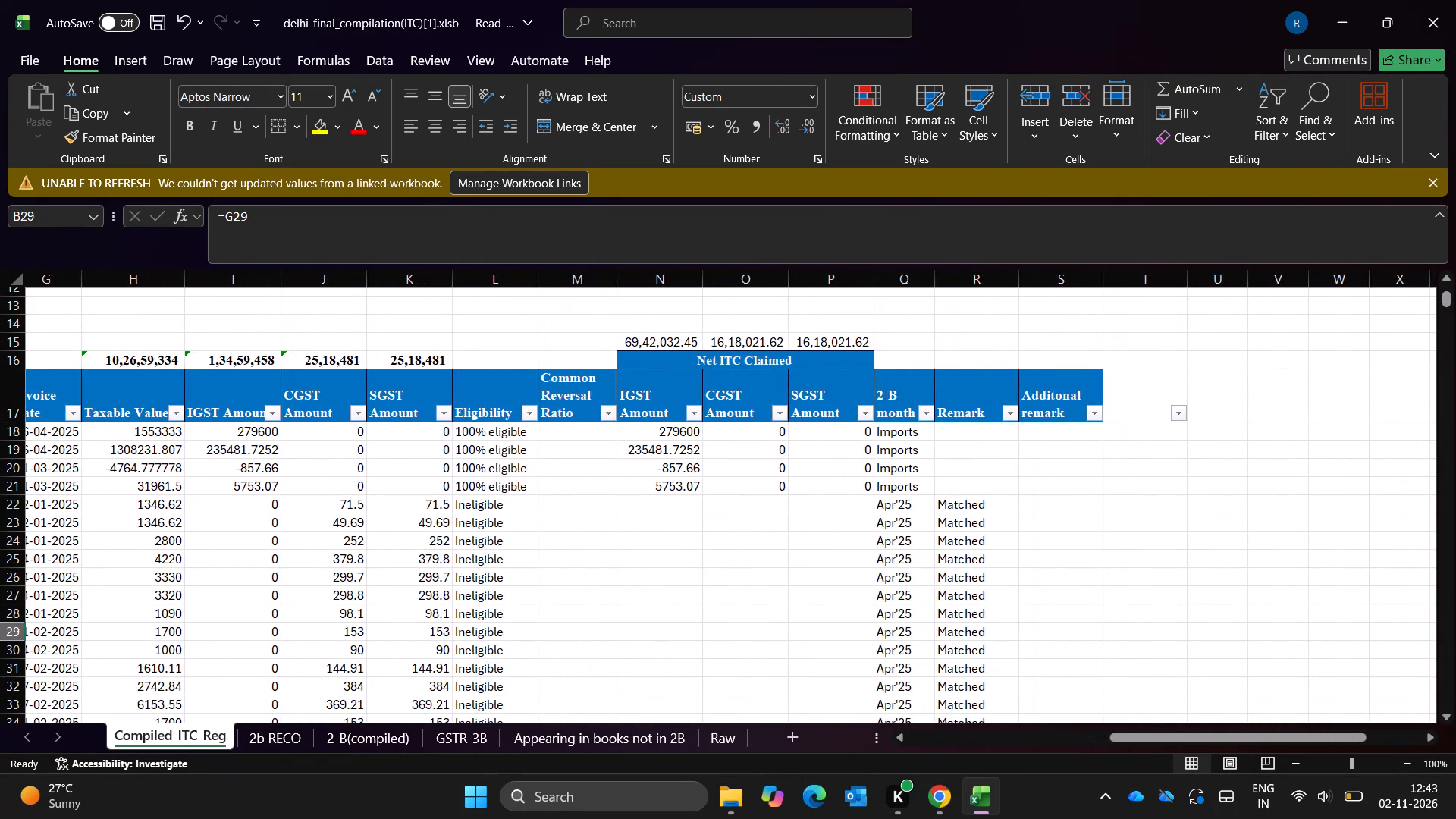
left_click(947, 412)
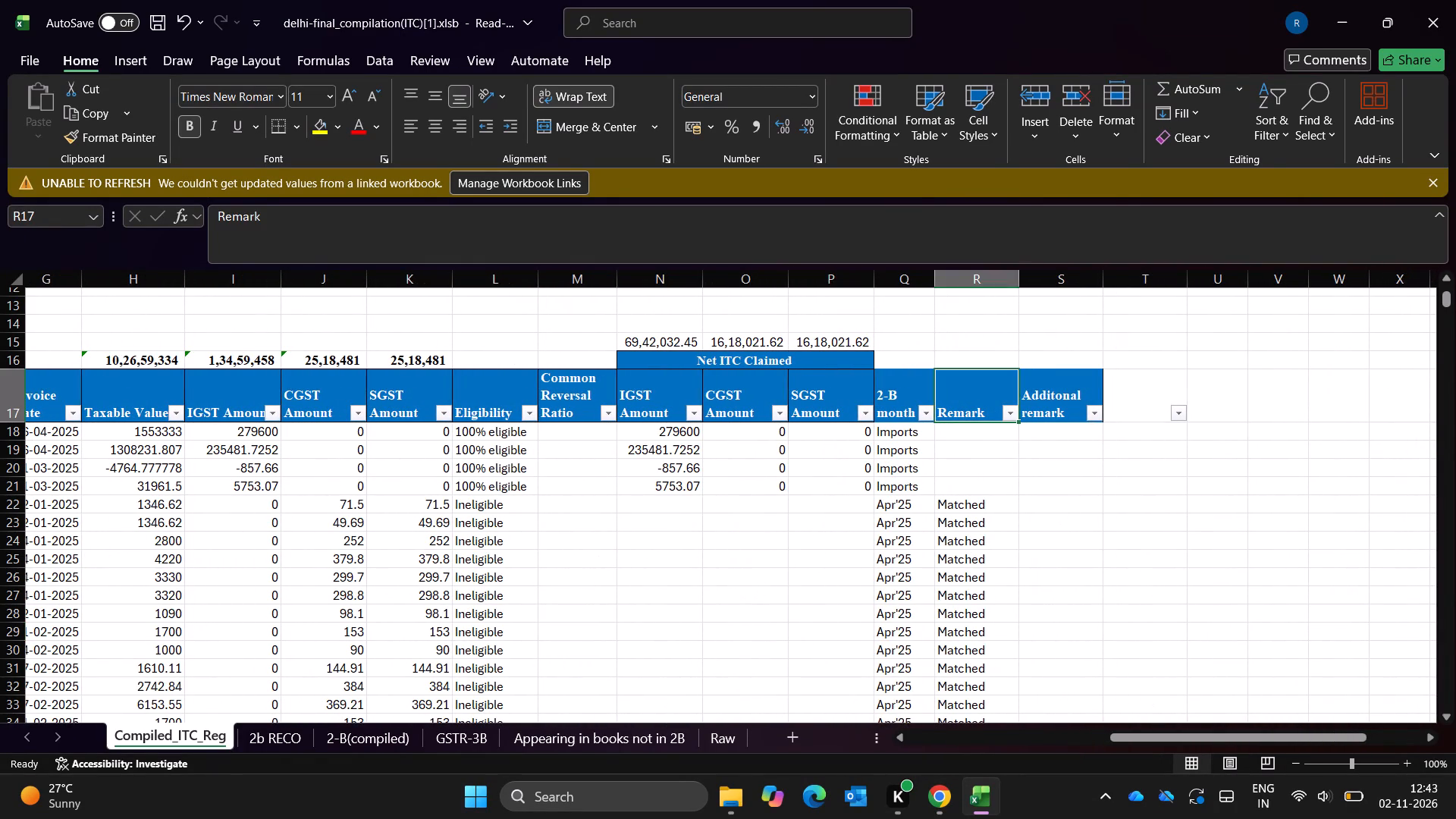
left_click(1012, 419)
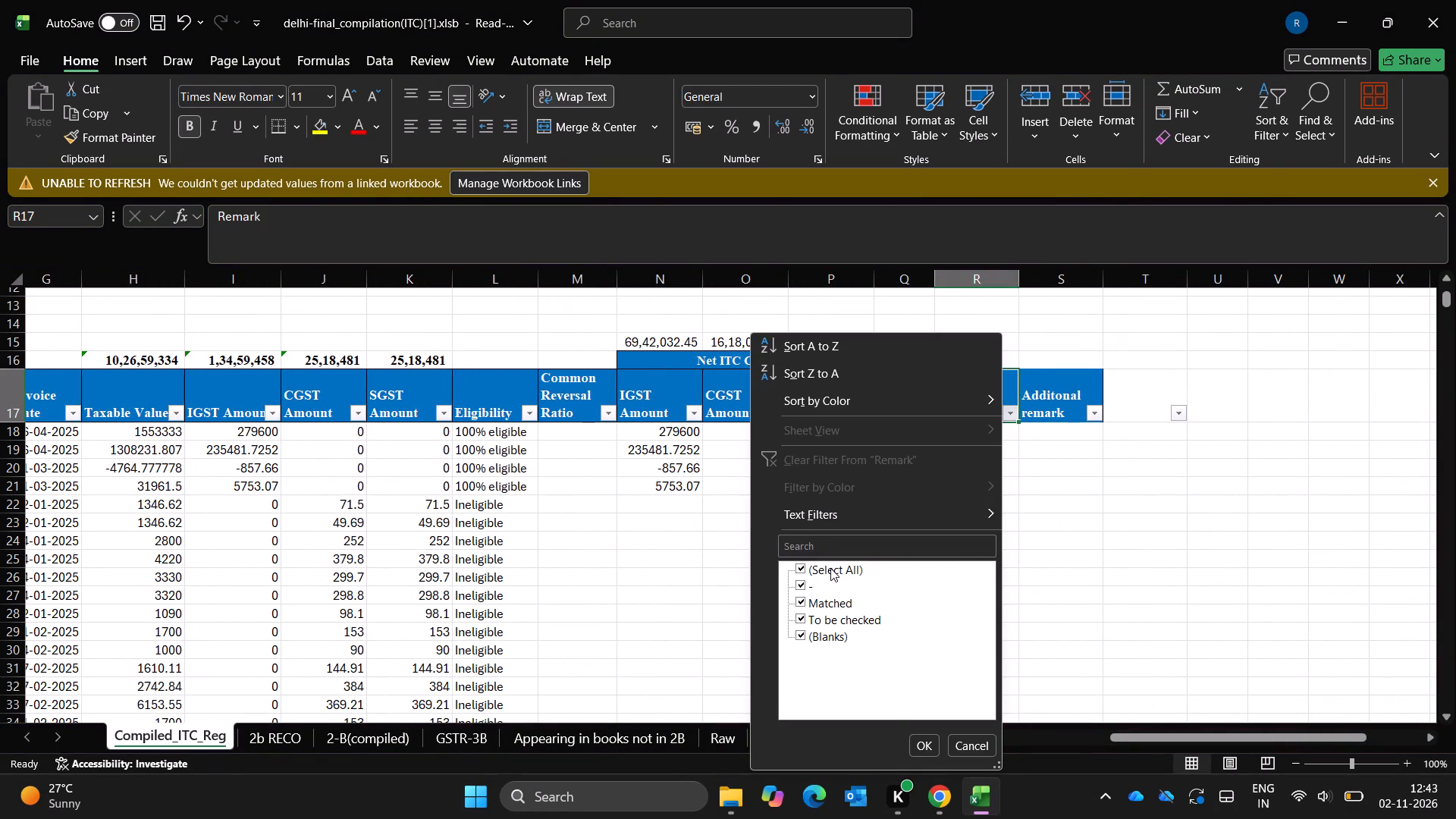
left_click(830, 568)
left_click(833, 623)
key("Return")
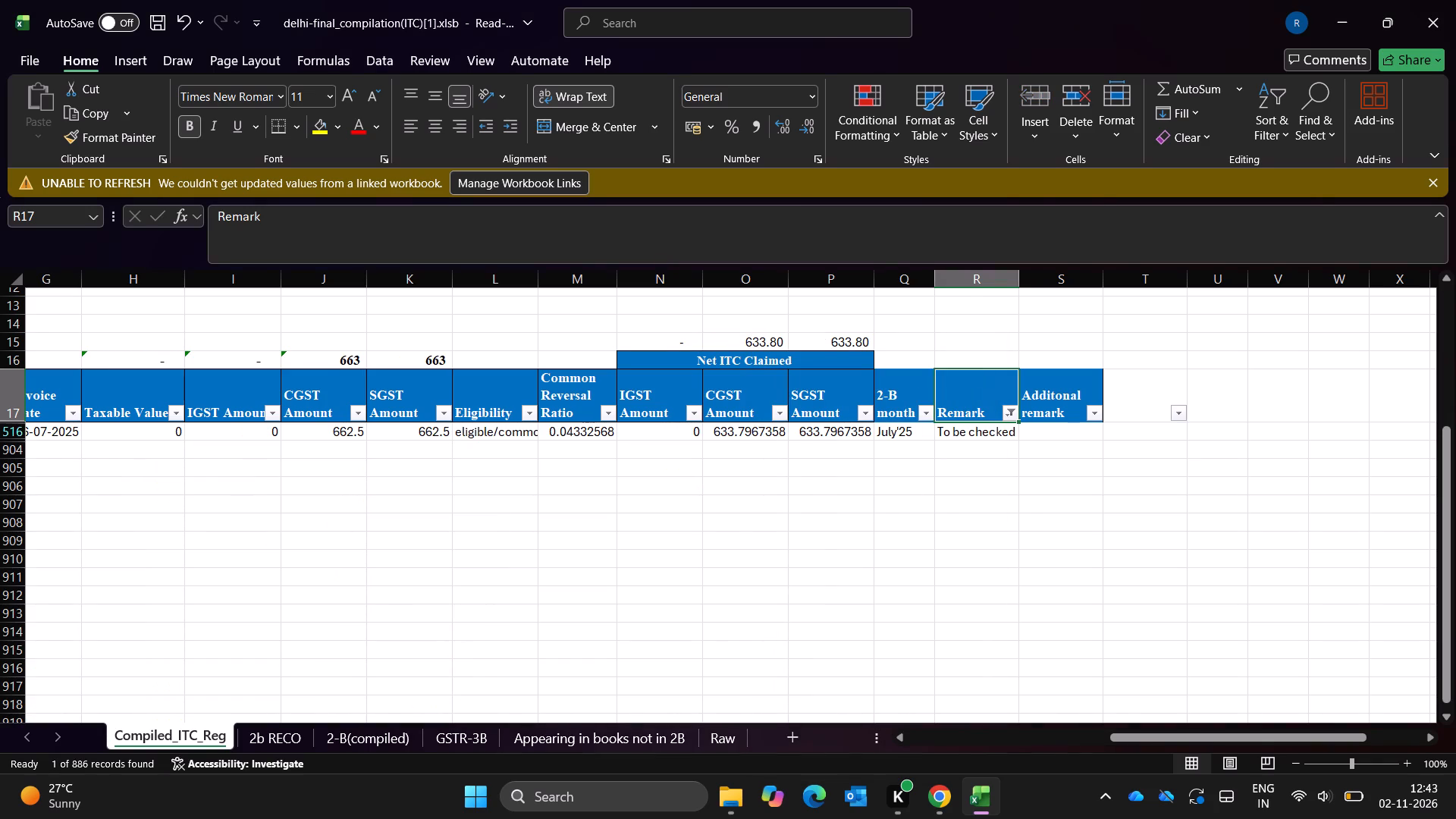
scroll(947, 493, "right", 2)
scroll(947, 493, "left", 3)
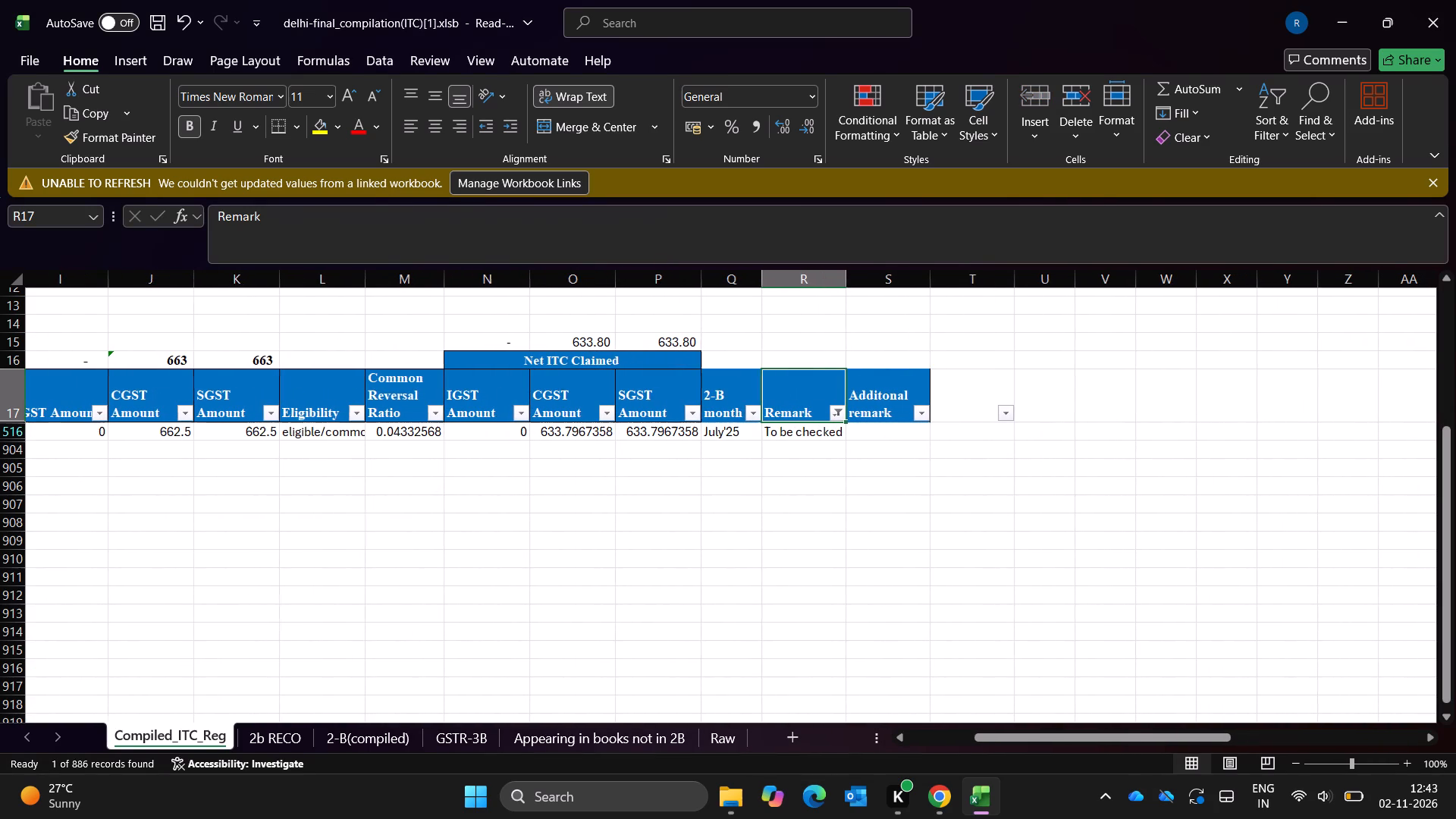
Change the Remark filter to blank entries only and examine the tax amounts and 2-B month of those rows.
left_click(834, 413)
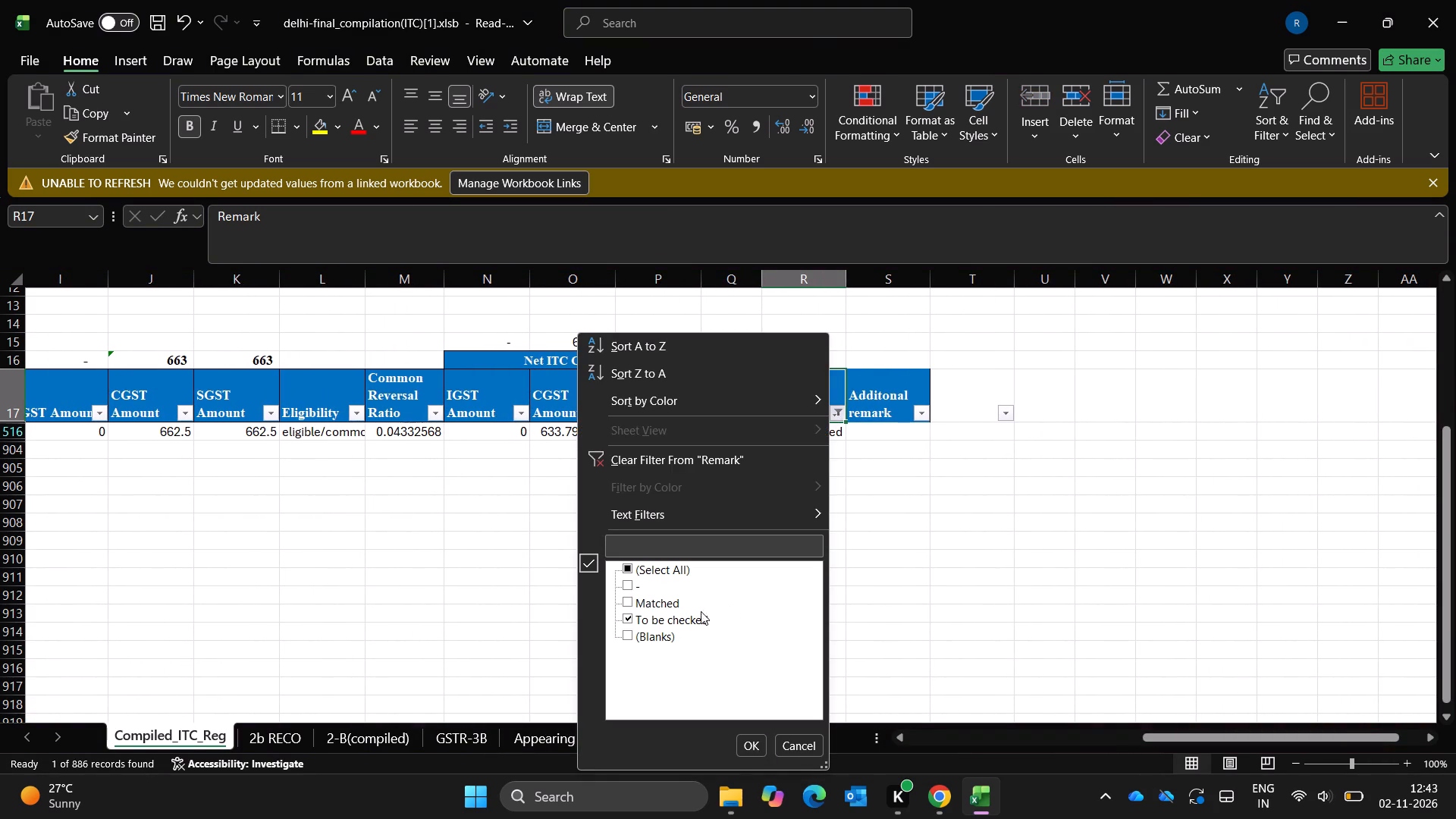
left_click(688, 625)
left_click(661, 634)
key("Return")
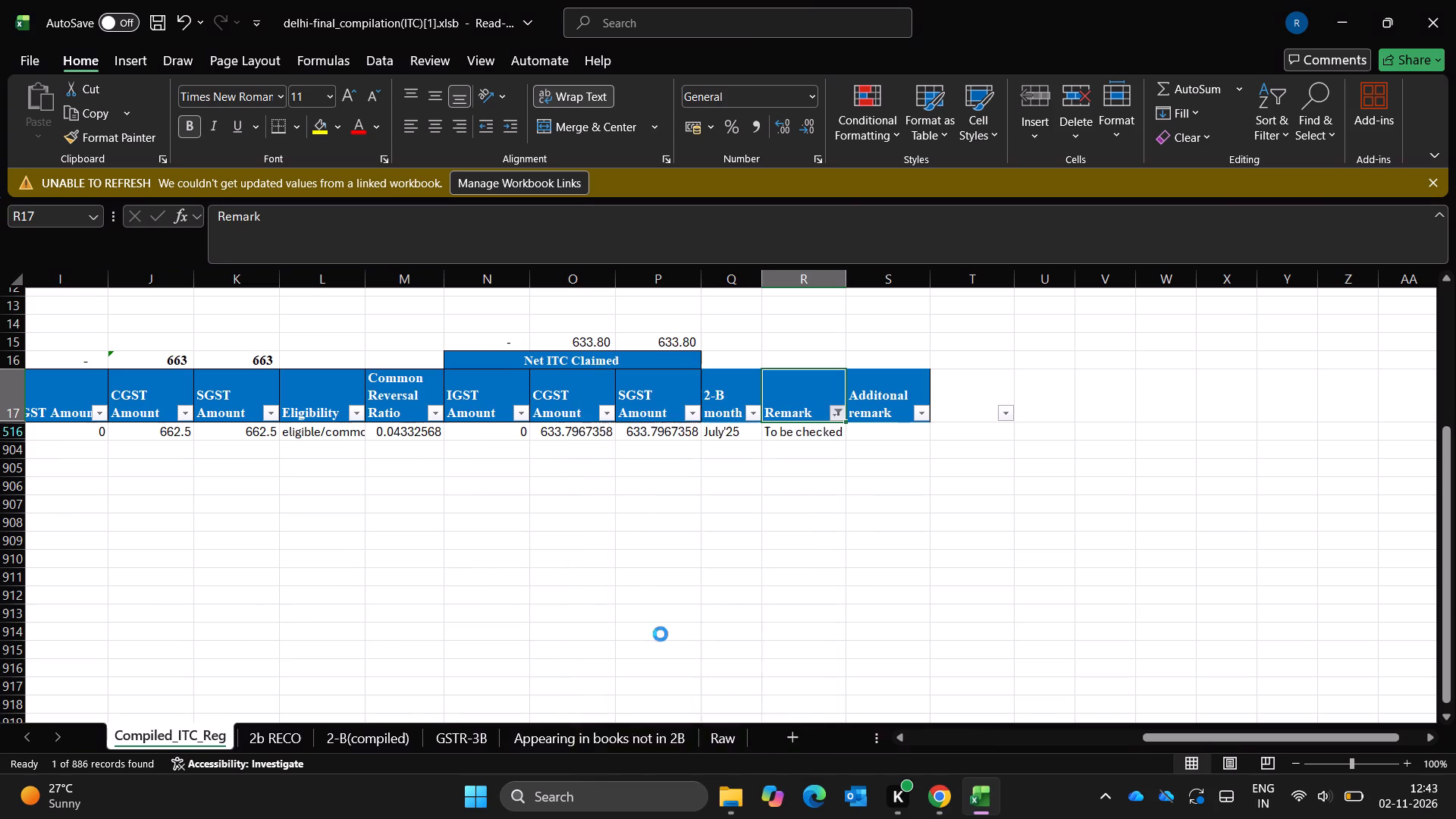
scroll(723, 599, "down", 5)
scroll(723, 599, "up", 1)
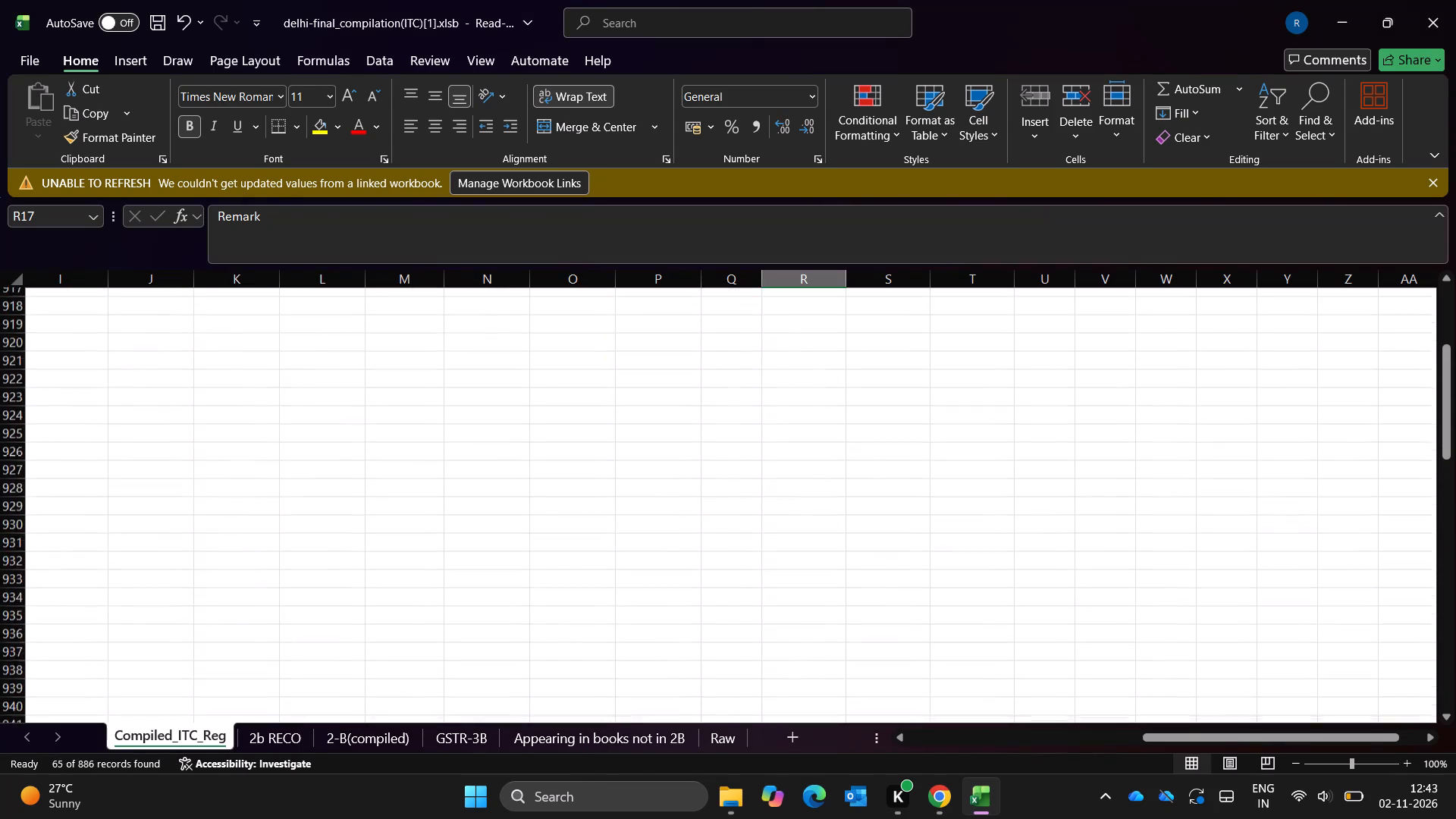
scroll(723, 599, "up", 1)
scroll(723, 599, "down", 5)
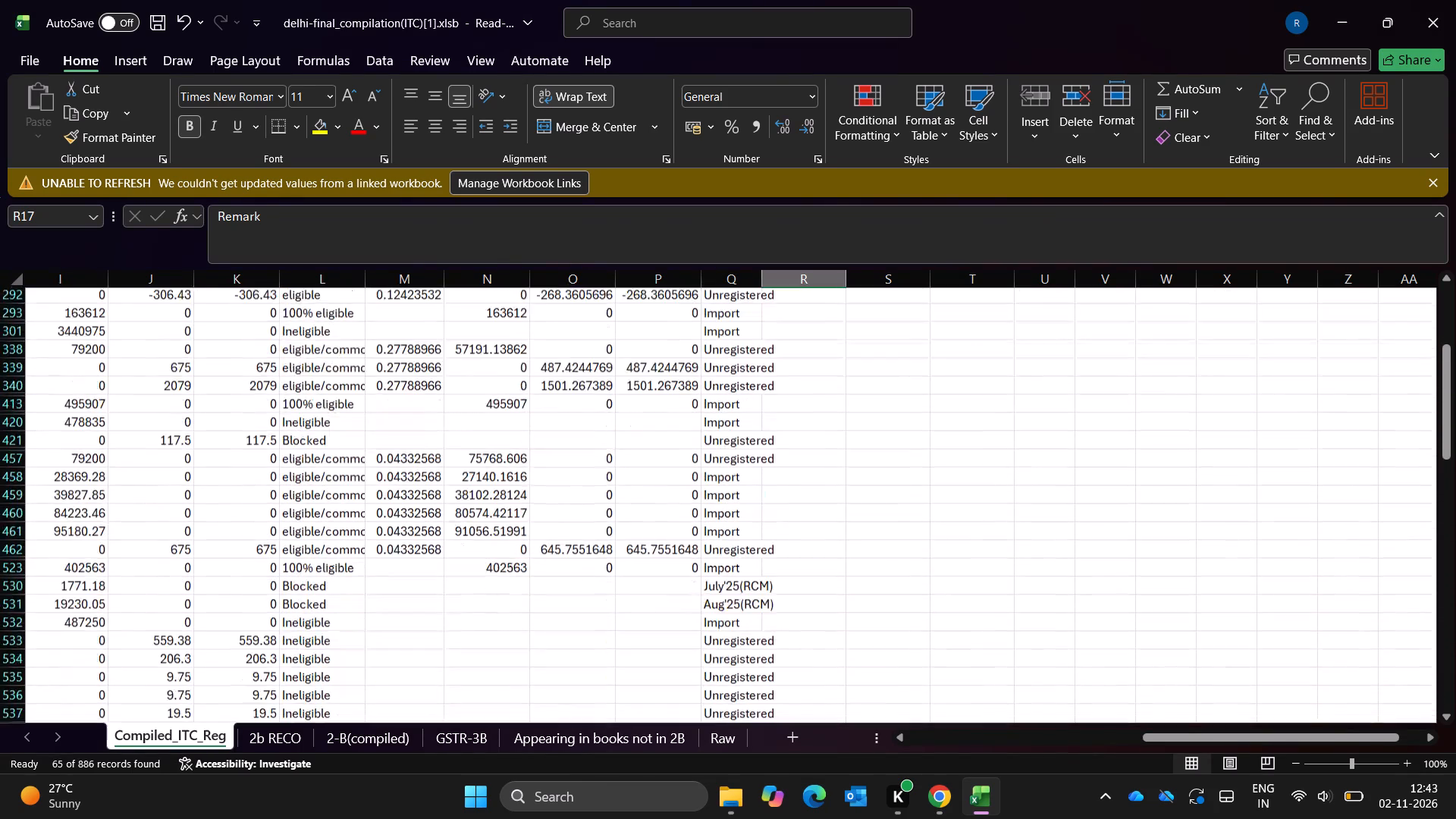
scroll(723, 599, "down", 2)
scroll(723, 599, "up", 1)
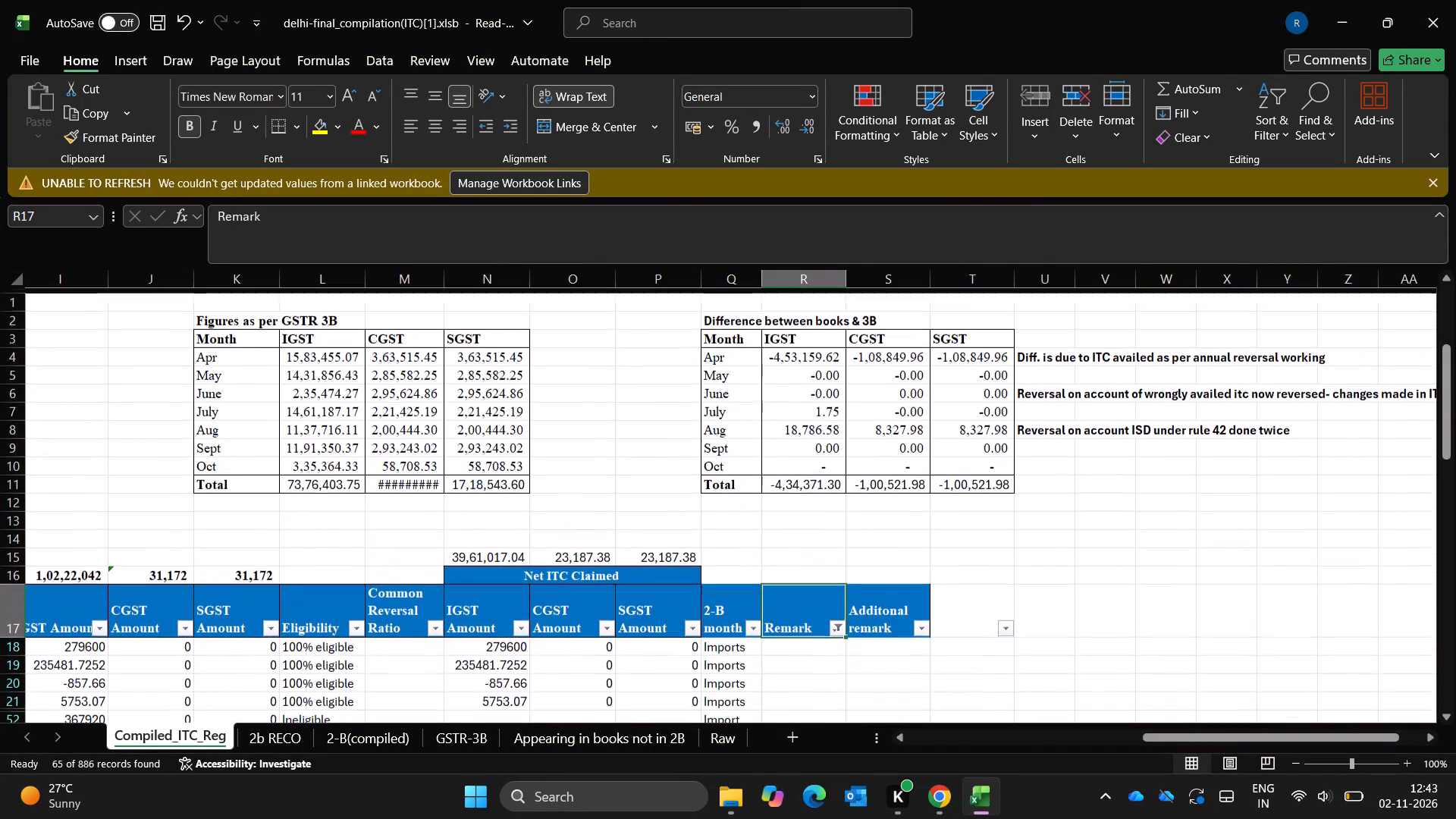
Restore all values in the Remark filter of Compiled_ITC_Reg.
left_click(830, 627)
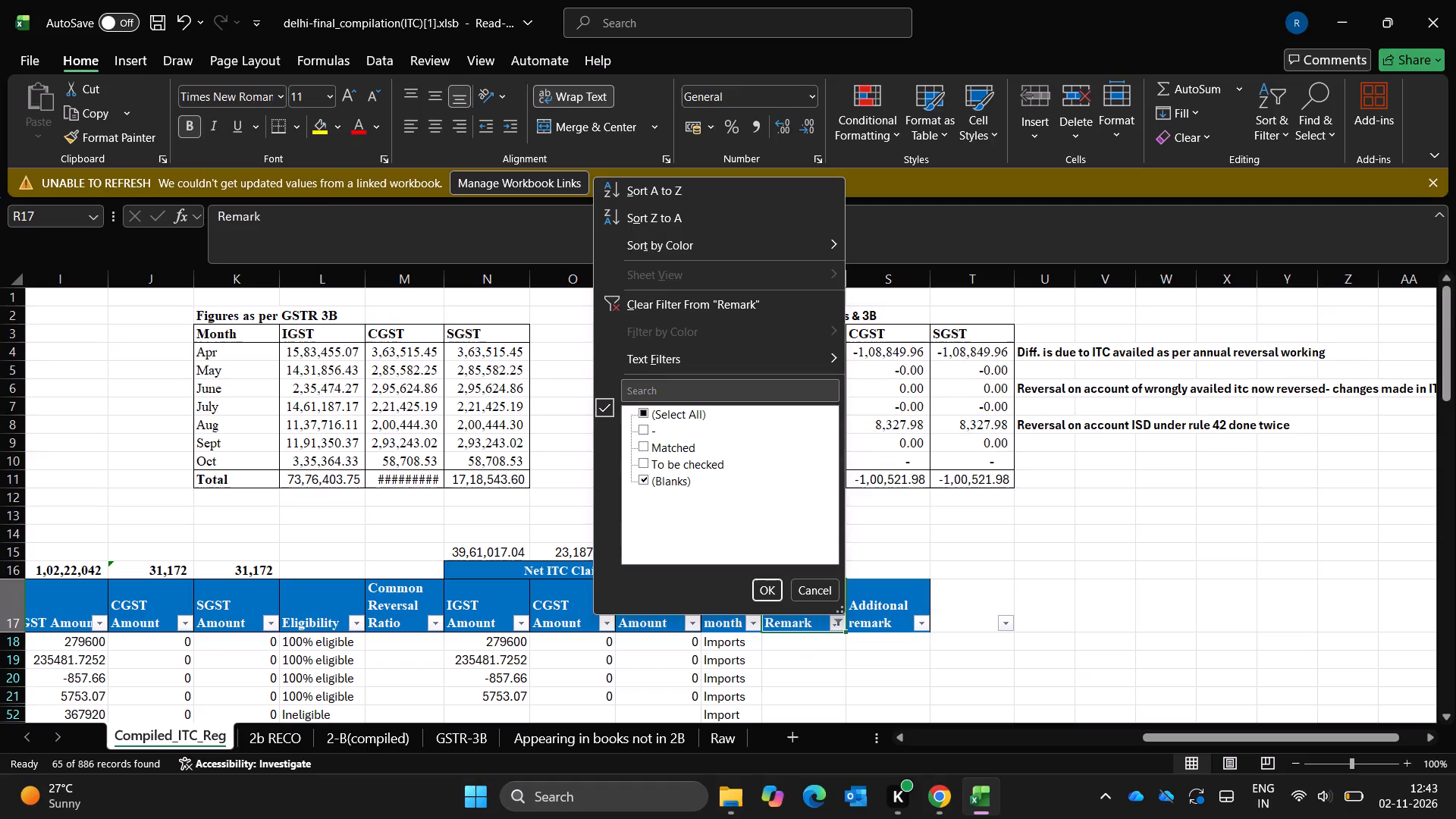
left_click(648, 413)
key("Return")
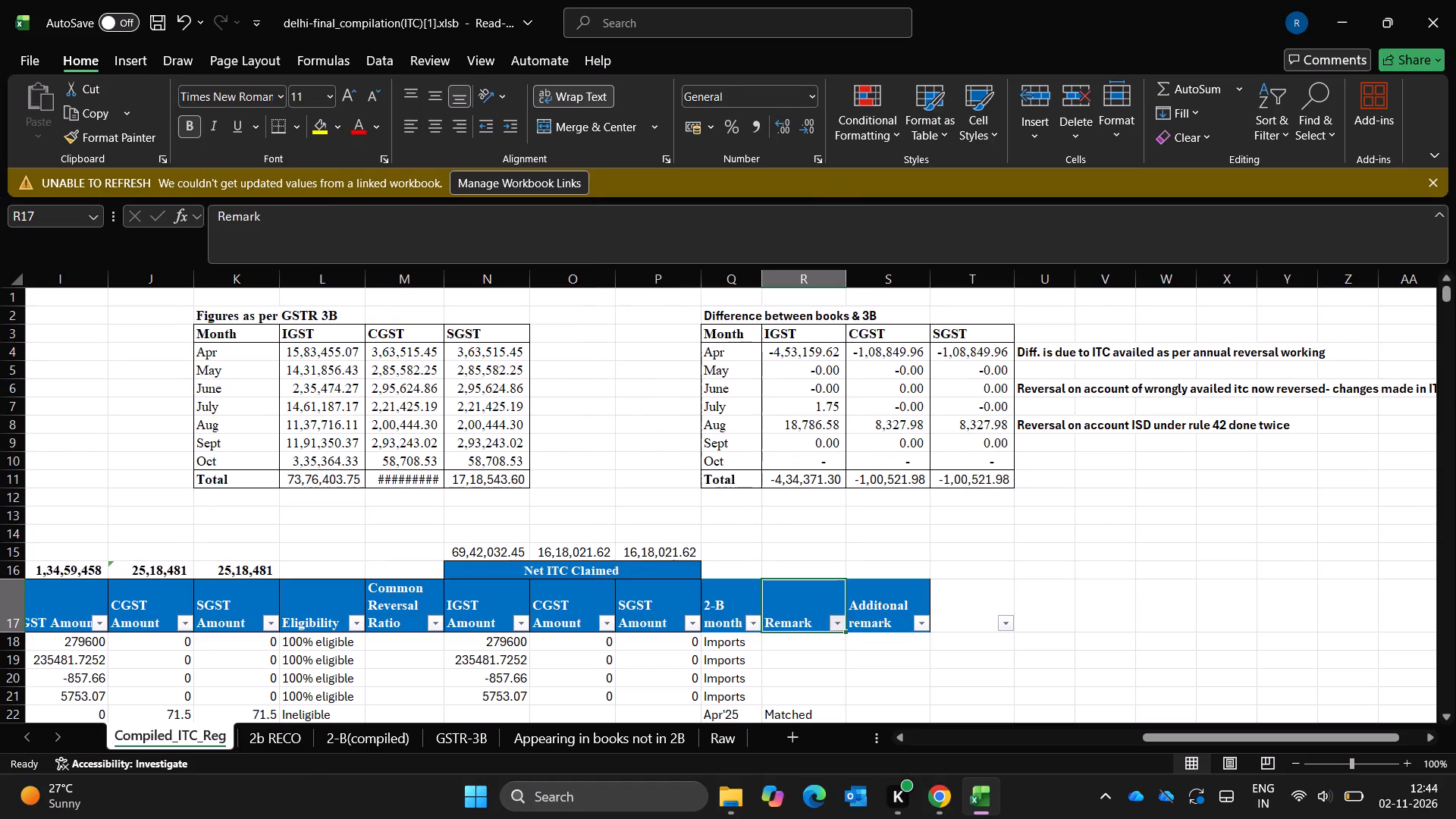
Copy the invoice number 631796/26072024/114 in D3 of the Appearing in books not in 2B sheet.
left_click(640, 748)
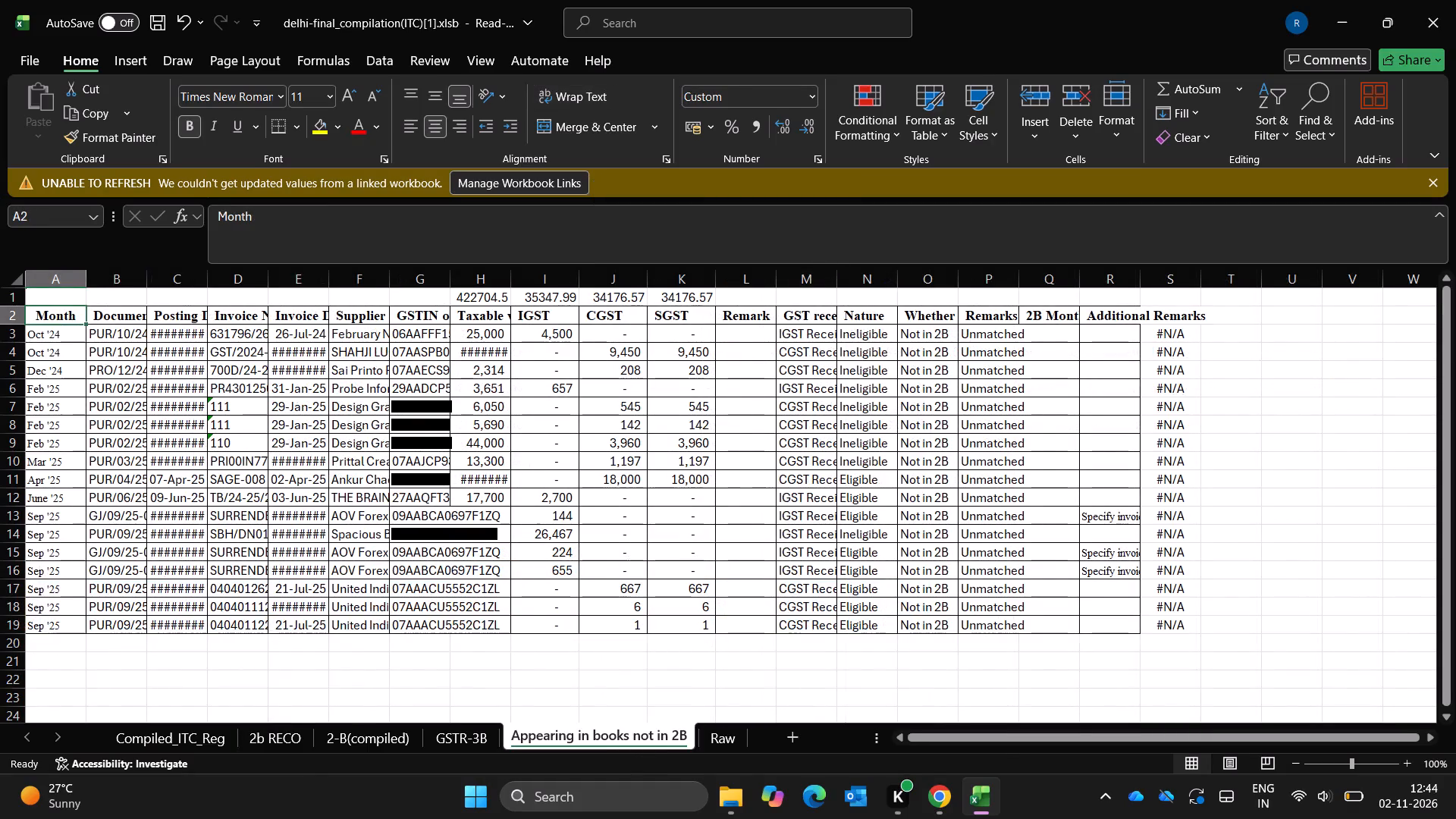
scroll(528, 436, "right", 1)
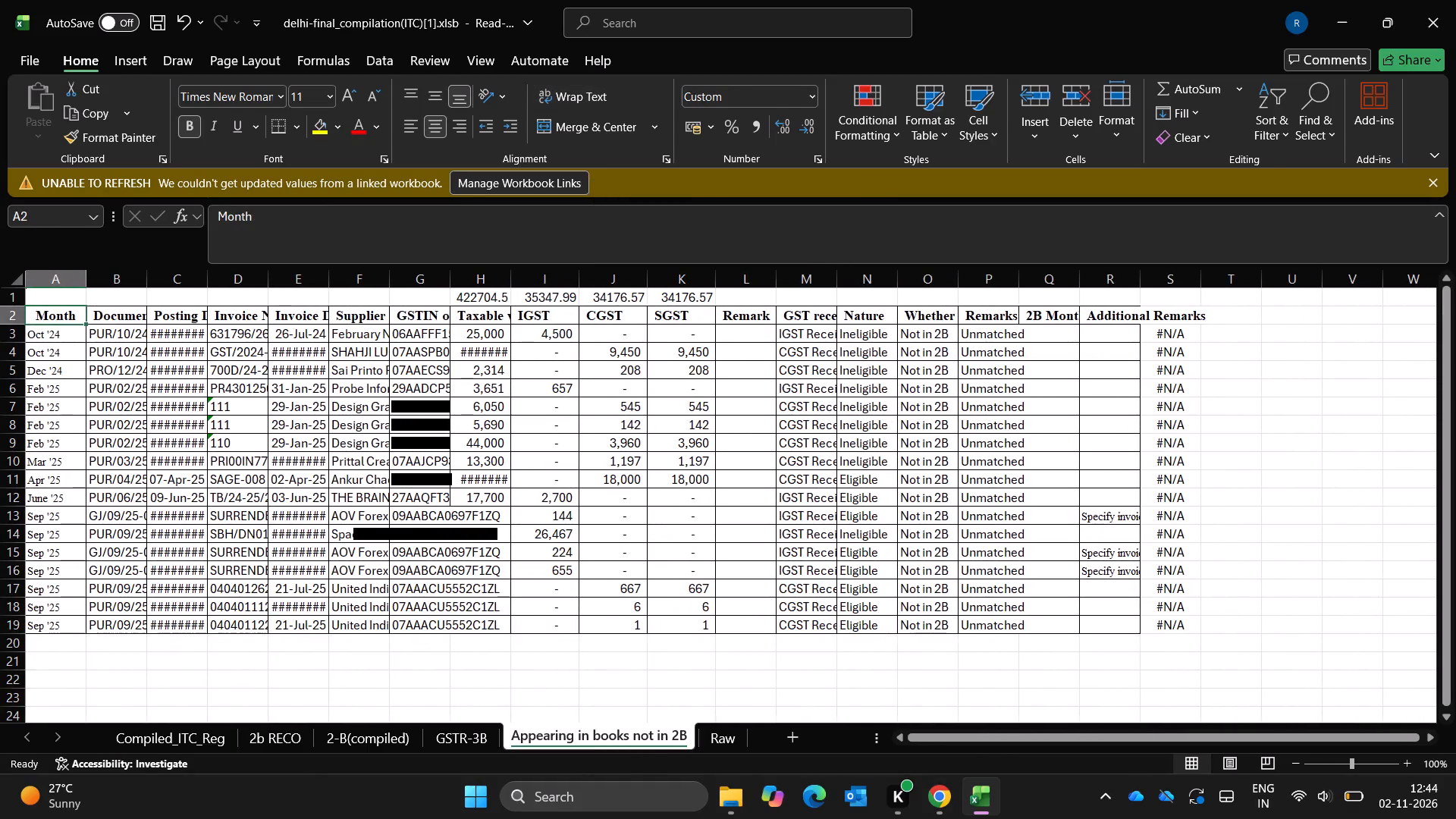
left_click(229, 335)
key("ctrl+c")
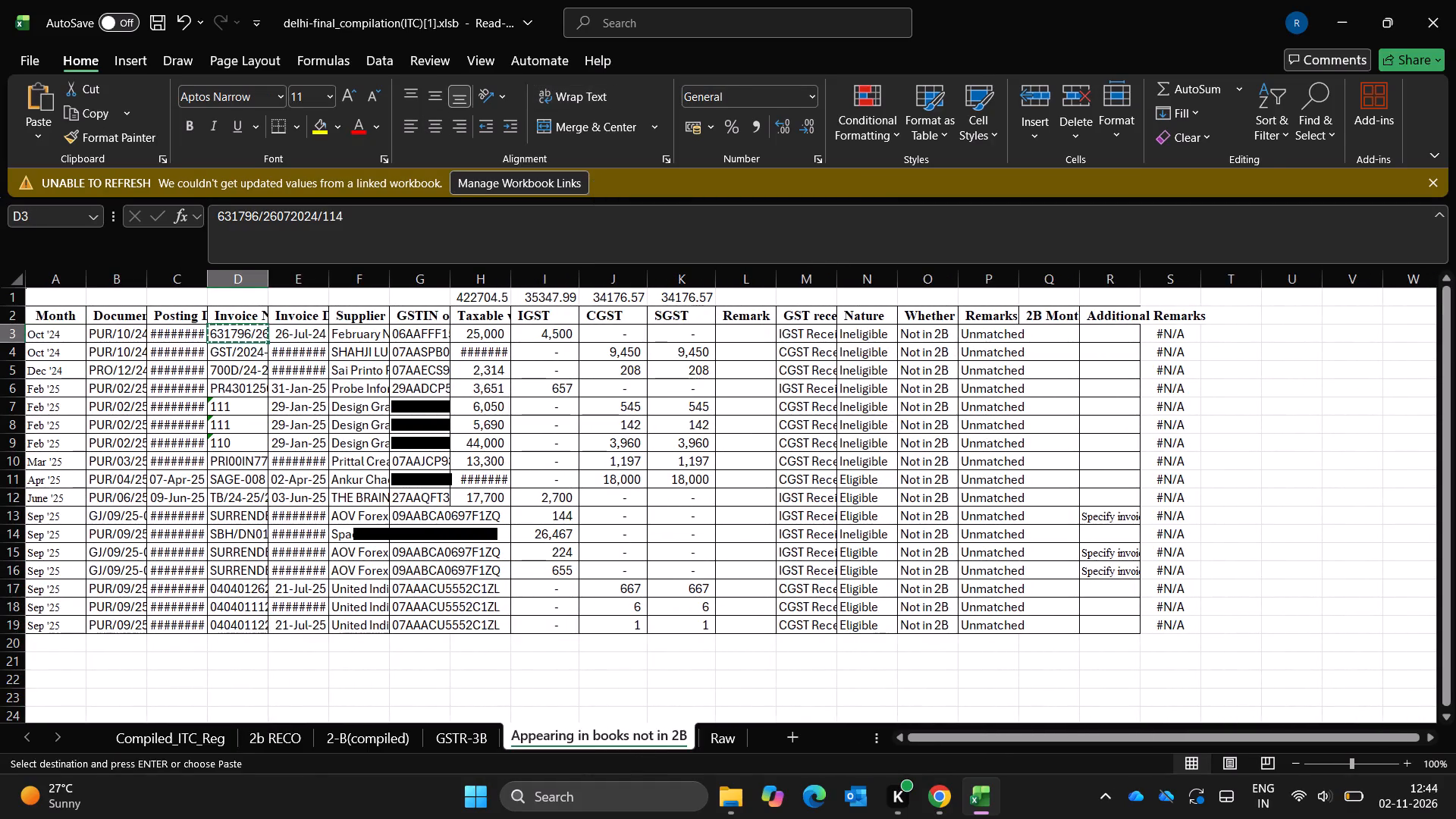
Search the Invoice Number filter of Compiled_ITC_Reg for the copied invoice number 631796/26072024/114.
key("ctrl+Page_Up")
key("ctrl+Page_Up")
key("ctrl+Page_Up")
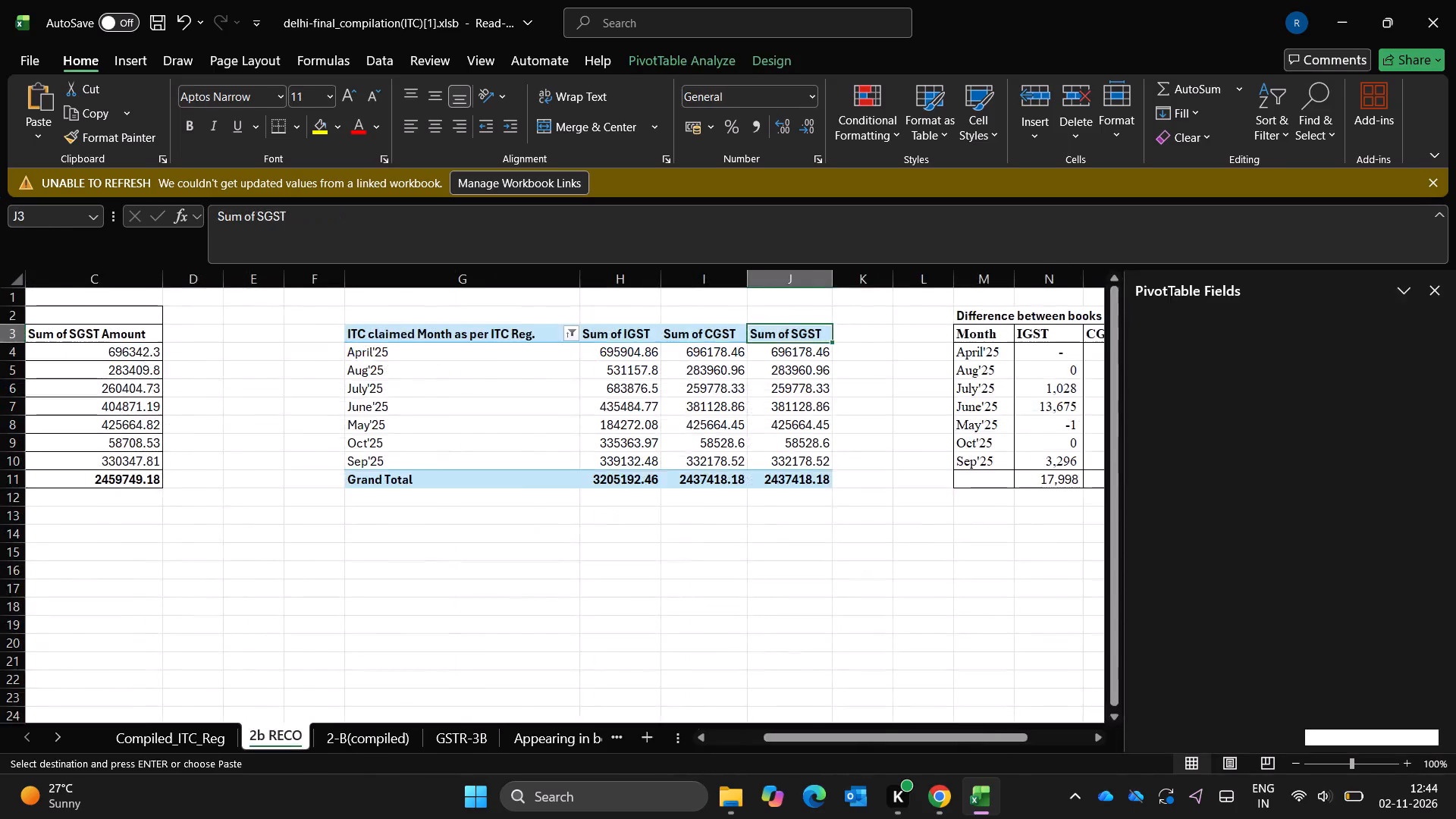
key("ctrl+Page_Up")
key("ctrl+Left")
key("Right")
key("Right")
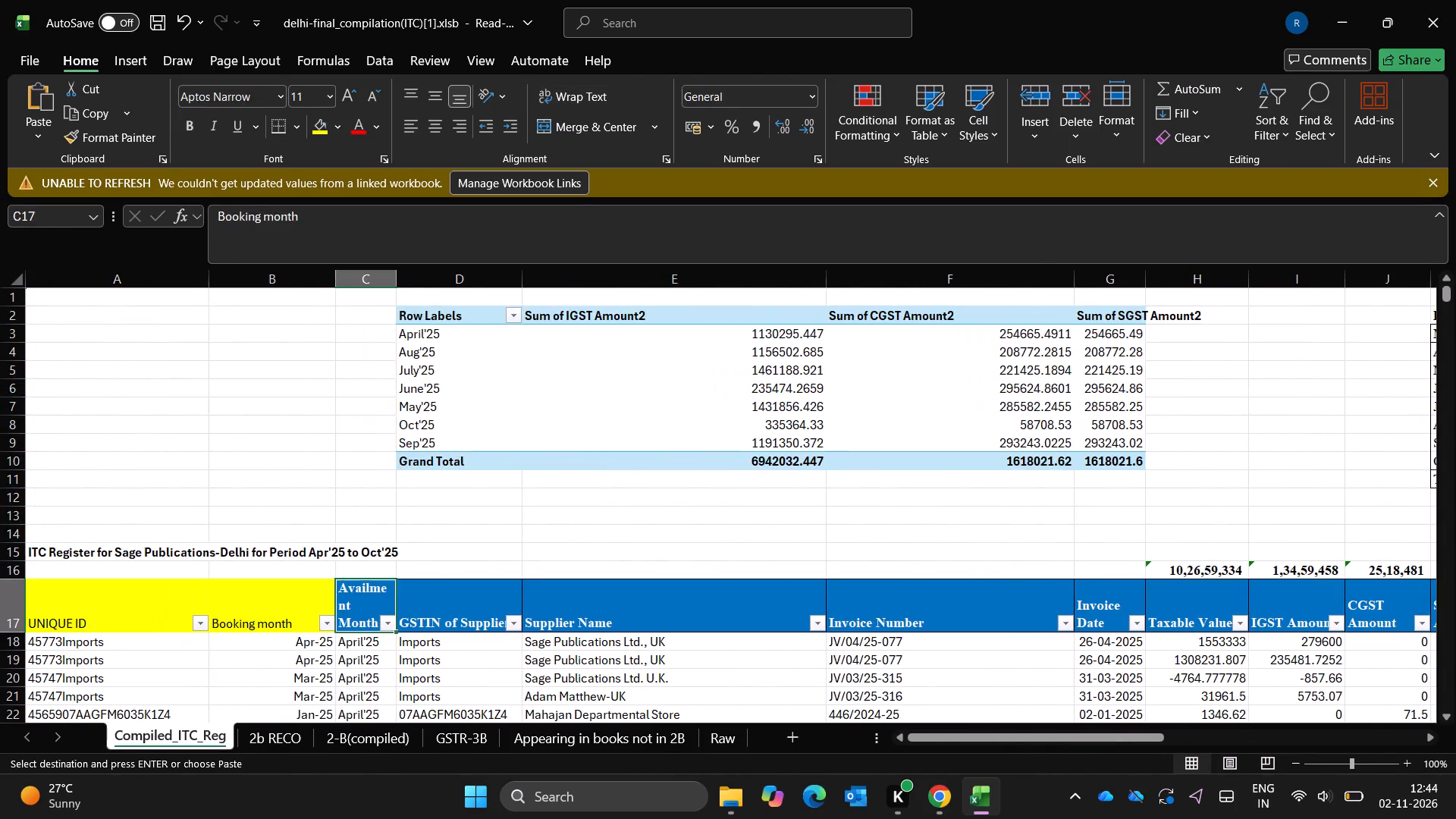
key("Right")
key("Right")
key("Left")
key("Left")
key("Right")
key("Right")
key("Right")
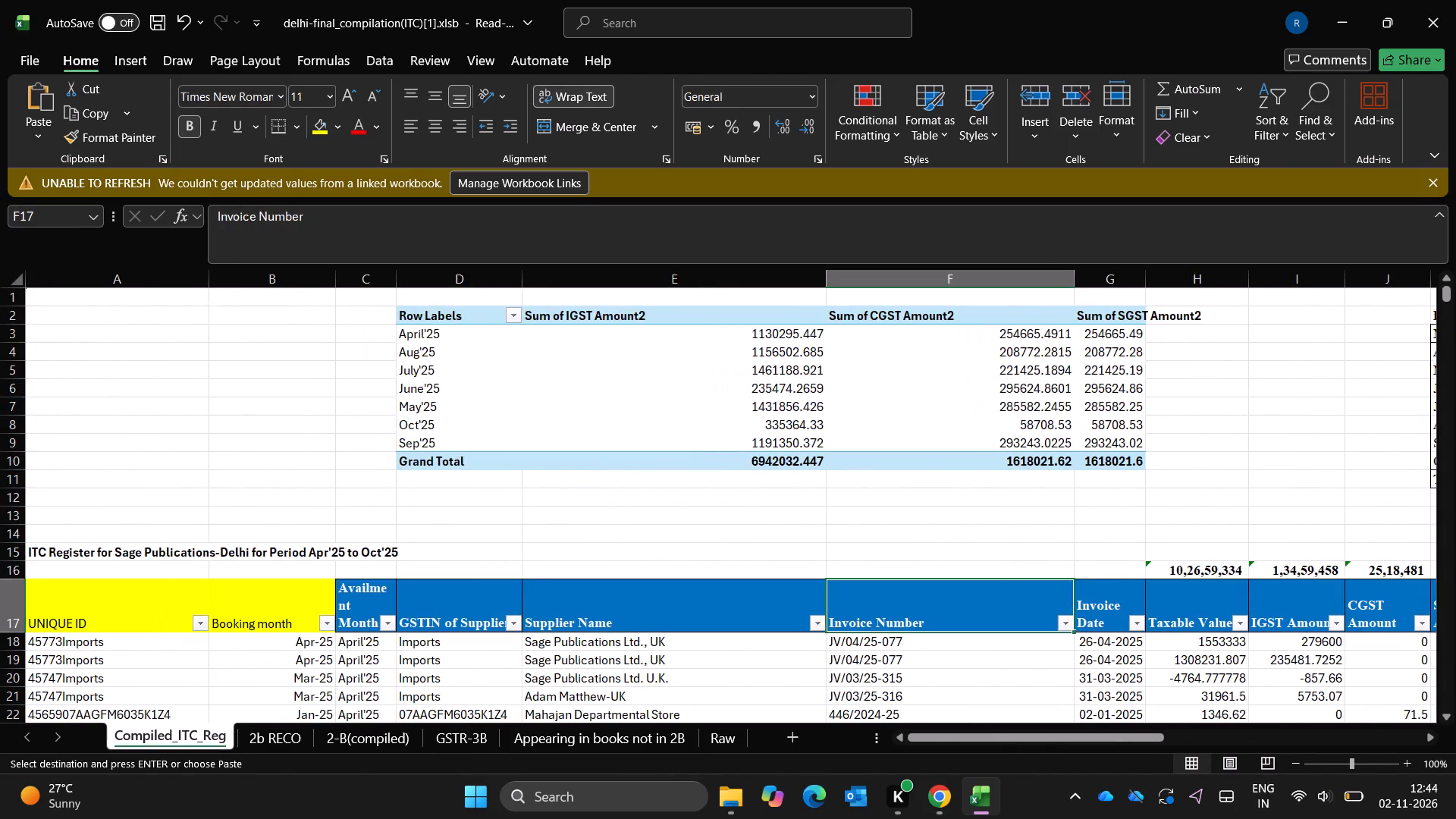
key("alt+Down")
key("alt+Down")
key("alt+Down")
key("alt+Down")
key("alt+Down")
key("alt+Down")
key("alt+Down")
key("alt+Down")
key("Down")
key("ctrl+v")
key("Return")
key("backslash")
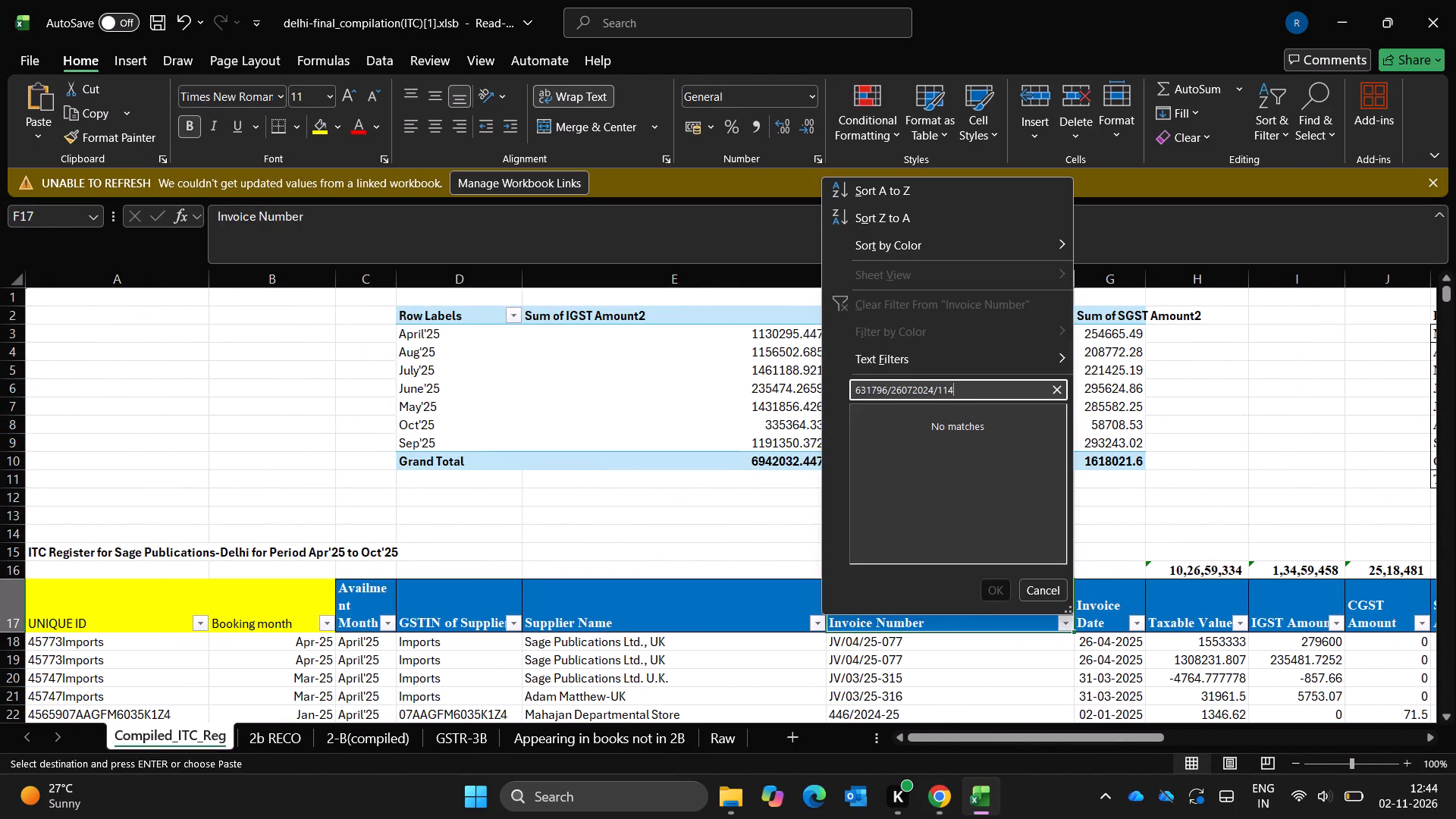
key("BackSpace")
key("Return")
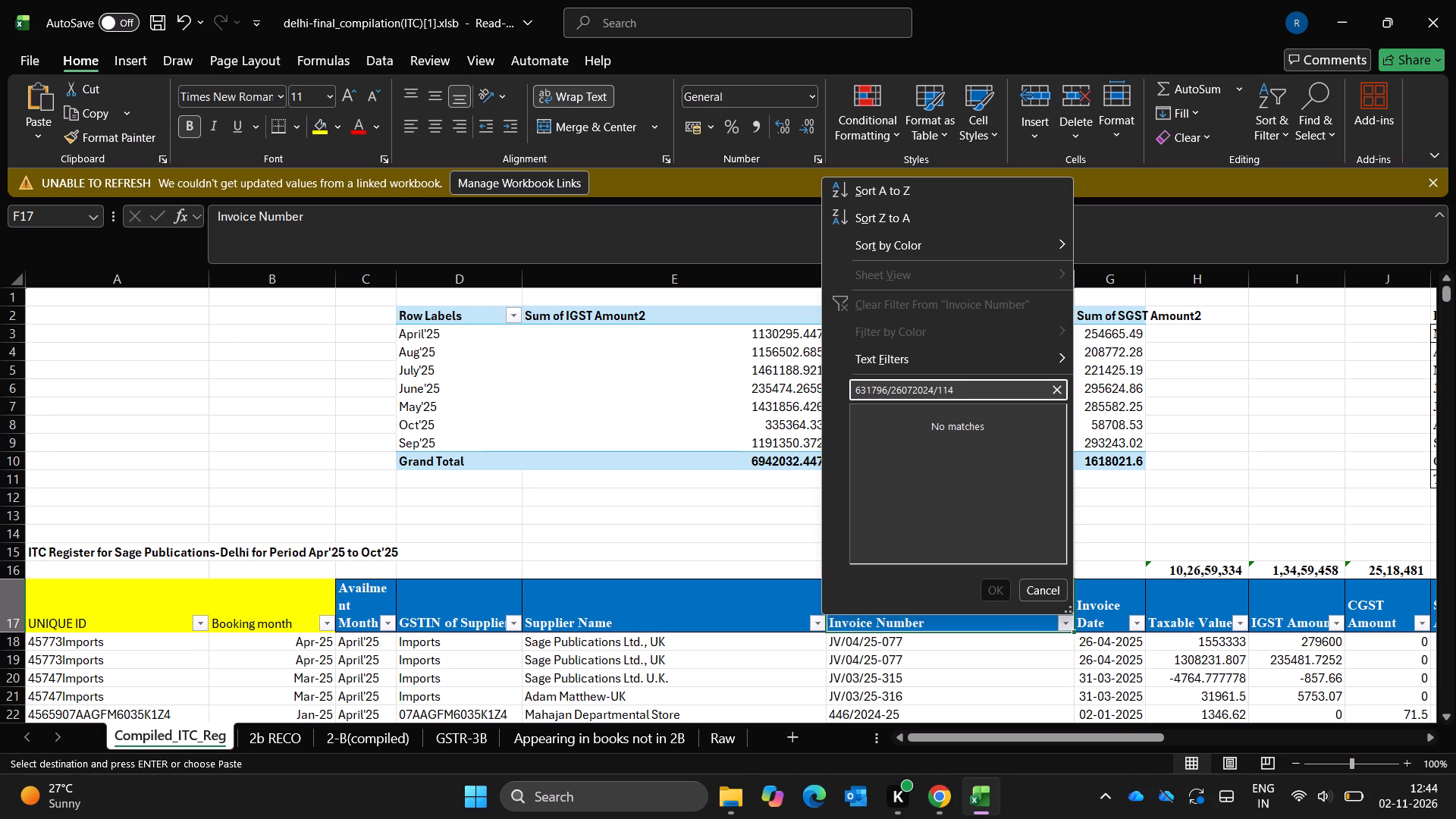
key("BackSpace")
key("BackSpace")
key("BackSpace")
key("BackSpace")
key("BackSpace")
key("BackSpace")
key("BackSpace")
key("BackSpace")
key("BackSpace")
key("BackSpace")
key("BackSpace")
key("BackSpace")
key("BackSpace")
key("Escape")
key("Escape")
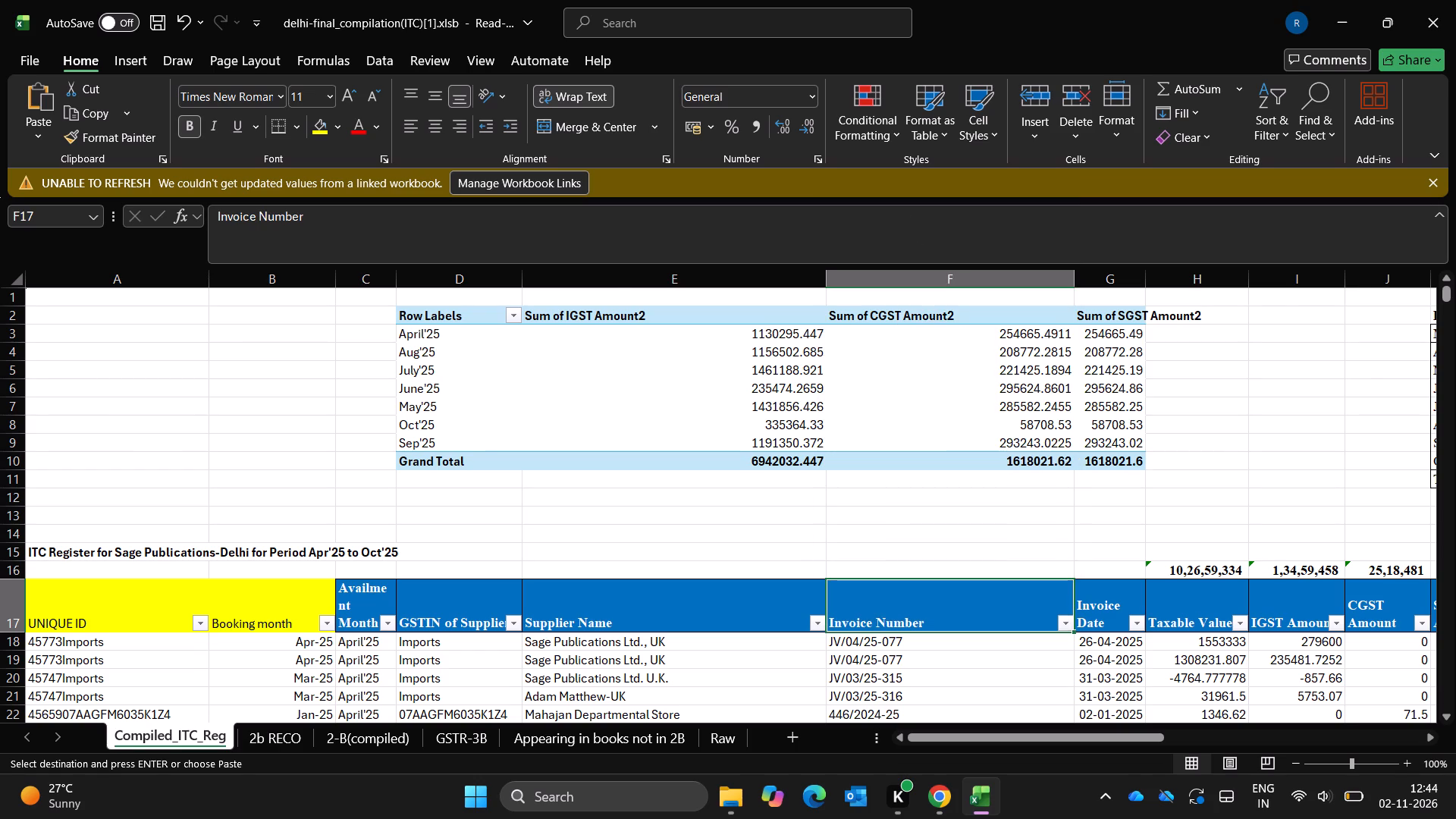
Copy the supplier name February Networks LLP in F3 of the Appearing in books not in 2B sheet.
key("ctrl+Page_Down")
key("ctrl+Page_Down")
key("ctrl+Page_Down")
key("ctrl+Page_Down")
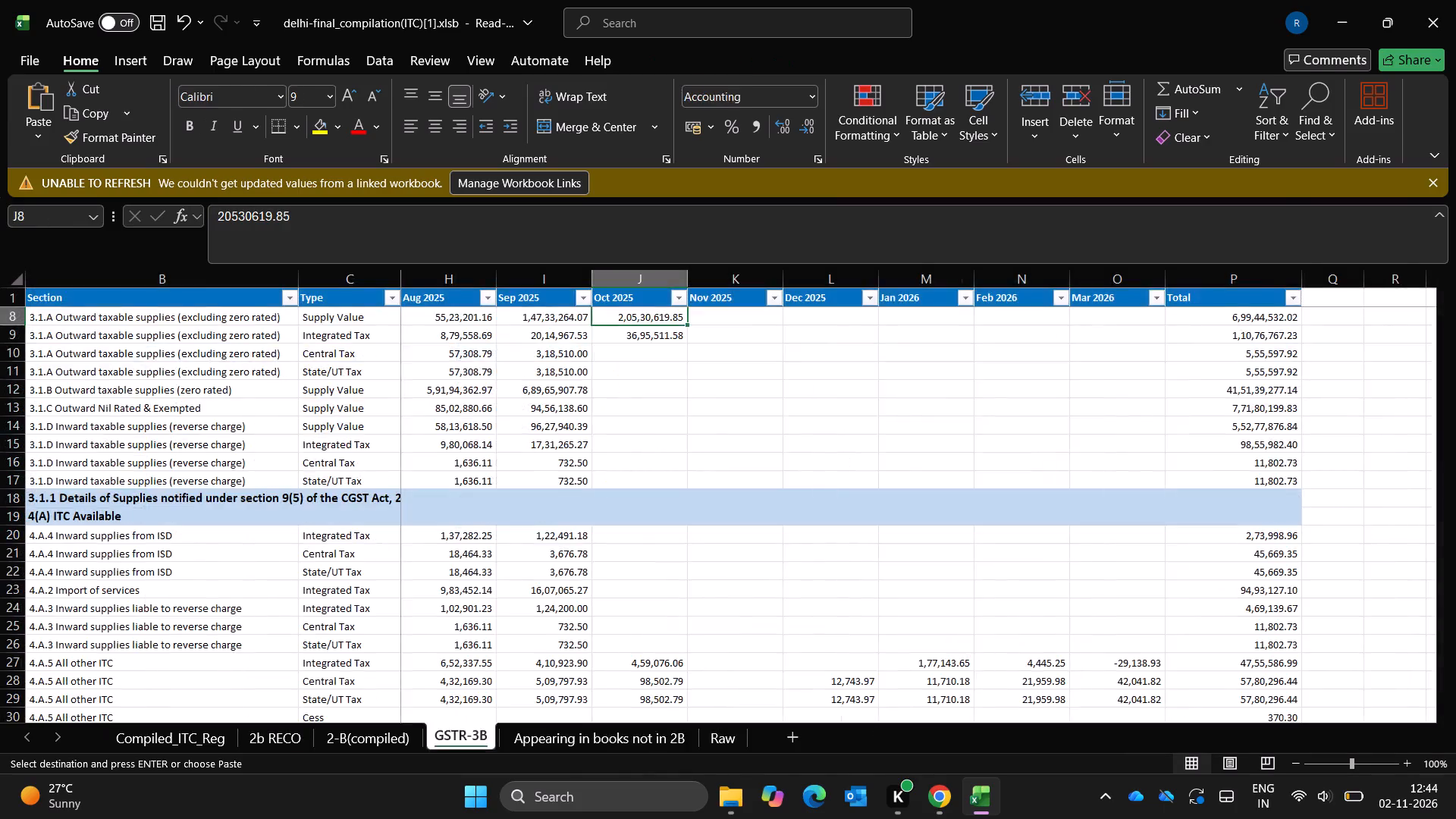
key("Up")
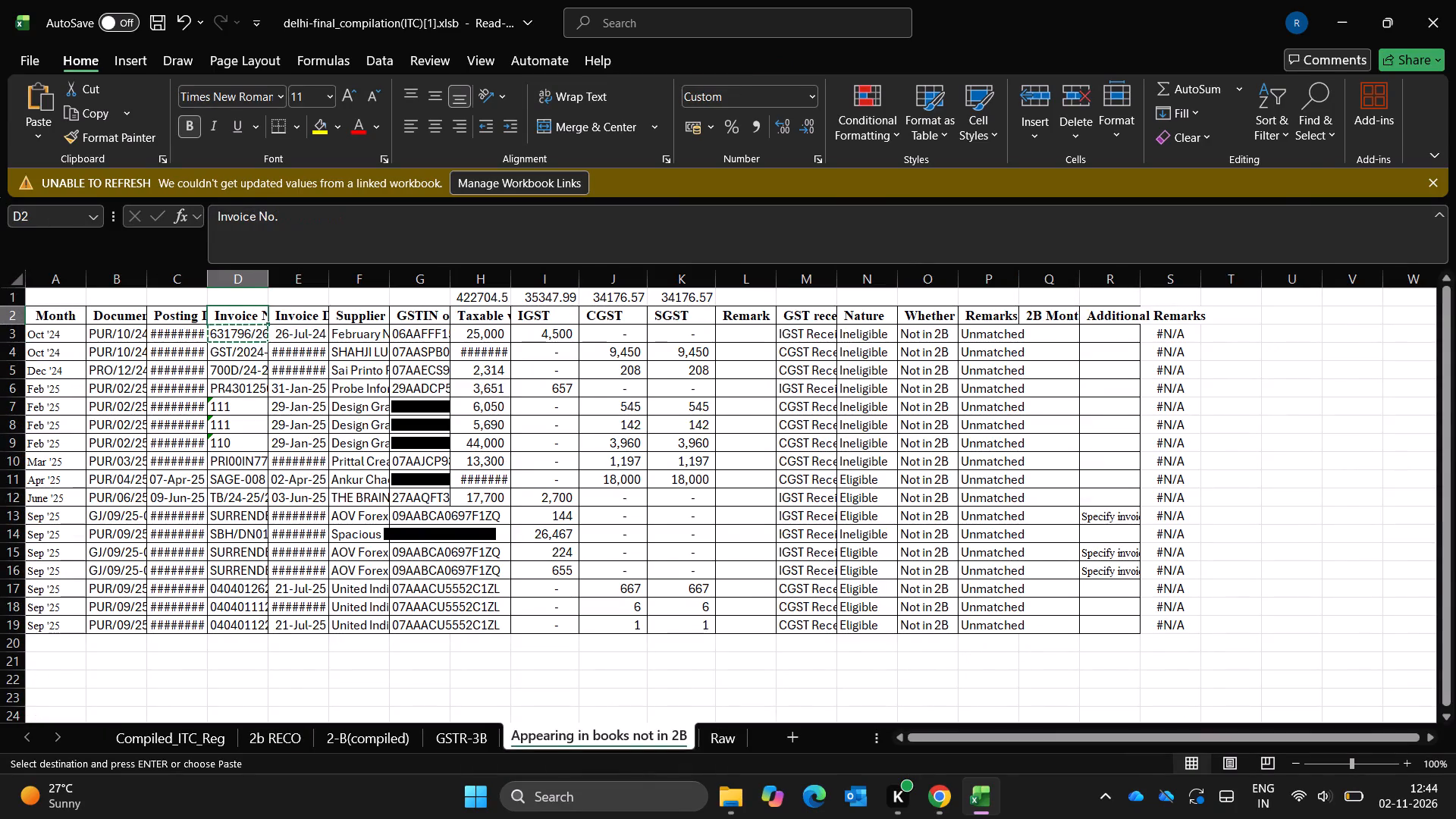
key("Down")
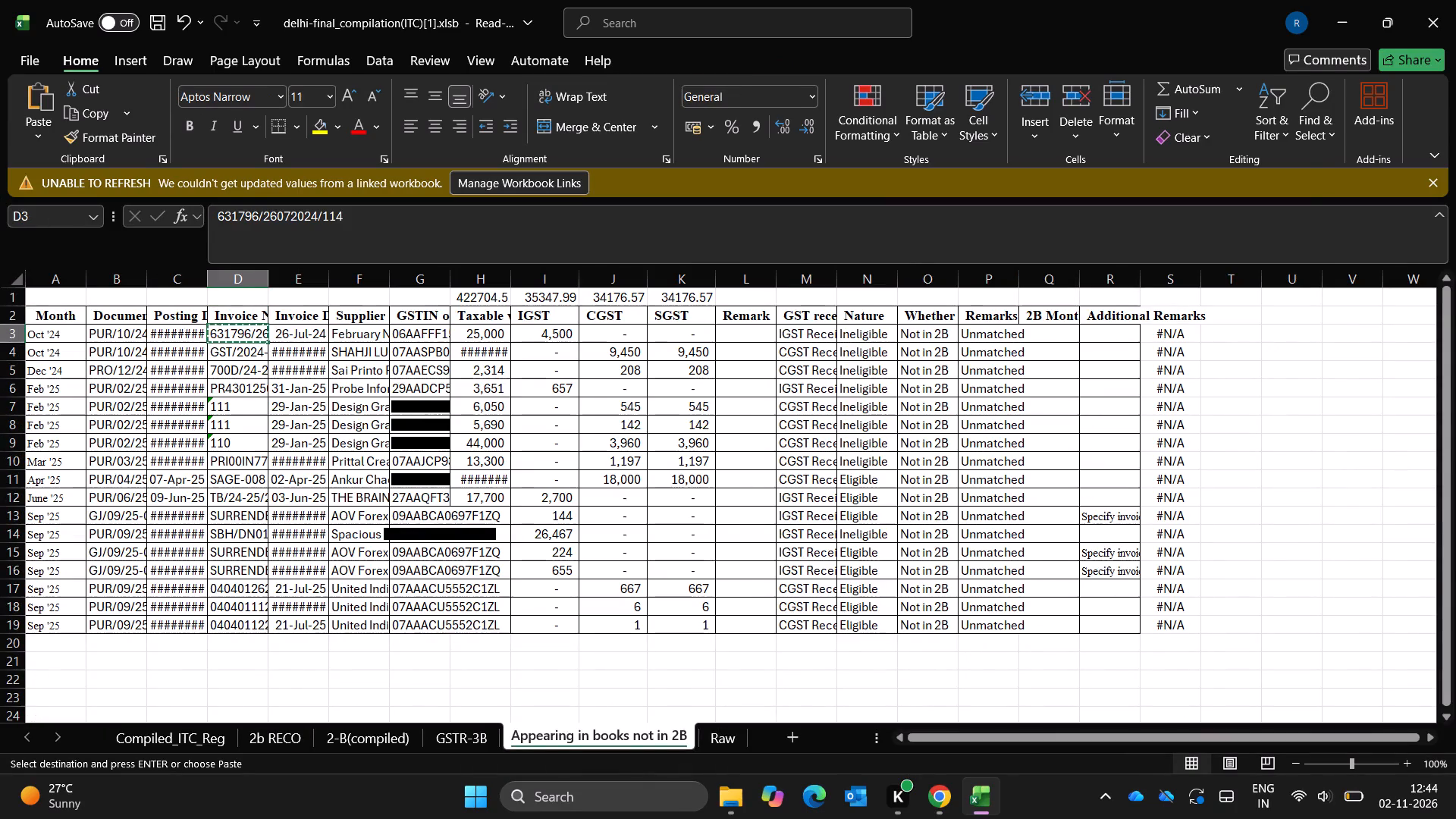
key("Right")
key("Right")
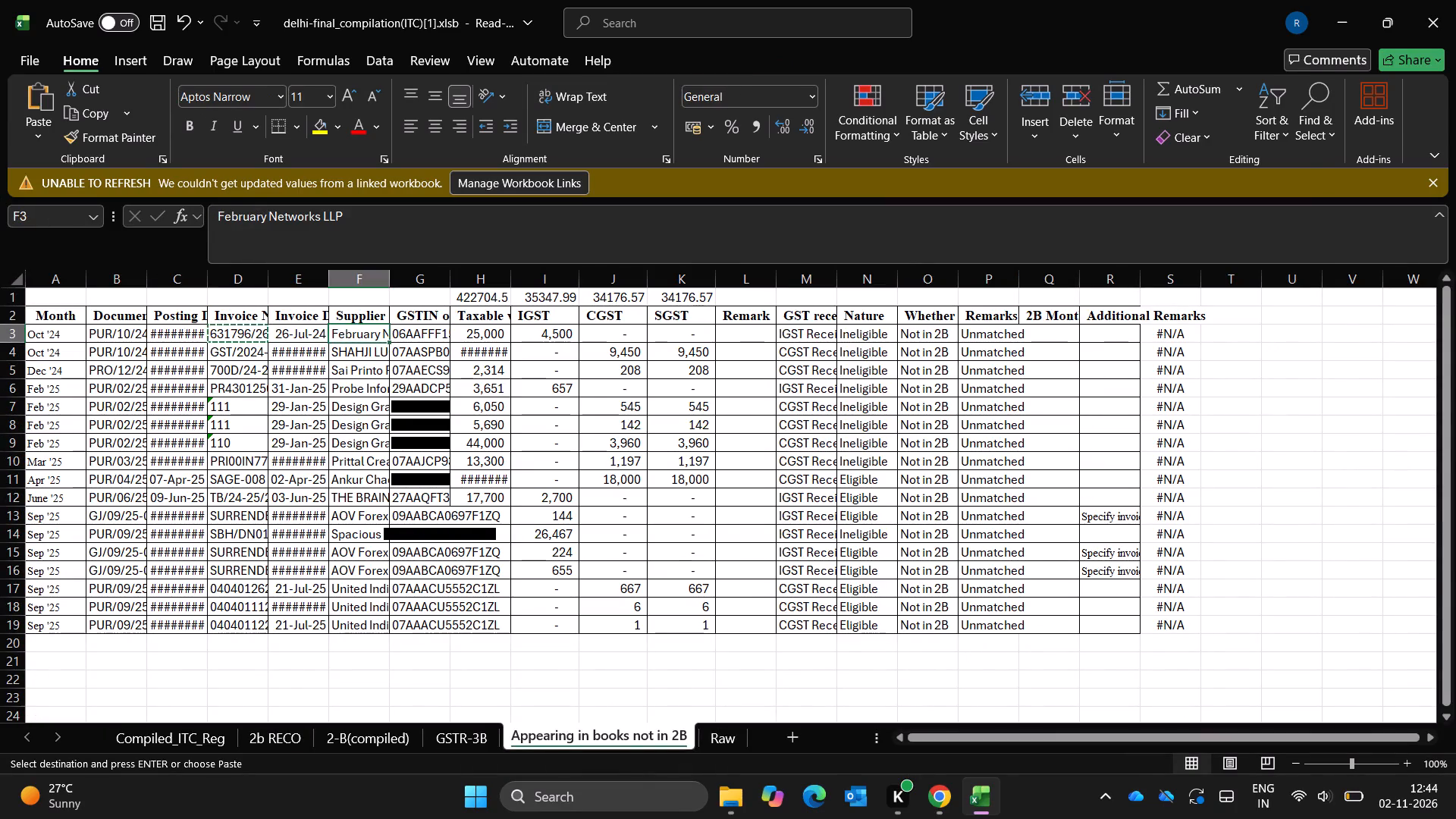
key("ctrl+c")
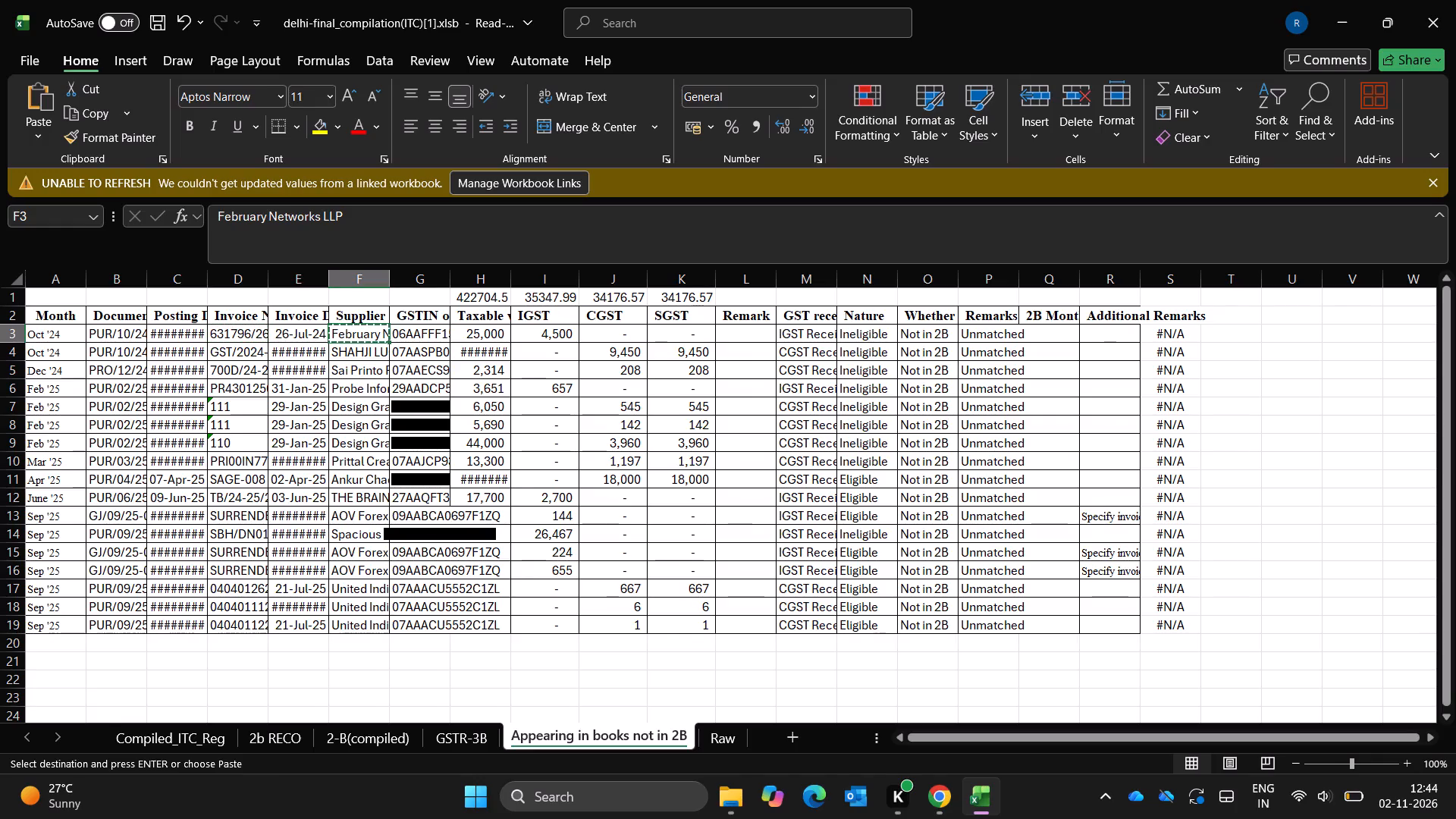
Search the Supplier Name filter of Compiled_ITC_Reg for February Networks LLP and close the filter without applying it.
key("ctrl+Page_Up")
key("ctrl+Page_Up")
key("ctrl+Page_Up")
key("ctrl+Page_Up")
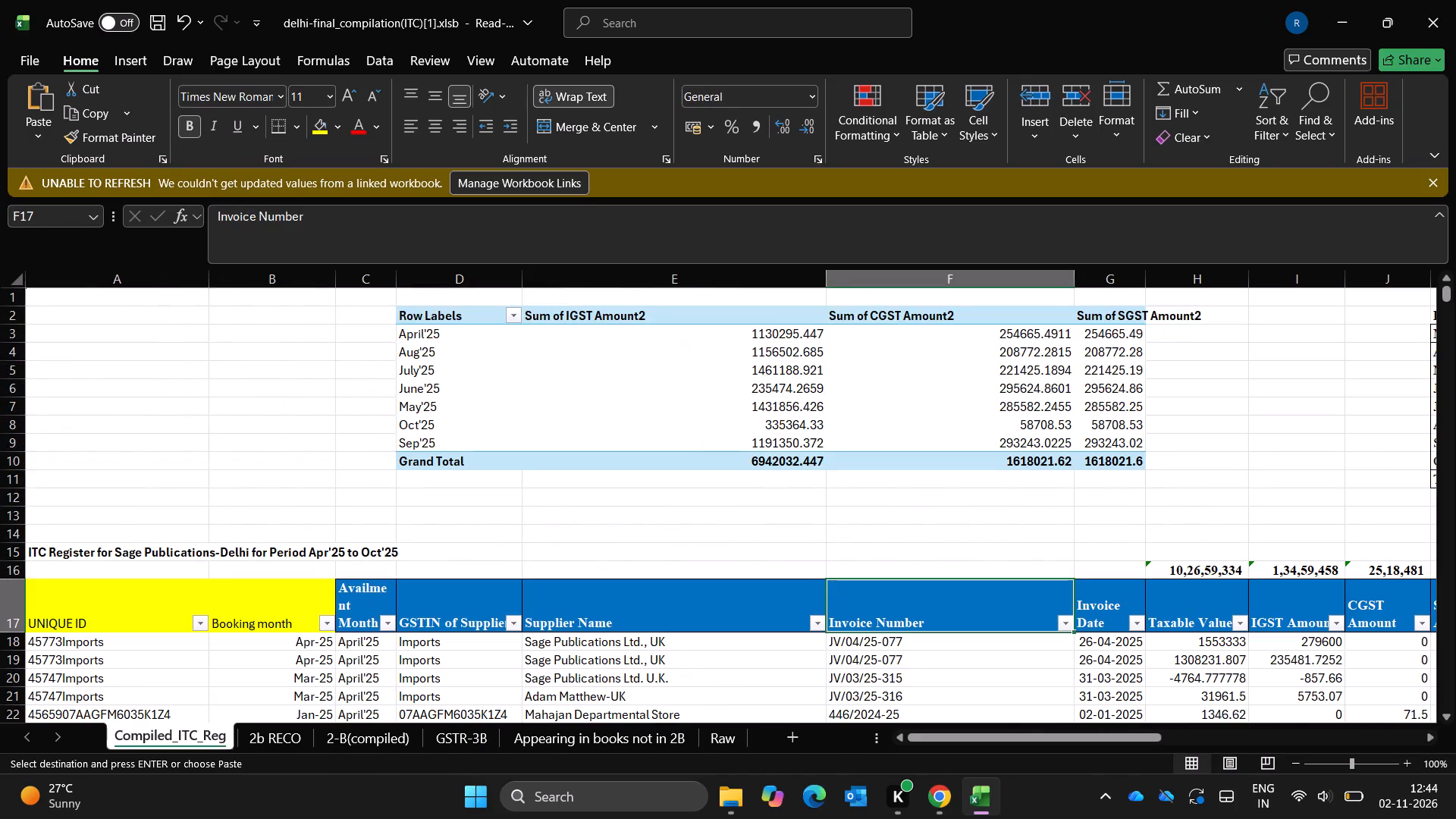
key("Left")
key("alt+Down")
key("alt+Down")
key("alt+Down")
key("alt+Down")
key("alt+Down")
key("alt+Down")
key("alt+Down")
key("Down")
key("Down")
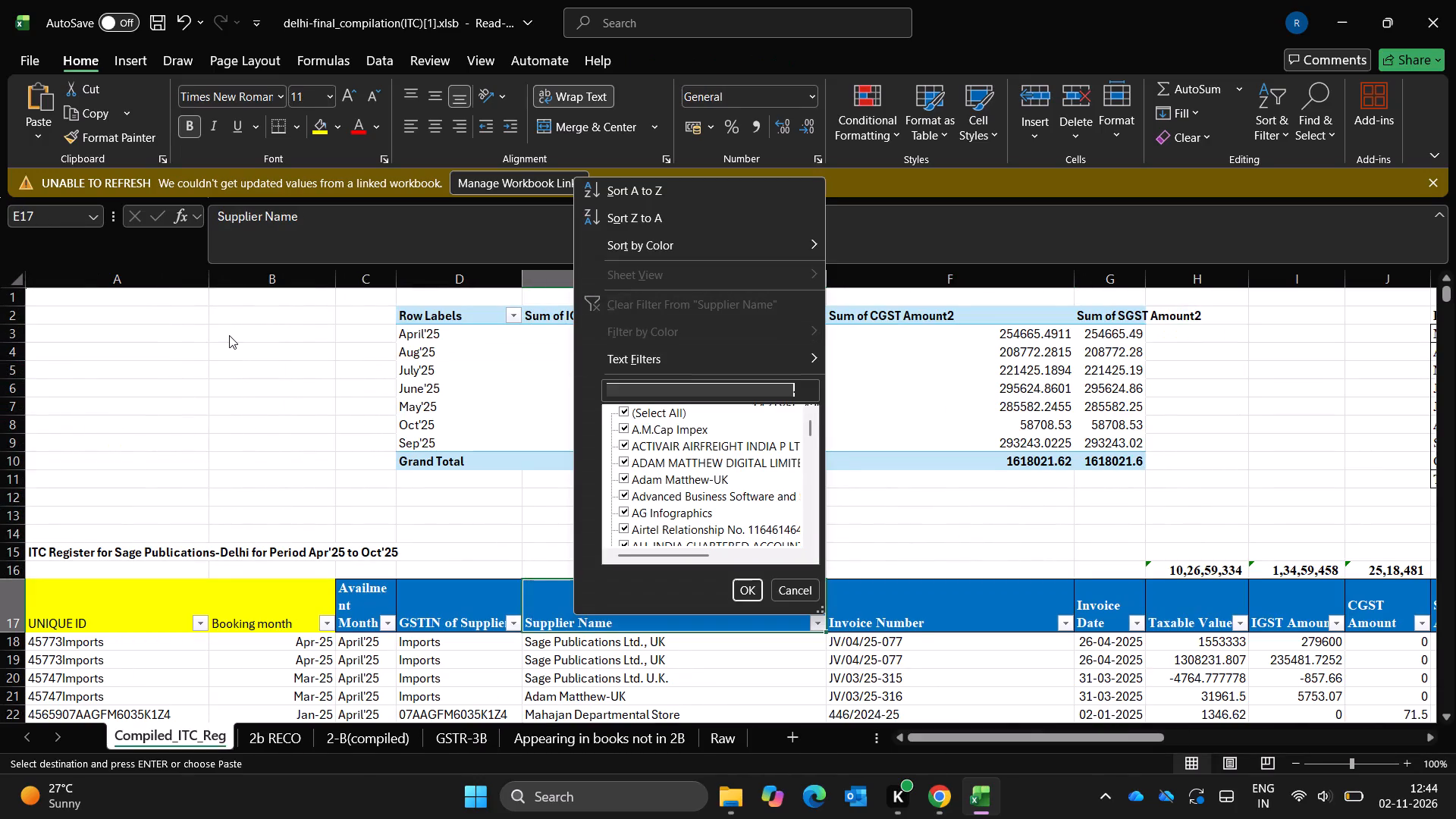
key("ctrl+v")
key("Return")
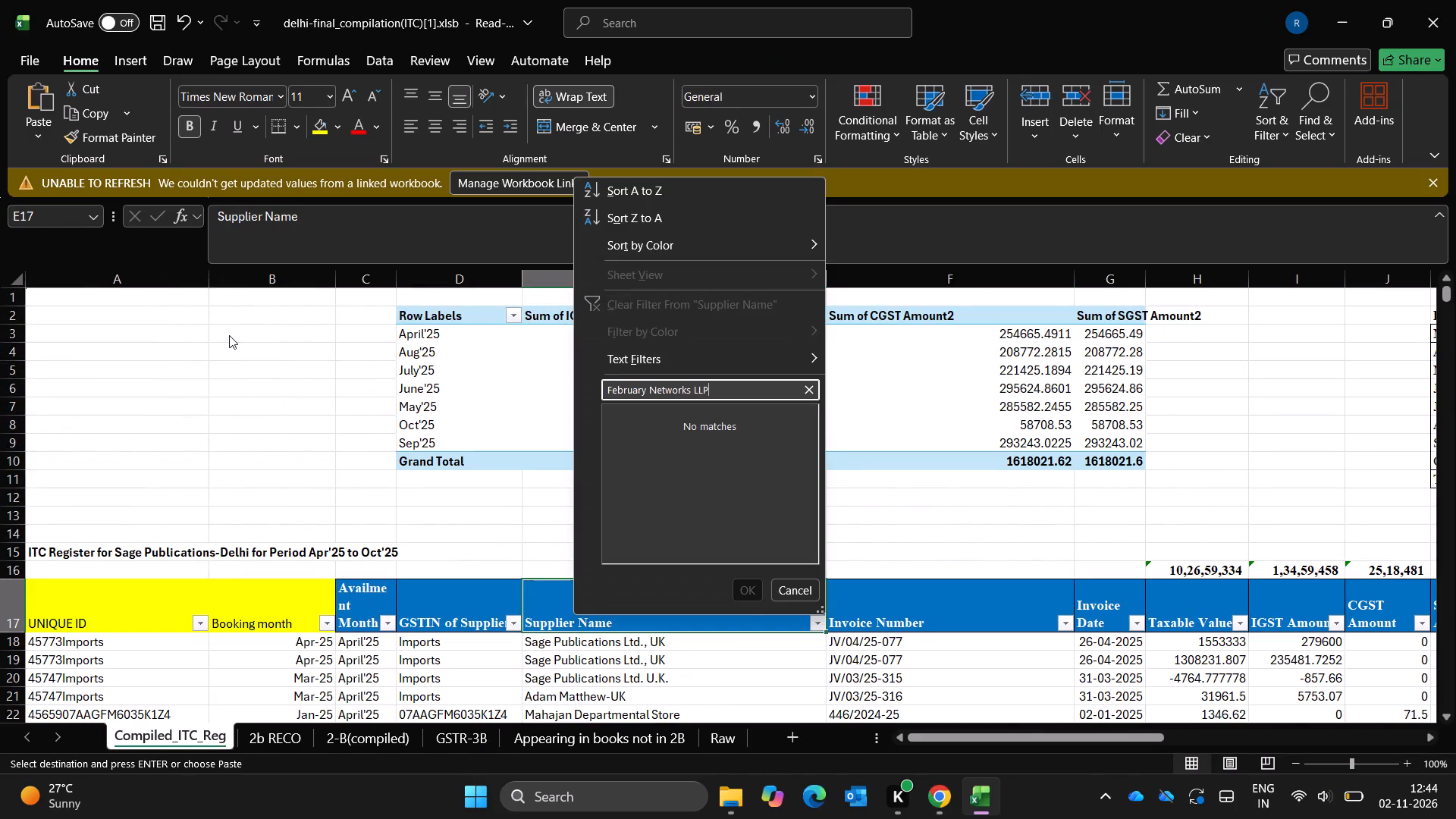
key("Escape")
key("Escape")
Look through the supplier names and GSTINs listed on the Appearing in books not in 2B sheet.
key("ctrl+Page_Down")
key("ctrl+Page_Down")
key("ctrl+Page_Down")
key("ctrl+Page_Down")
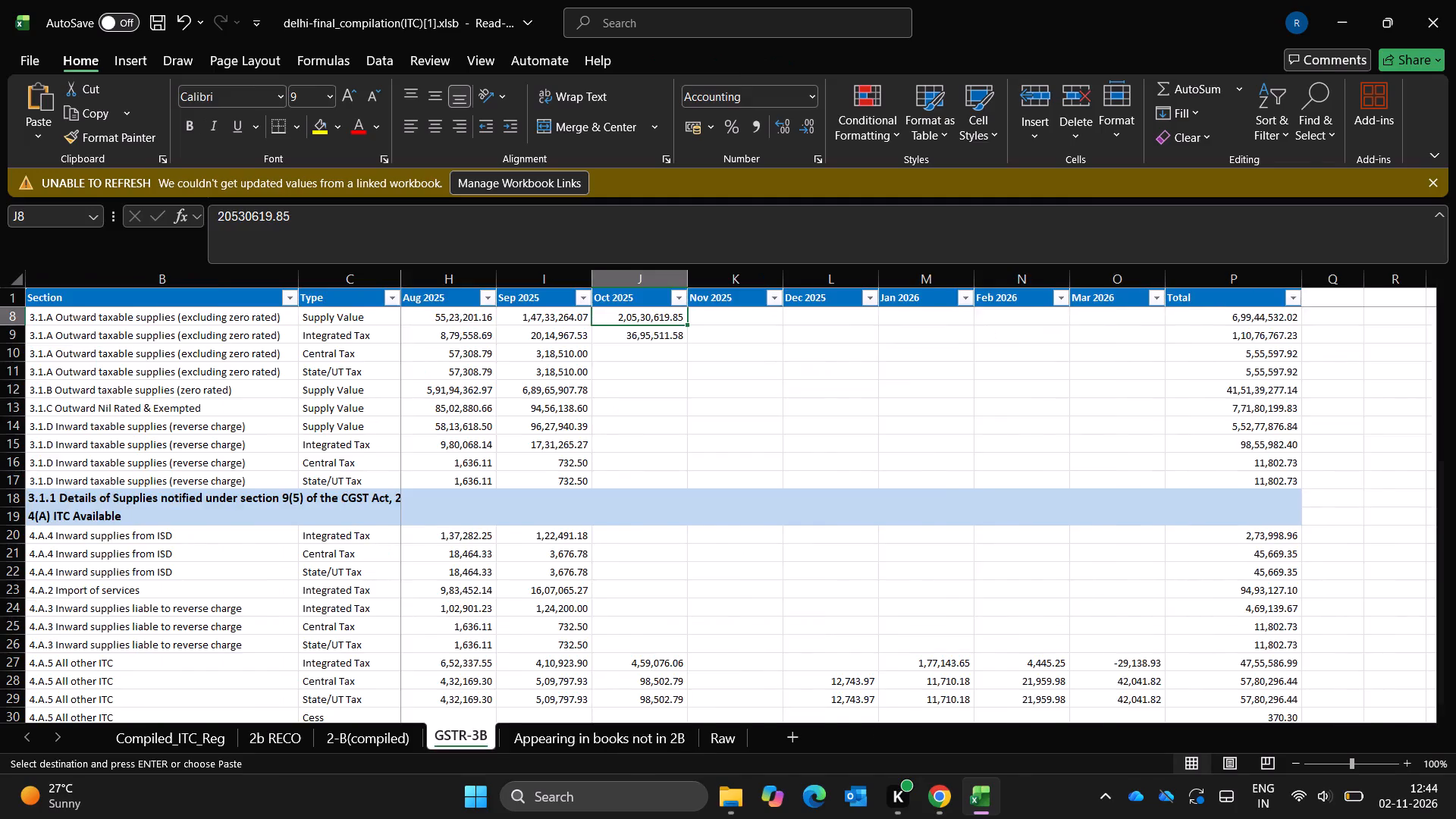
key("ctrl+Page_Down")
key("ctrl+Page_Up")
key("Down")
key("Down")
key("Down")
key("Down")
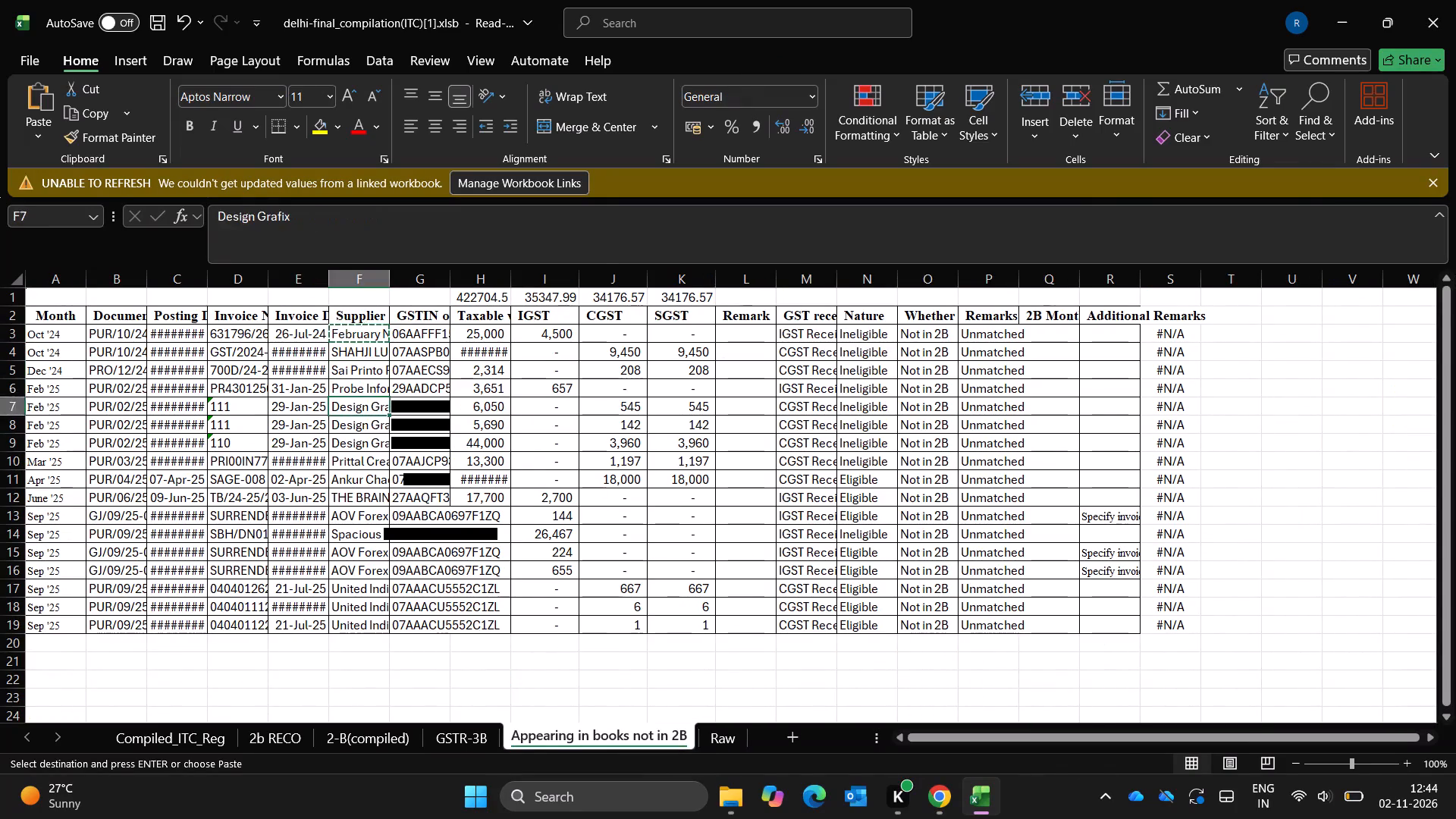
key("Down")
key("Down")
key("Down")
key("Down")
key("Down")
key("ctrl+Up")
key("Right")
key("Down")
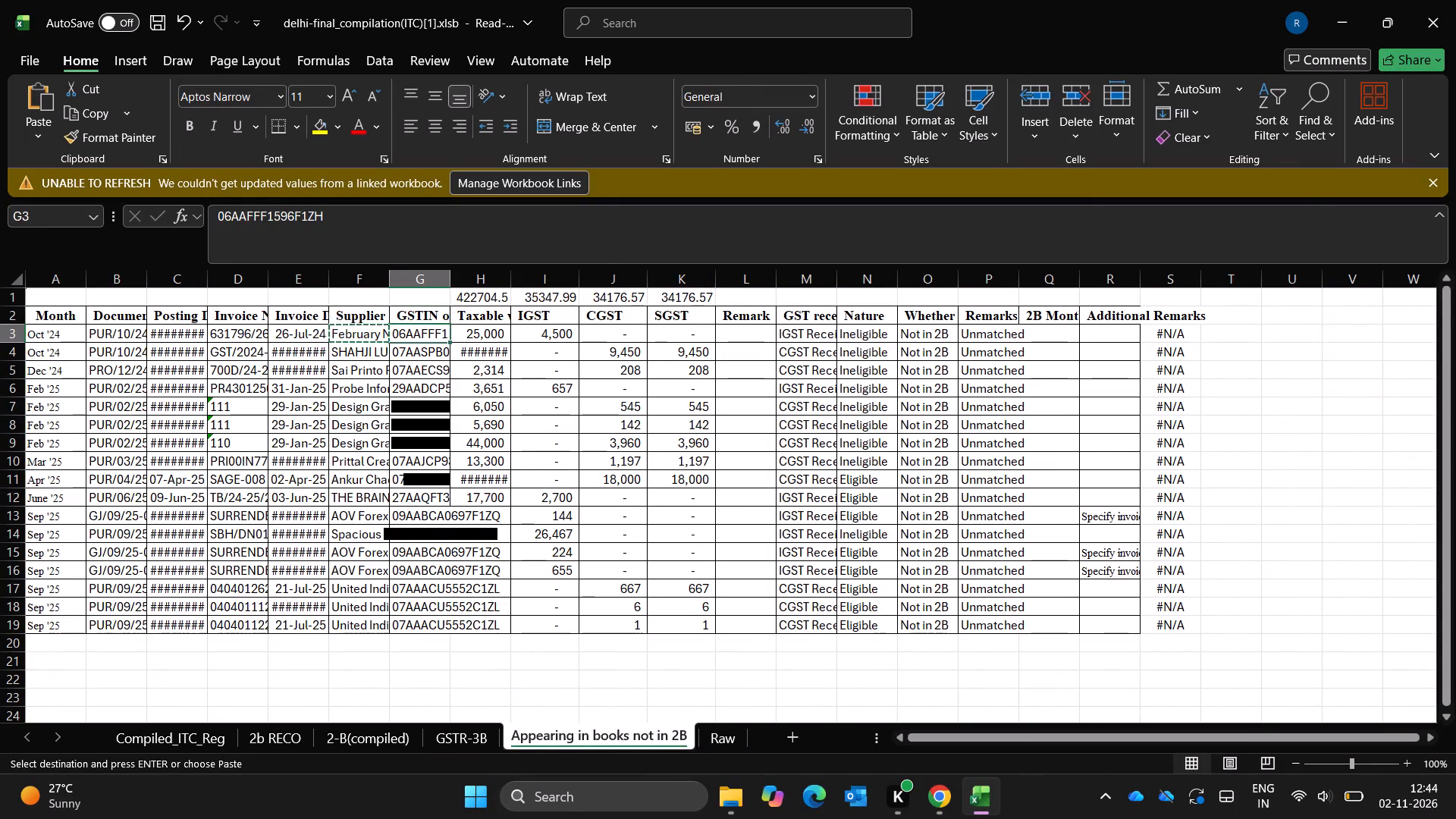
key("Up")
key("Down")
key("Down")
key("Down")
key("Down")
key("ctrl+Down")
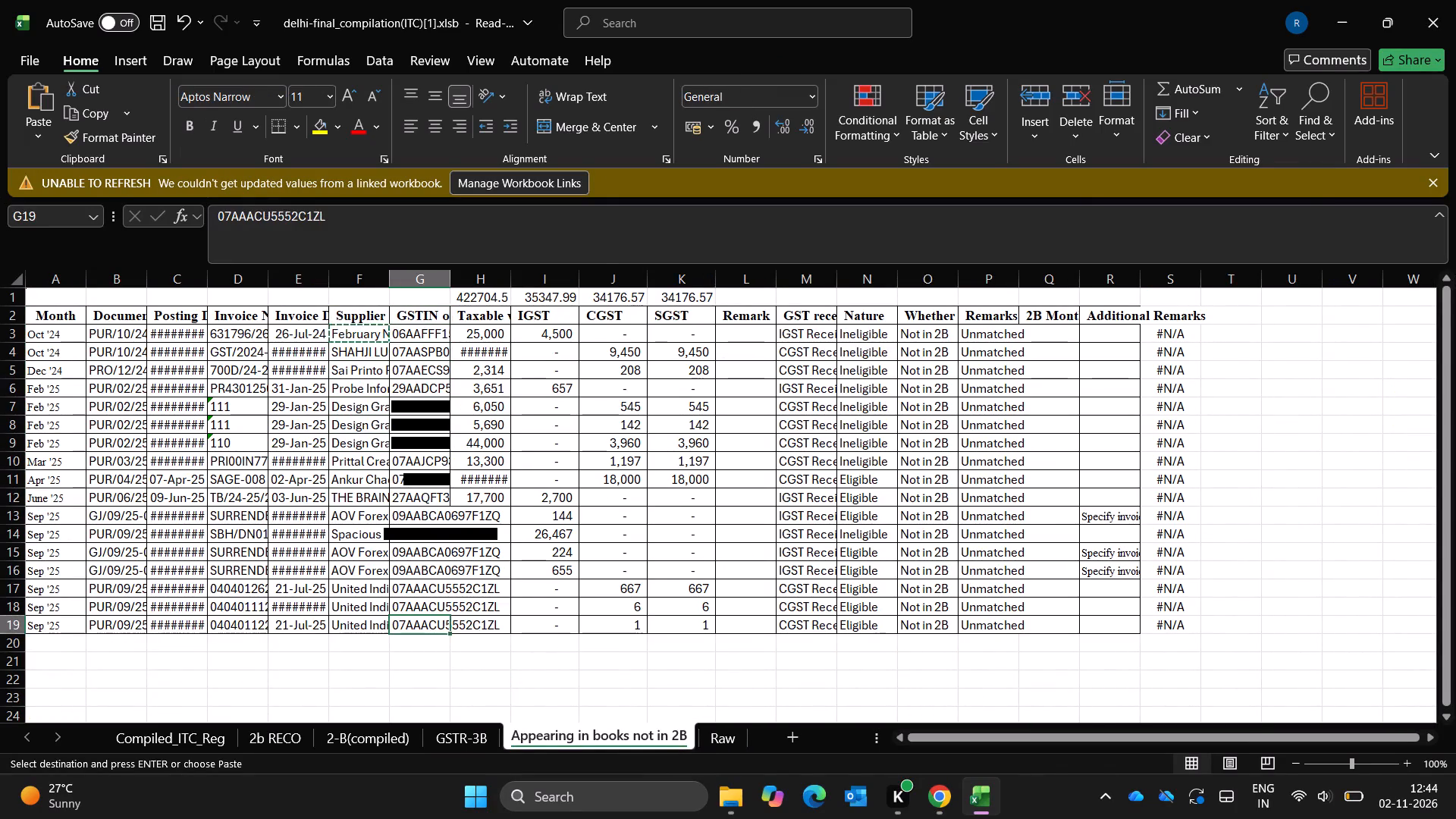
key("Up")
key("Up")
key("Up")
key("ctrl+Up")
key("Down")
key("Down")
key("Down")
key("Down")
key("Down")
key("Down")
key("Down")
key("Down")
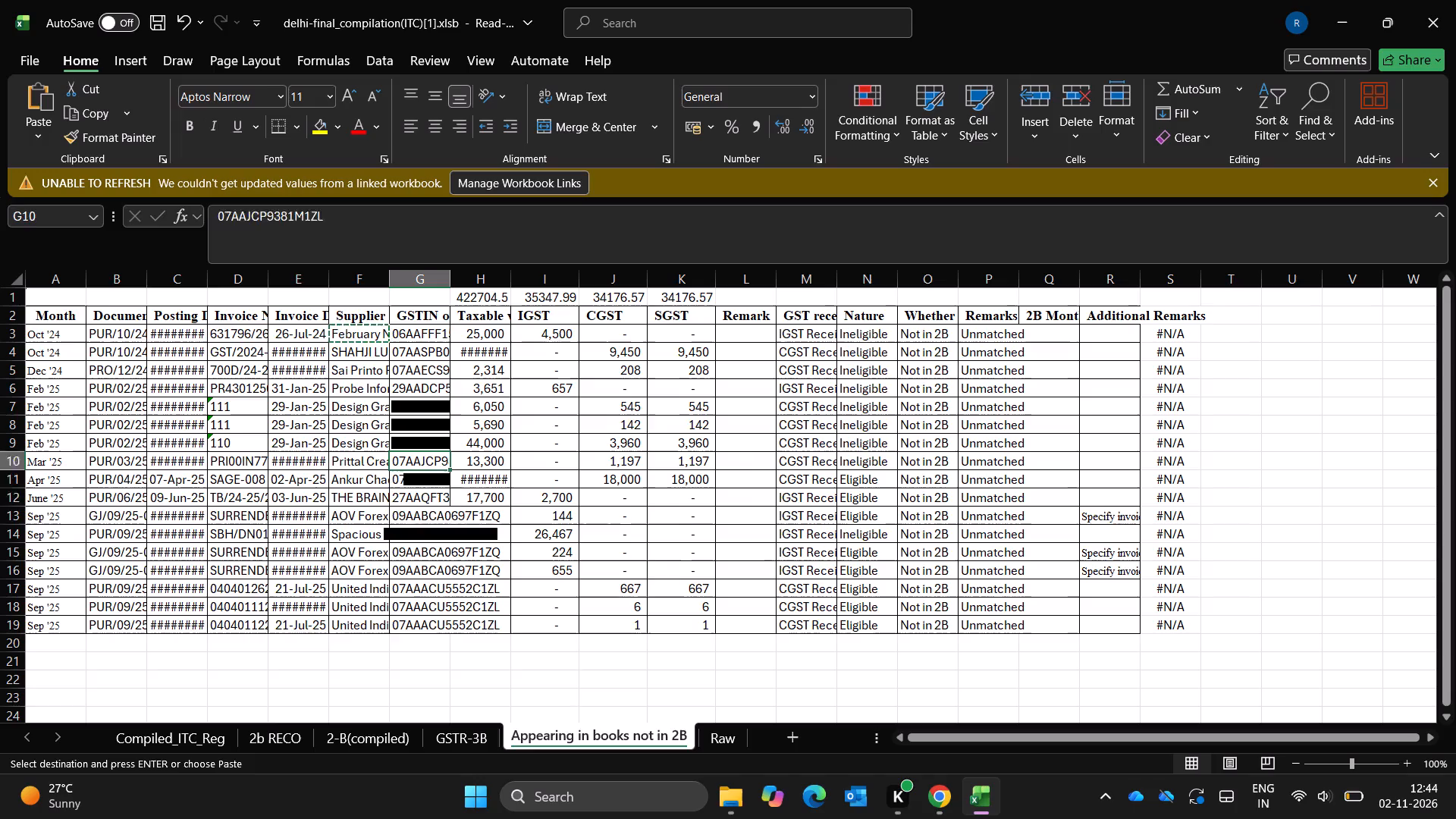
key("Down")
key("Down")
key("Down")
Copy the GSTIN of Design Grafix in G8 of the Appearing in books not in 2B sheet.
key("Up")
key("Up")
key("Up")
key("Up")
key("Up")
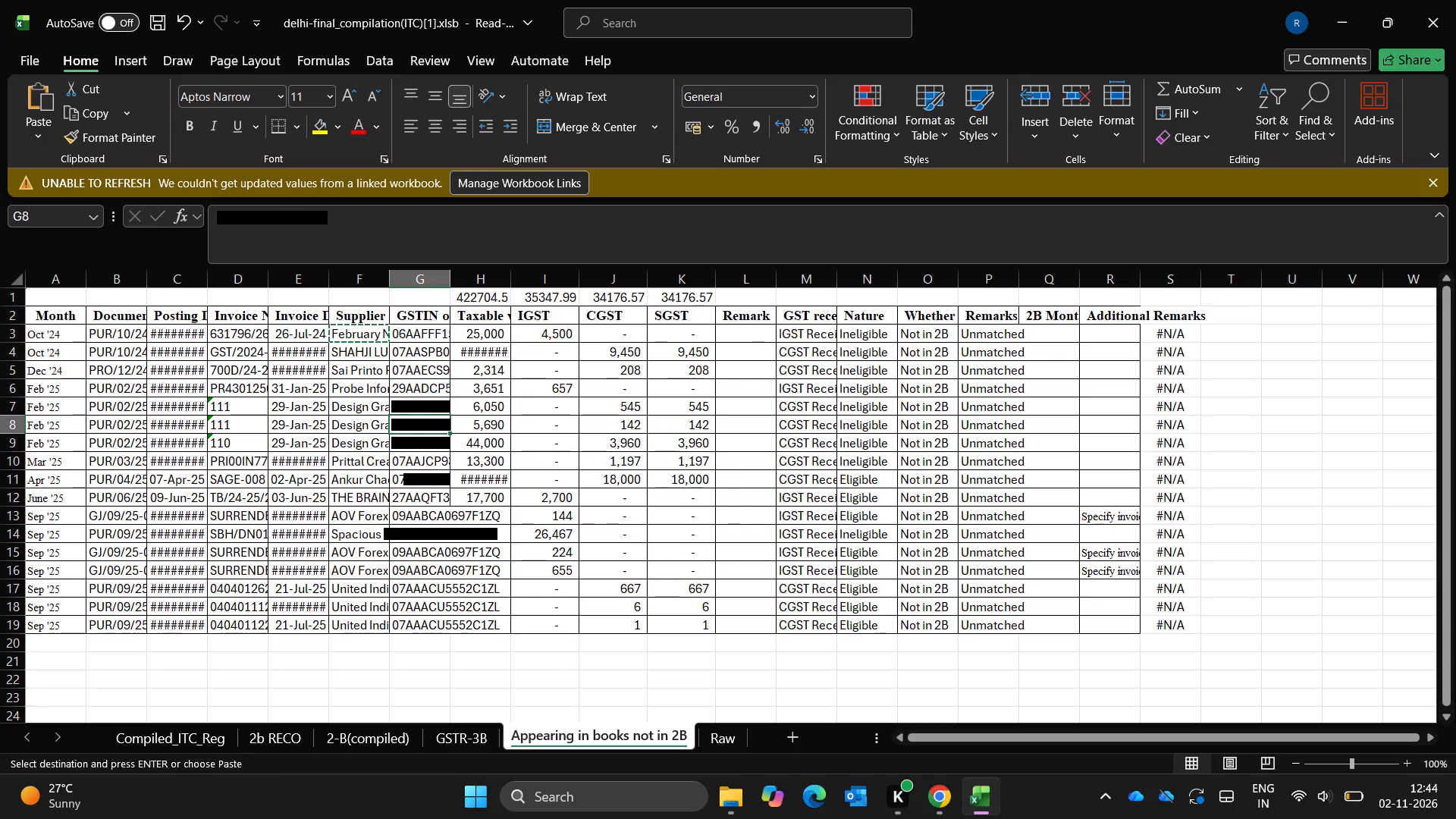
key("ctrl+c")
Filter the GSTIN of Supplier column of Compiled_ITC_Reg by the copied Design Grafix GSTIN.
key("ctrl+Page_Up")
key("ctrl+Page_Up")
key("ctrl+Page_Up")
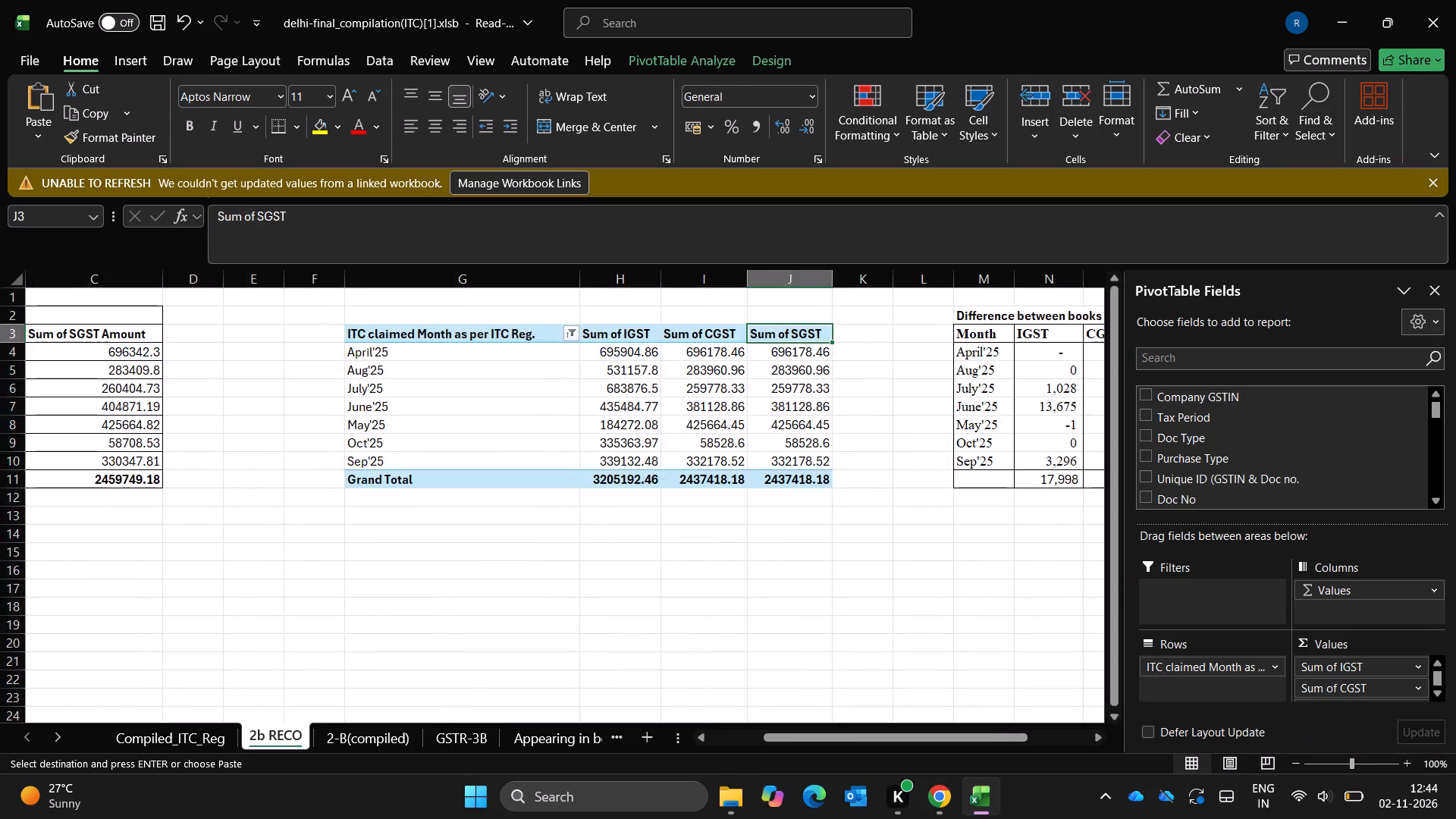
key("ctrl+Page_Down")
key("ctrl+Page_Up")
key("ctrl+Page_Up")
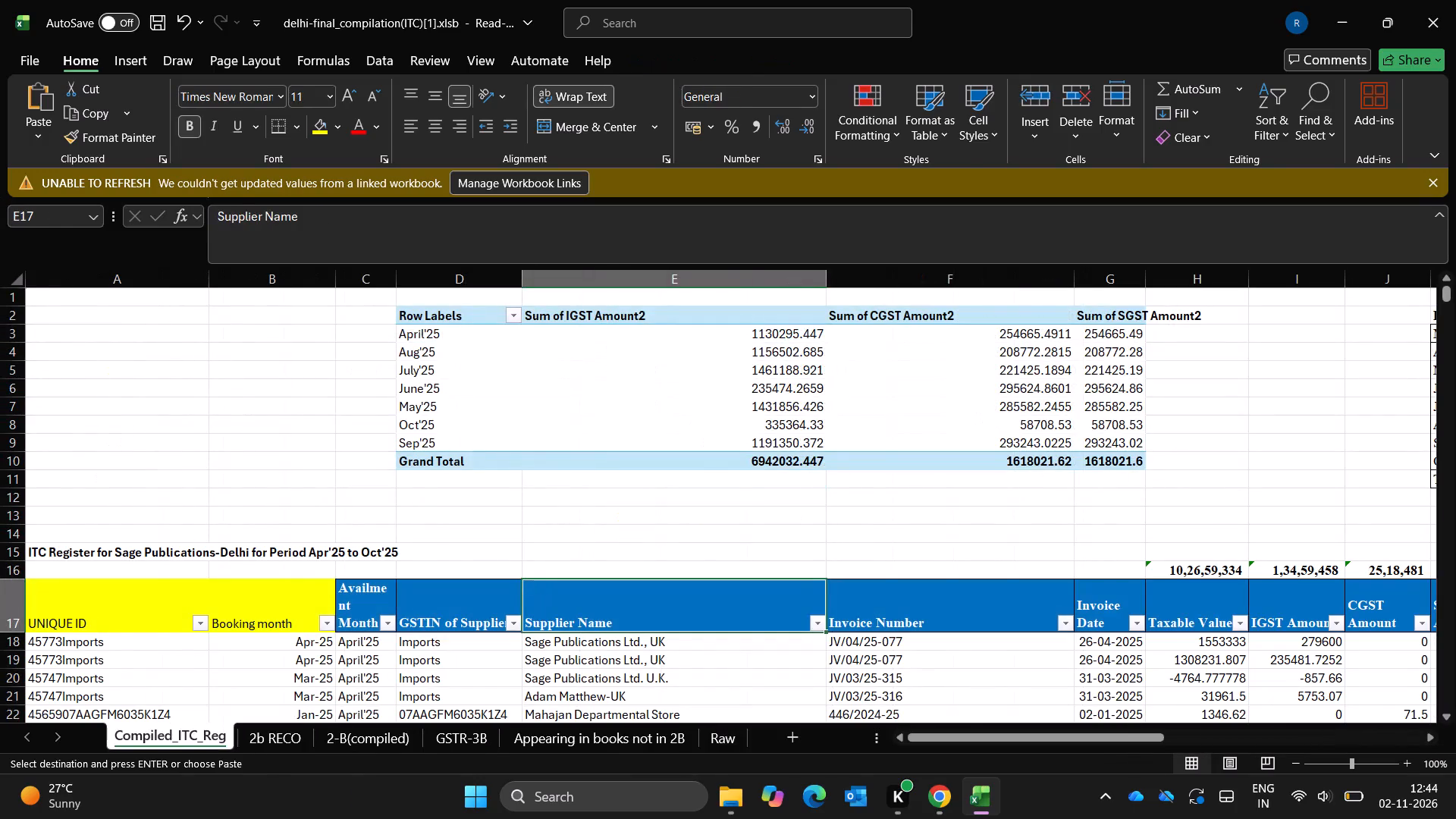
key("Right")
key("Left")
key("Left")
key("Left")
key("Left")
key("Left")
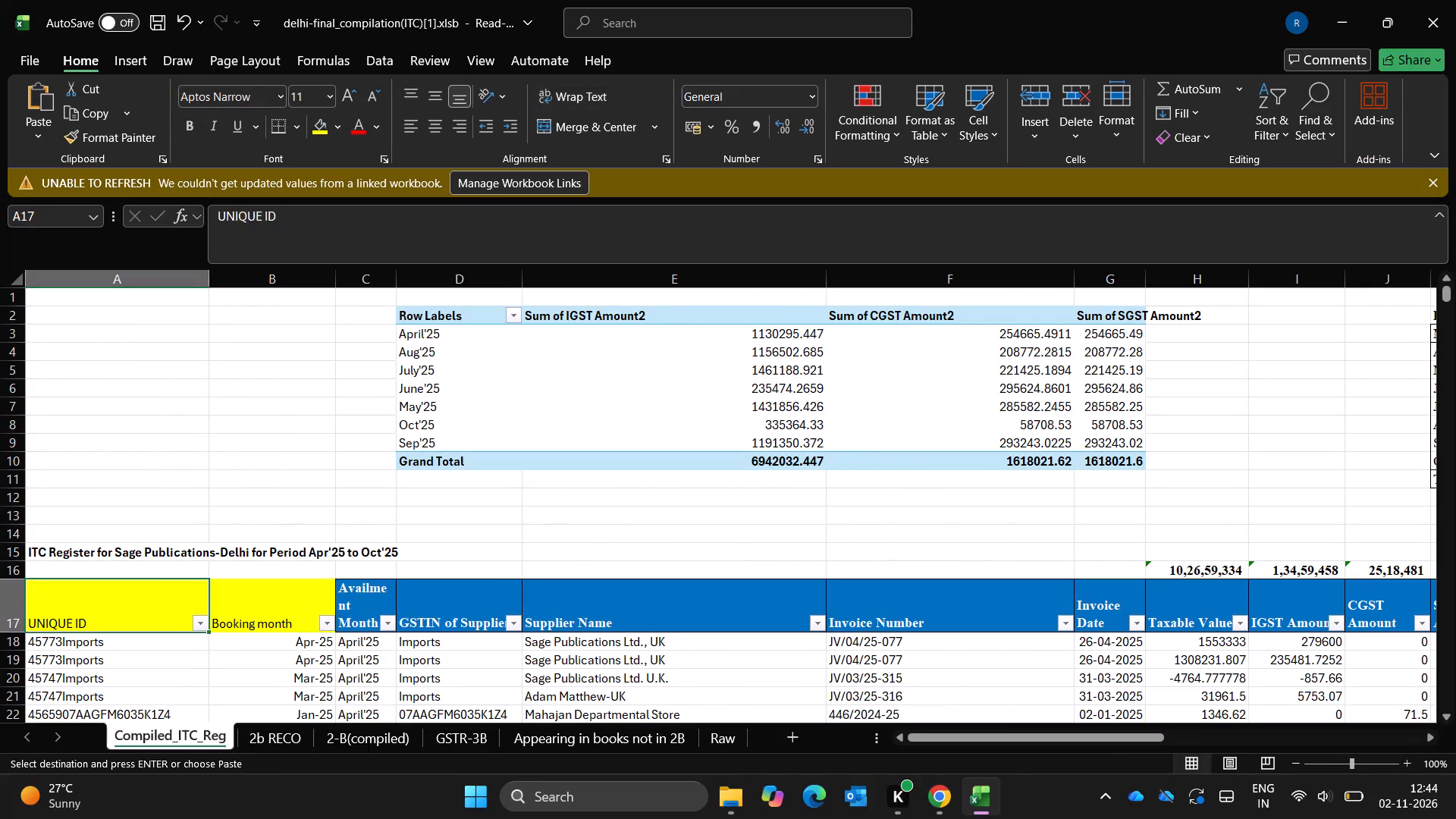
key("Right")
key("Right")
key("alt+Down")
key("Escape")
key("Right")
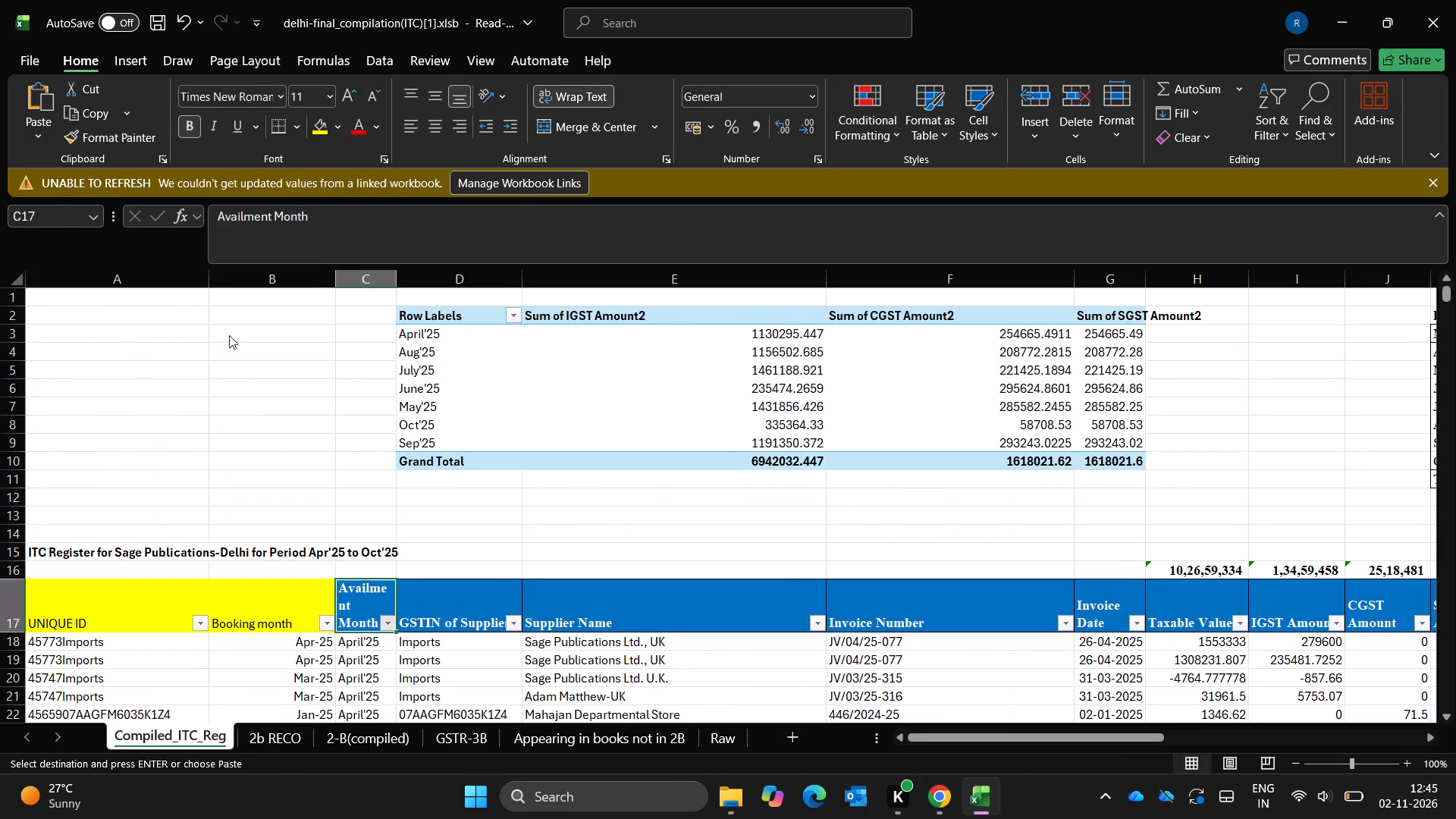
key("alt+Down")
key("alt+Down")
key("alt+Down")
key("alt+Down")
key("alt+Down")
key("alt+Down")
key("alt+Down")
key("alt+Down")
key("alt+Down")
key("ctrl+v")
key("Return")
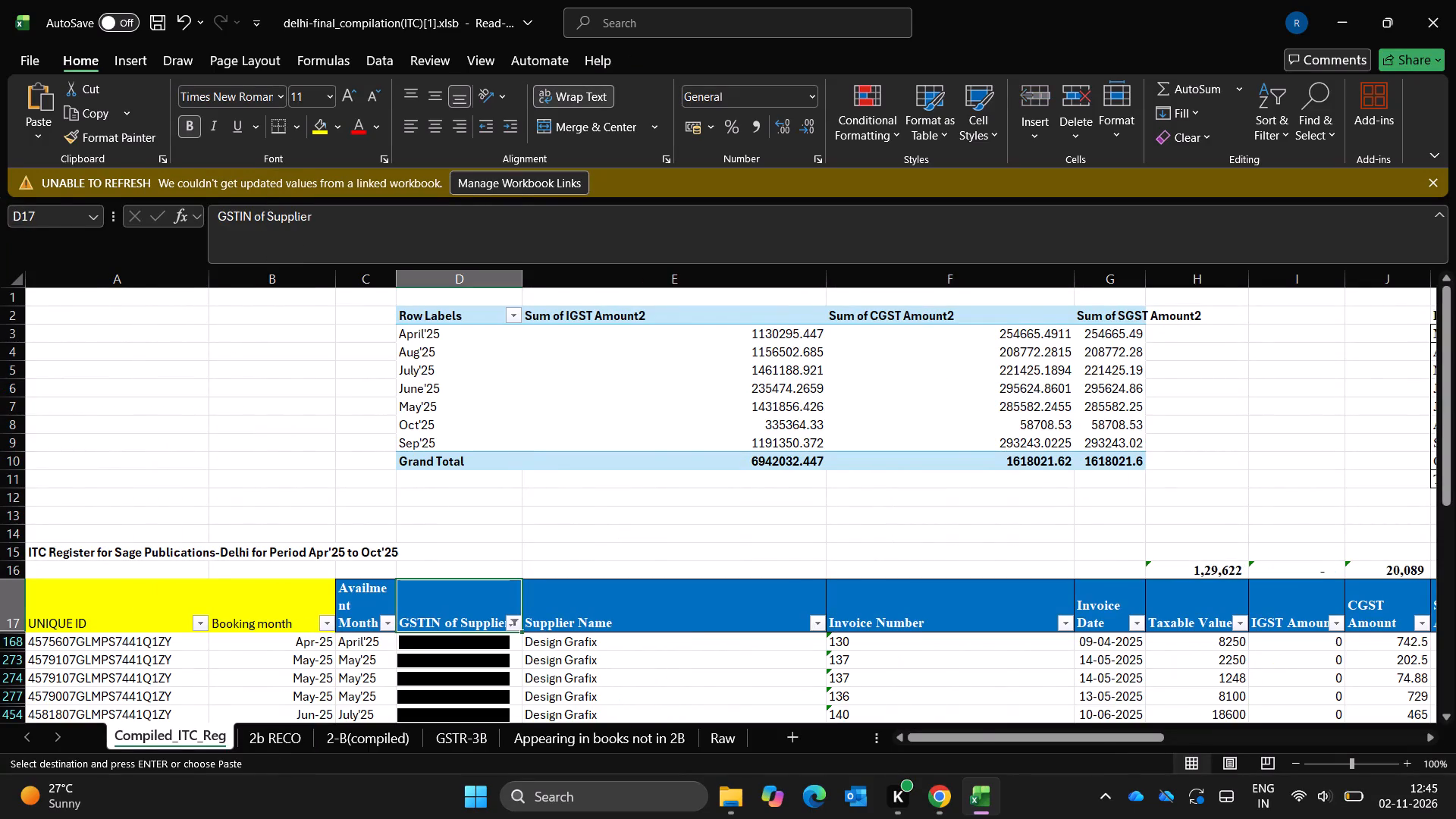
Copy the Design Grafix invoice number 111 in D8 of the Appearing in books not in 2B sheet.
key("ctrl+Page_Down")
key("ctrl+Page_Down")
key("ctrl+Page_Down")
key("ctrl+Page_Down")
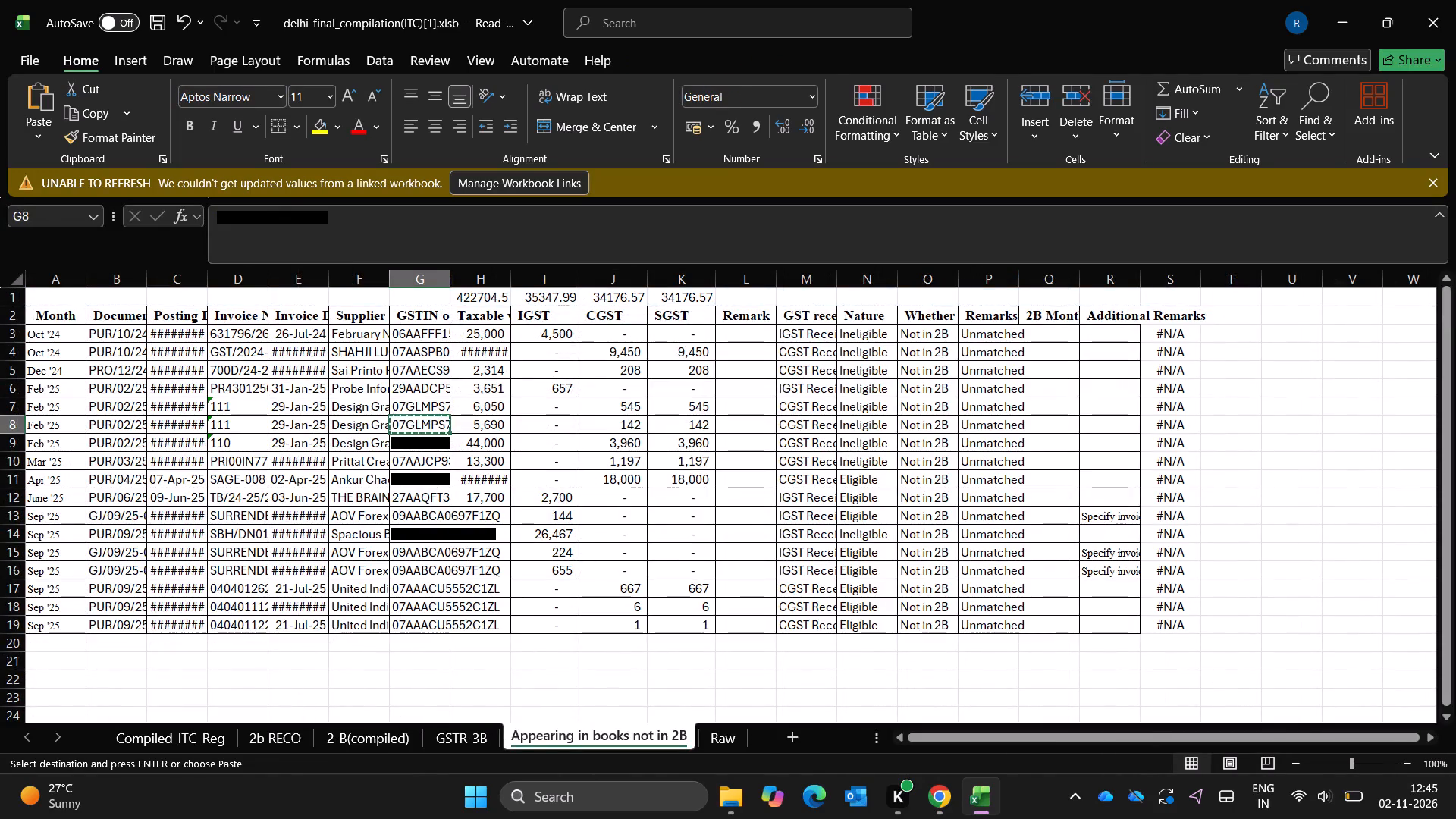
key("Left")
key("Left")
key("Left")
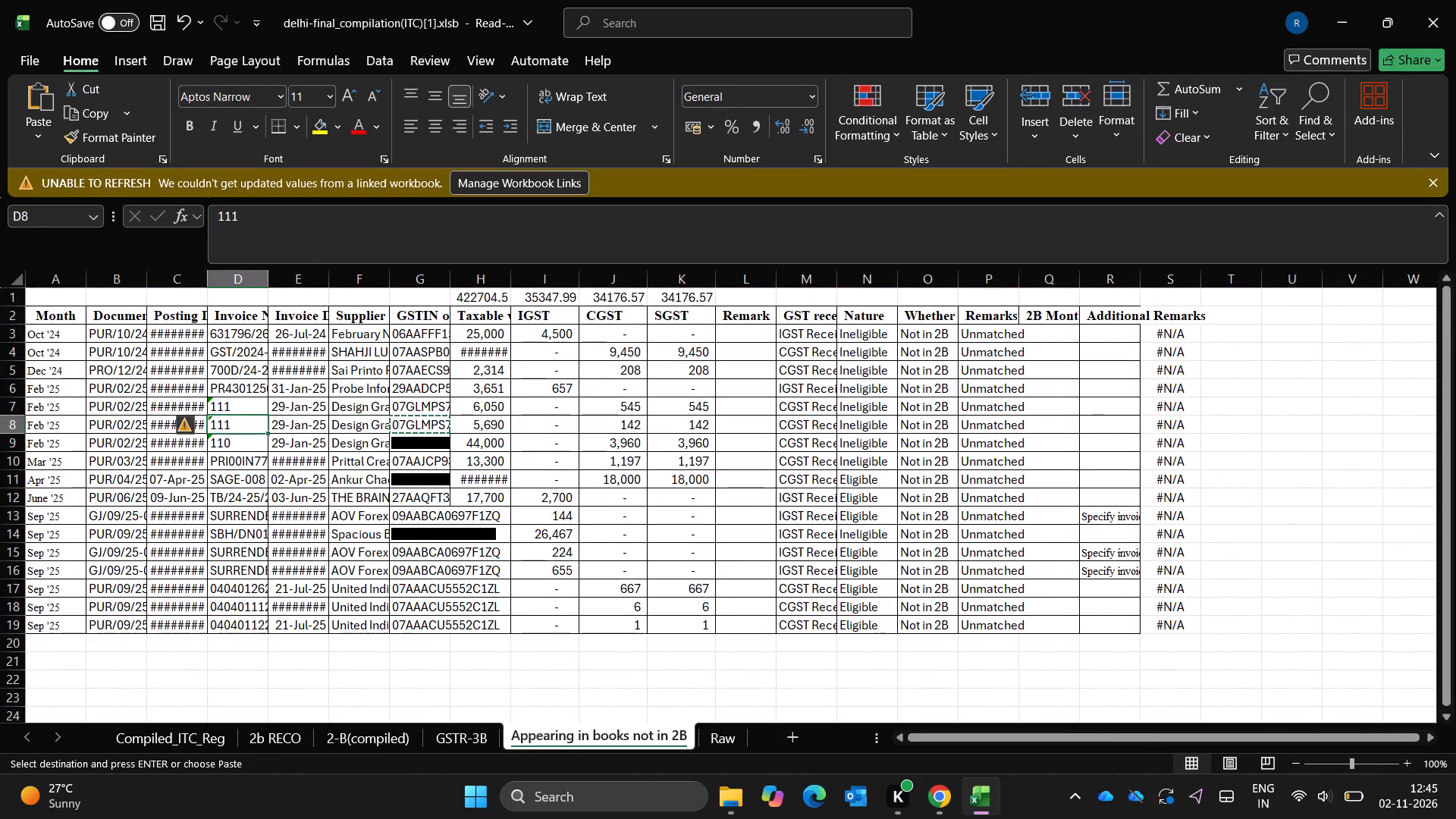
key("ctrl+c")
Review the invoice numbers and dates of the filtered Design Grafix rows in Compiled_ITC_Reg.
key("ctrl+Page_Up")
key("ctrl+Page_Up")
key("ctrl+Page_Up")
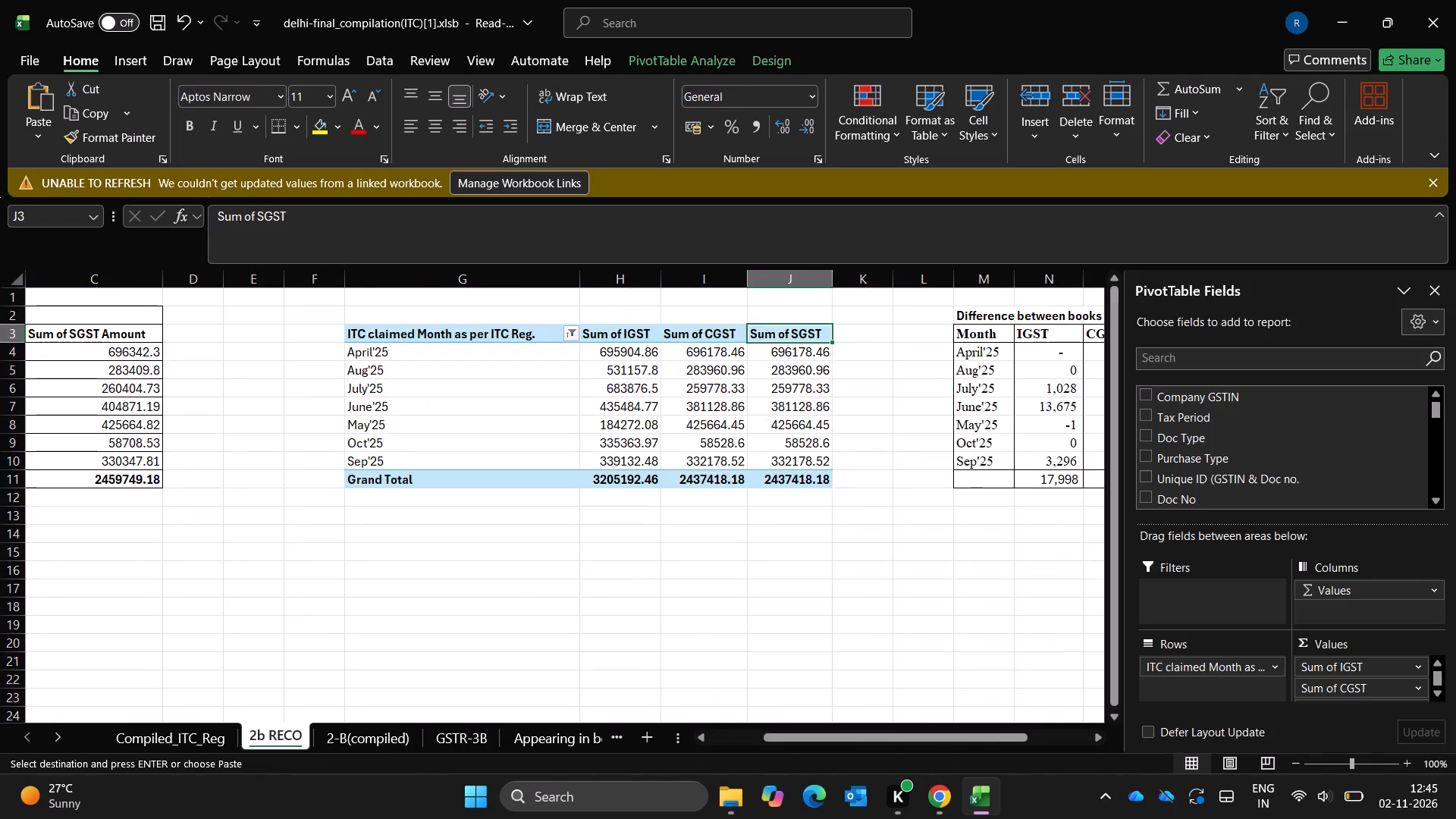
key("ctrl+Page_Up")
key("Down")
key("Down")
key("Down")
key("Down")
key("Right")
key("Right")
key("Right")
key("Down")
key("Down")
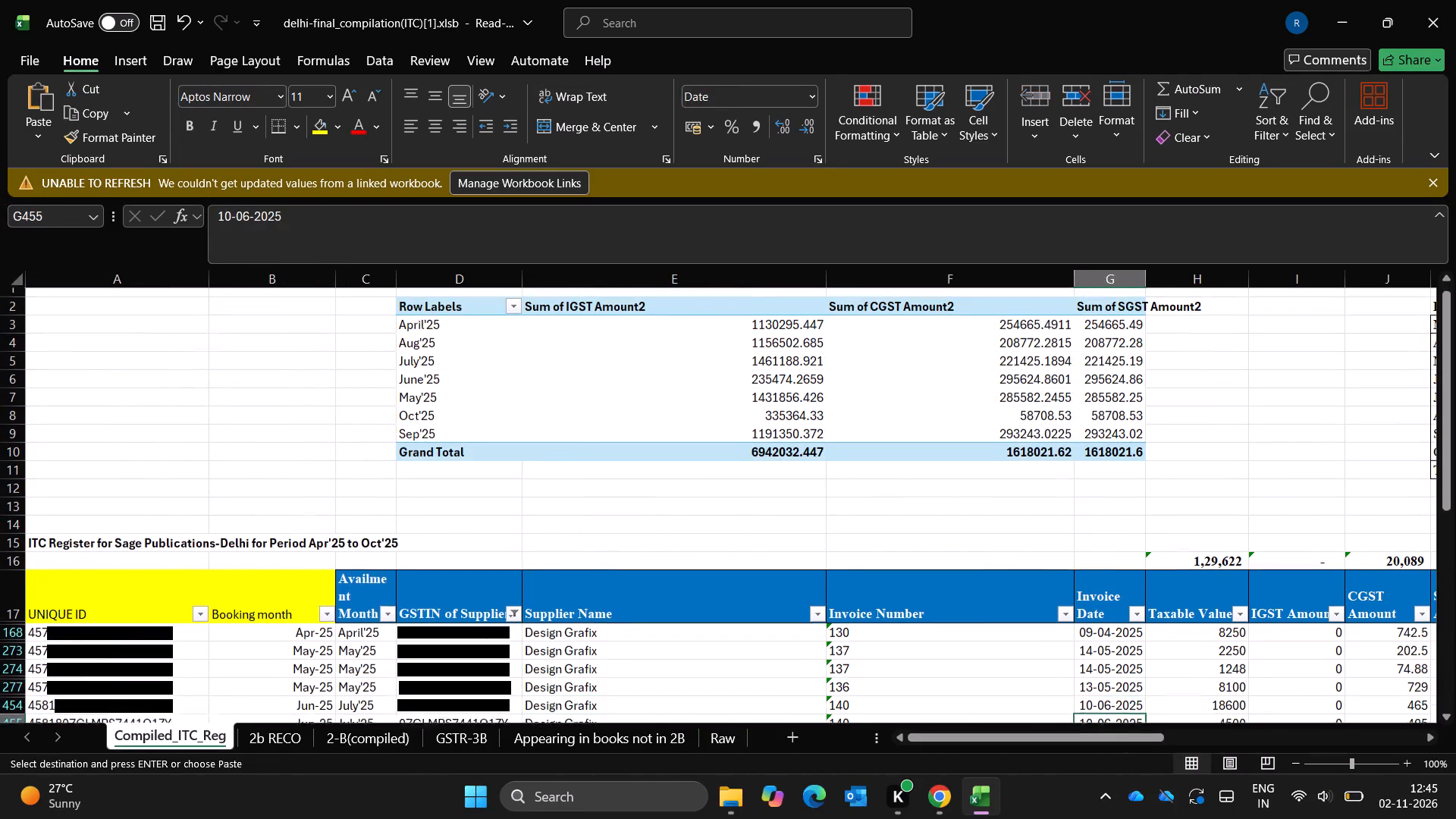
key("Left")
key("Left")
key("Down")
key("Right")
key("Down")
key("Down")
key("Down")
key("Down")
key("Down")
key("Down")
key("Down")
key("Down")
key("Down")
key("Down")
key("Down")
key("Down")
key("Down")
key("Down")
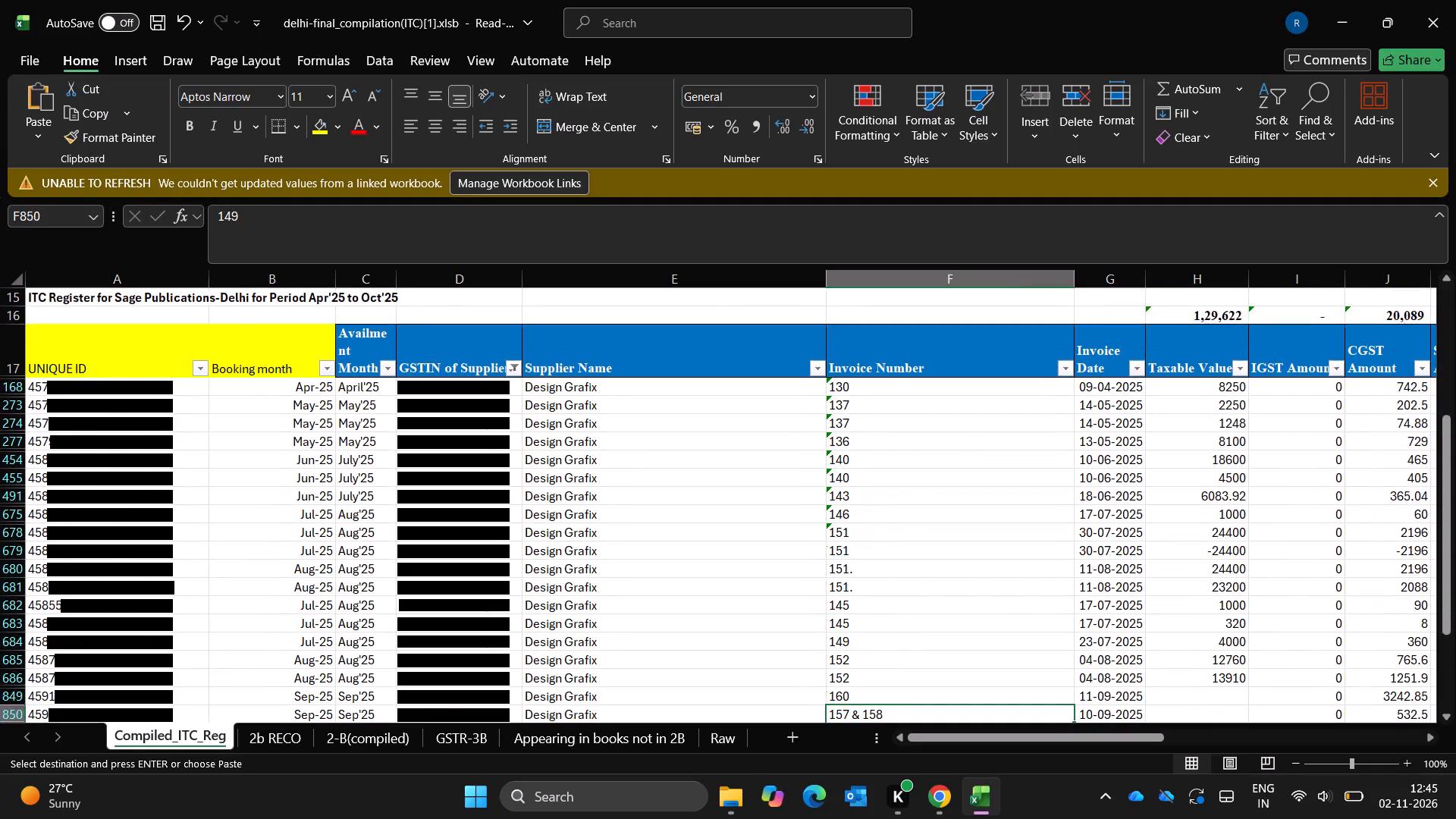
Search the Invoice Number filter of Compiled_ITC_Reg for the copied invoice number 111.
key("ctrl+Up")
key("Down")
key("Up")
key("alt+Down")
key("alt+Down")
key("alt+Down")
key("alt+Down")
key("alt+Down")
key("alt+Down")
key("alt+Down")
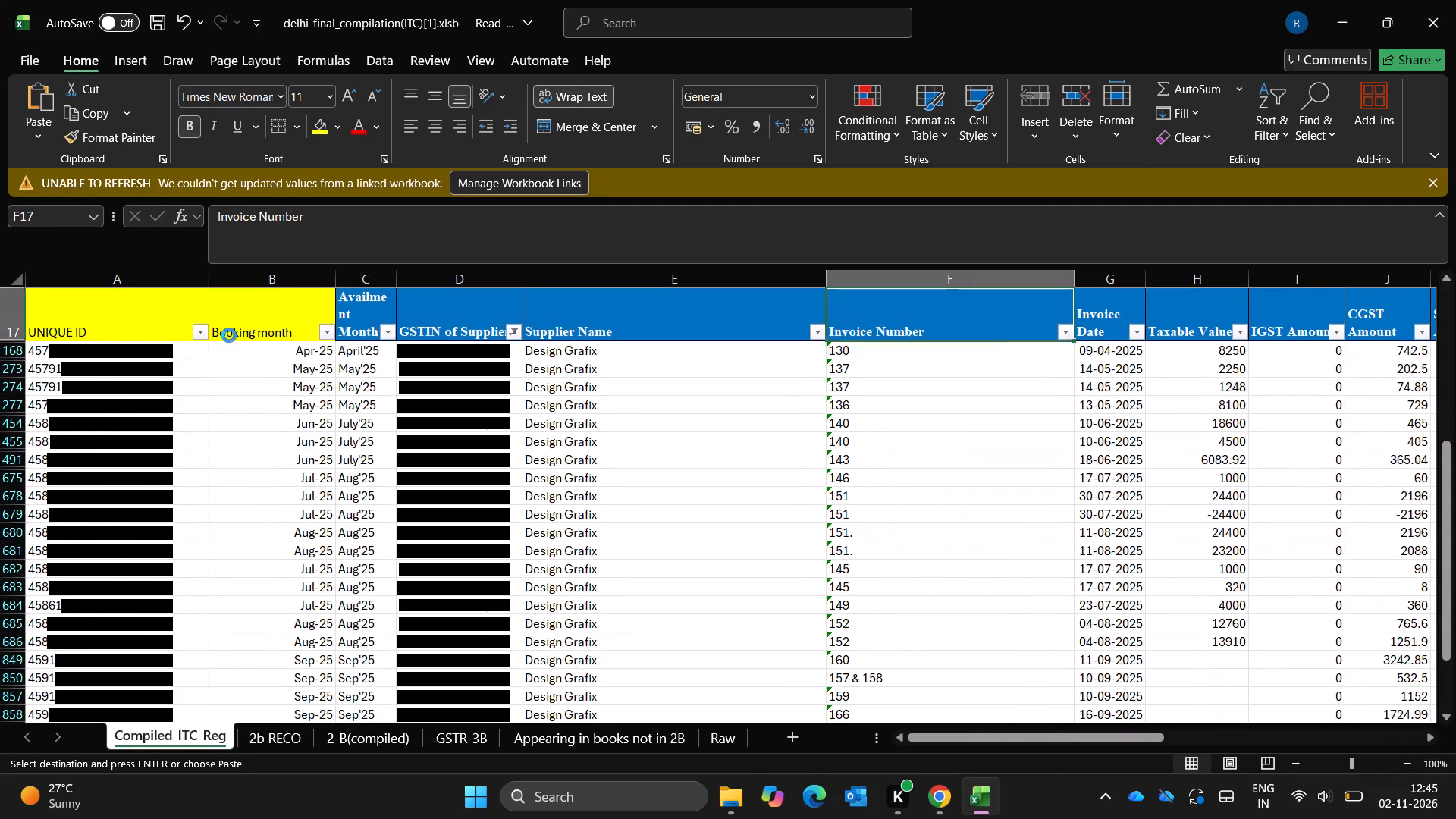
key("Down")
key("Down")
key("Down")
key("Up")
key("ctrl+v")
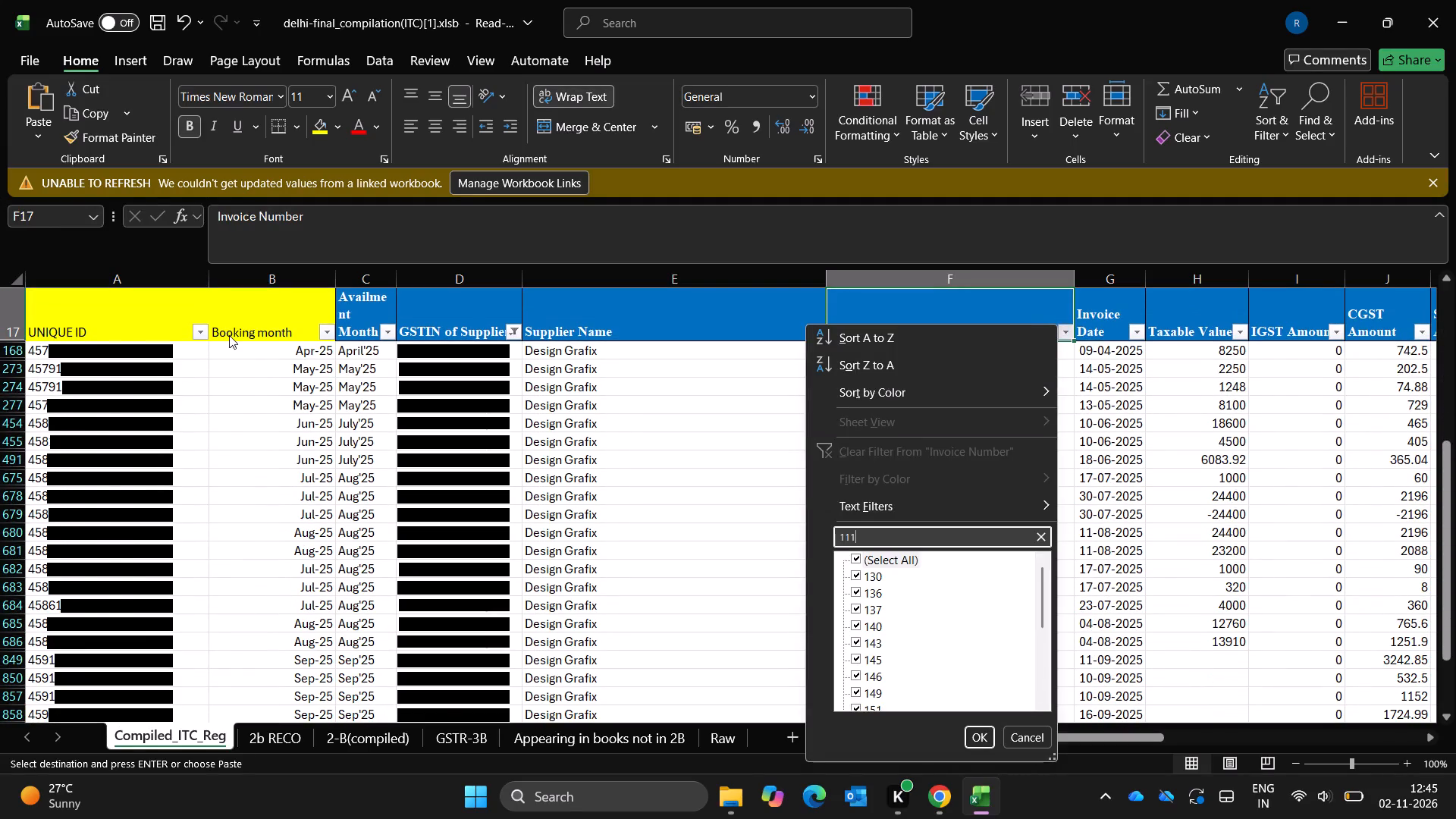
key("0")
key("BackSpace")
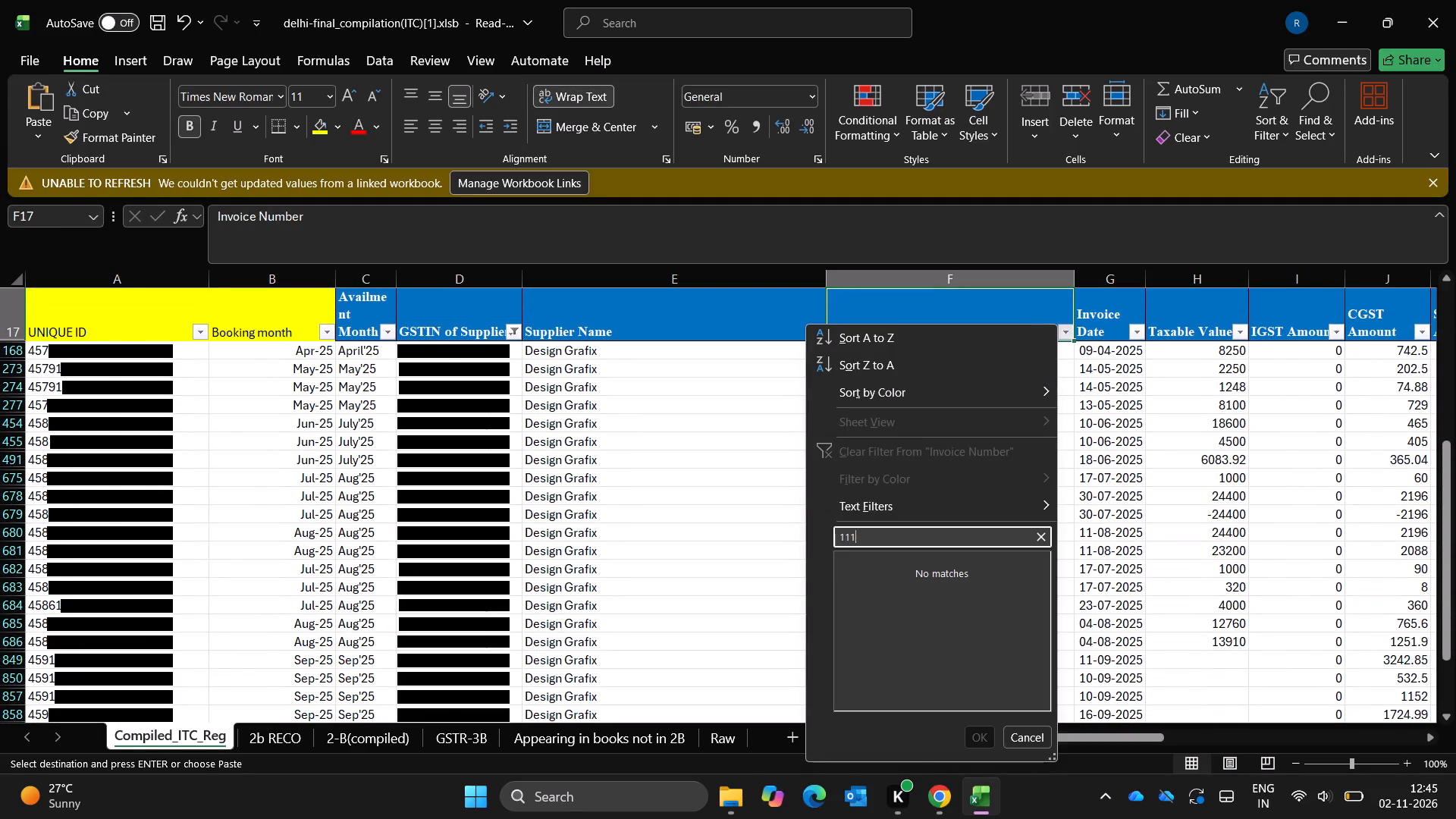
Abandon the Invoice Number filter search and examine the invoice numbers of the filtered Design Grafix rows in Compiled_ITC_Reg.
key("BackSpace")
key("BackSpace")
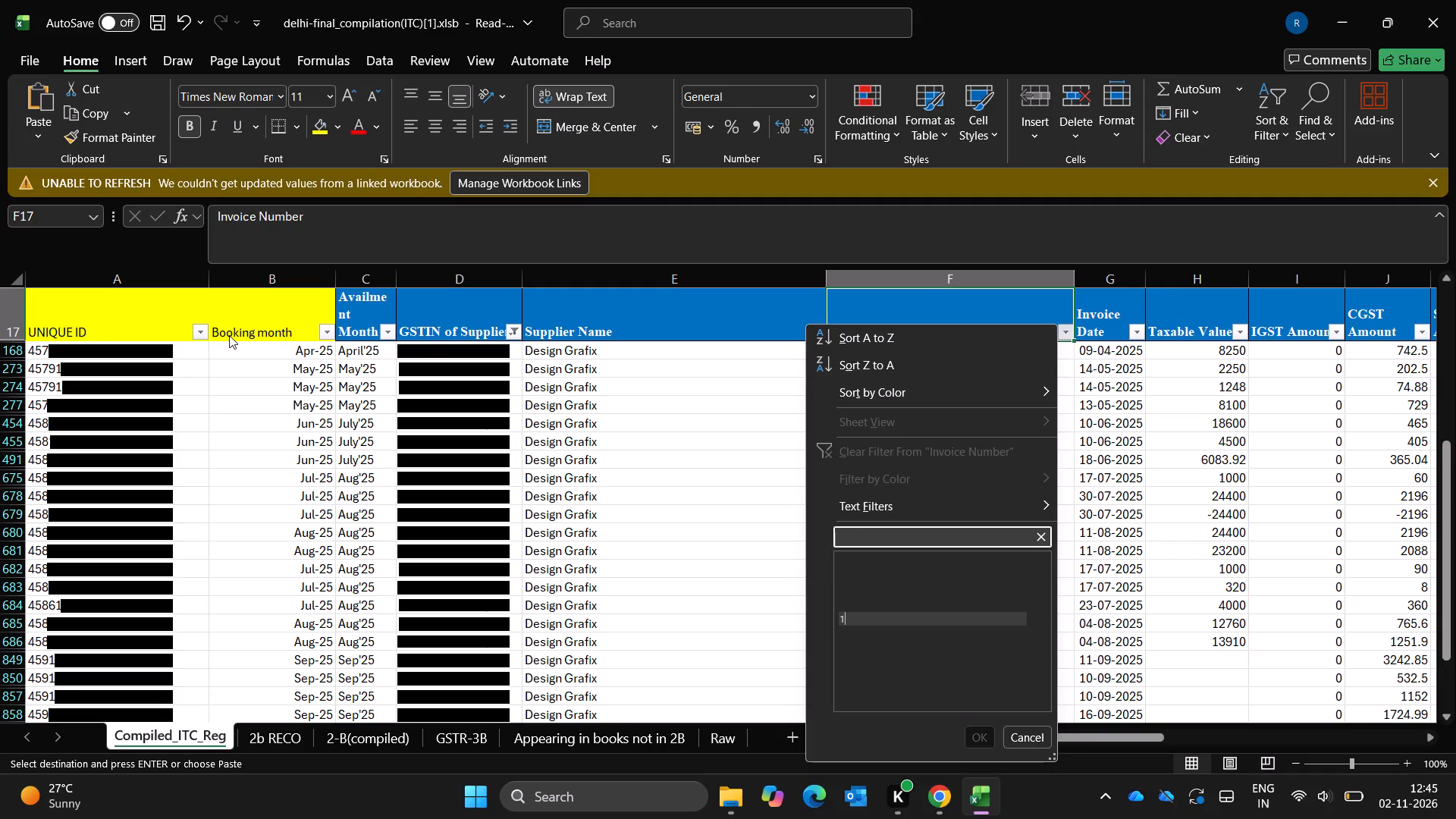
key("Escape")
key("Escape")
key("Down")
key("Down")
key("Down")
key("Down")
key("Down")
key("Down")
key("Down")
key("Down")
key("Down")
key("Down")
key("Down")
key("Down")
key("Down")
key("Down")
key("Down")
key("Down")
key("Down")
key("Down")
key("Down")
key("Down")
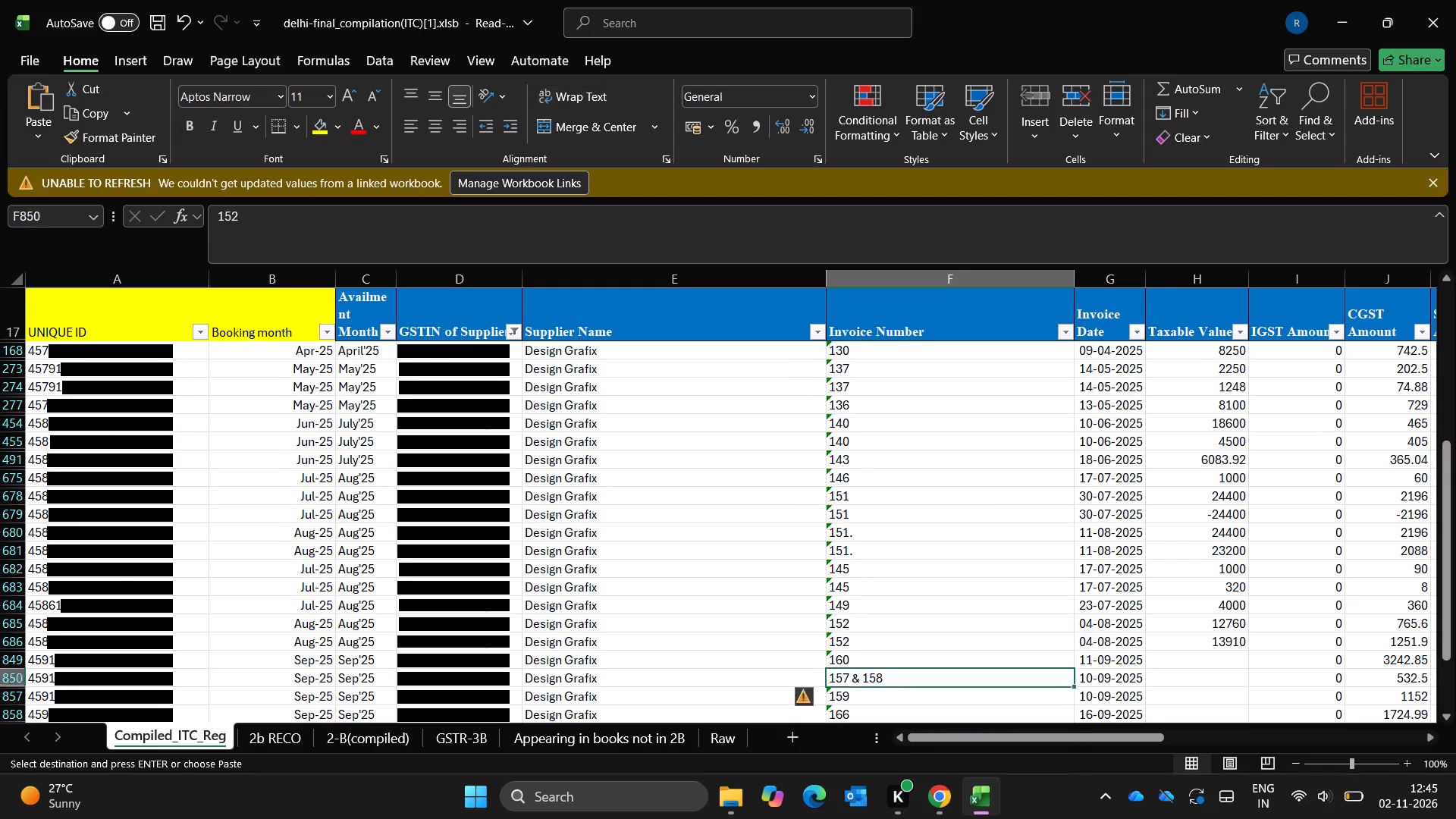
key("Down")
key("Up")
key("Up")
key("Up")
key("Up")
key("Up")
key("Up")
key("Up")
Review the tax amounts, eligibility, net ITC claimed, 2-B month and remark columns for the filtered Design Grafix rows.
key("ctrl+Up")
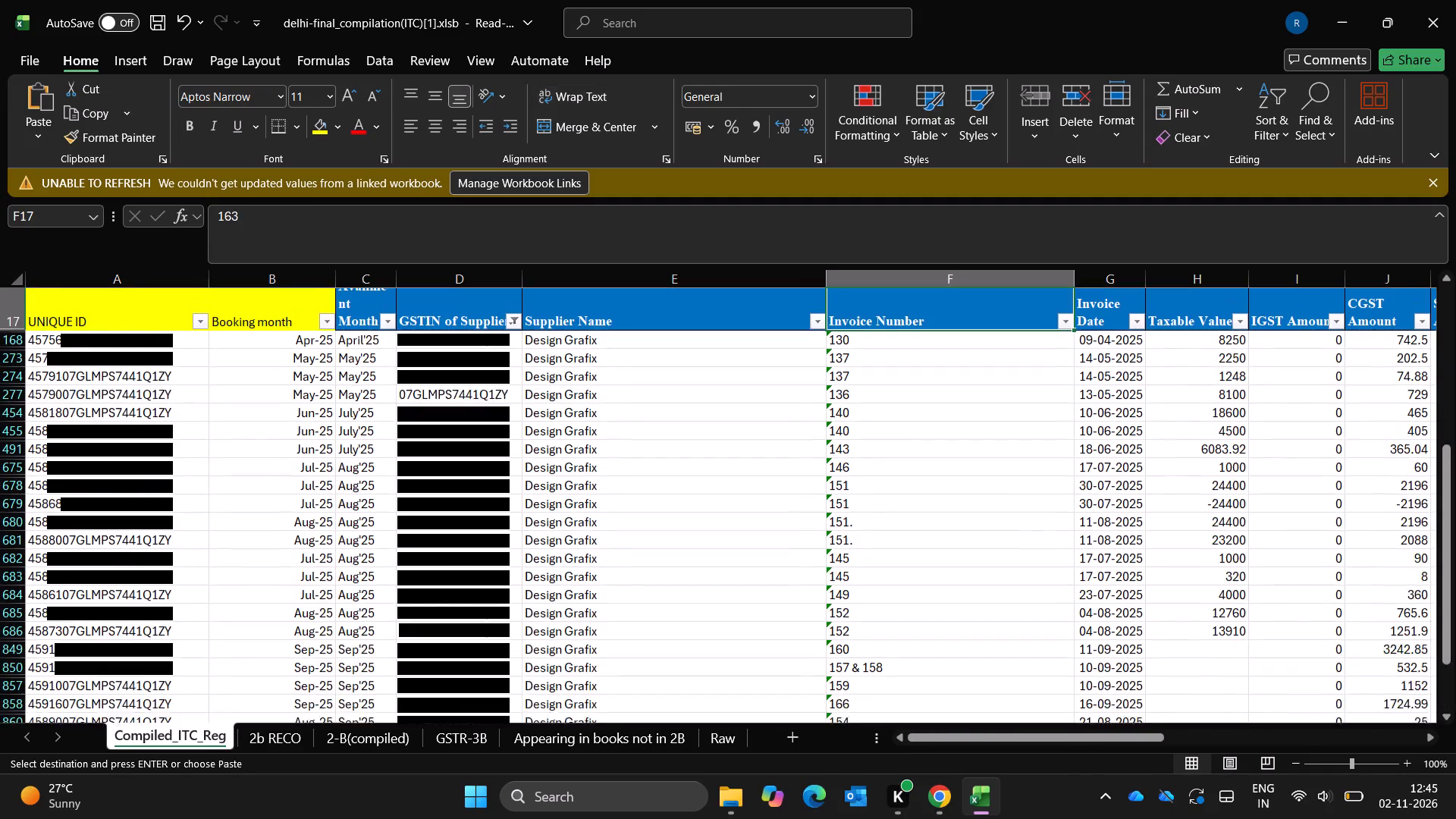
key("Up")
key("Up")
key("Down")
key("Down")
key("Right")
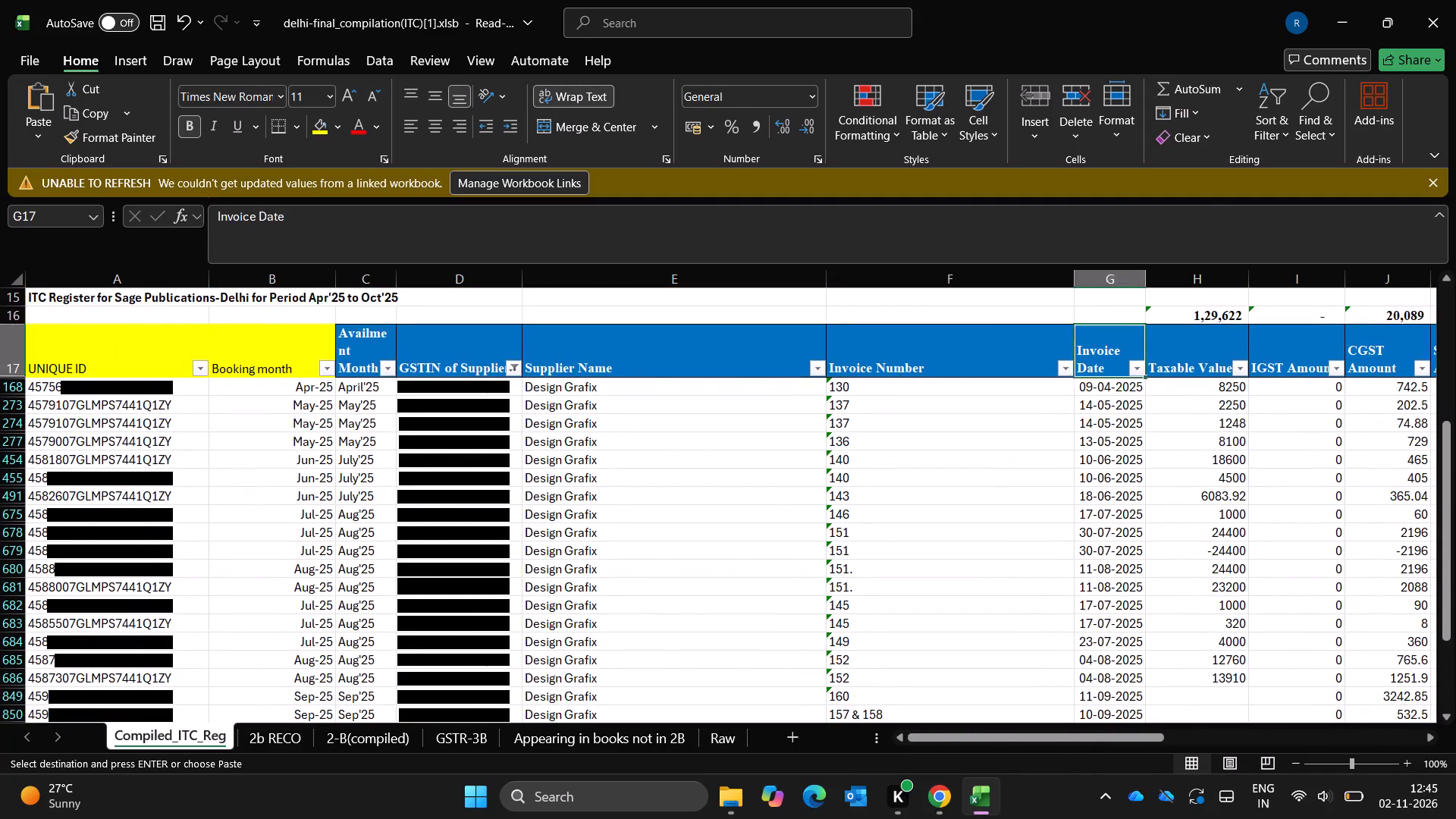
key("Right")
key("Right")
key("Right")
key("Right")
key("Right")
key("Right")
key("Right")
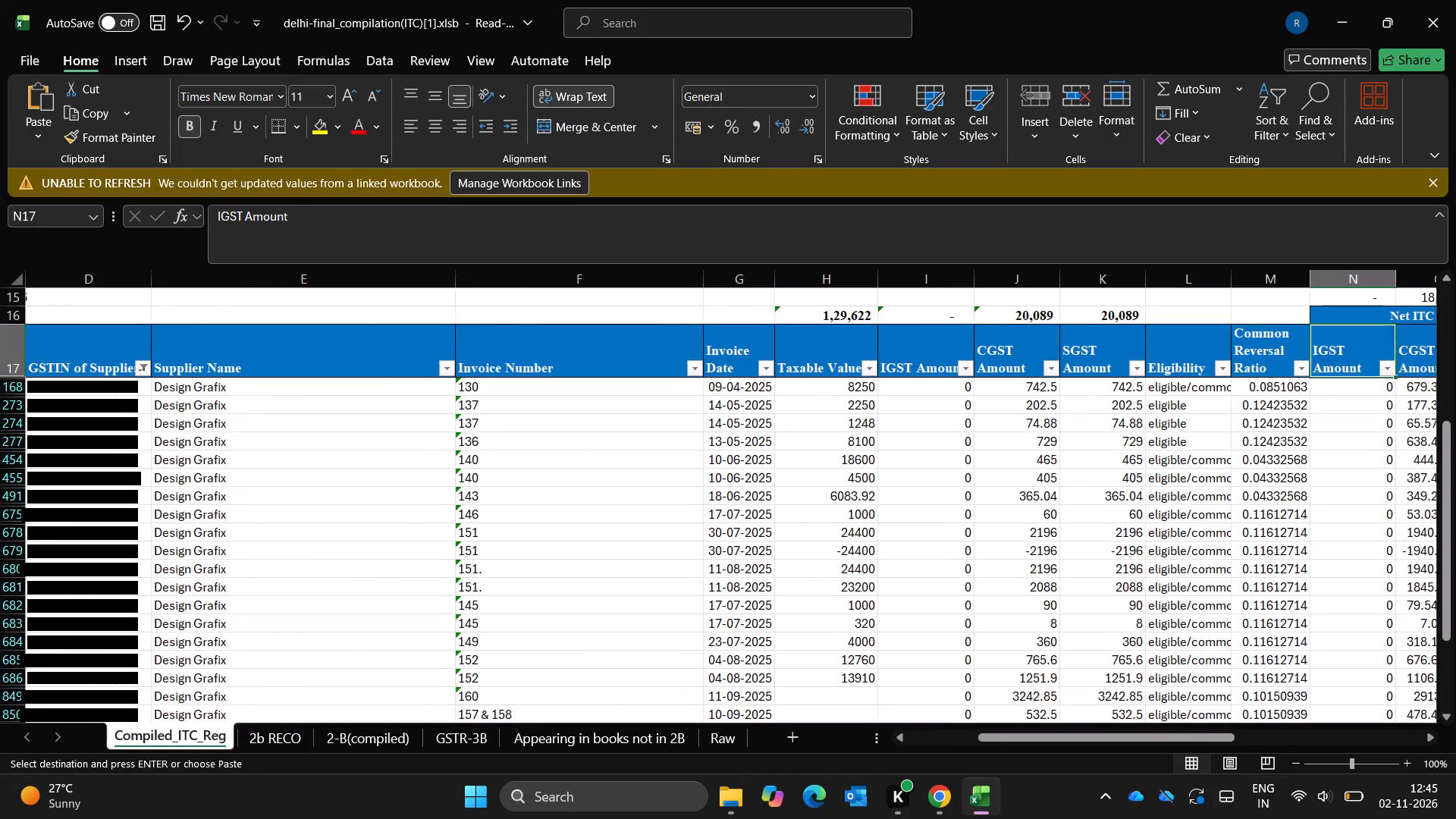
key("Right")
key("Right")
key("Left")
key("Left")
key("Left")
key("Left")
key("Left")
key("Left")
key("Left")
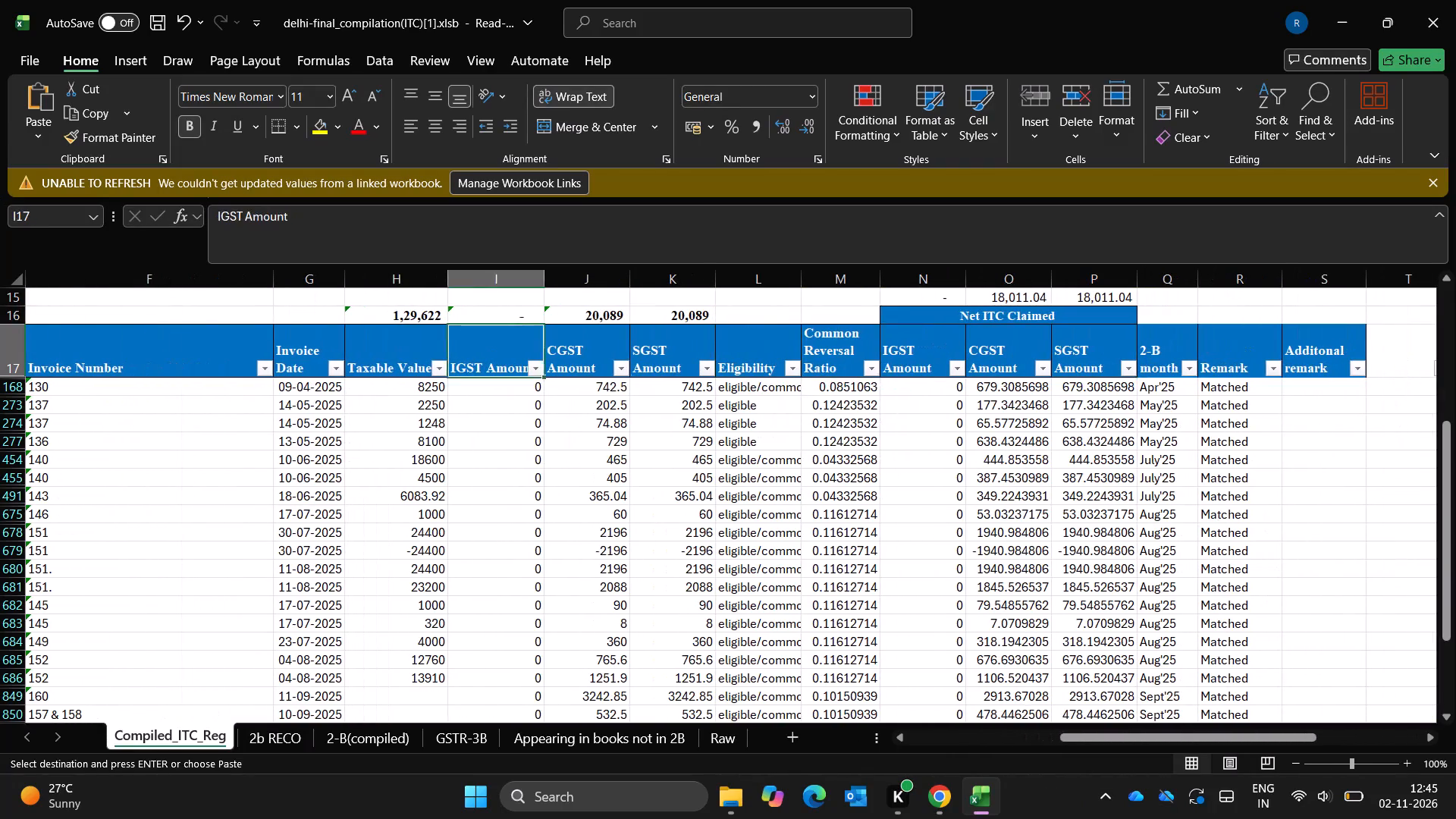
key("Left")
key("Left")
key("Left")
key("Left")
key("Left")
key("Left")
key("Left")
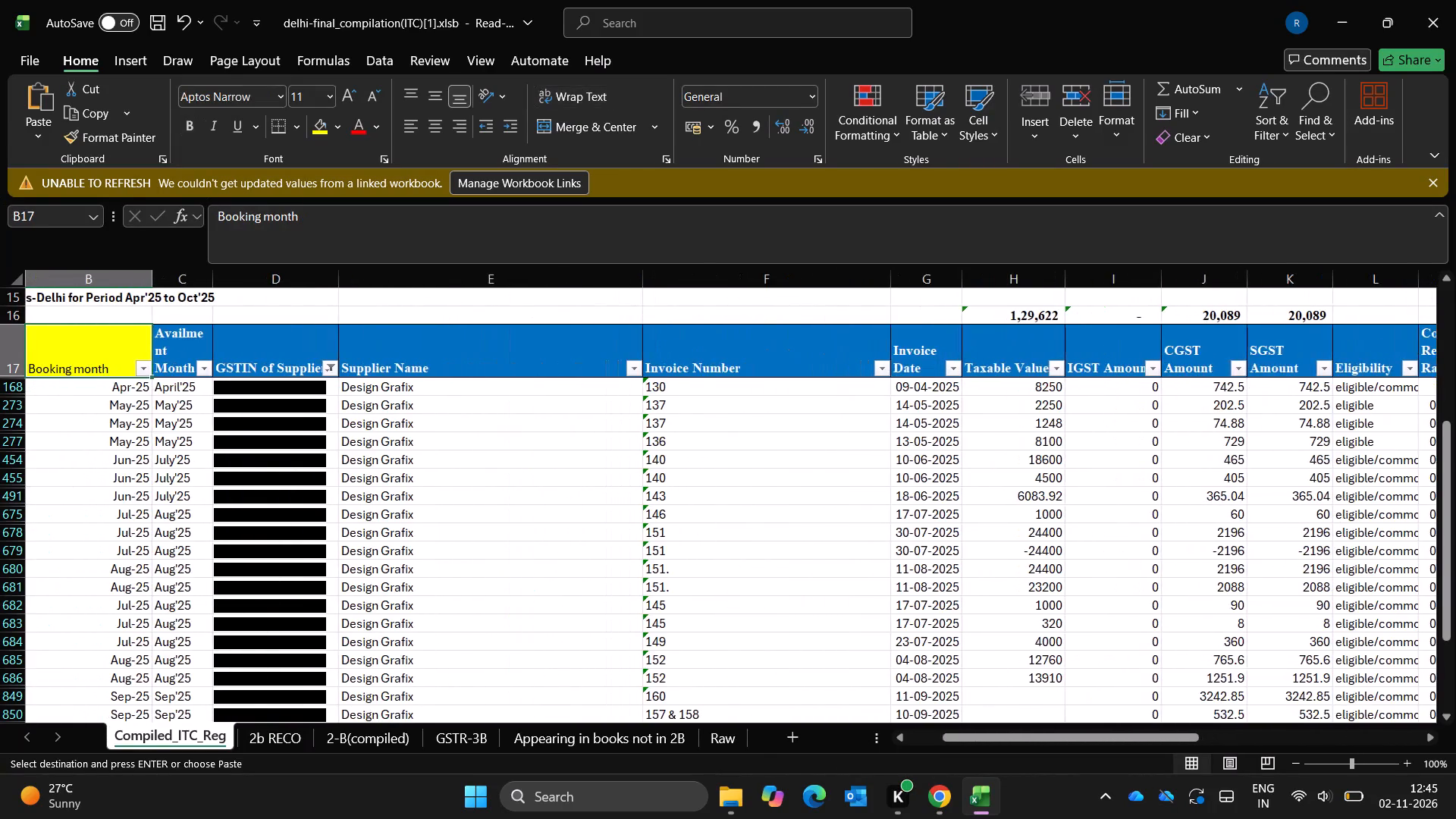
Compare the Design Grafix invoices in Appearing in books not in 2B with the filtered Design Grafix rows in Compiled_ITC_Reg.
key("ctrl+Page_Down")
key("ctrl+Page_Down")
key("ctrl+Page_Down")
key("ctrl+Page_Down")
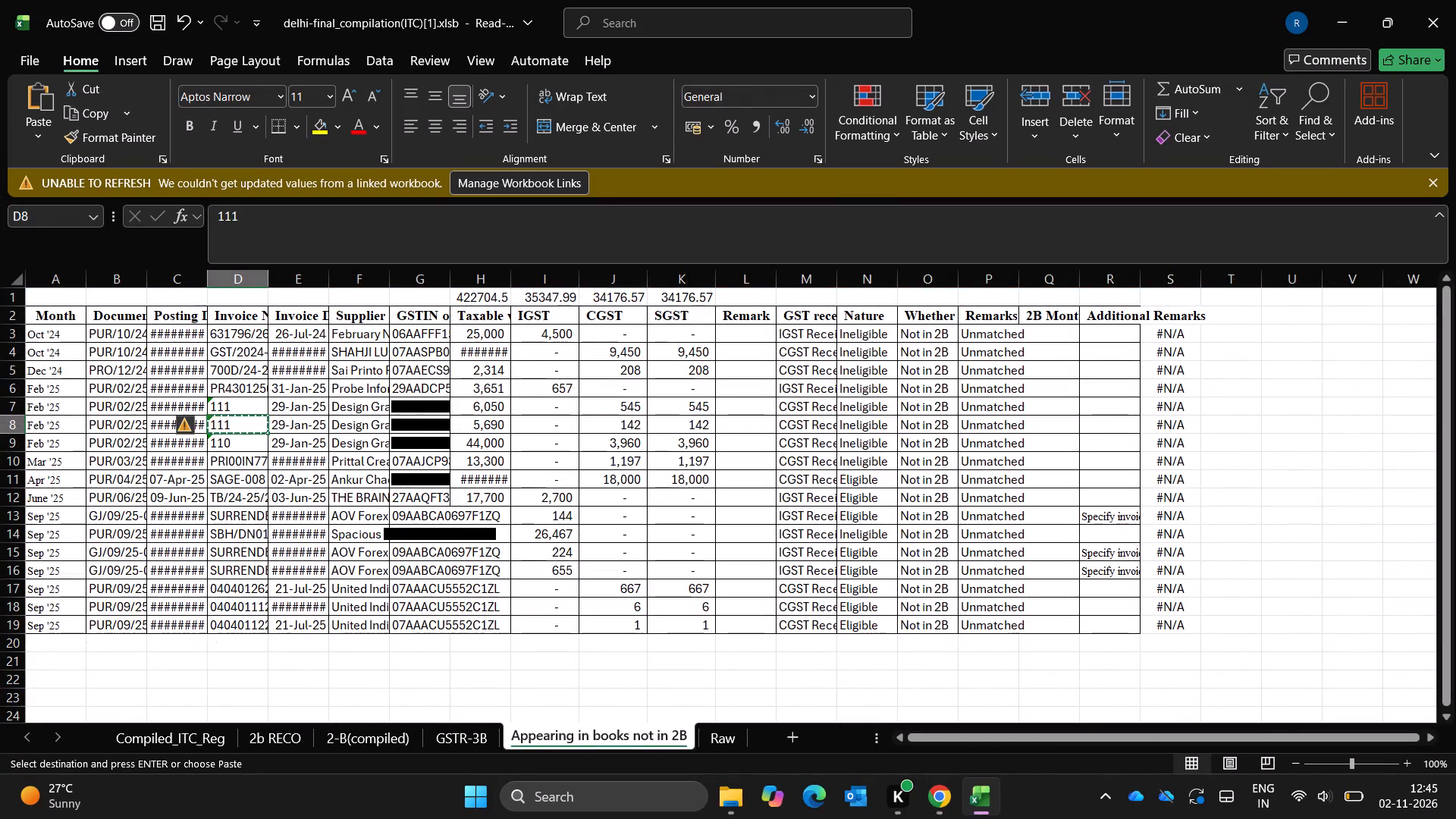
key("ctrl+Page_Up")
key("ctrl+Page_Up")
key("ctrl+Page_Up")
key("ctrl+Page_Up")
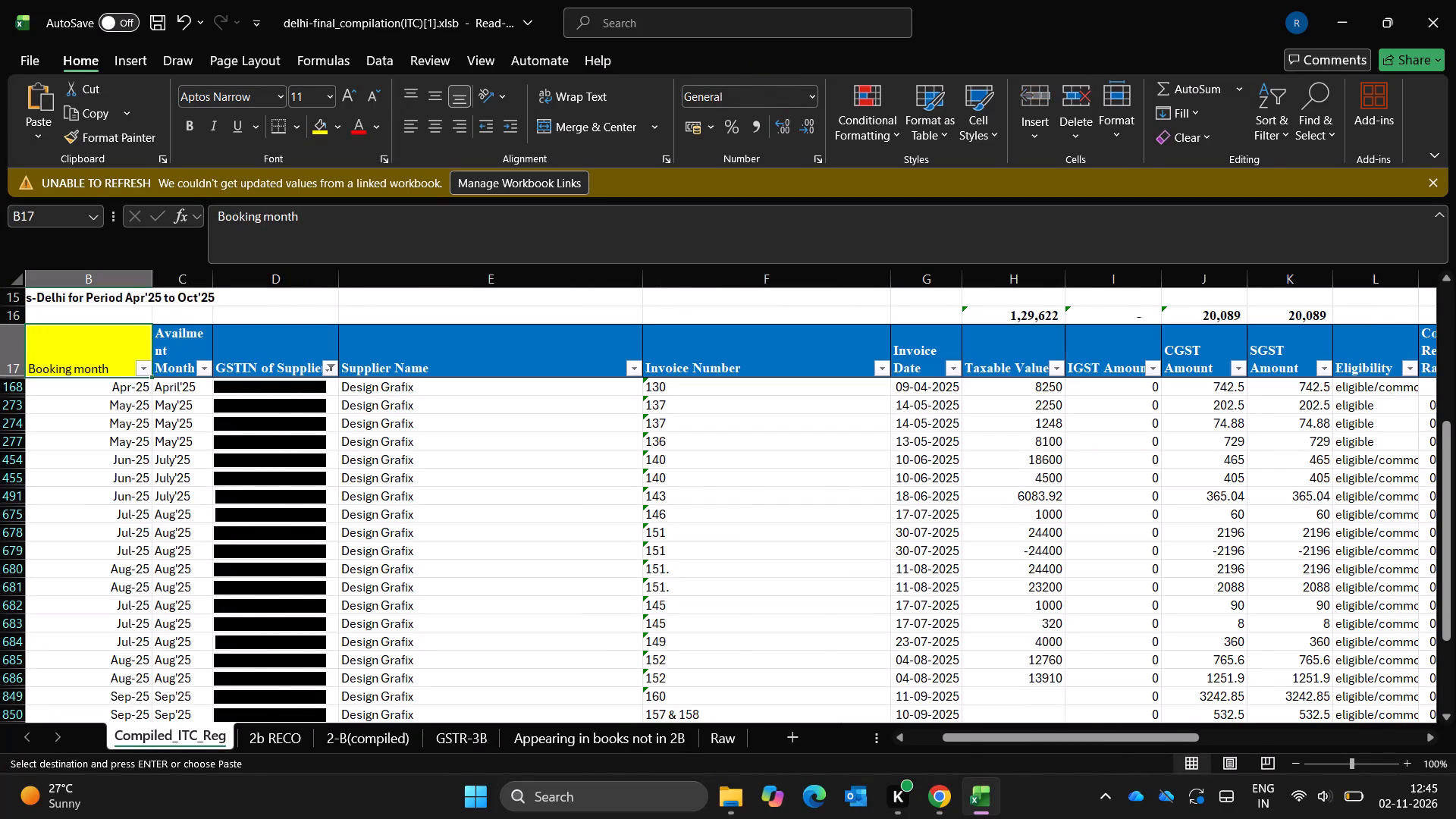
key("Up")
key("Up")
key("Down")
key("Down")
key("Right")
key("Right")
key("Right")
key("Up")
key("Up")
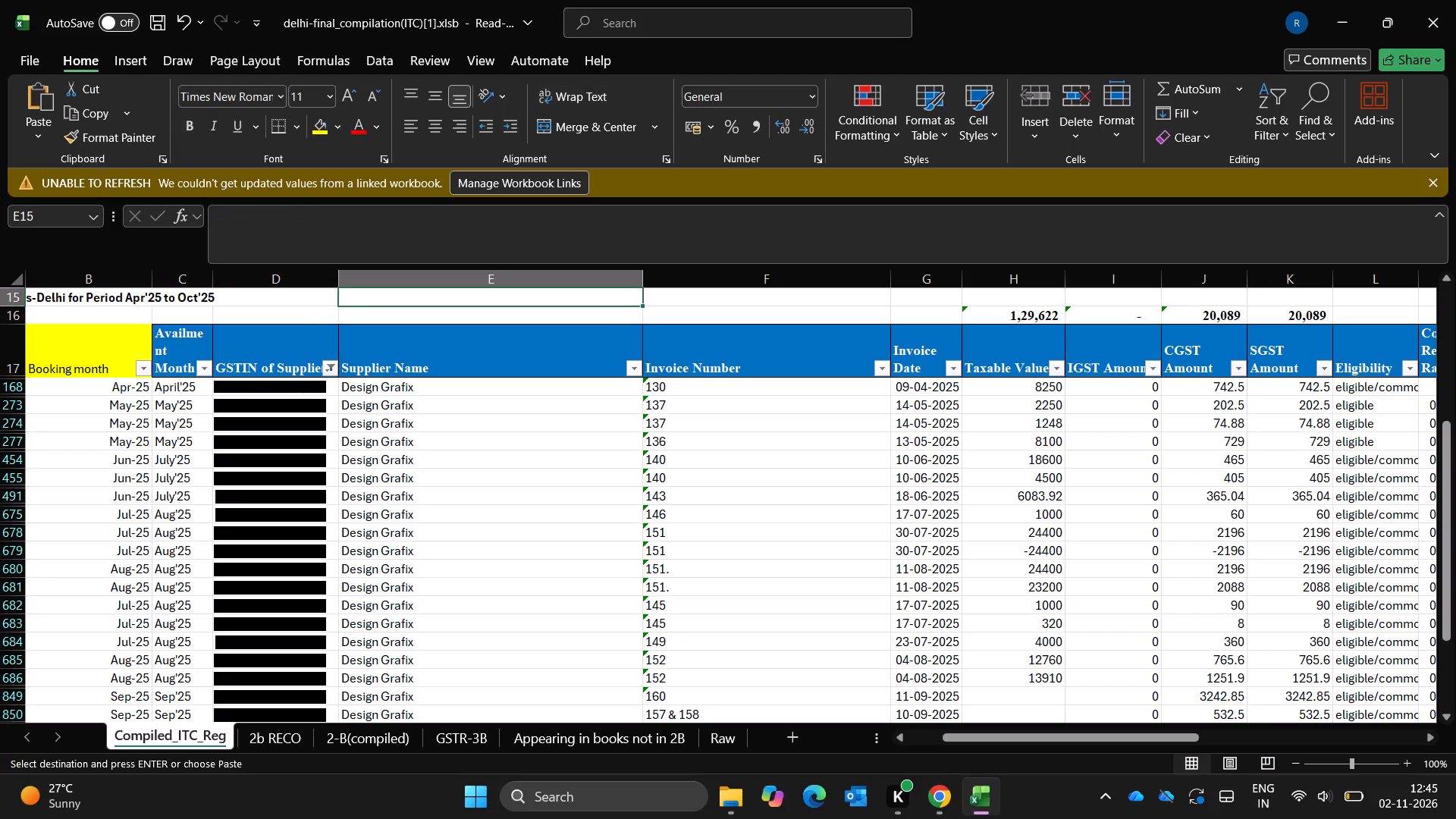
key("Up")
key("Down")
key("Down")
key("Down")
key("Down")
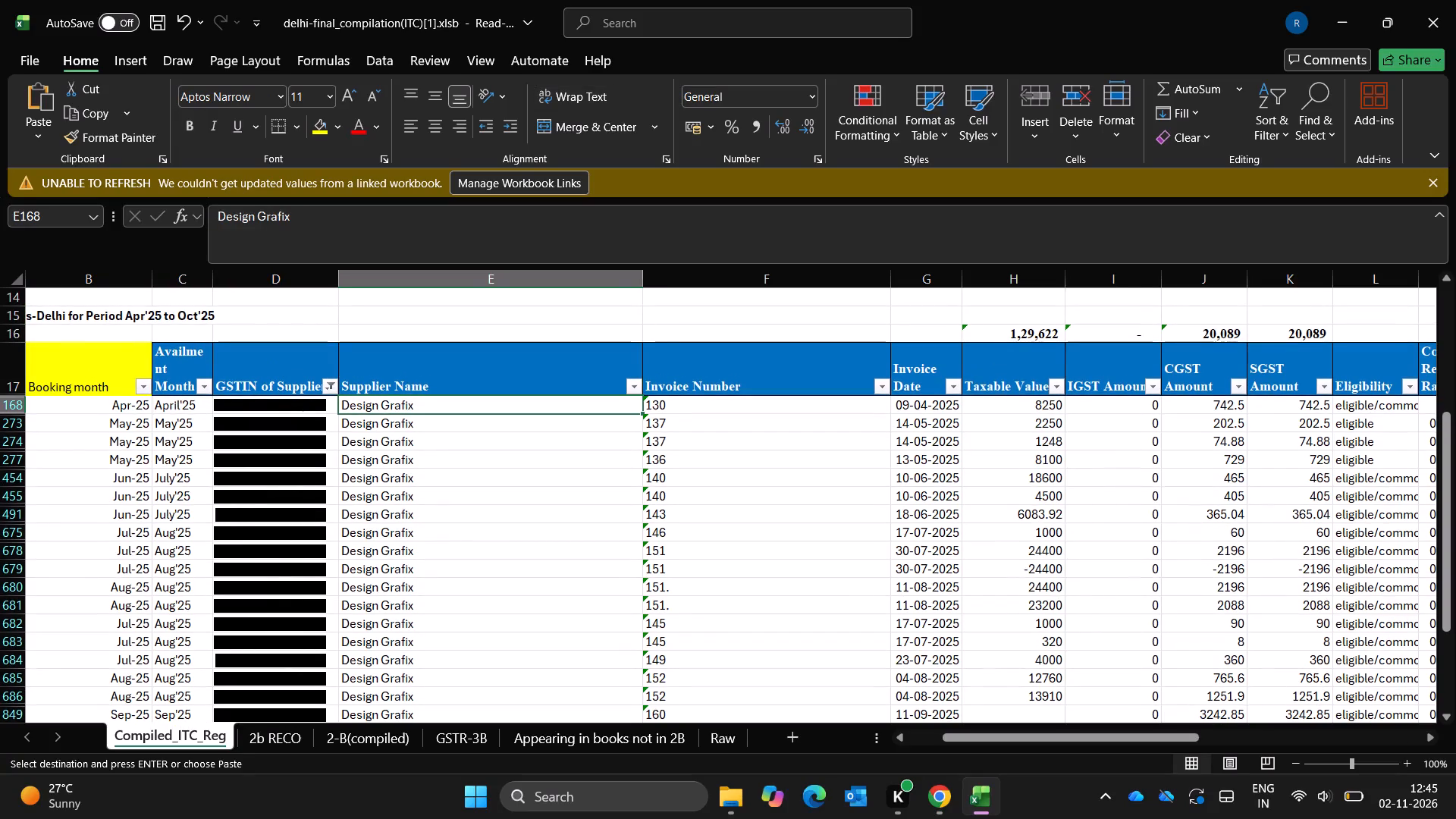
scroll(788, 710, "down", 1)
scroll(788, 710, "up", 1)
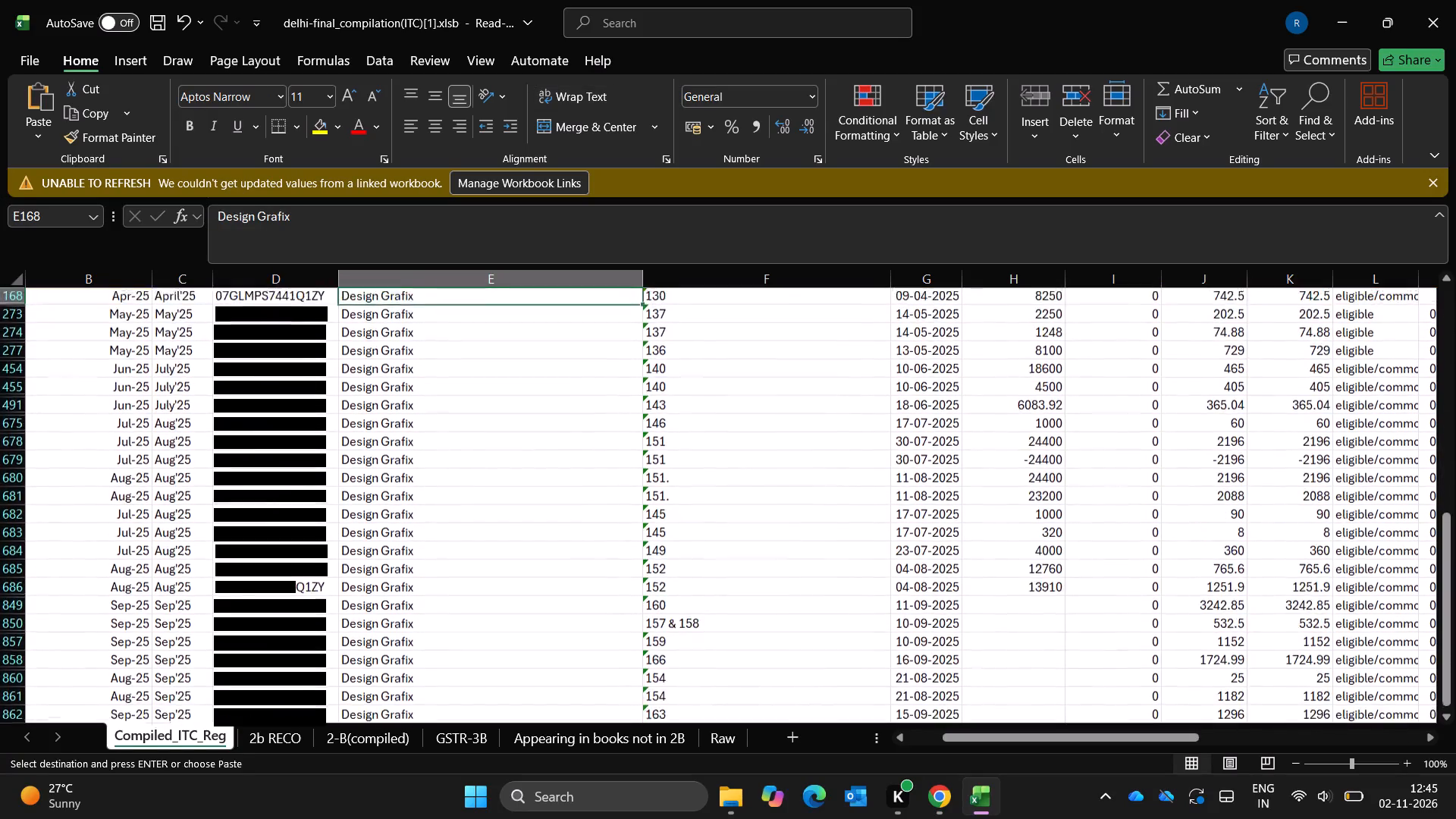
scroll(788, 710, "up", 2)
key("Up")
key("Up")
key("Up")
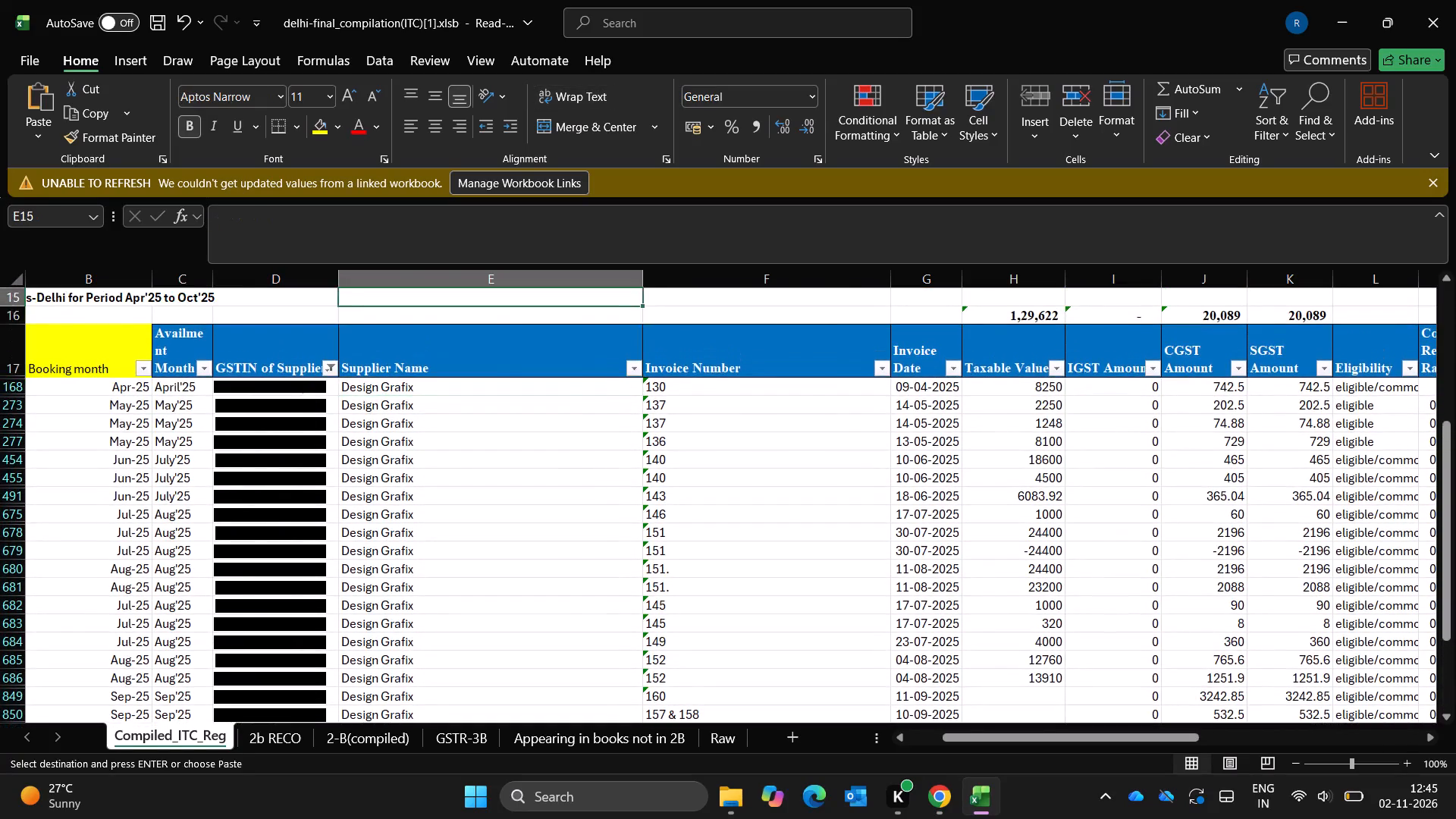
Recheck the Design Grafix invoices of Appearing in books not in 2B against the full filtered list in Compiled_ITC_Reg.
key("ctrl+Page_Down")
key("ctrl+Page_Down")
key("ctrl+Page_Down")
key("ctrl+Page_Down")
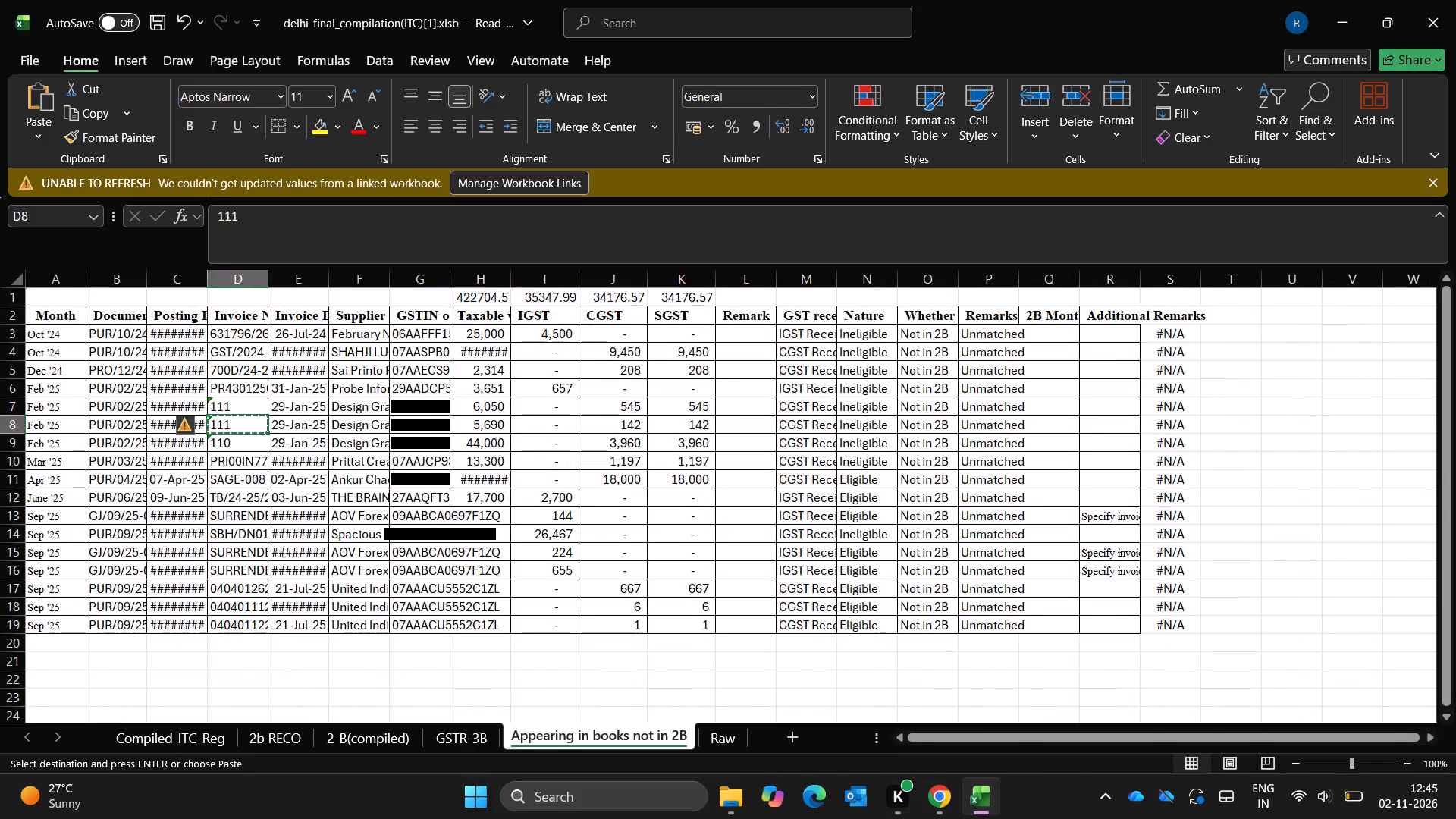
left_click(202, 751)
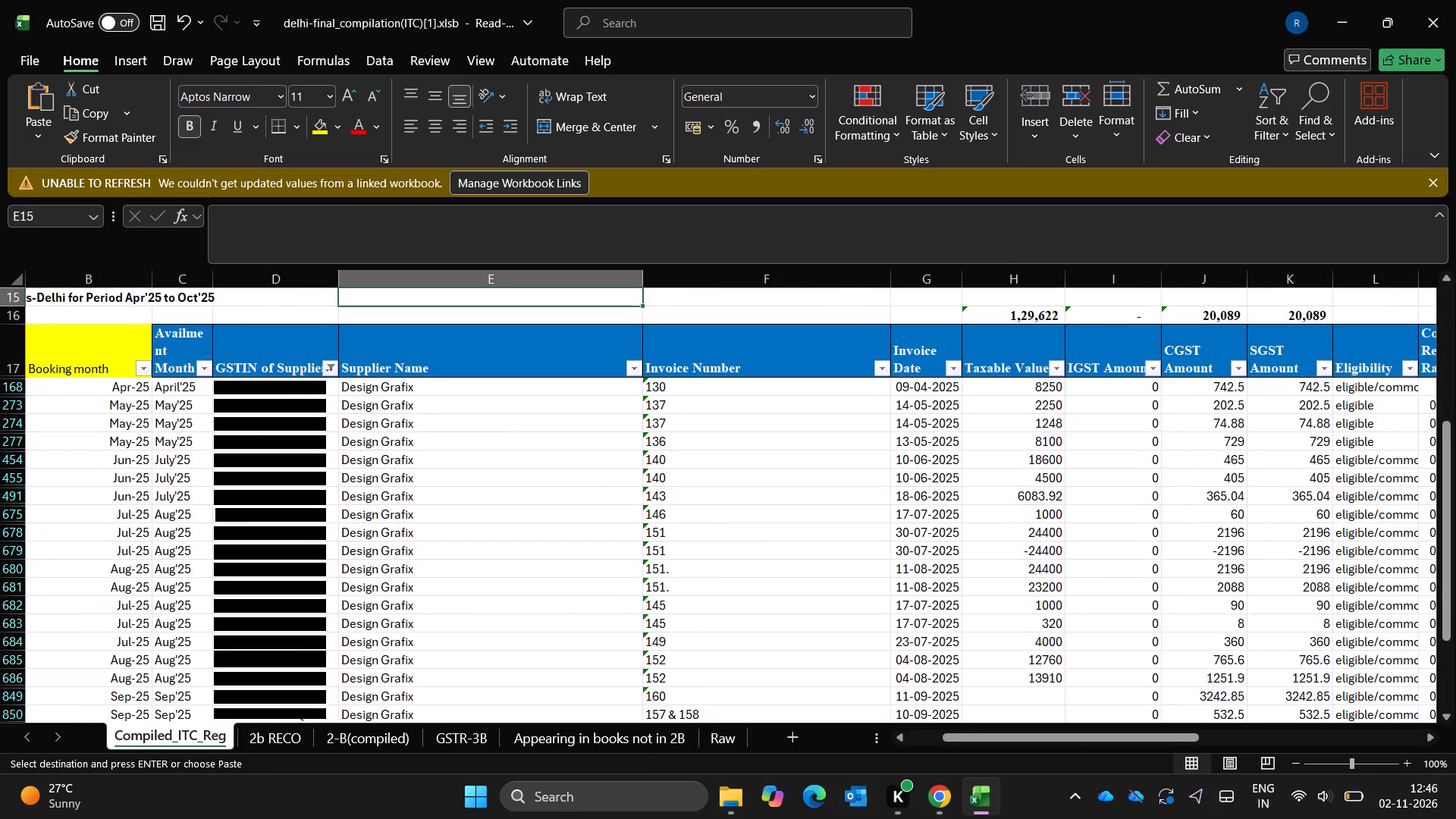
scroll(583, 551, "down", 1)
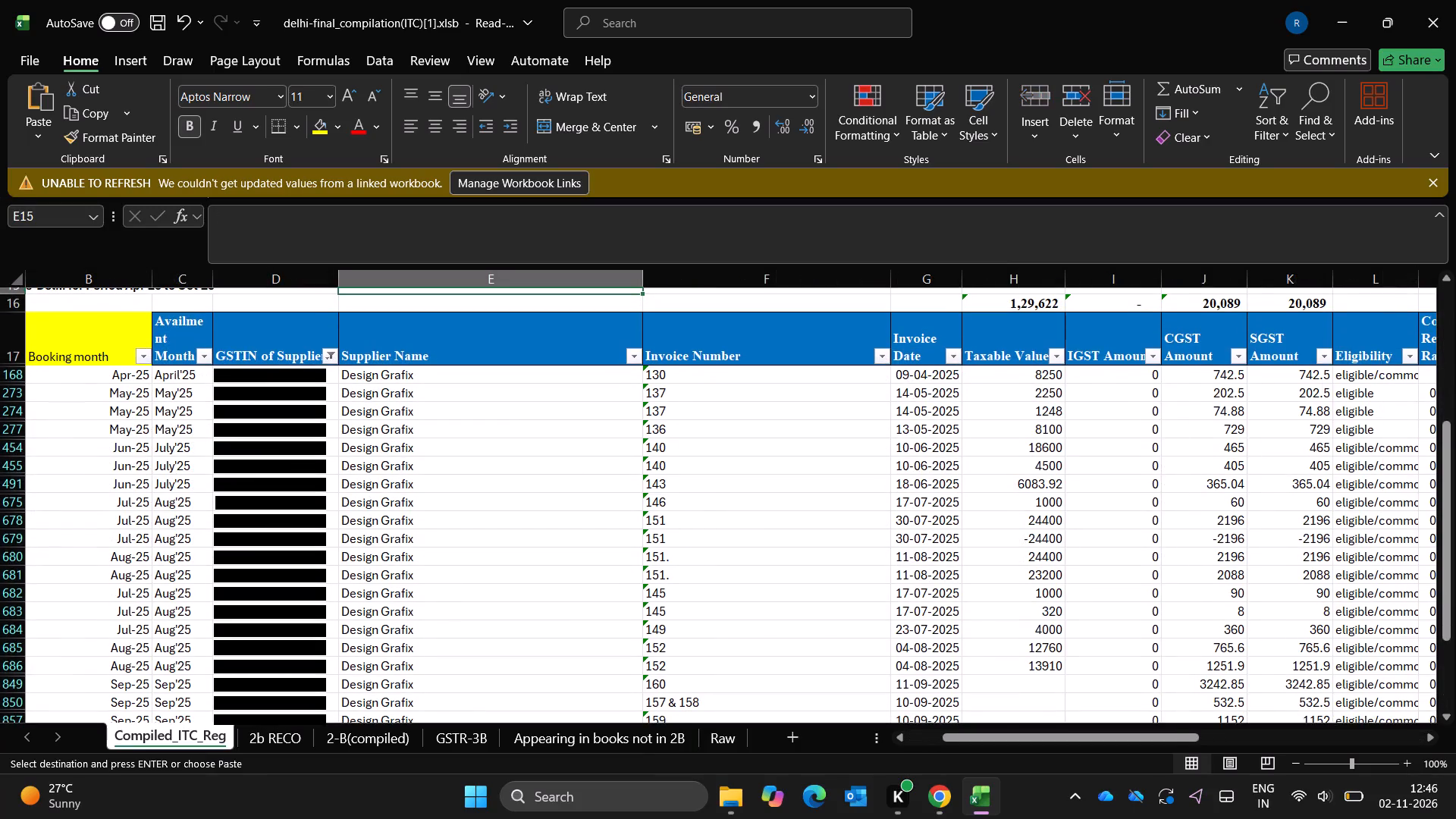
scroll(583, 551, "down", 1)
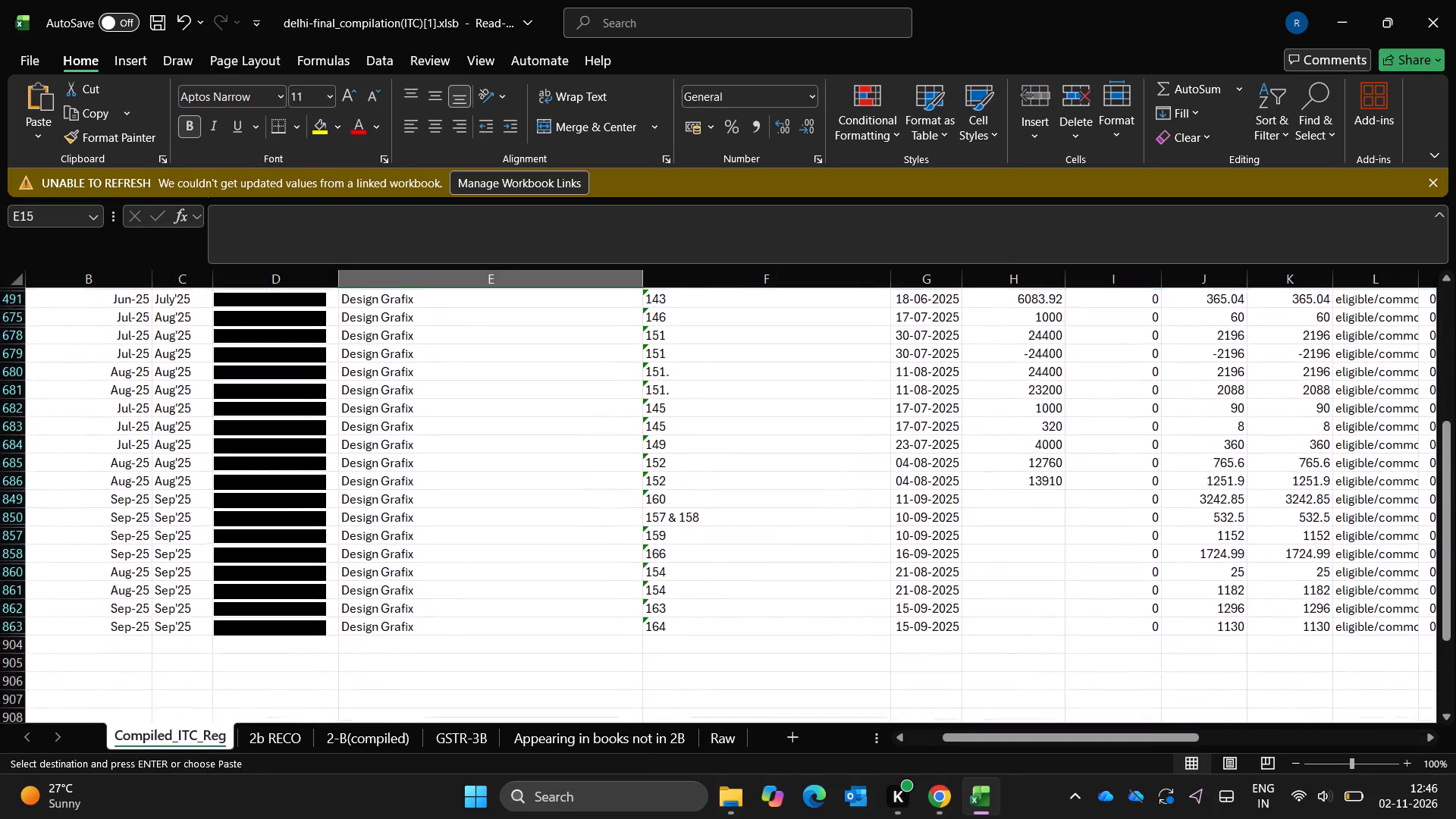
scroll(583, 551, "up", 1)
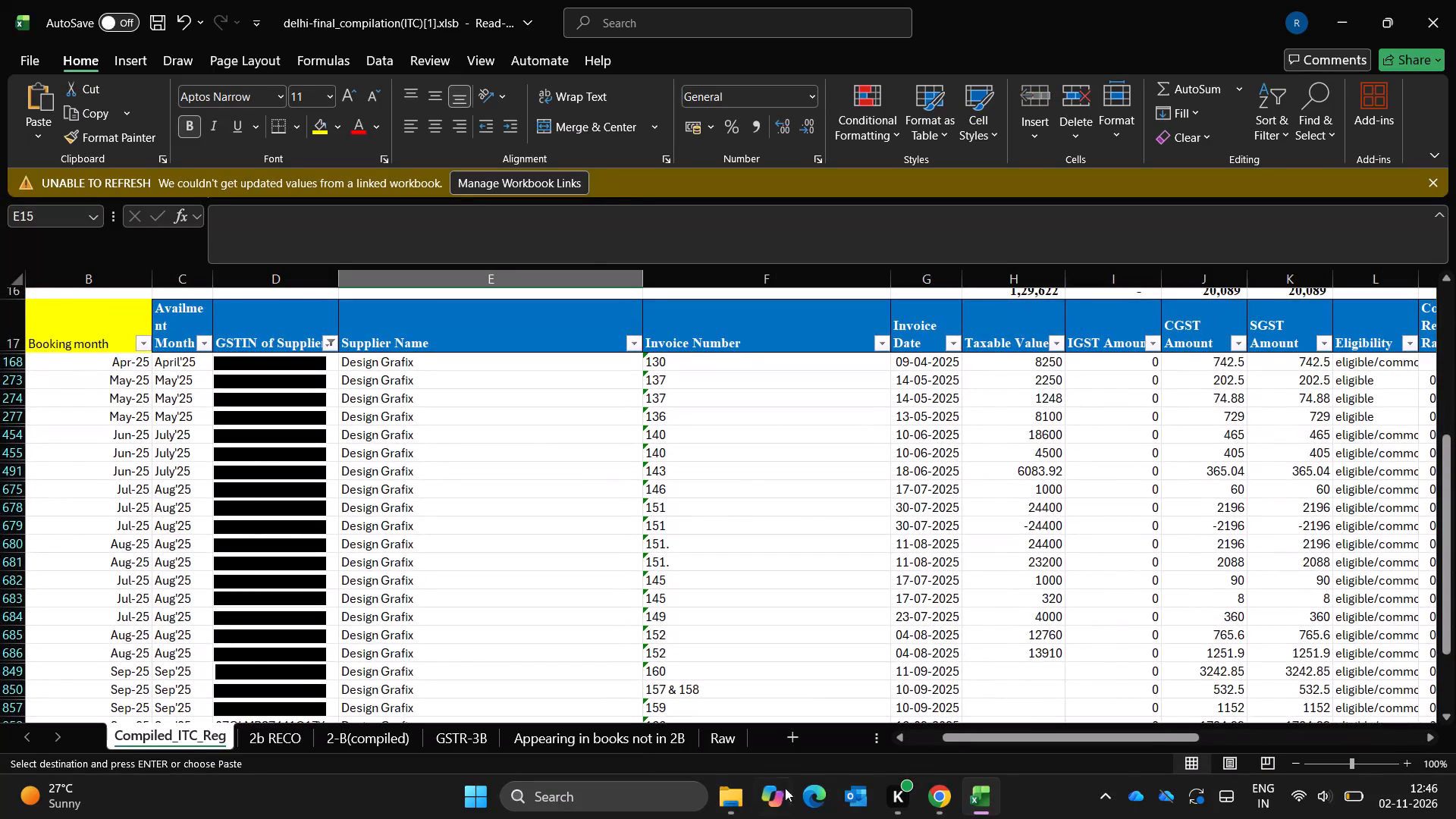
left_click(582, 732)
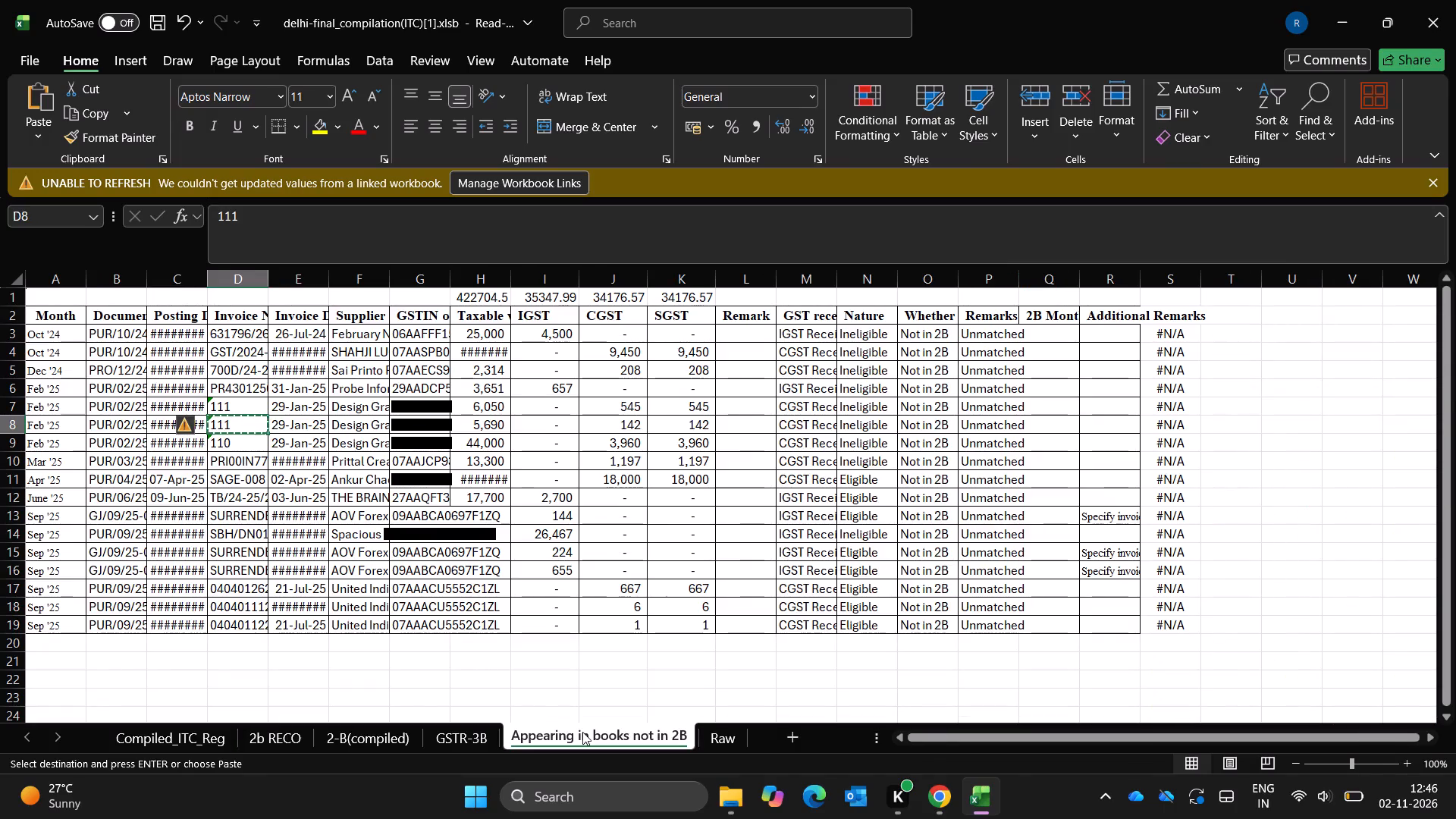
scroll(422, 653, "right", 1)
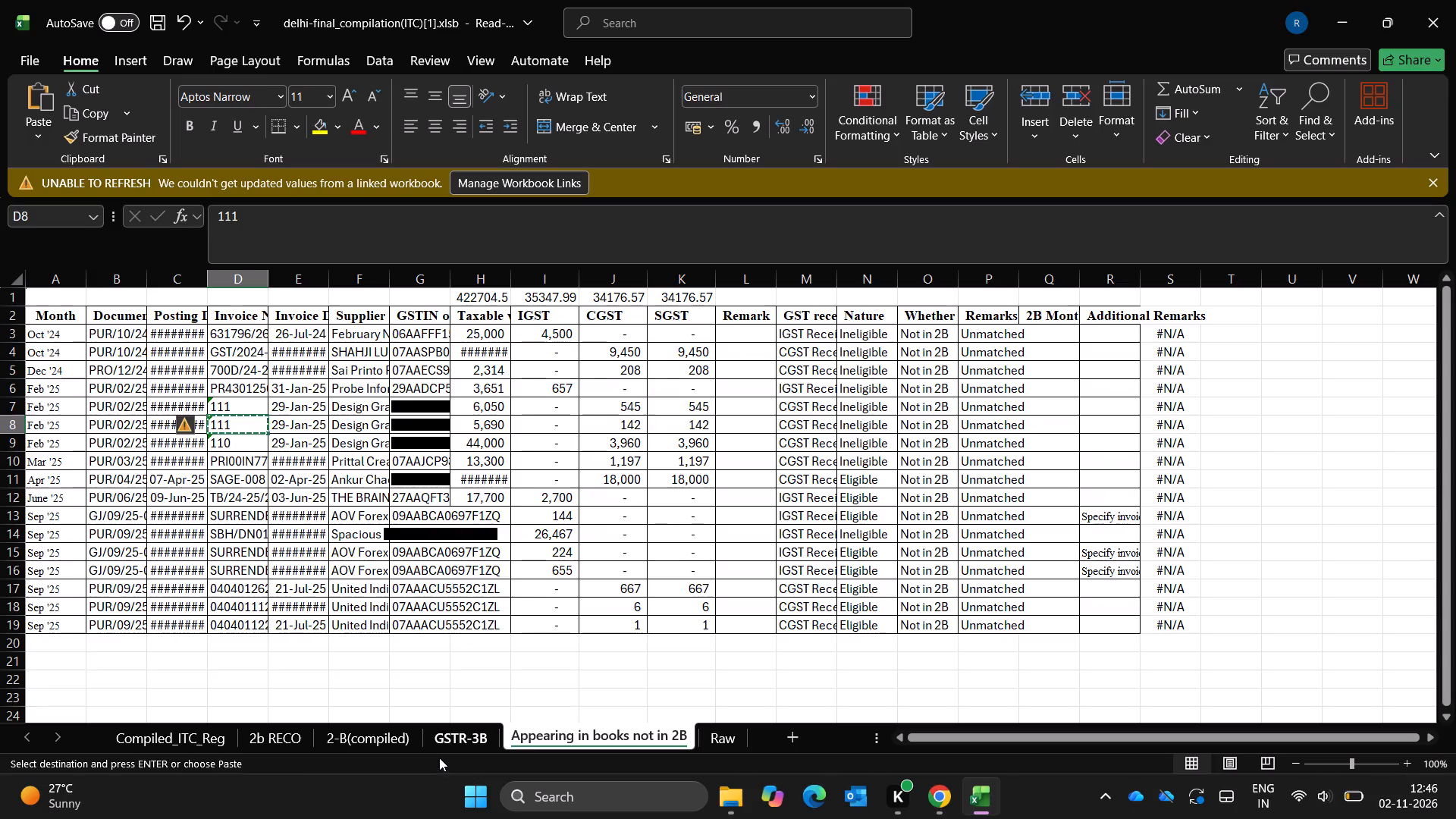
Open the 2b RECO sheet.
left_click(251, 738)
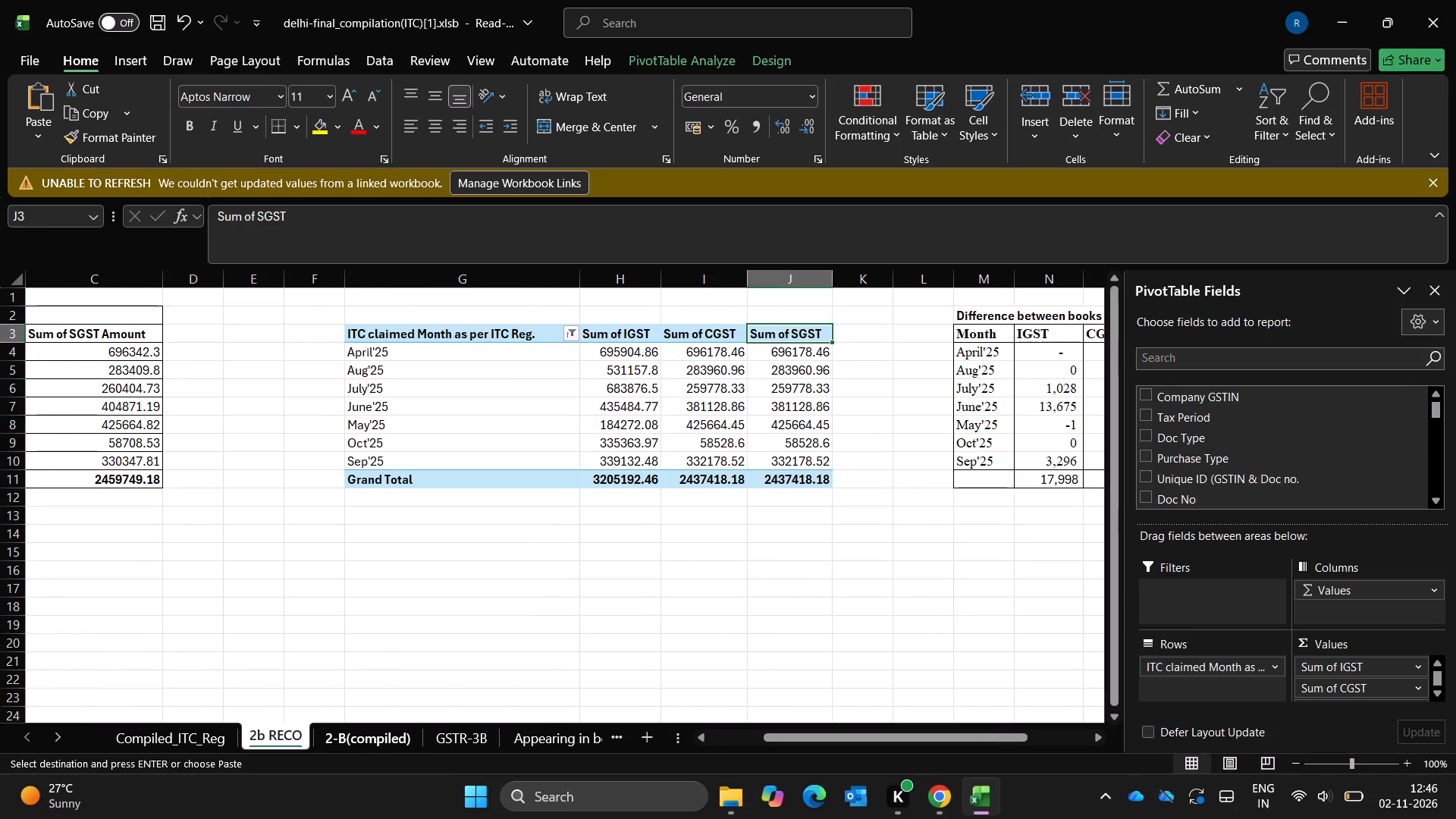
Look through the Appearing in books not in 2B, Raw, GSTR-3B, 2-B(compiled) and 2b RECO sheets.
left_click(549, 736)
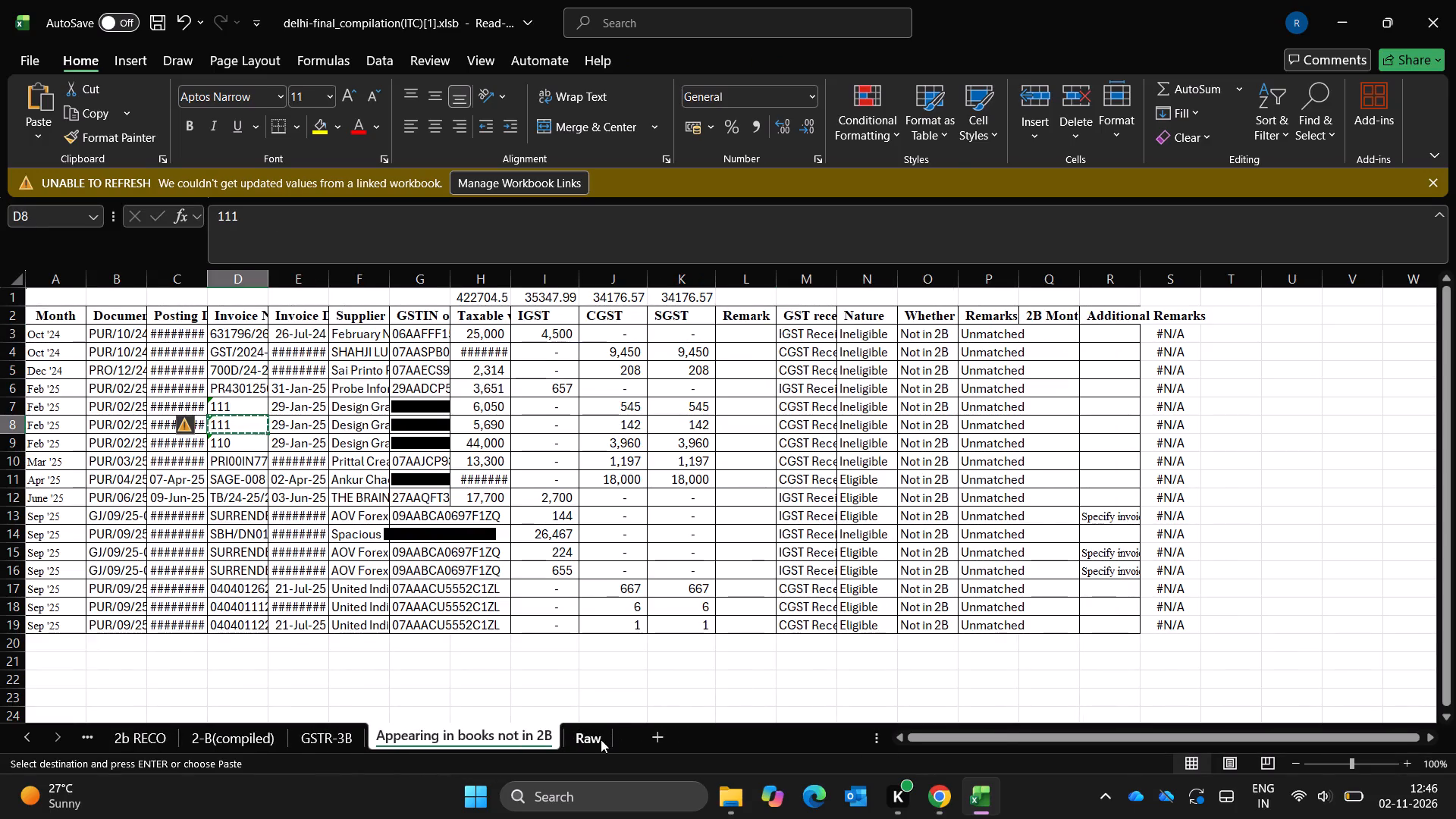
left_click(601, 739)
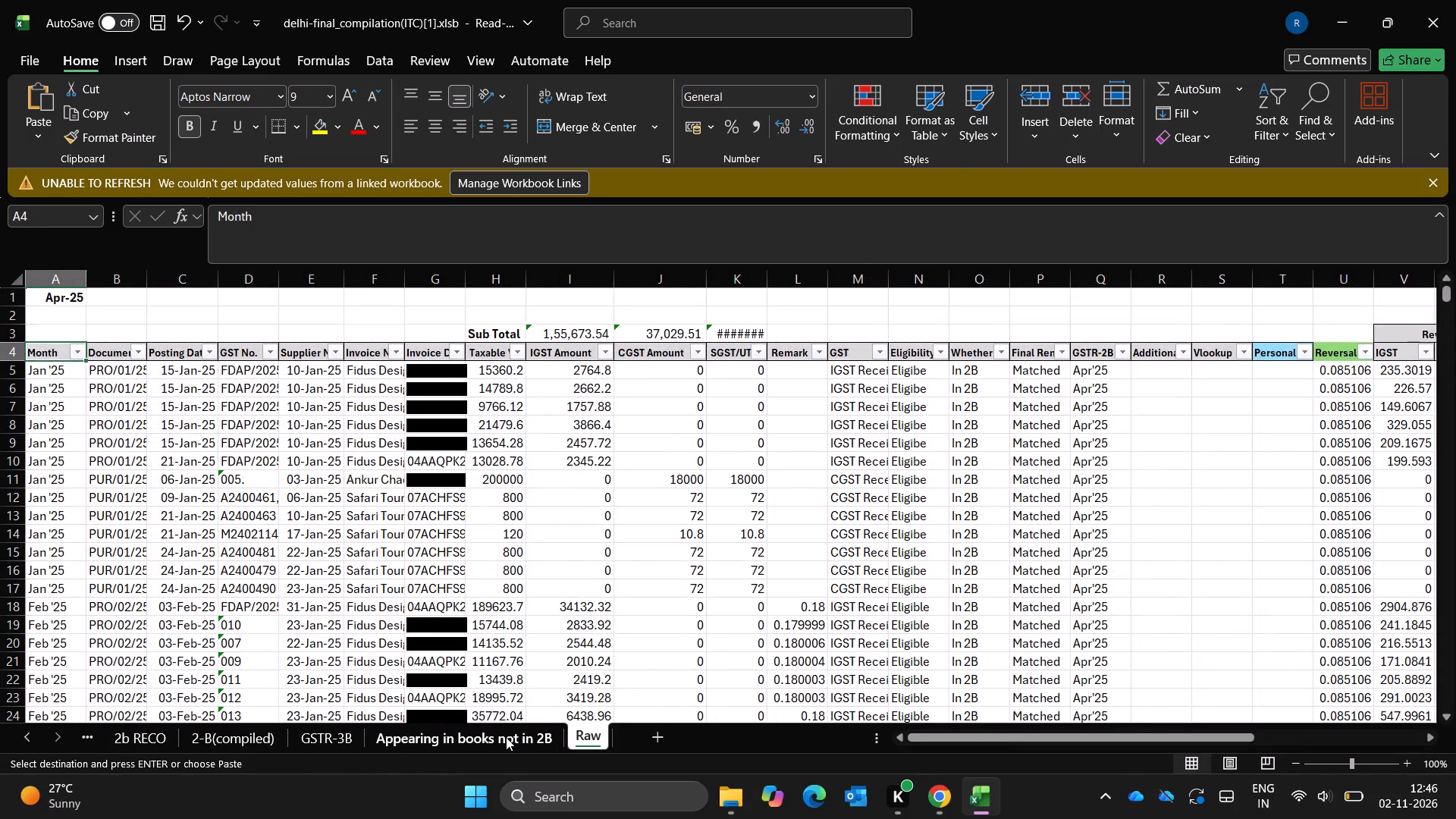
left_click(506, 737)
left_click(325, 742)
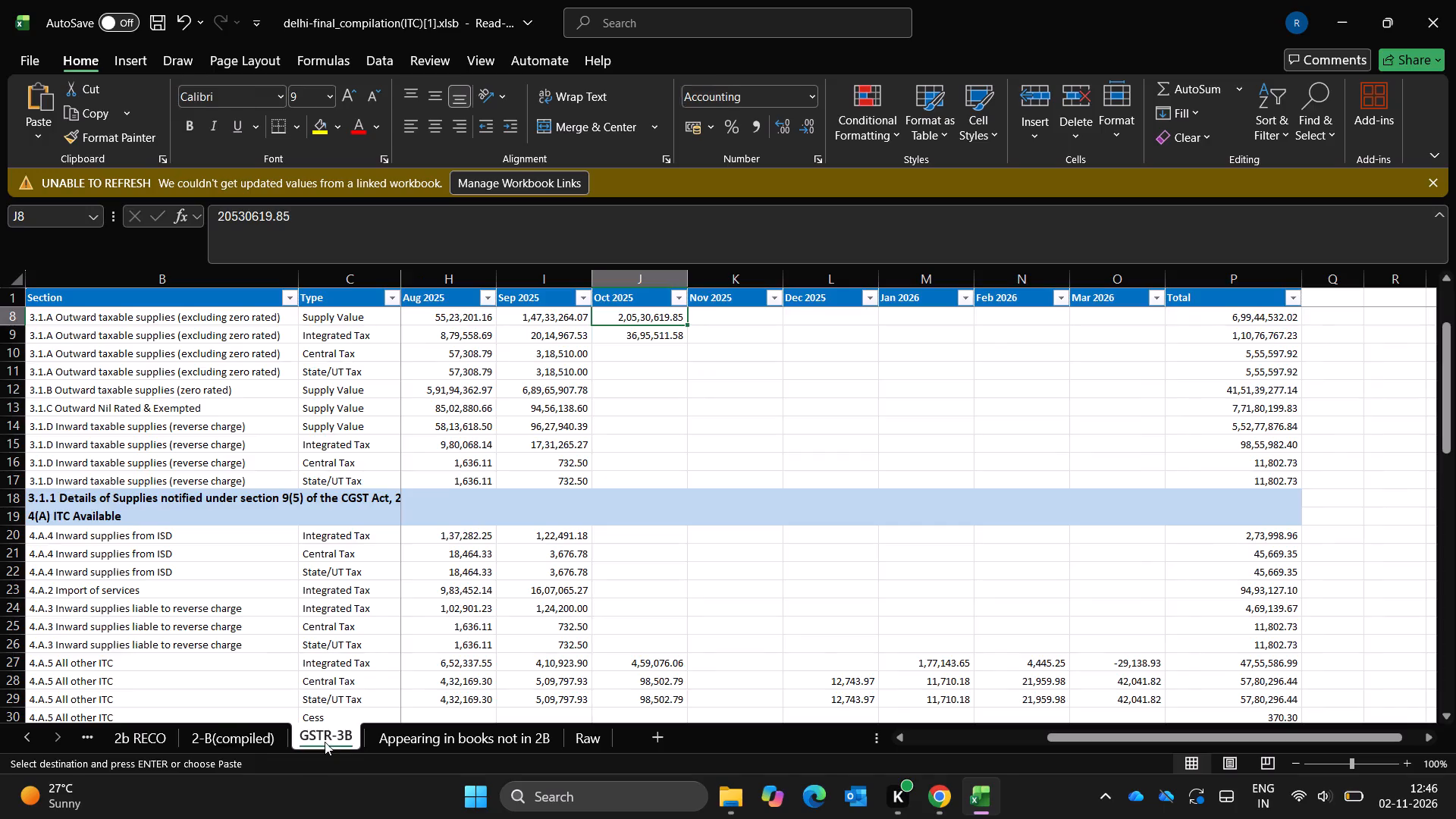
left_click(245, 733)
triple_click(32, 739)
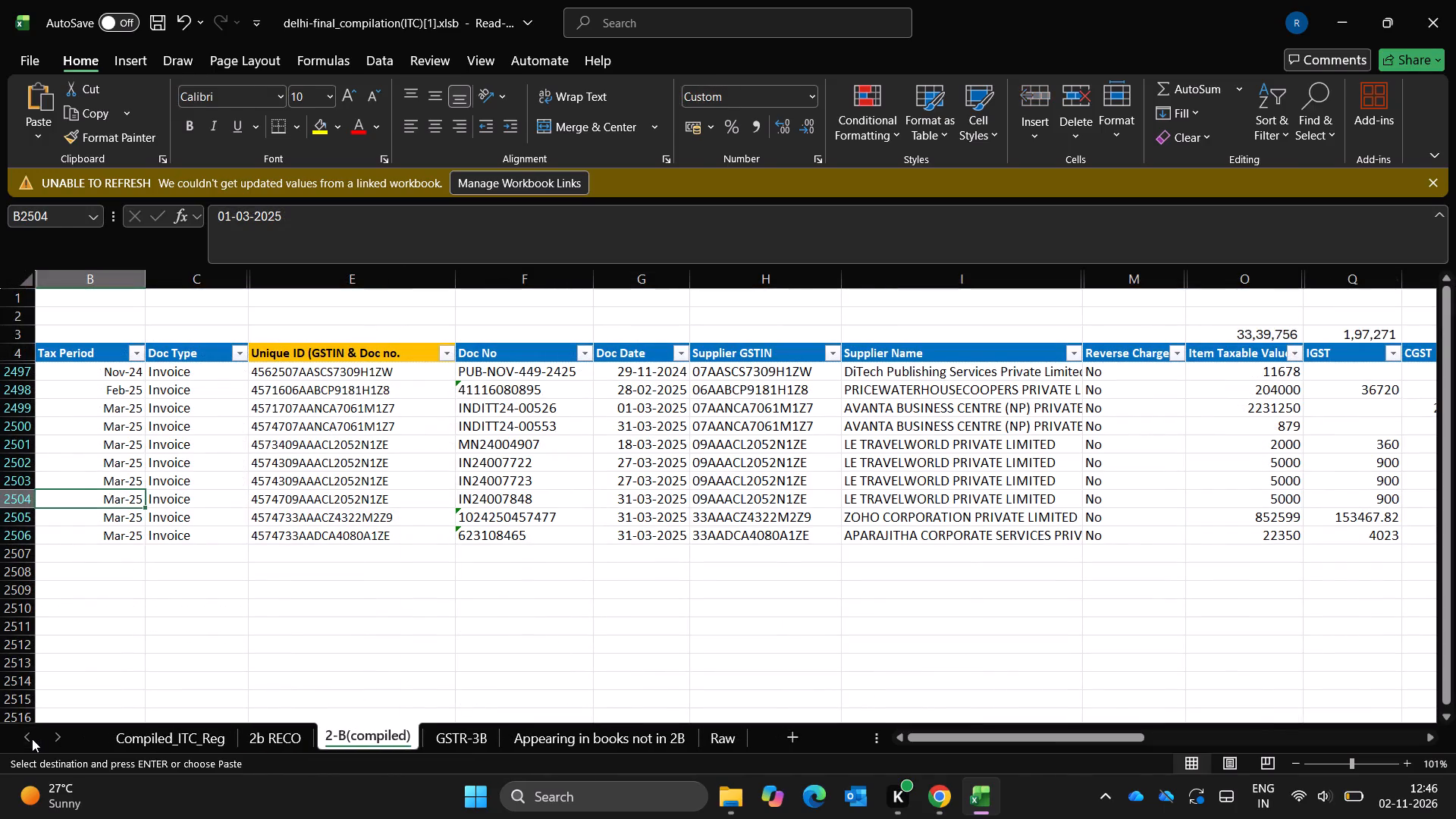
double_click(32, 739)
left_click(252, 737)
Clear the Design Grafix supplier filter in the Compiled_ITC_Reg sheet and go to the UNIQUE ID header.
left_click(219, 736)
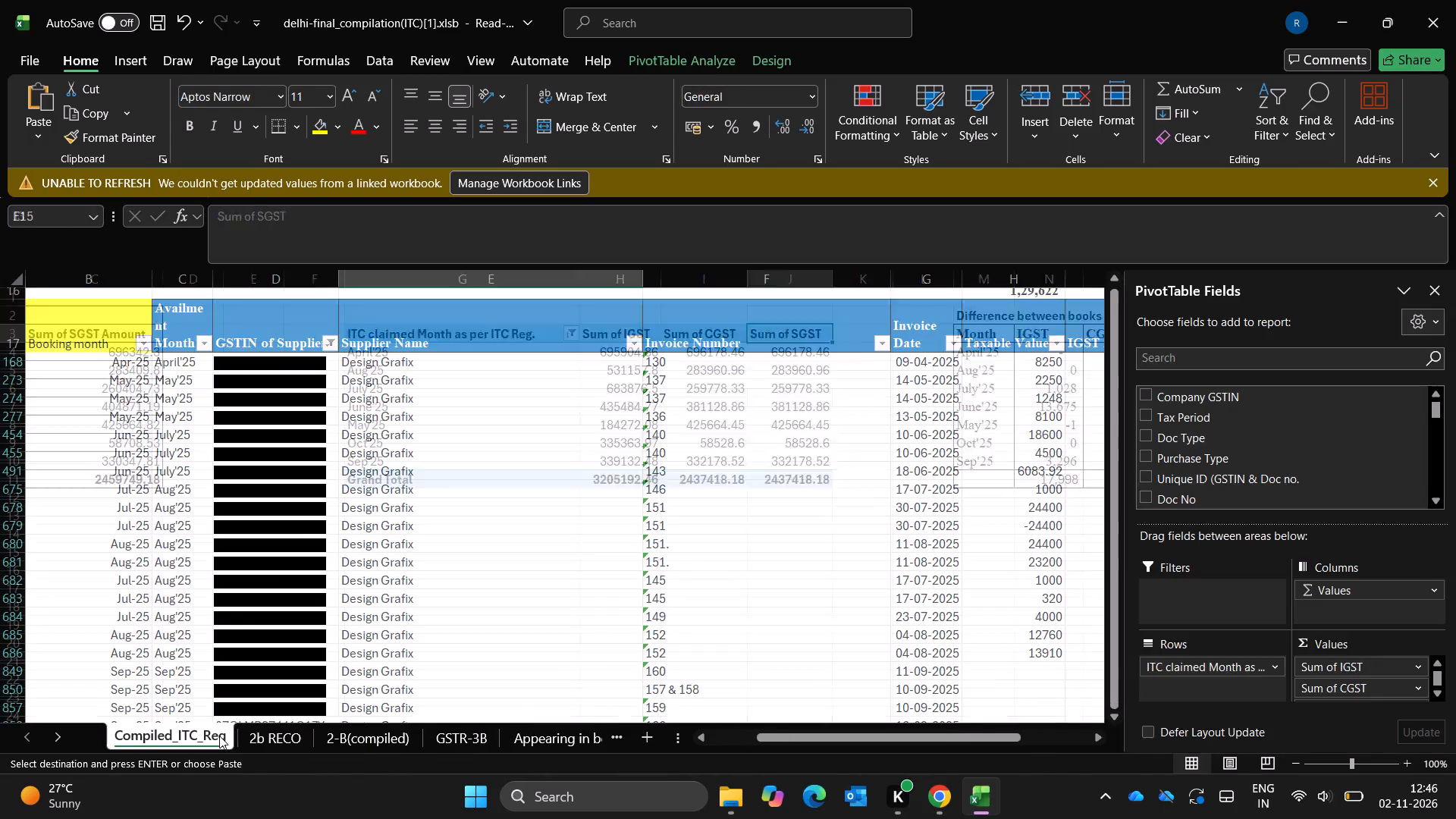
left_click(372, 623)
left_click(439, 538)
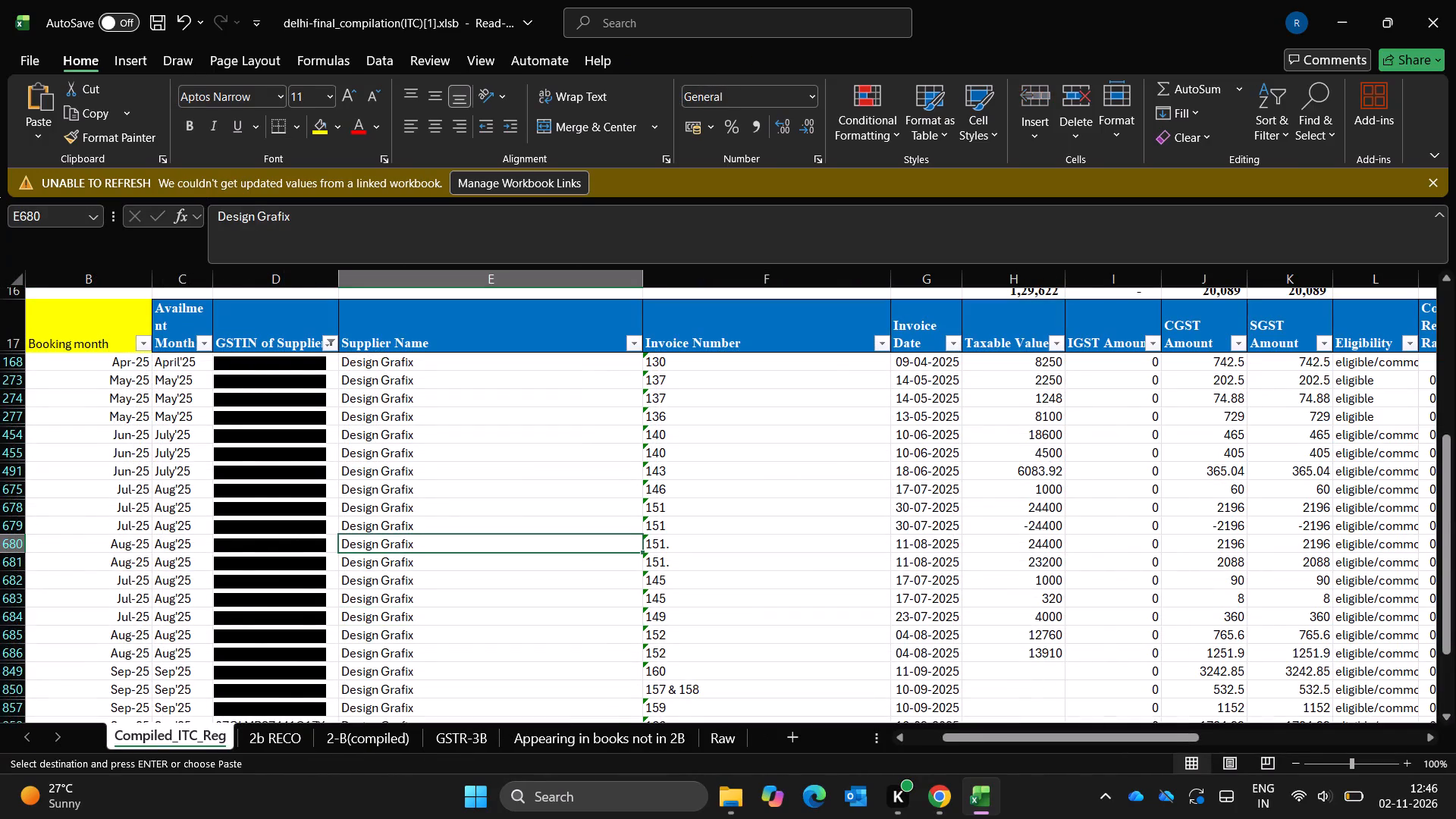
key("ctrl+Up")
key("alt+a")
key("alt+c")
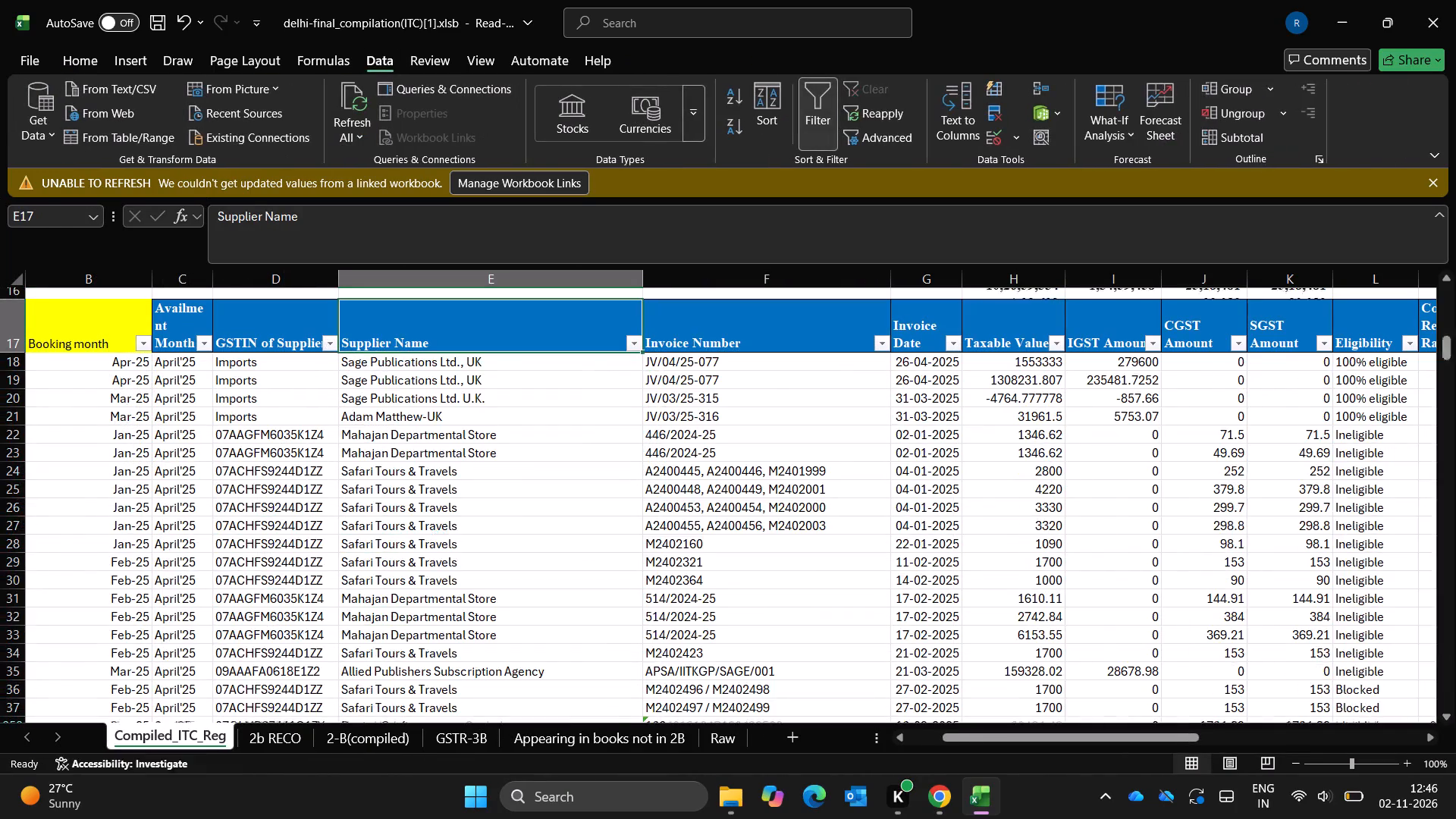
key("ctrl+Left")
key("ctrl+Left")
key("ctrl+Left")
Switch to the Internal shared storage window in File Explorer.
key("alt+Tab")
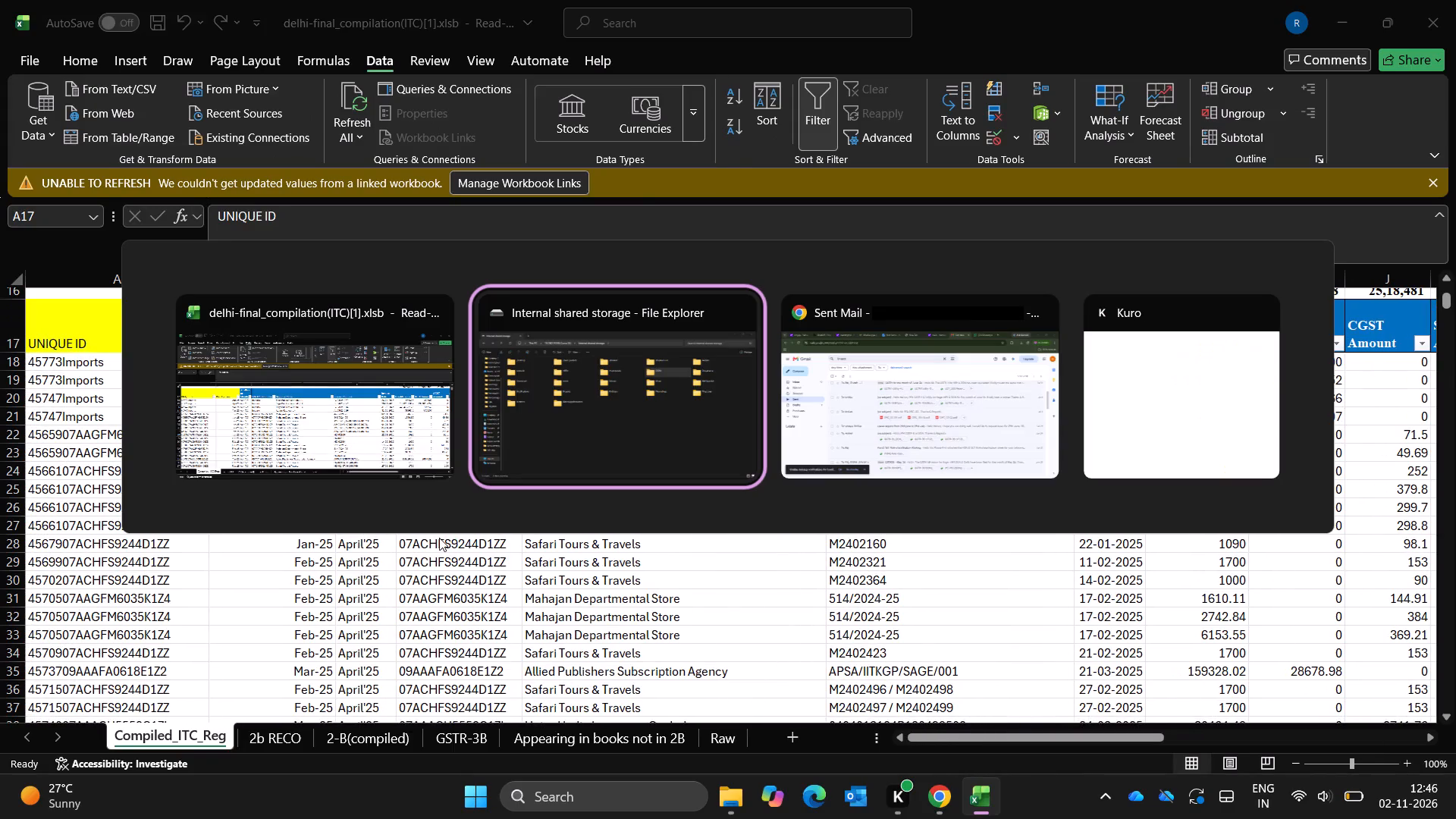